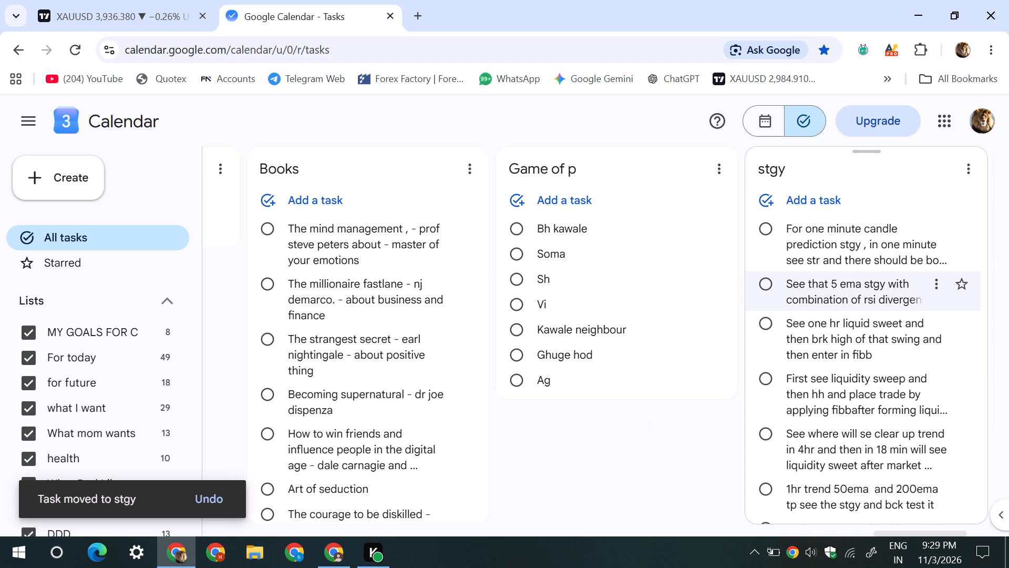
Look through the task lists, reading the trading strategy notes in the For today list.
scroll(496, 485, "right", 10)
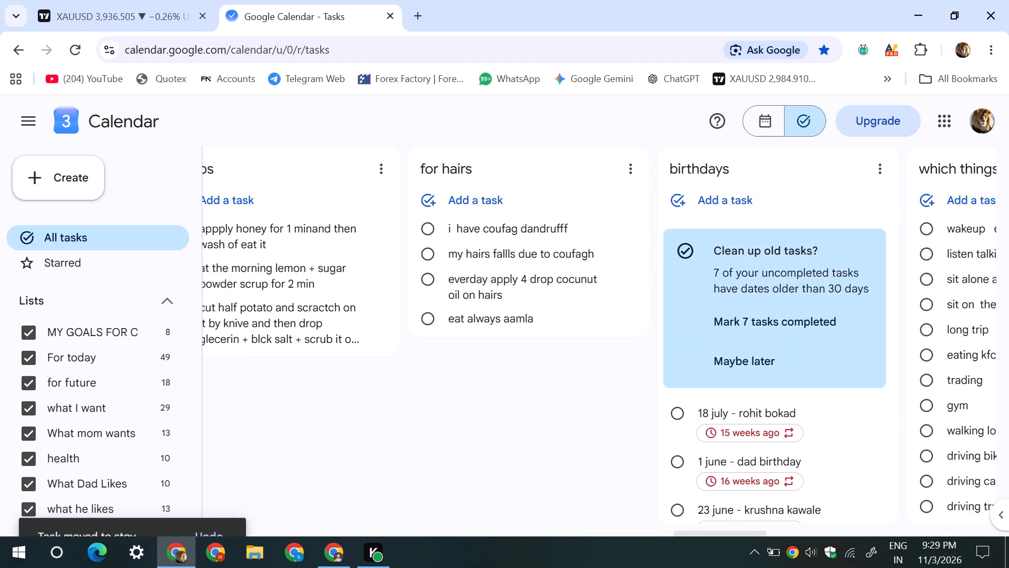
scroll(496, 485, "right", 18)
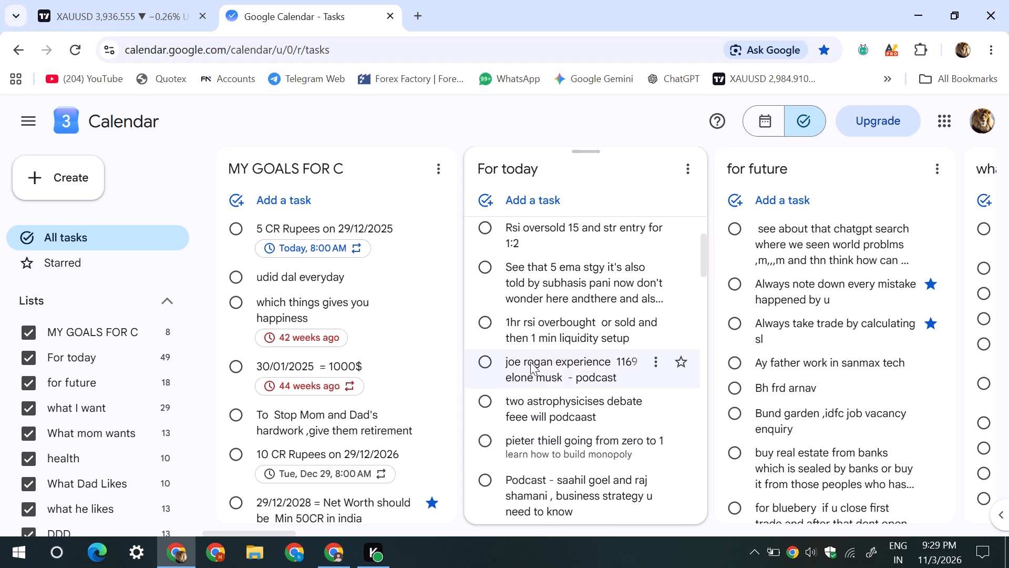
scroll(542, 278, "up", 12)
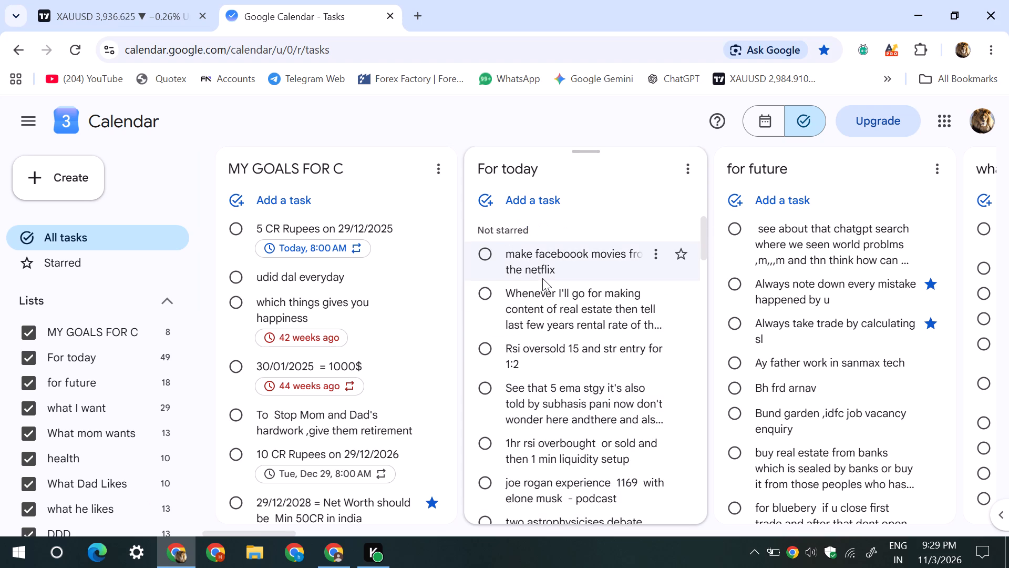
scroll(542, 278, "up", 5)
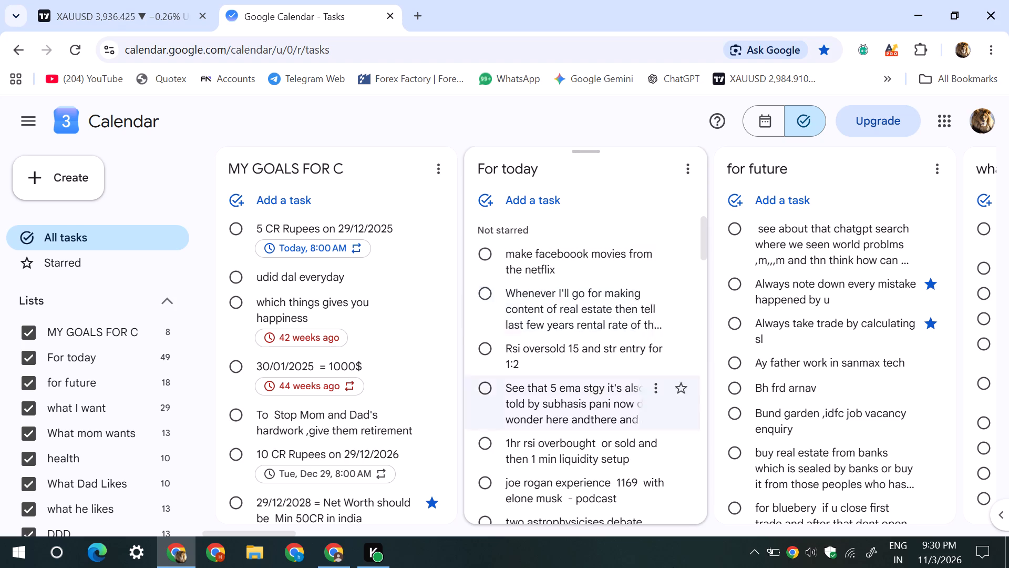
scroll(579, 364, "up", 2)
Switch to the XAUUSD TradingView chart and dismiss the advertisement covering it.
left_click(111, 34)
left_click(112, 30)
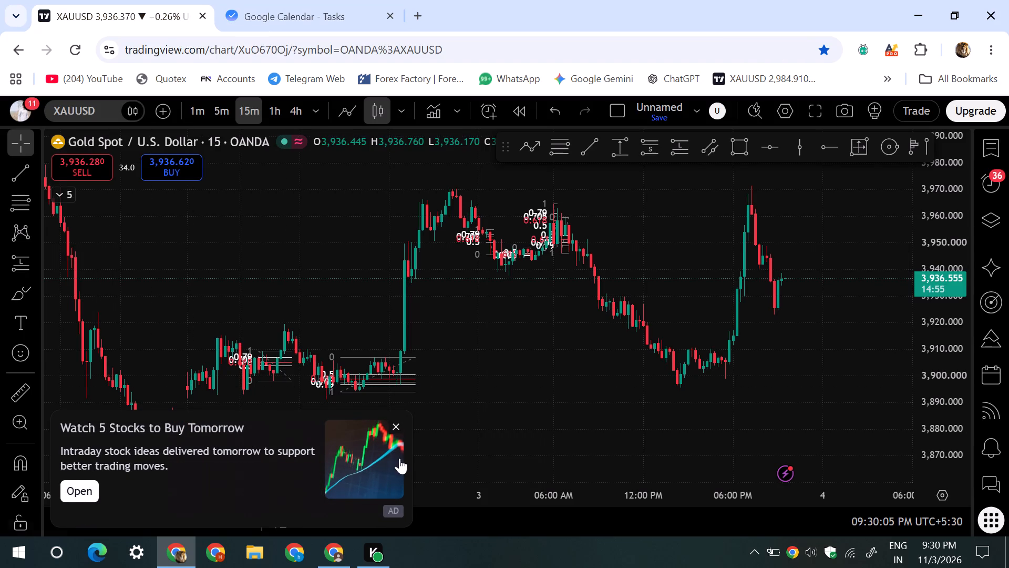
left_click(395, 427)
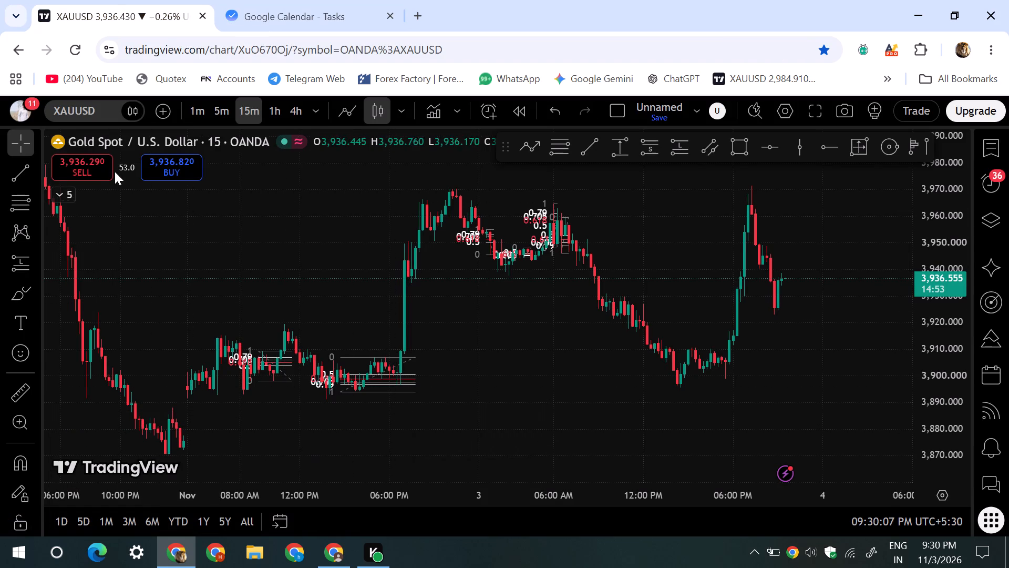
Unhide the SMAs indicator on the XAUUSD chart.
left_click(62, 193)
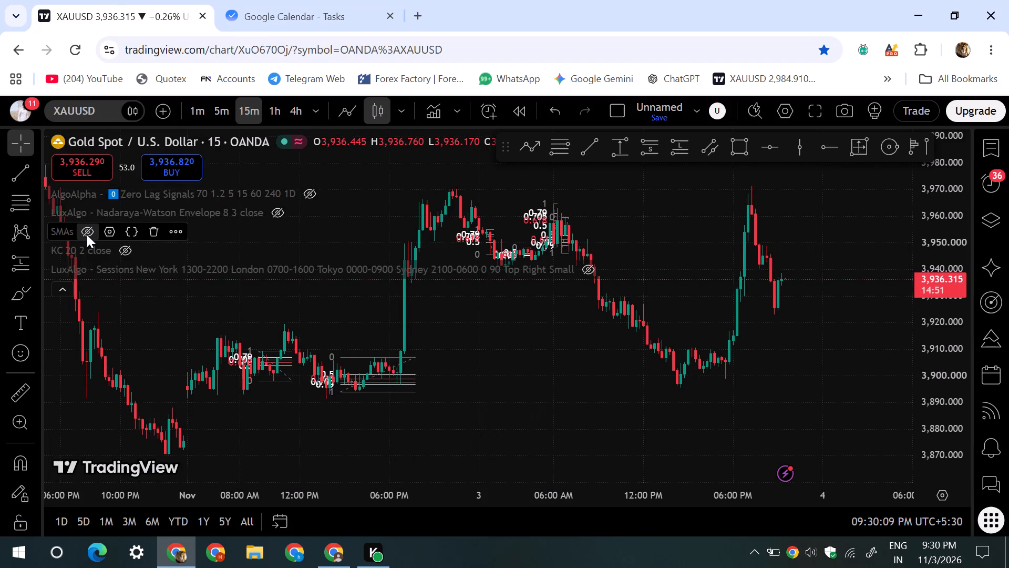
left_click(87, 235)
Set the SMA #1 length of the SMAs indicator to 21, apply it and collapse the indicator list.
left_click(108, 231)
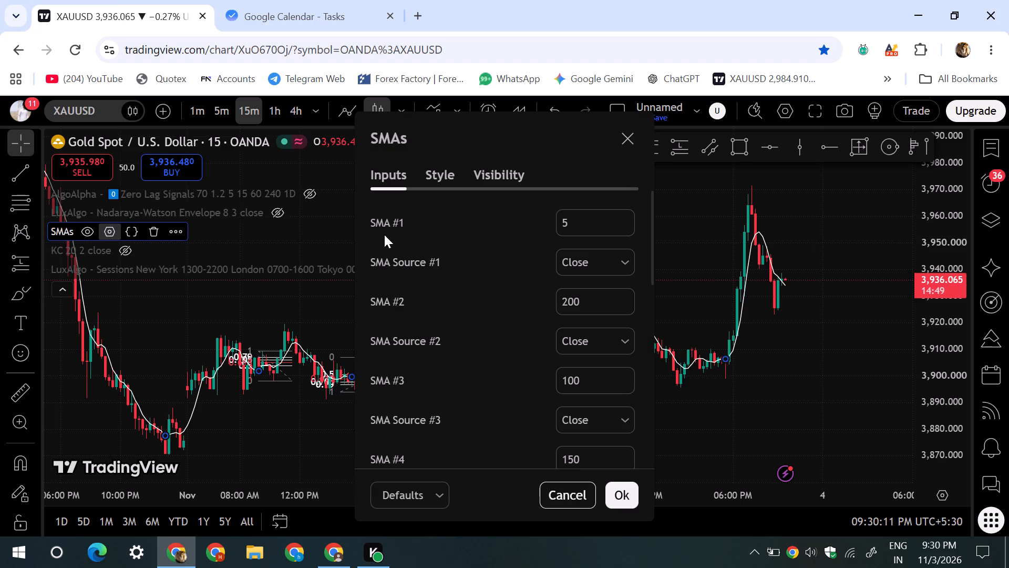
left_click(438, 175)
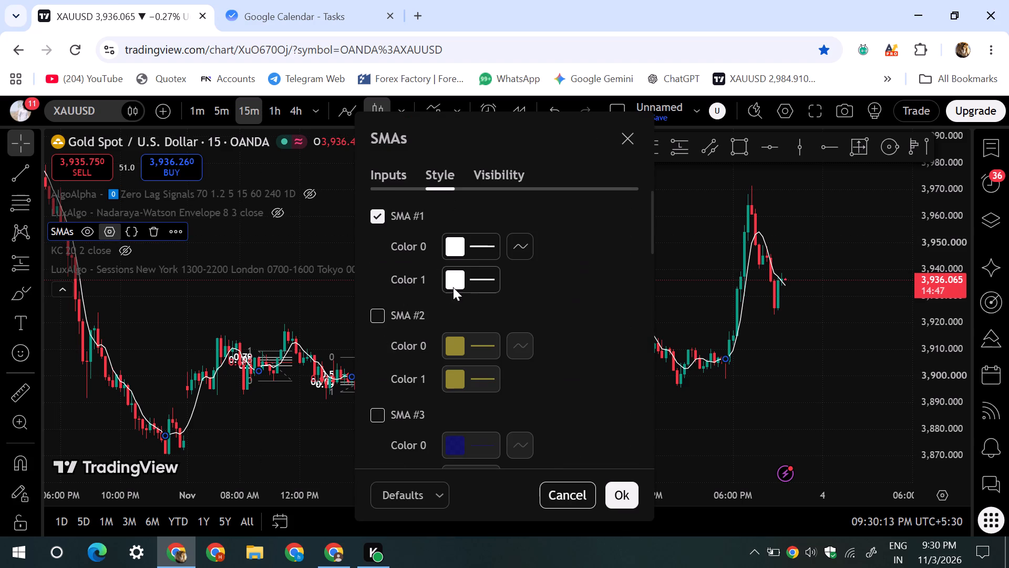
scroll(429, 250, "down", 3)
scroll(430, 250, "up", 4)
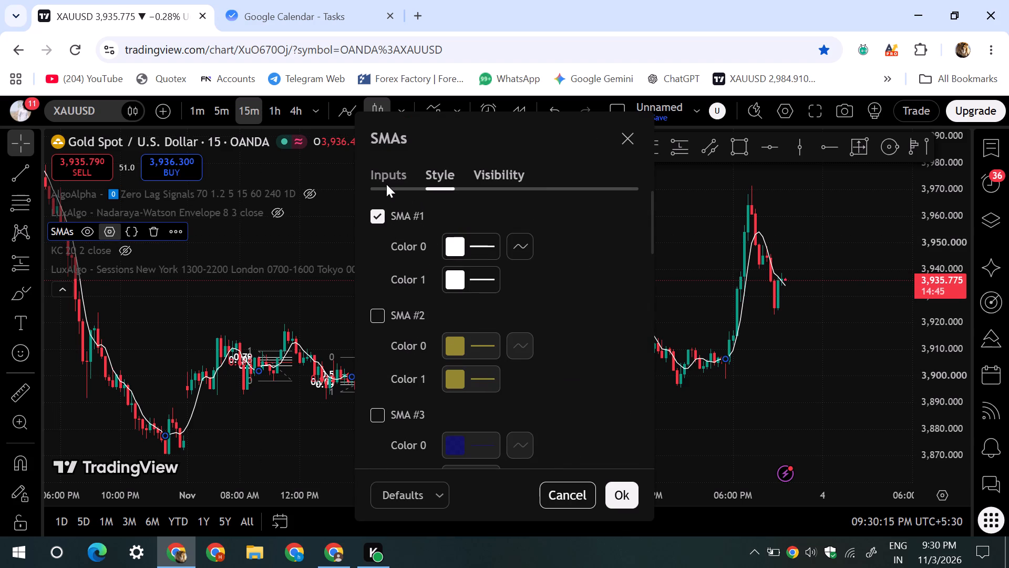
left_click(386, 184)
left_click(580, 233)
scroll(580, 233, "down", 1)
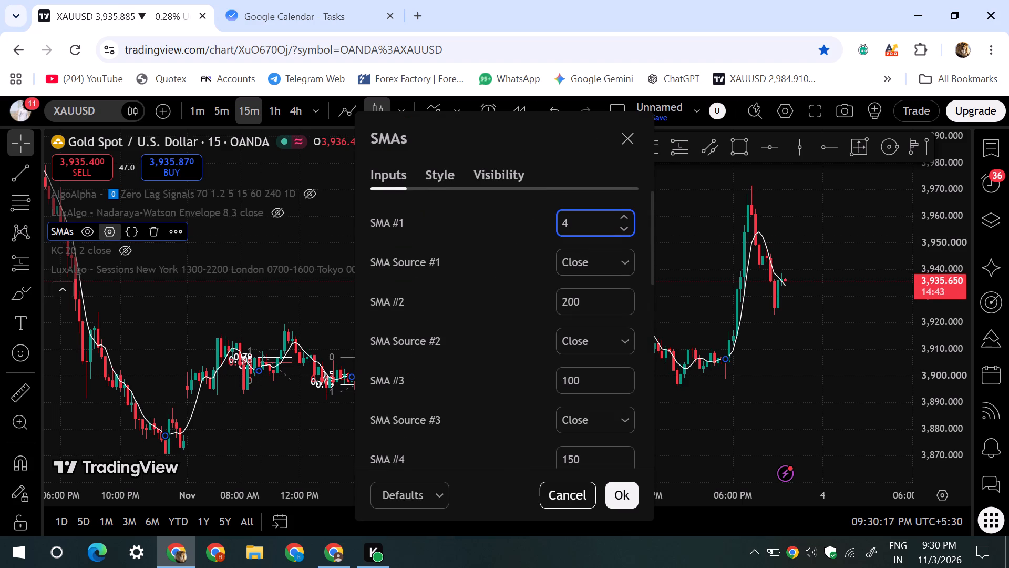
scroll(580, 233, "down", 4)
scroll(580, 233, "up", 20)
scroll(580, 233, "up", 2)
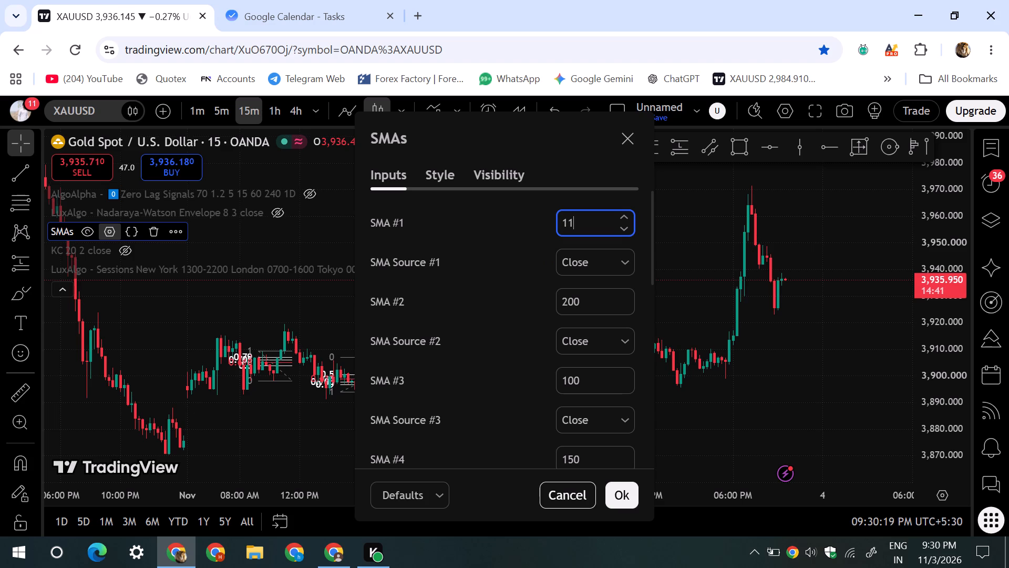
scroll(580, 233, "up", 16)
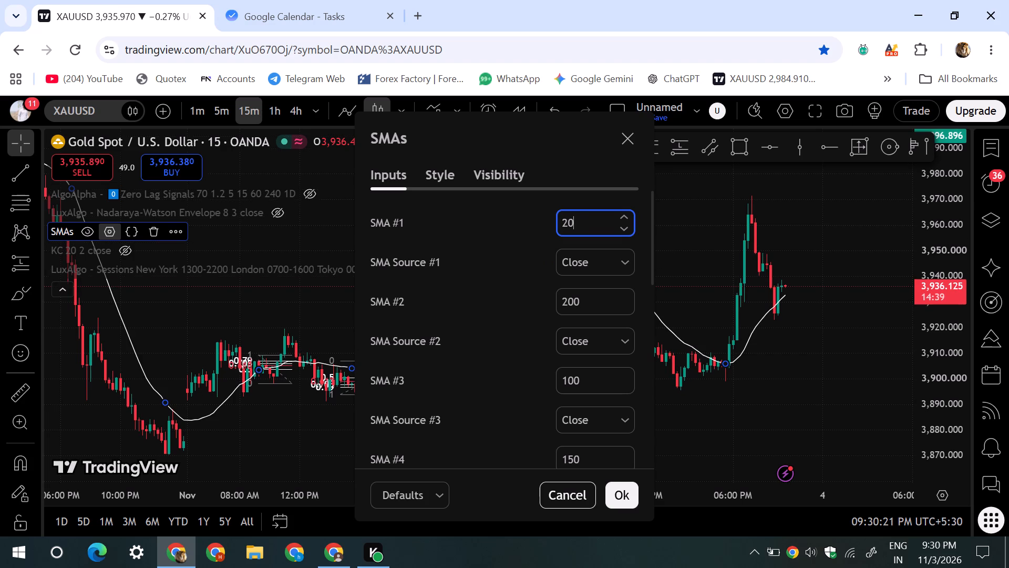
scroll(580, 232, "up", 2)
scroll(580, 232, "down", 1)
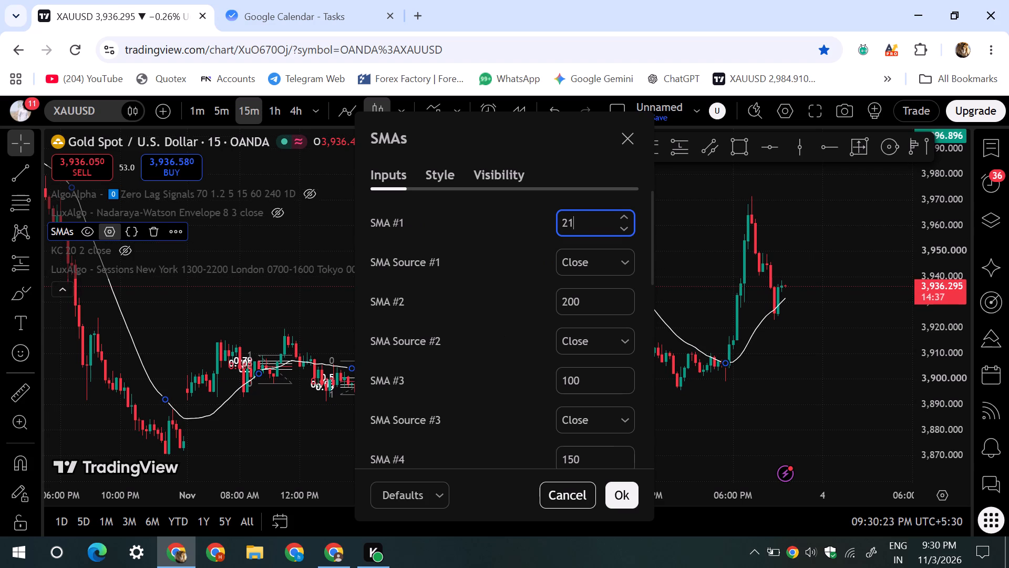
left_click(617, 487)
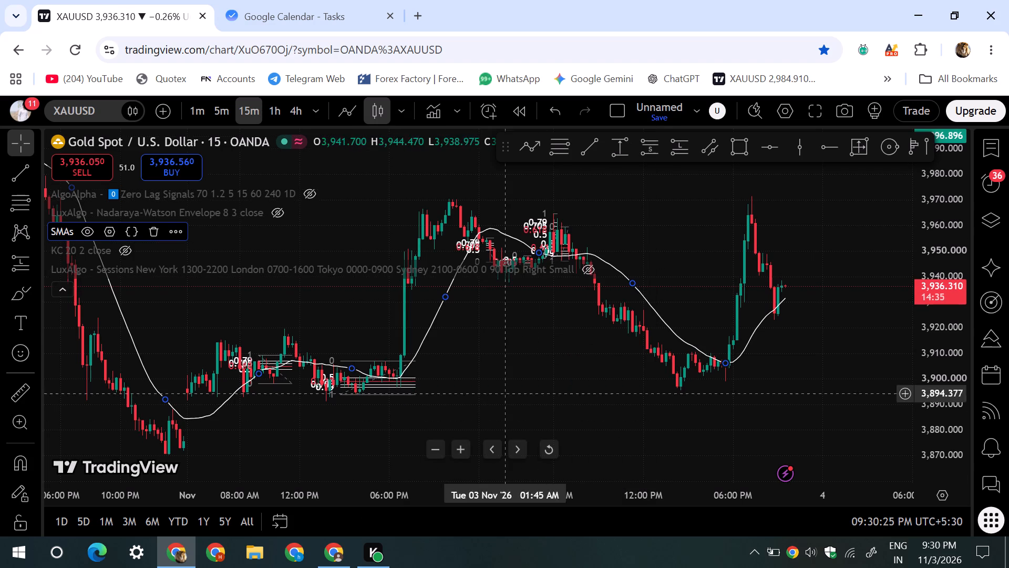
left_click(57, 285)
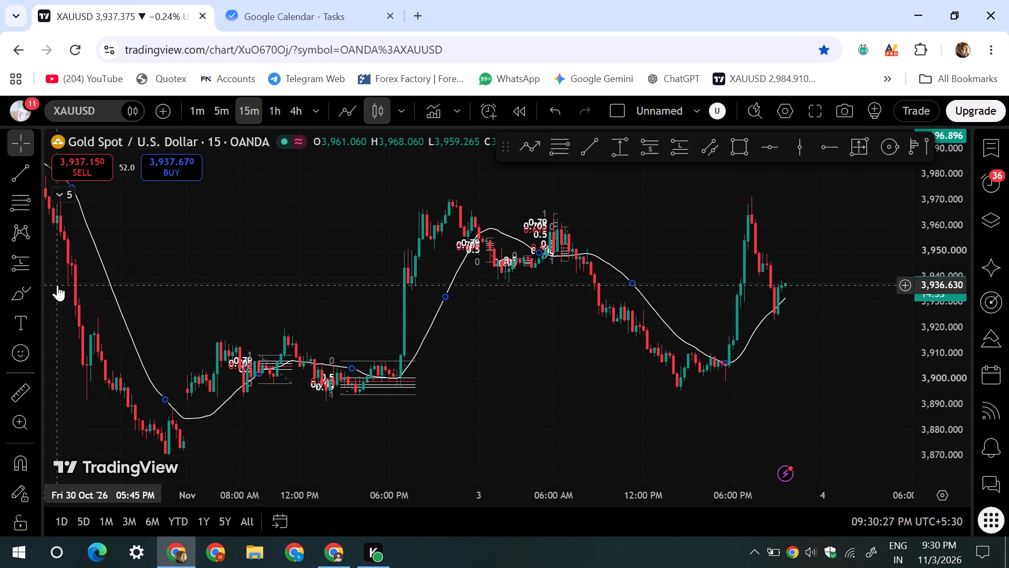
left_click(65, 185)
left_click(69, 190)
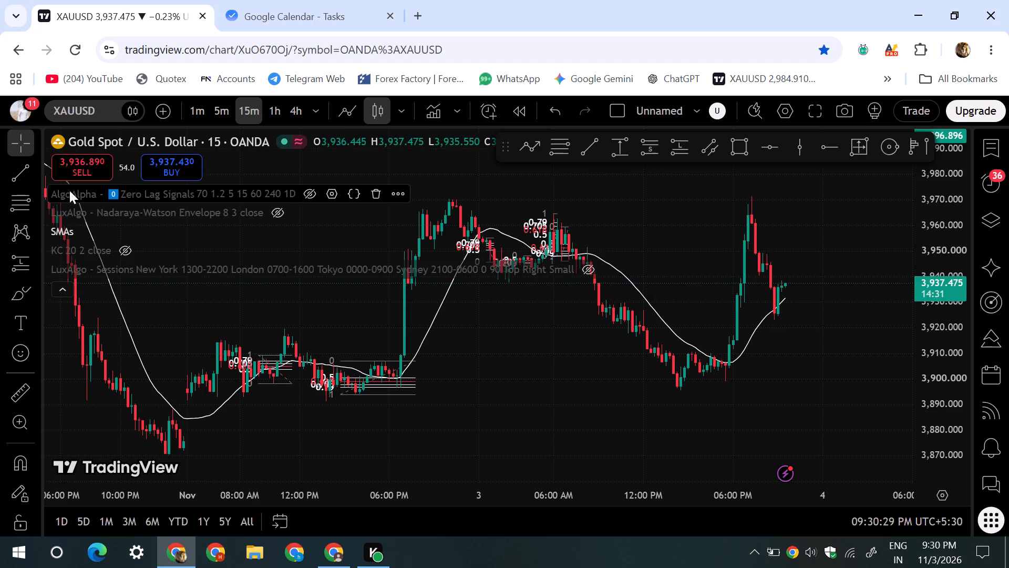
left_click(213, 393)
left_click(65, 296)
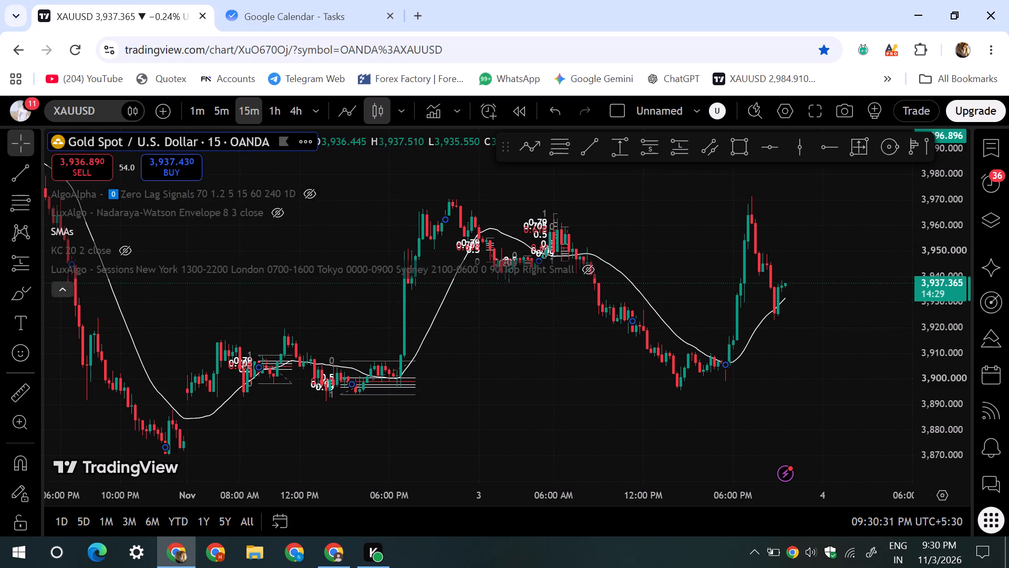
Switch the XAUUSD chart to the 5-minute timeframe.
scroll(306, 326, "up", 6)
left_click_drag(321, 324, 352, 362)
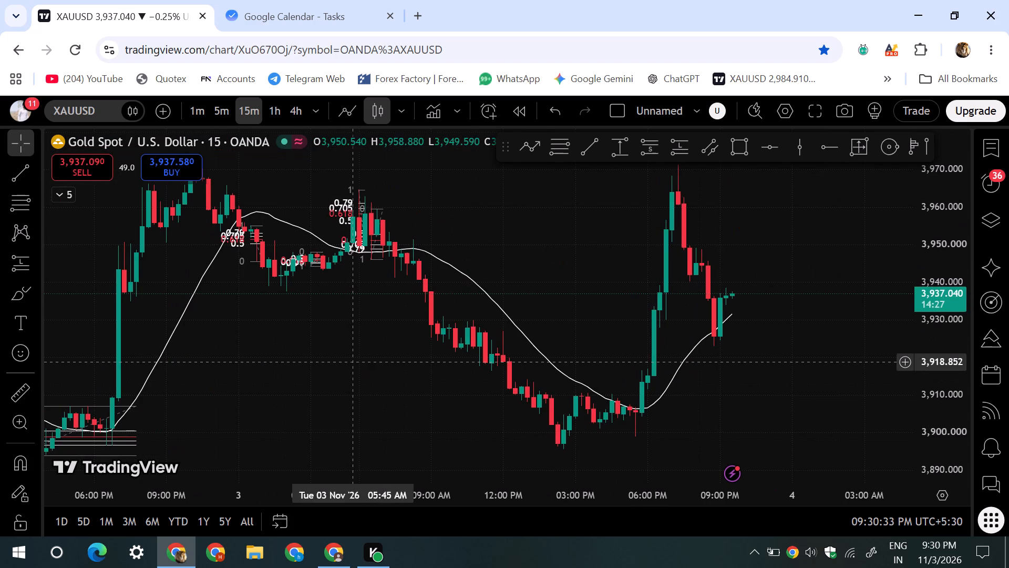
left_click_drag(352, 362, 782, 397)
scroll(0, 400, "down", 1)
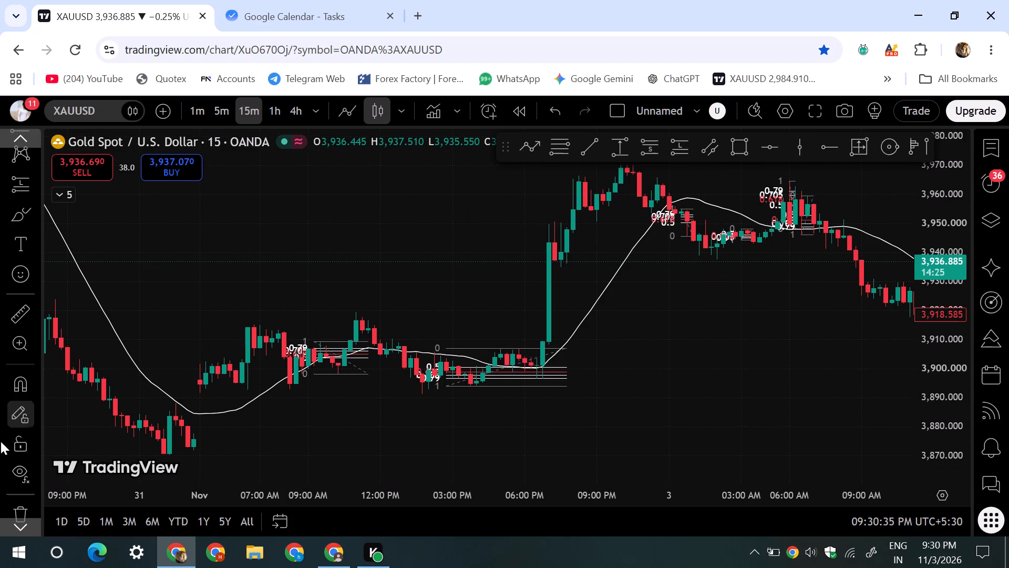
scroll(0, 455, "down", 6)
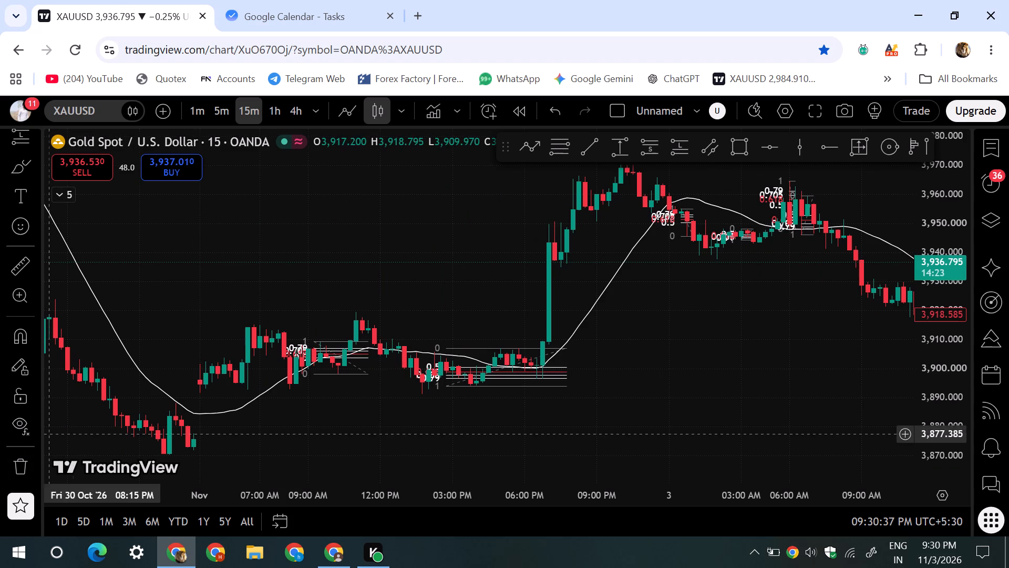
left_click(16, 477)
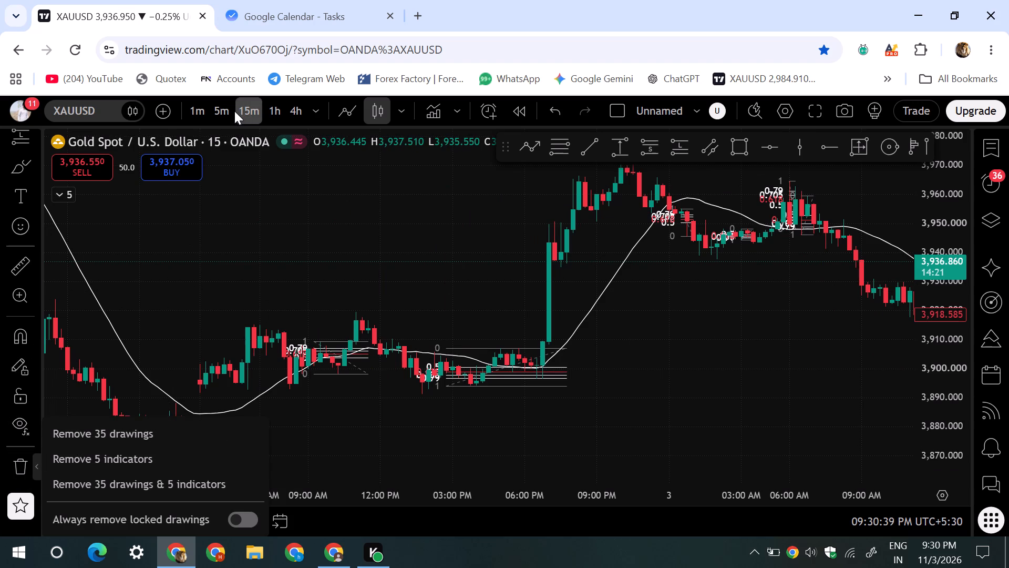
scroll(508, 315, "up", 14)
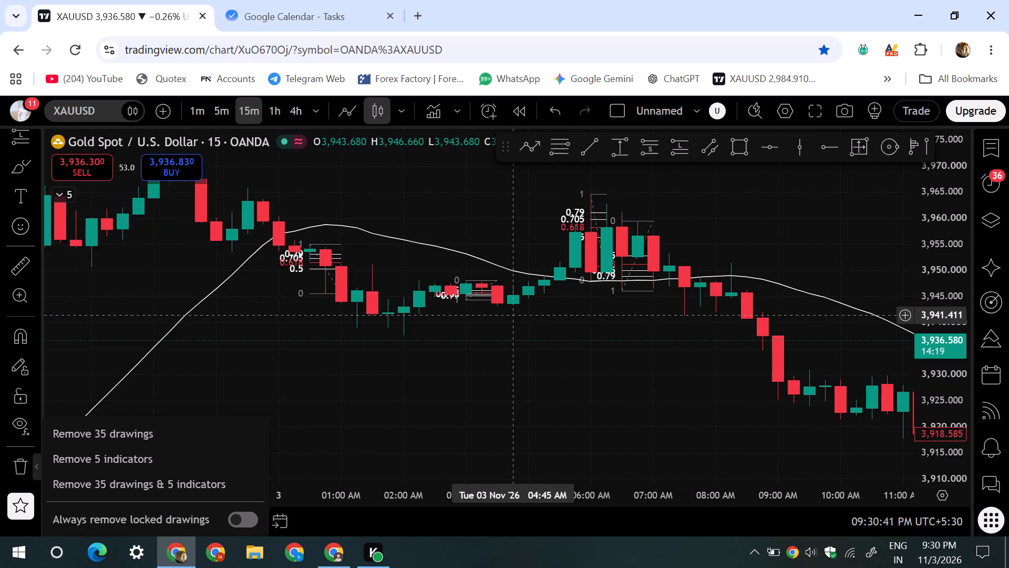
left_click_drag(232, 103, 227, 102)
Remove all drawings from the chart while keeping the indicators.
scroll(212, 216, "down", 14)
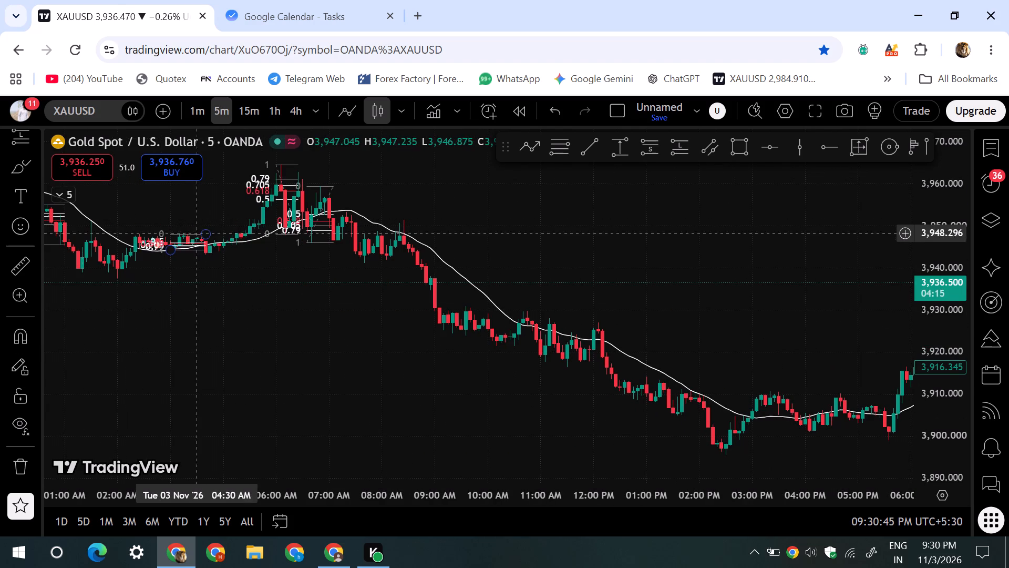
scroll(0, 403, "down", 1)
left_click(0, 485)
left_click(0, 484)
left_click(3, 474)
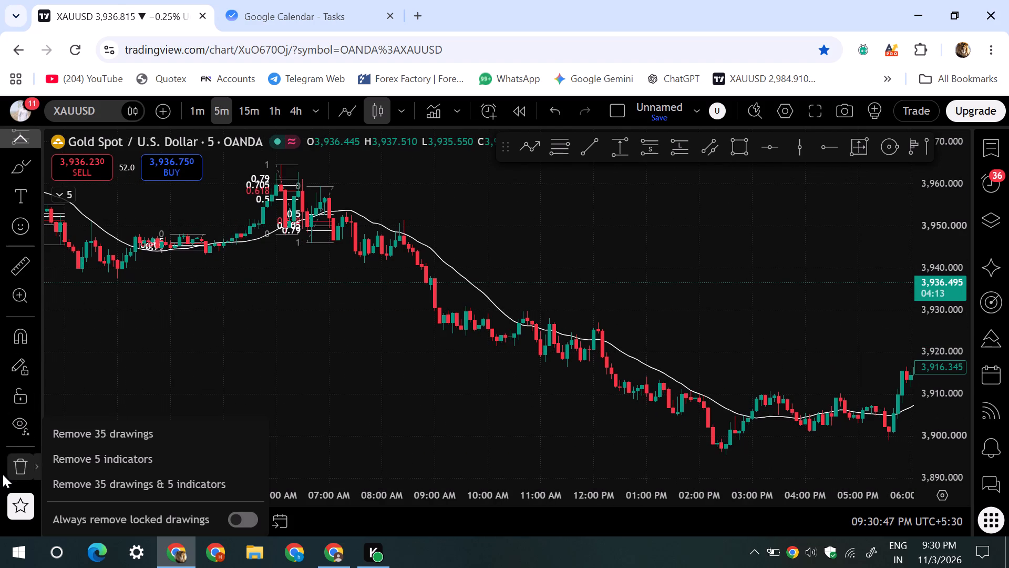
left_click(97, 427)
Examine how the 5-minute gold candles of 3 November move relative to the SMA line, up to the latest price.
scroll(131, 399, "down", 6)
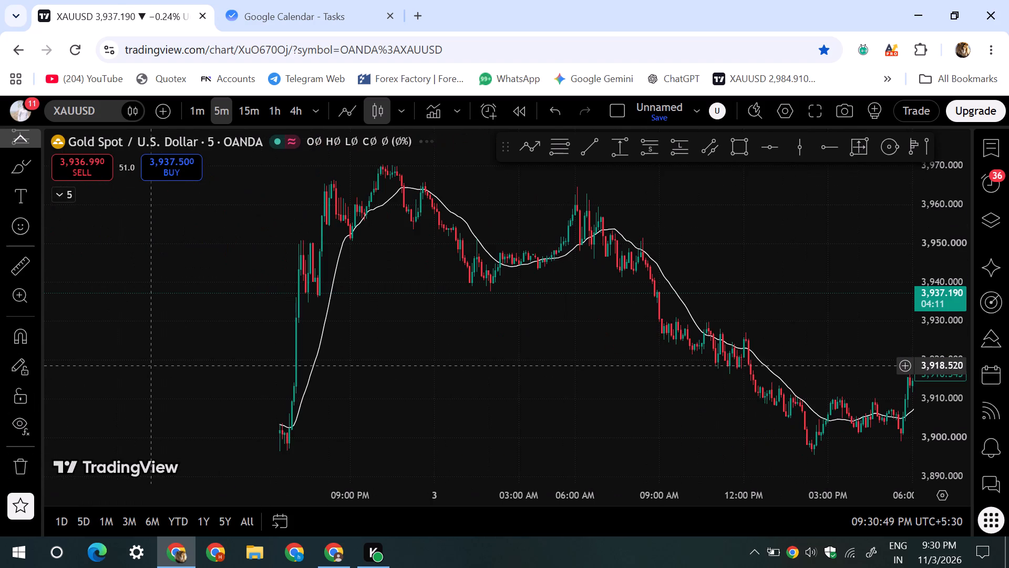
scroll(150, 366, "up", 11)
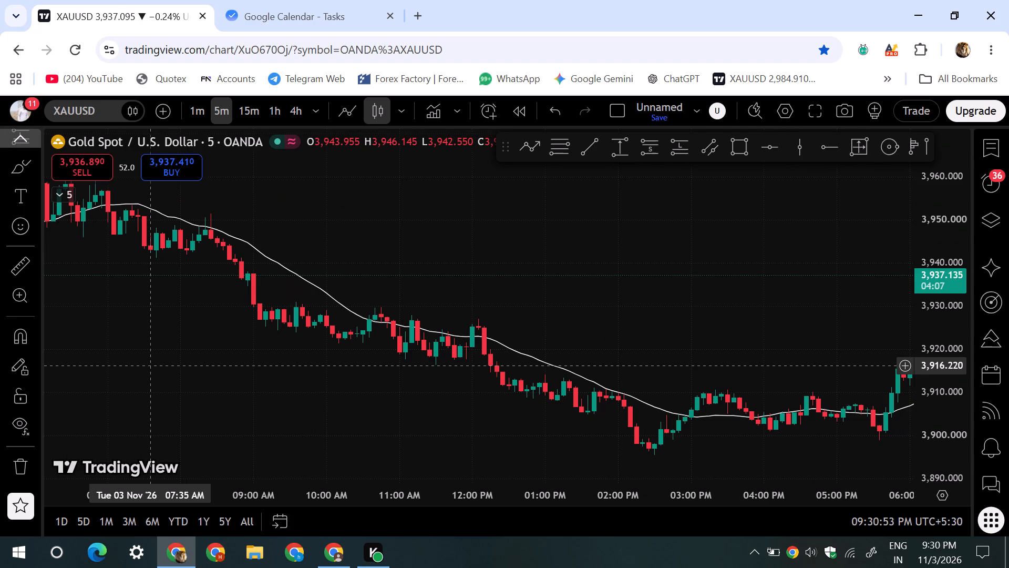
scroll(150, 366, "up", 6)
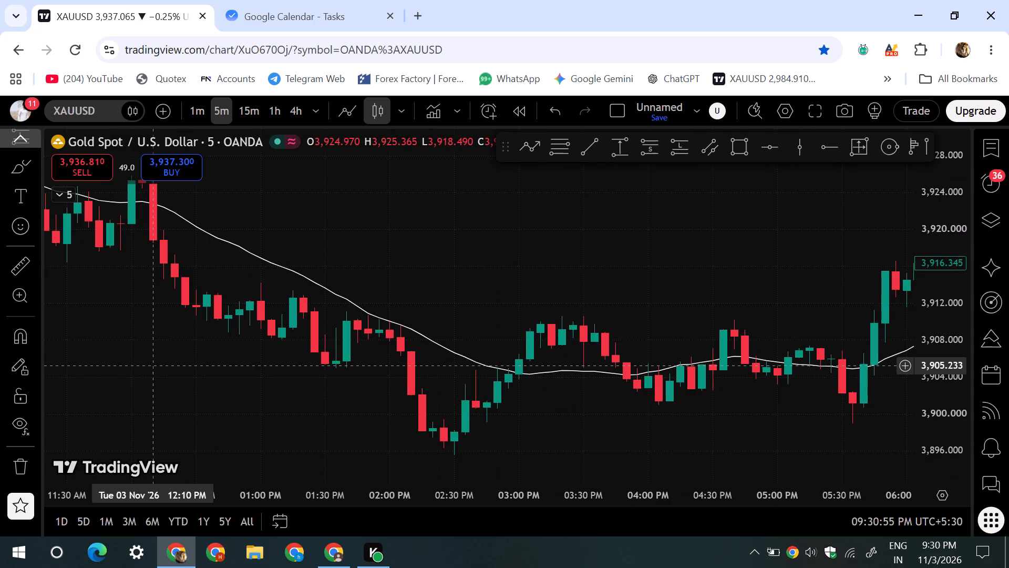
scroll(150, 366, "up", 6)
left_click_drag(157, 355, 159, 355)
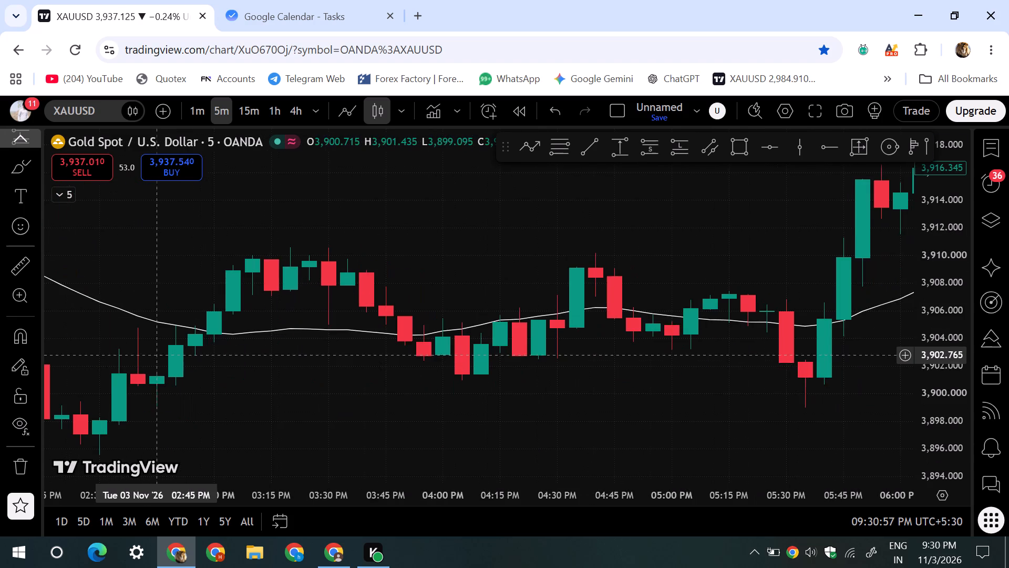
left_click_drag(159, 355, 576, 373)
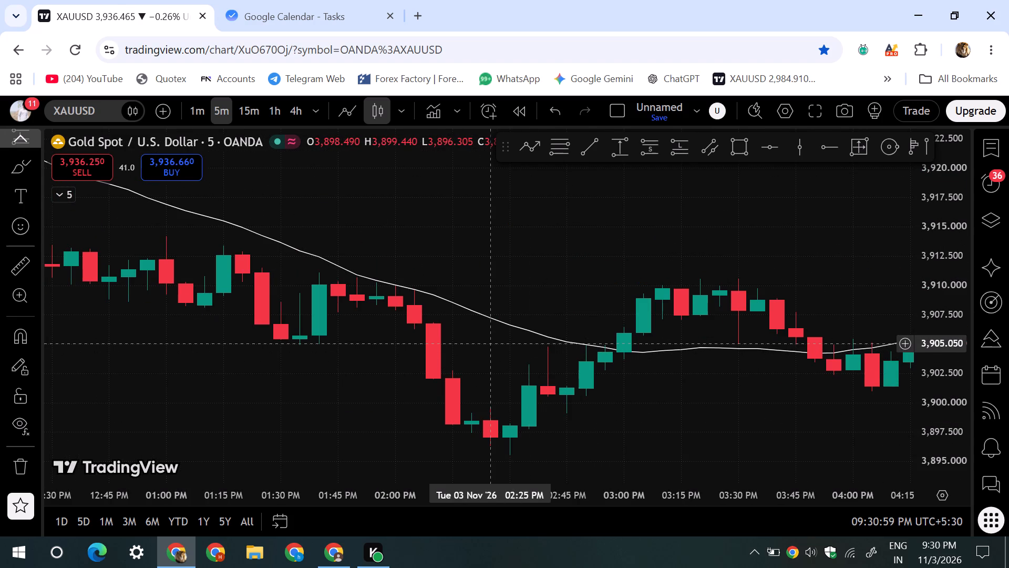
left_click_drag(601, 298, 272, 361)
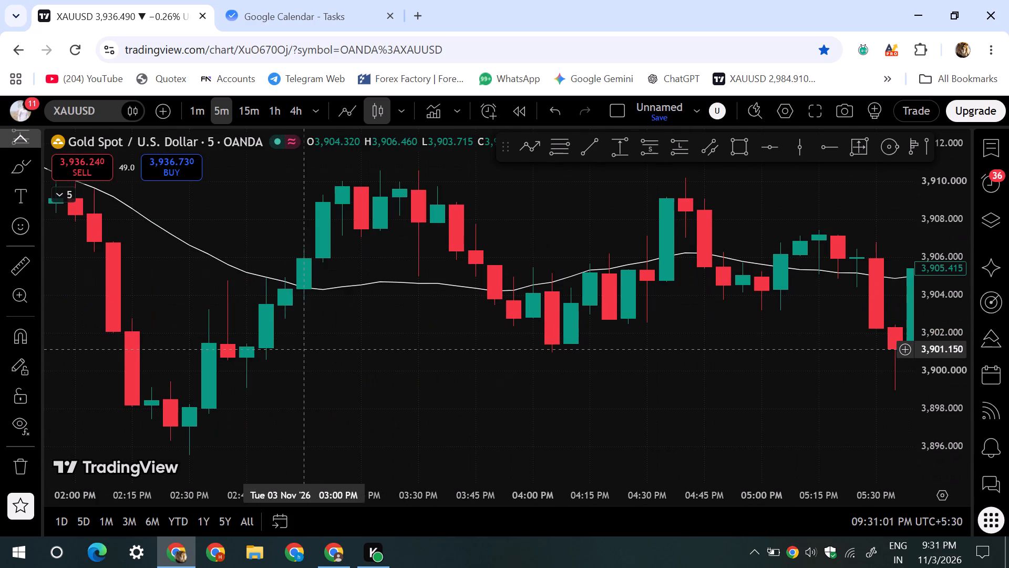
scroll(306, 349, "down", 7)
left_click_drag(914, 319, 586, 320)
left_click_drag(573, 320, 186, 311)
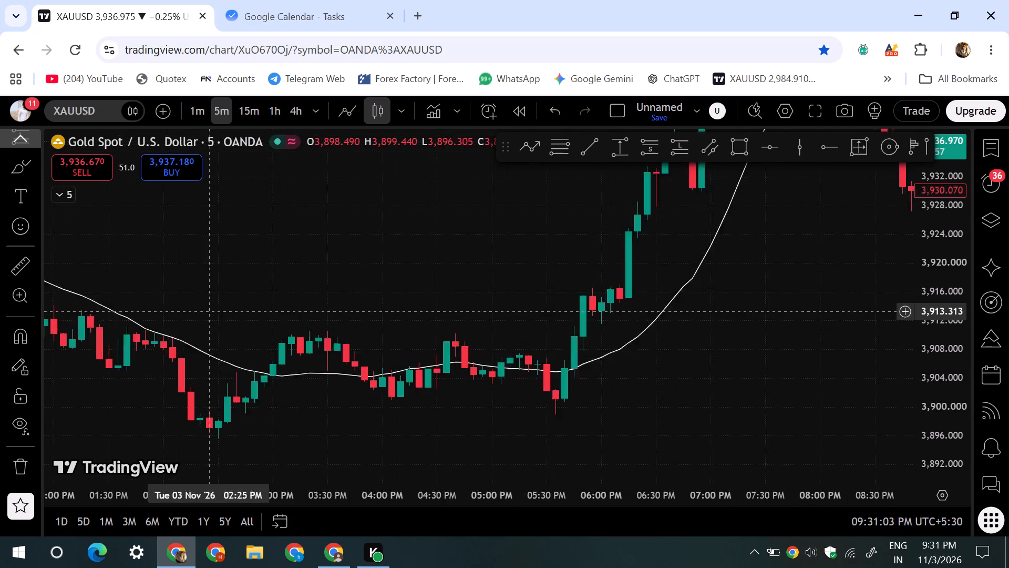
left_click_drag(186, 311, 177, 311)
left_click_drag(547, 258, 508, 490)
left_click_drag(609, 399, 337, 391)
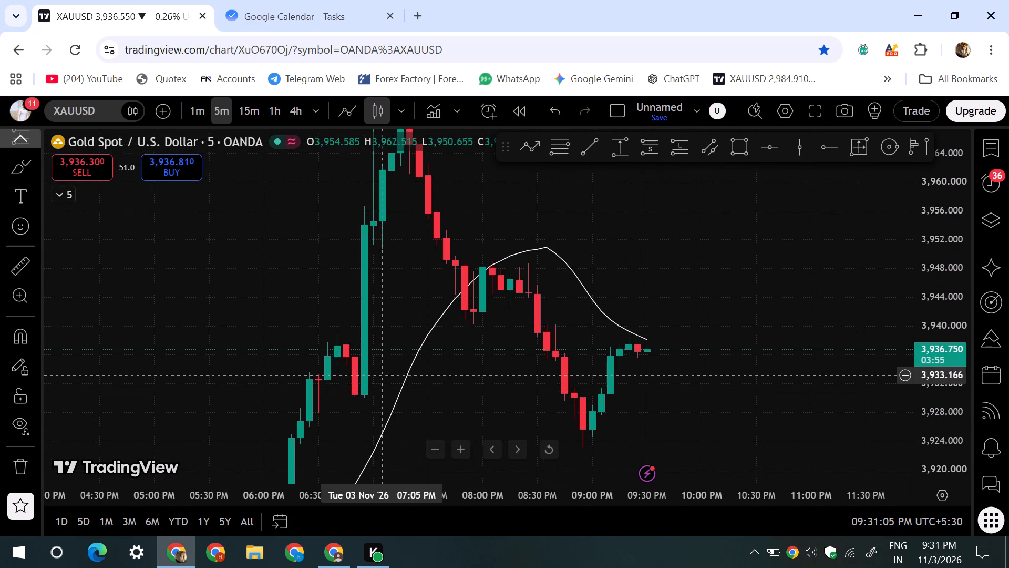
left_click_drag(394, 371, 421, 359)
left_click_drag(333, 346, 677, 261)
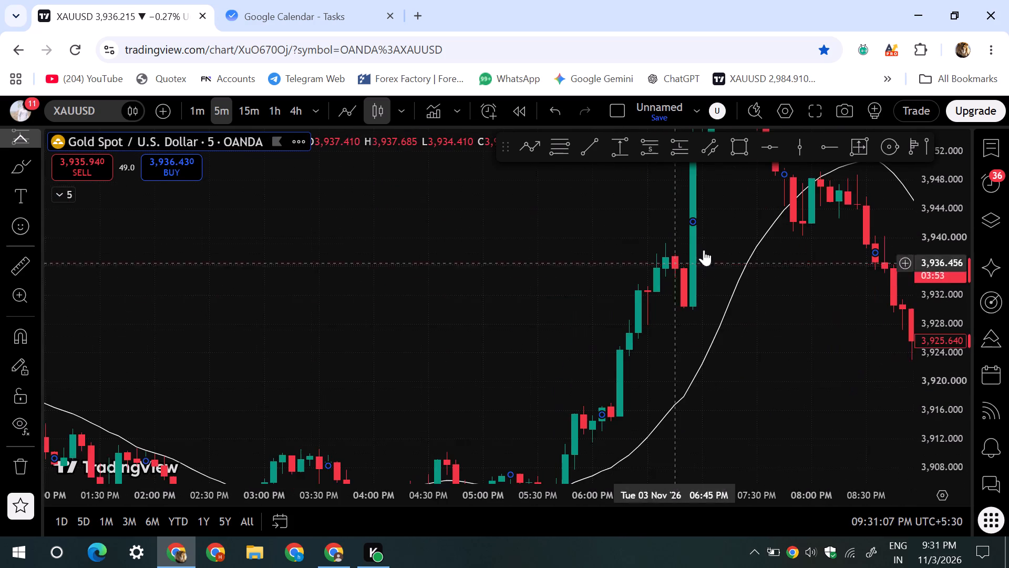
Switch the XAUUSD chart to the 15-minute timeframe.
left_click(1001, 59)
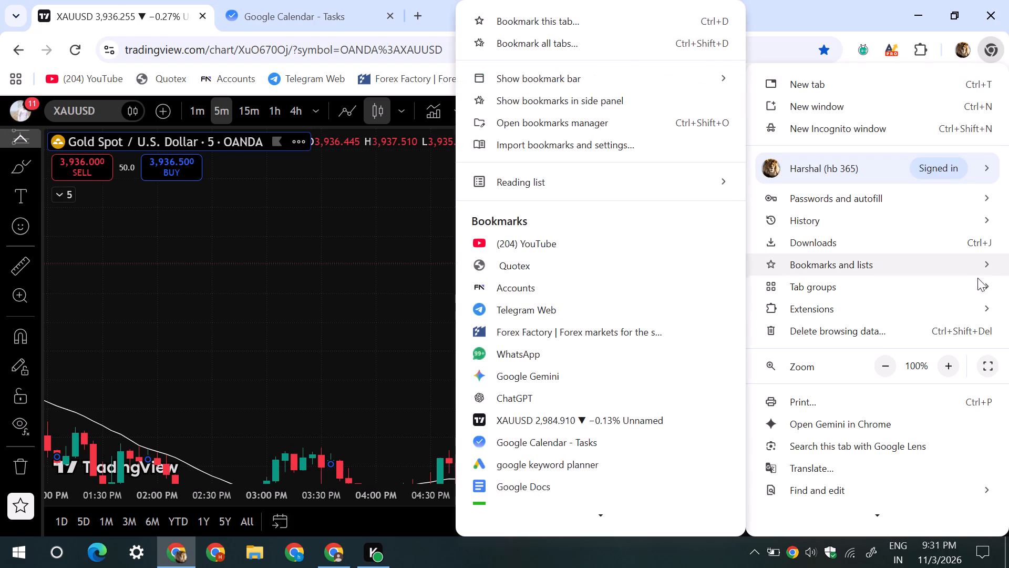
left_click(261, 117)
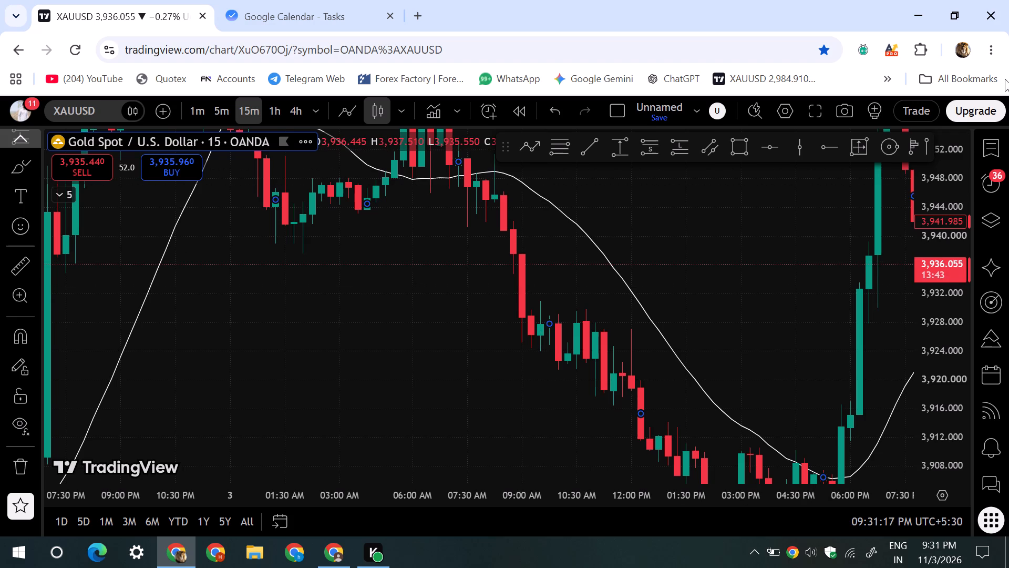
Show the browser window with the chart in full screen.
left_click(998, 55)
left_click(992, 358)
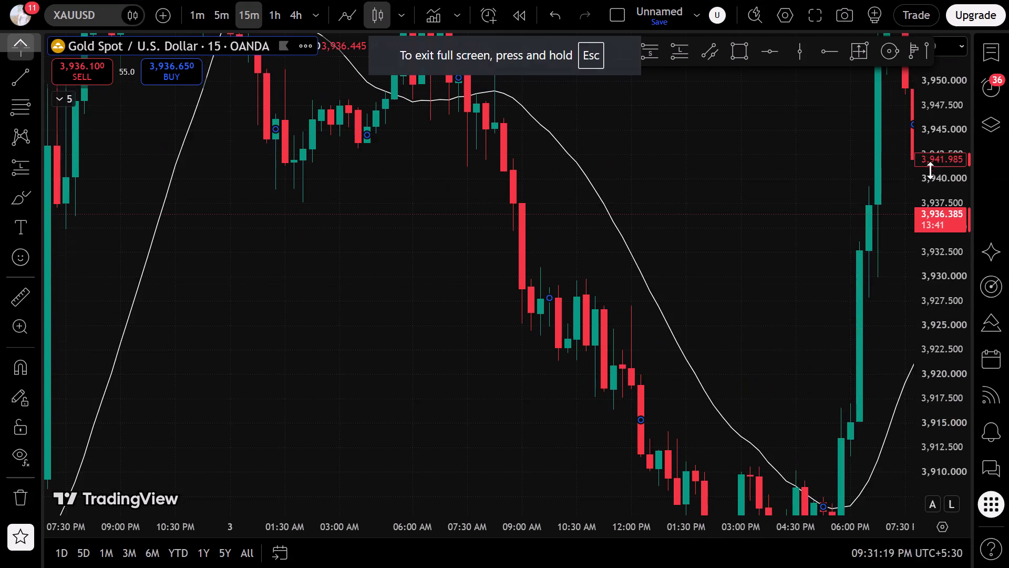
Examine how the 15-minute gold candles from 3 November back to 30 October move relative to the SMA line.
left_click_drag(939, 114, 879, 385)
left_click_drag(776, 293, 387, 327)
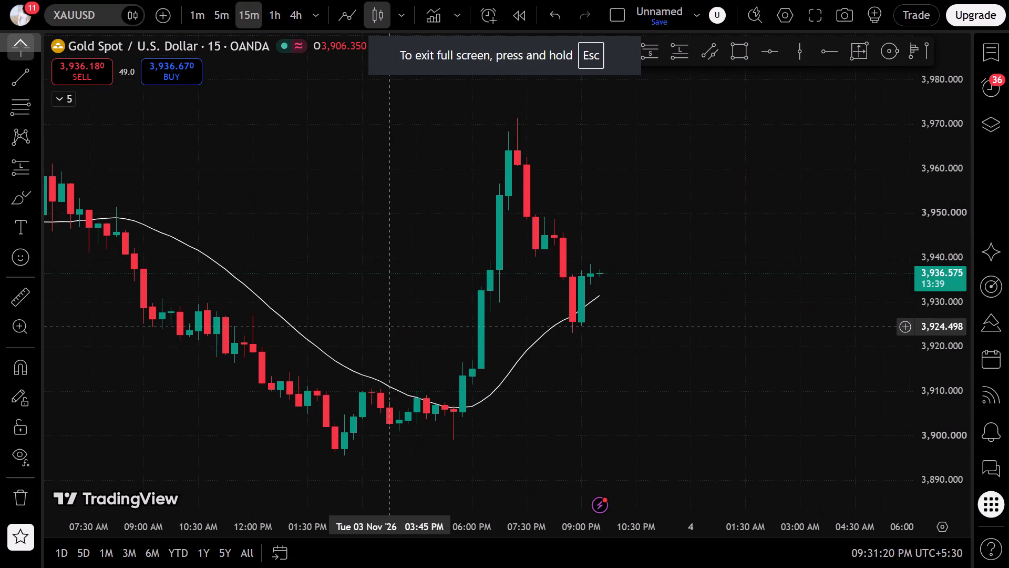
left_click_drag(325, 388, 568, 386)
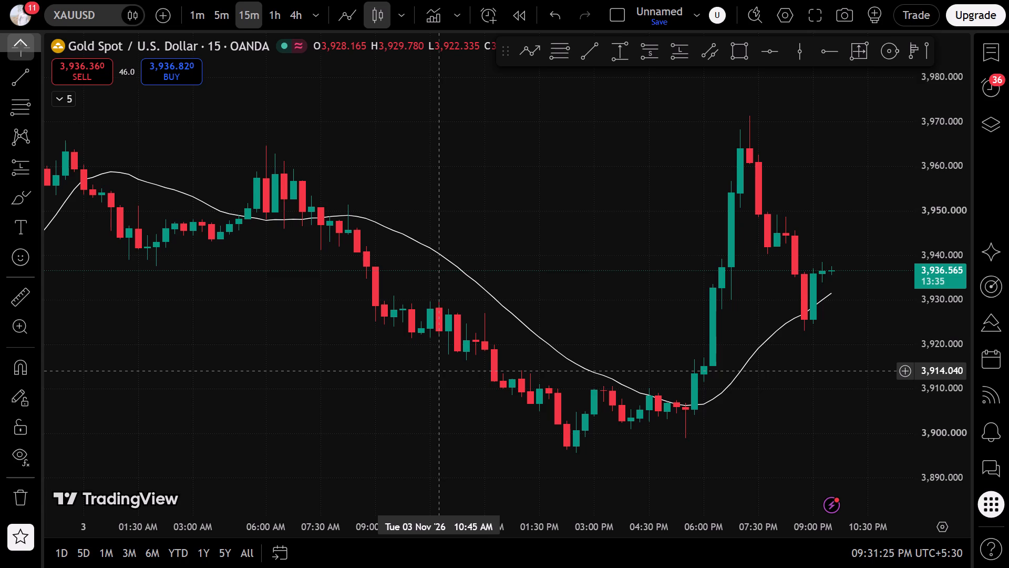
scroll(434, 369, "down", 2)
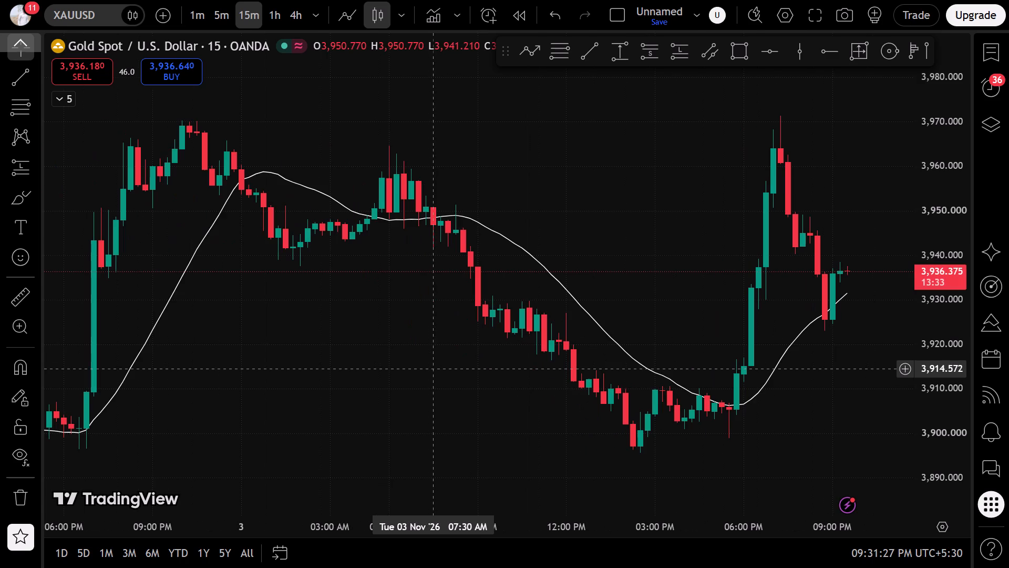
left_click_drag(408, 366, 790, 303)
left_click_drag(611, 361, 780, 333)
left_click_drag(932, 454, 900, 321)
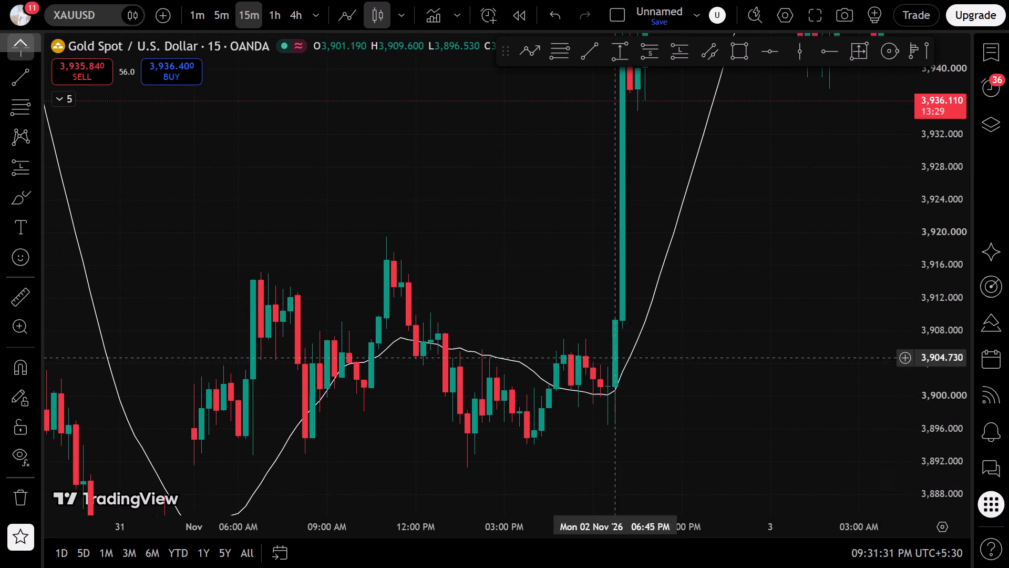
left_click_drag(322, 274, 533, 489)
left_click_drag(258, 204, 547, 459)
left_click_drag(435, 166, 531, 394)
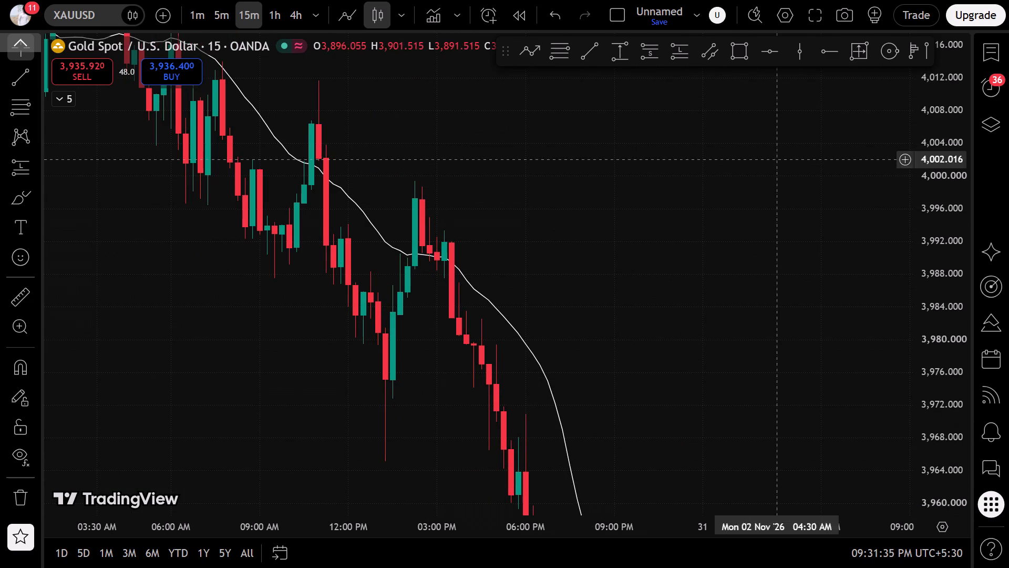
left_click_drag(933, 101, 860, 382)
left_click_drag(723, 362, 488, 156)
scroll(516, 204, "down", 3)
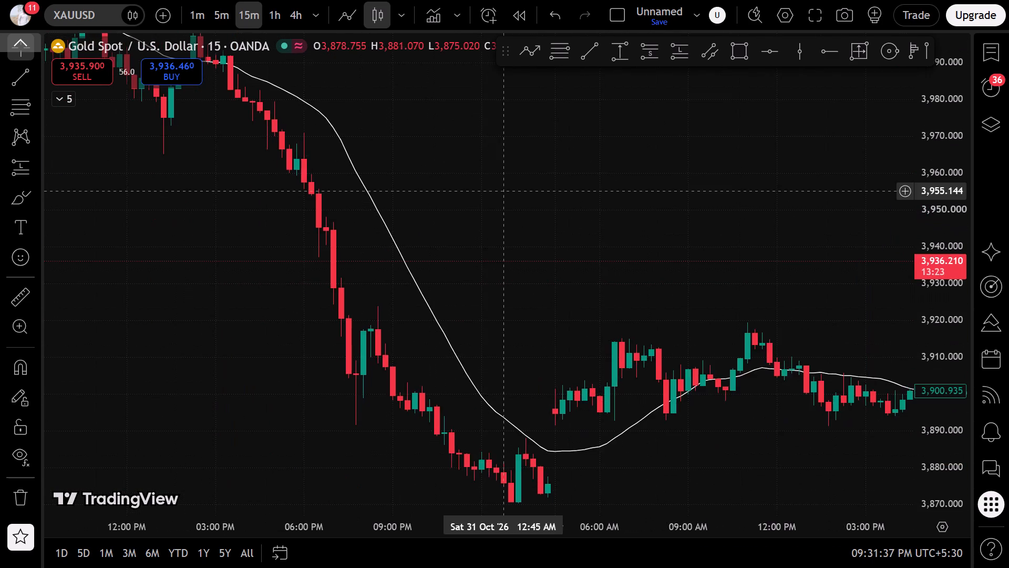
scroll(511, 198, "down", 2)
left_click_drag(786, 181, 802, 376)
double_click(601, 339)
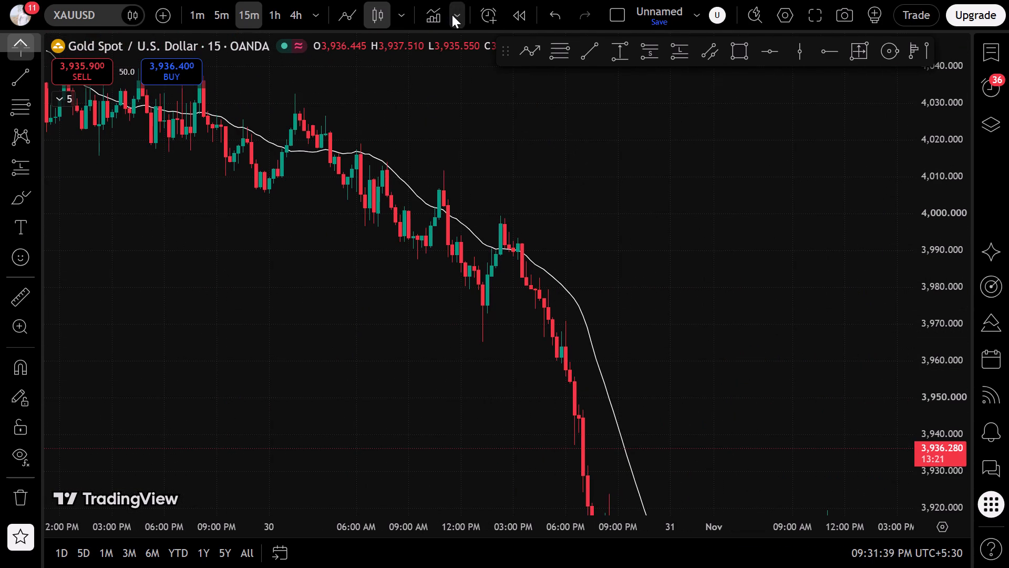
Search the indicators for rsi, add the Relative Strength Index to the chart and close the indicator list.
left_click(447, 15)
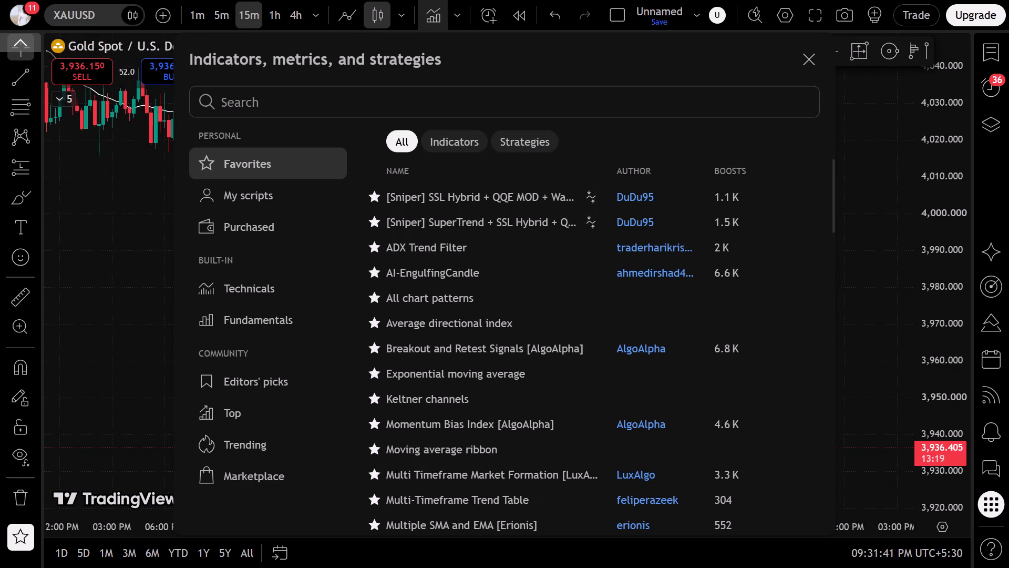
left_click(330, 104)
type("rsi")
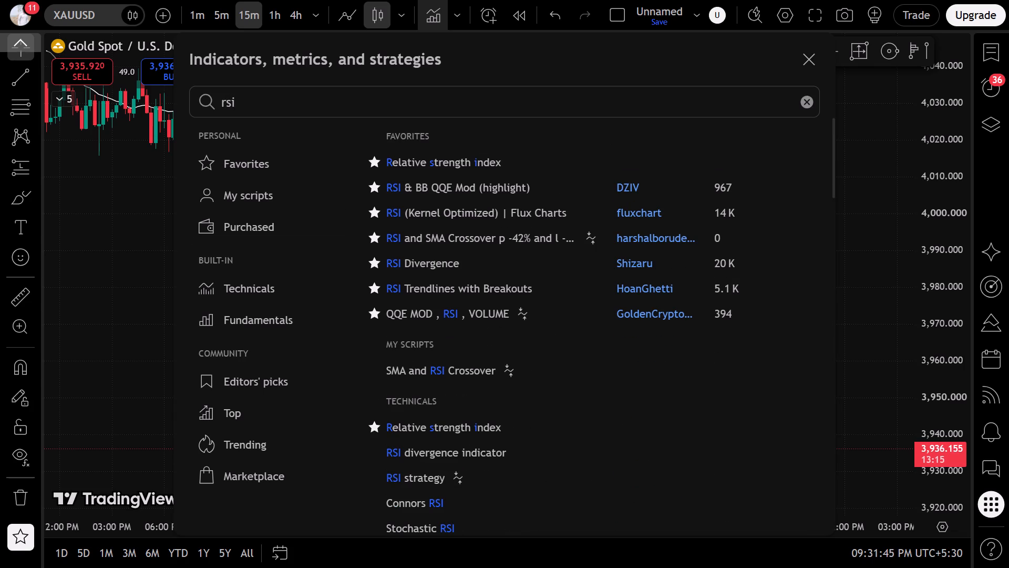
left_click(404, 171)
left_click(796, 63)
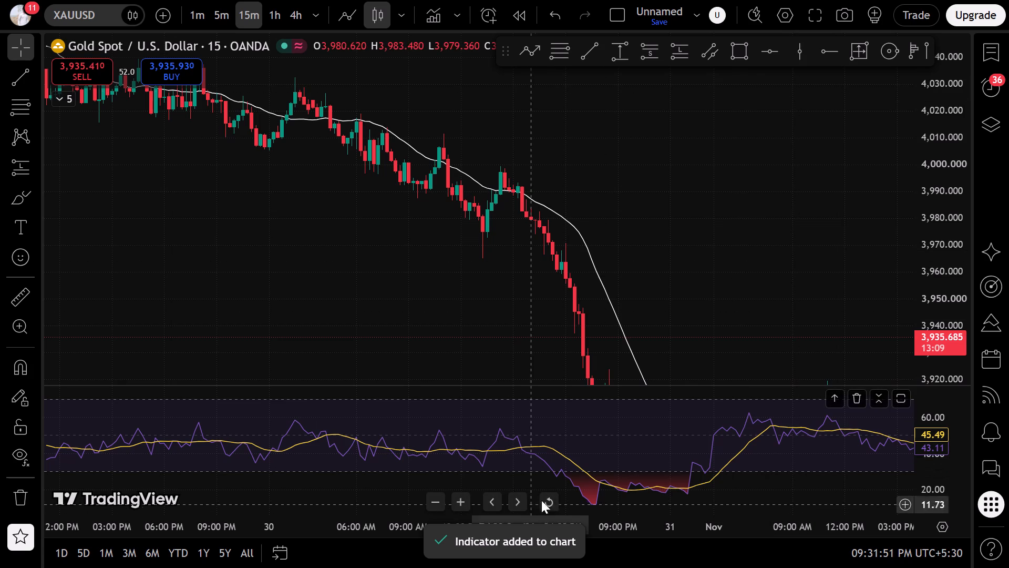
Draw a rectangle under the 3 November lows from 12:15 PM to about 6:30 PM, between about 3,904.3 and 3,898.6.
left_click(552, 495)
scroll(472, 349, "down", 8)
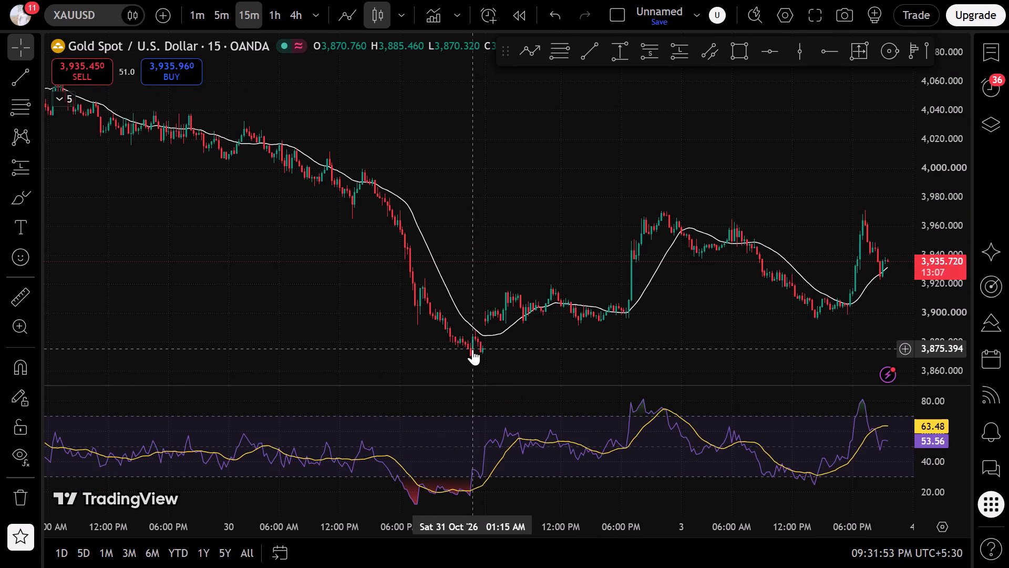
scroll(471, 347, "up", 13)
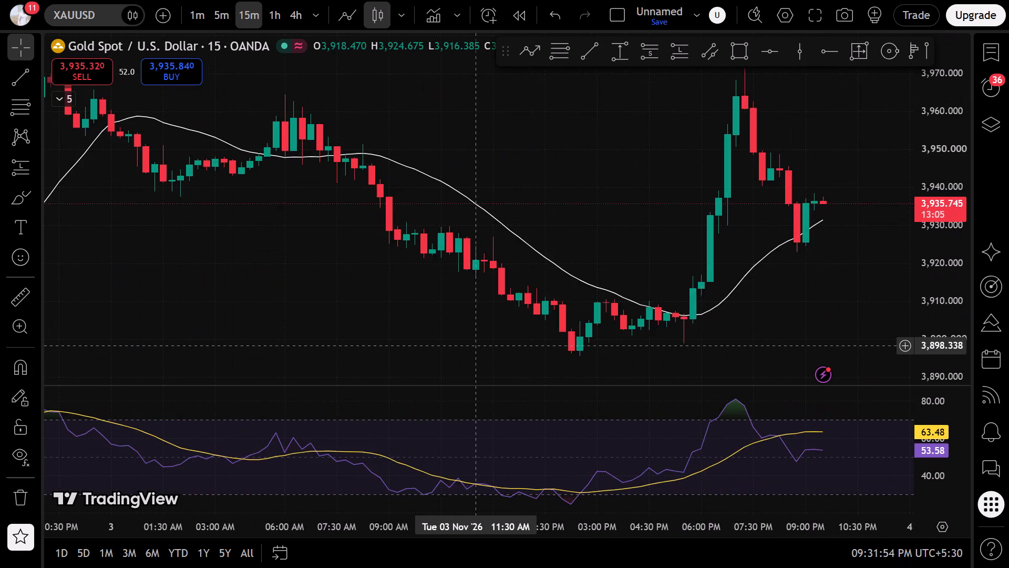
scroll(471, 346, "down", 3)
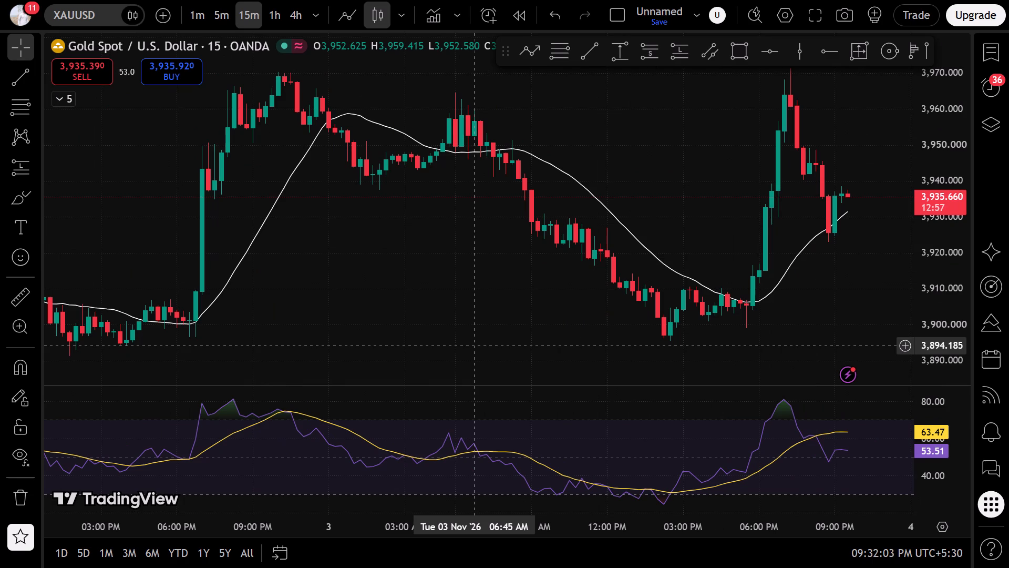
left_click(739, 43)
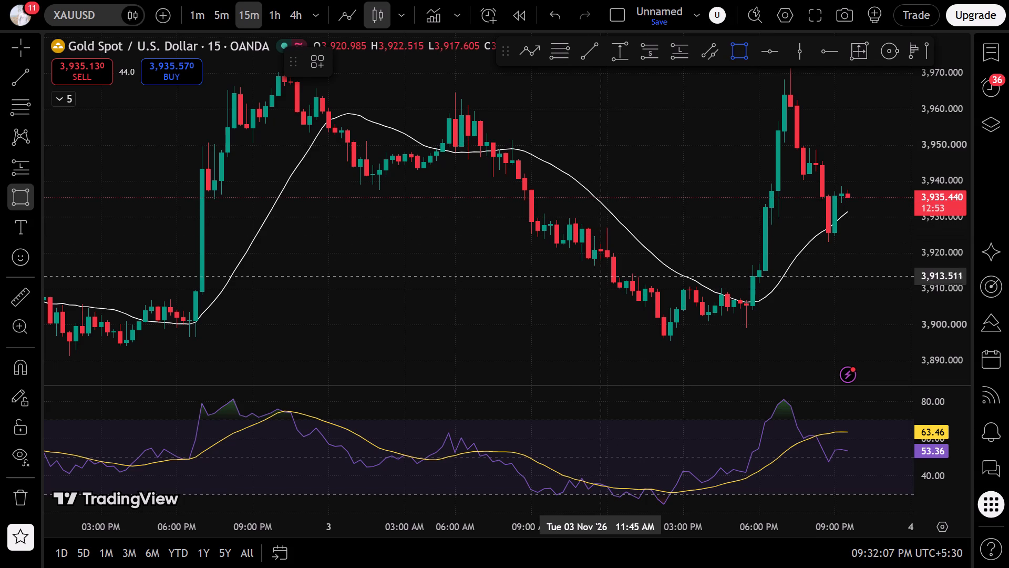
left_click(614, 310)
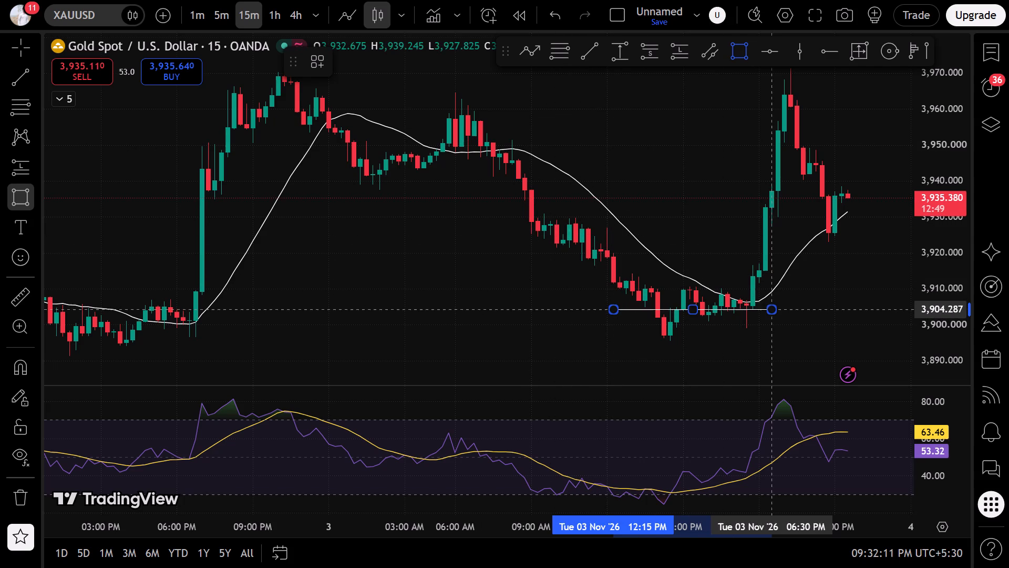
double_click(774, 310)
left_click(892, 299)
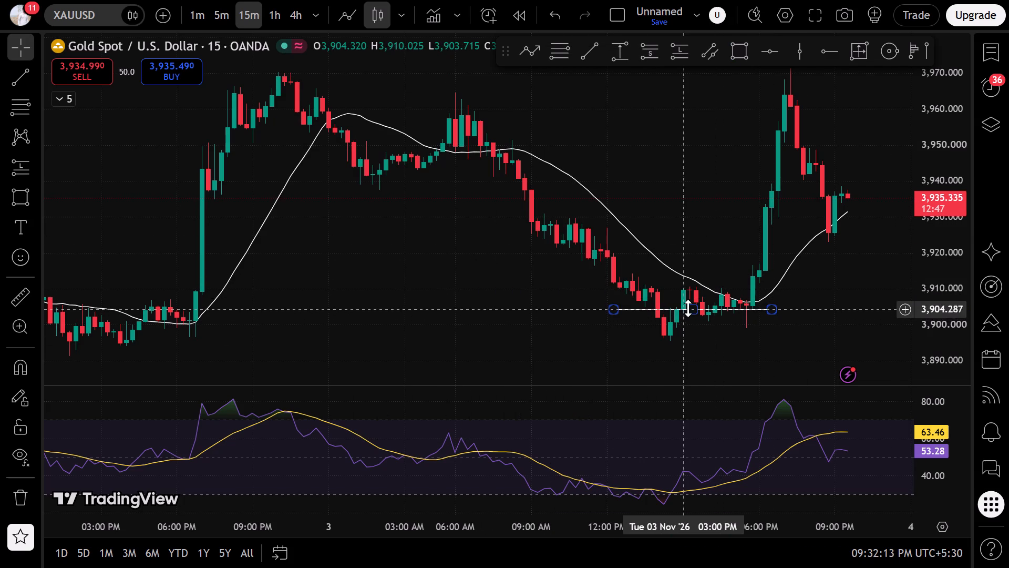
left_click_drag(688, 308, 685, 330)
left_click(839, 316)
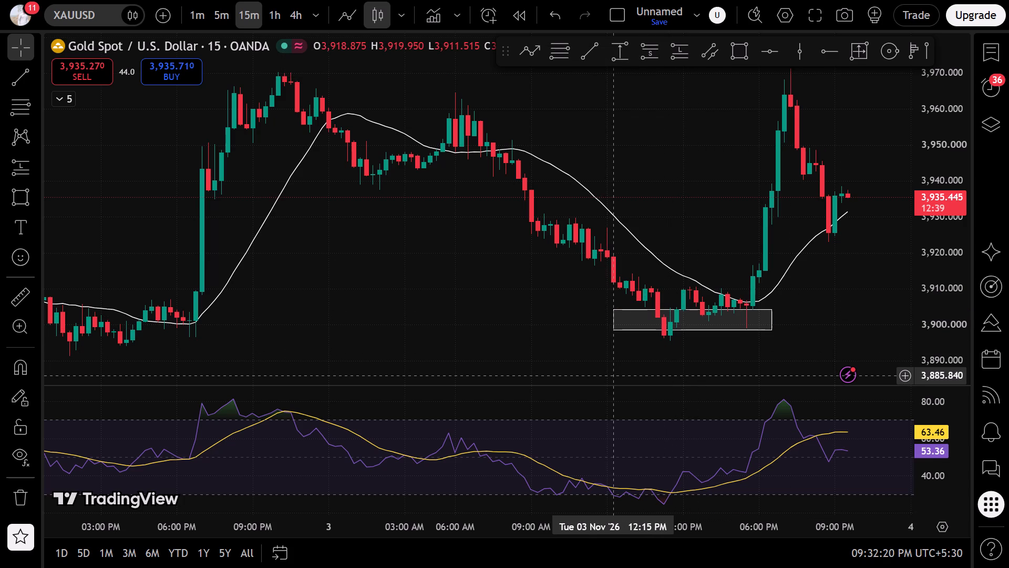
Shorten the rectangle so that it ends at about 2:30 PM, and deselect it.
left_click_drag(770, 319, 739, 324)
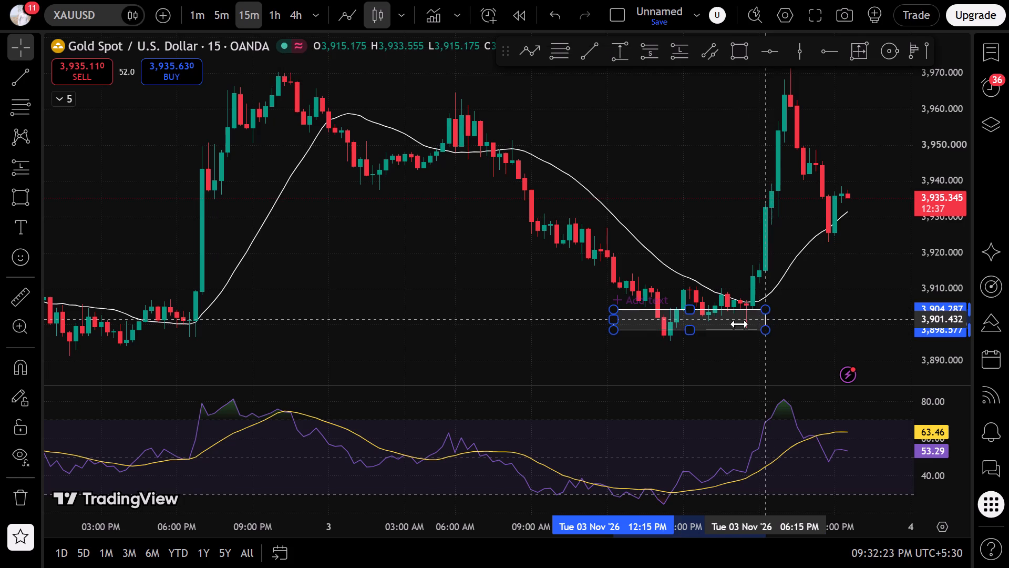
left_click_drag(739, 324, 682, 342)
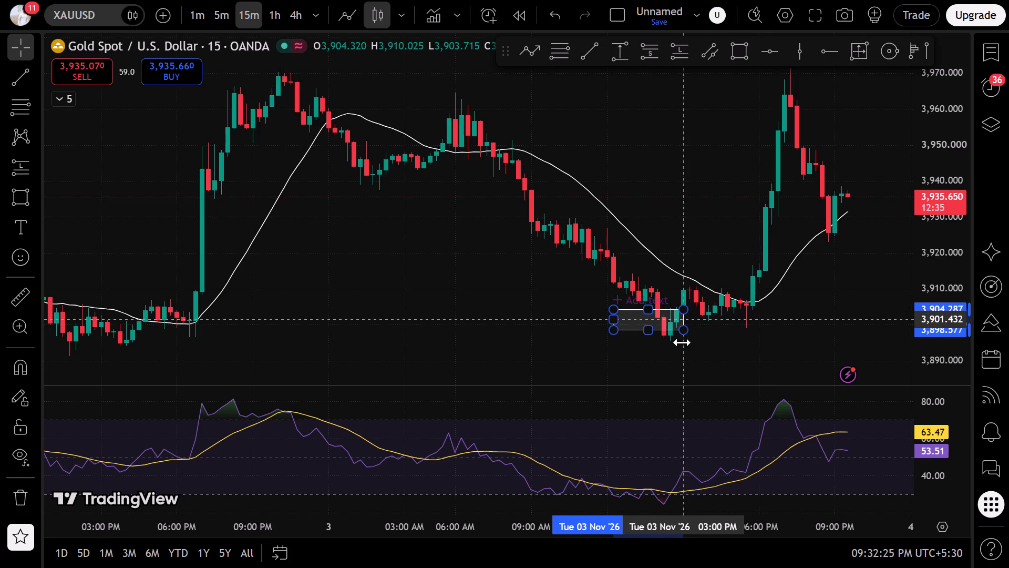
left_click_drag(682, 342, 673, 344)
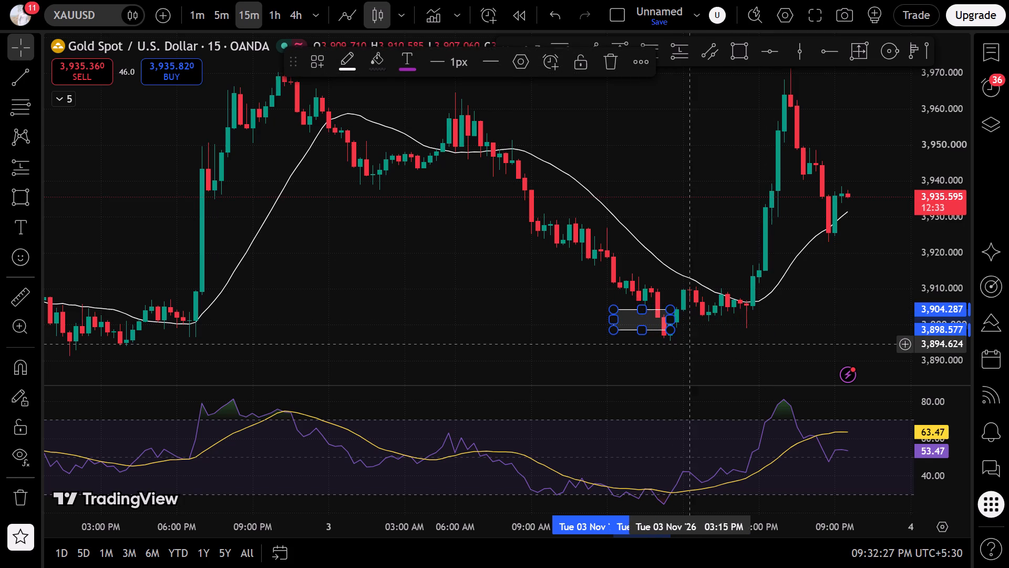
left_click(647, 373)
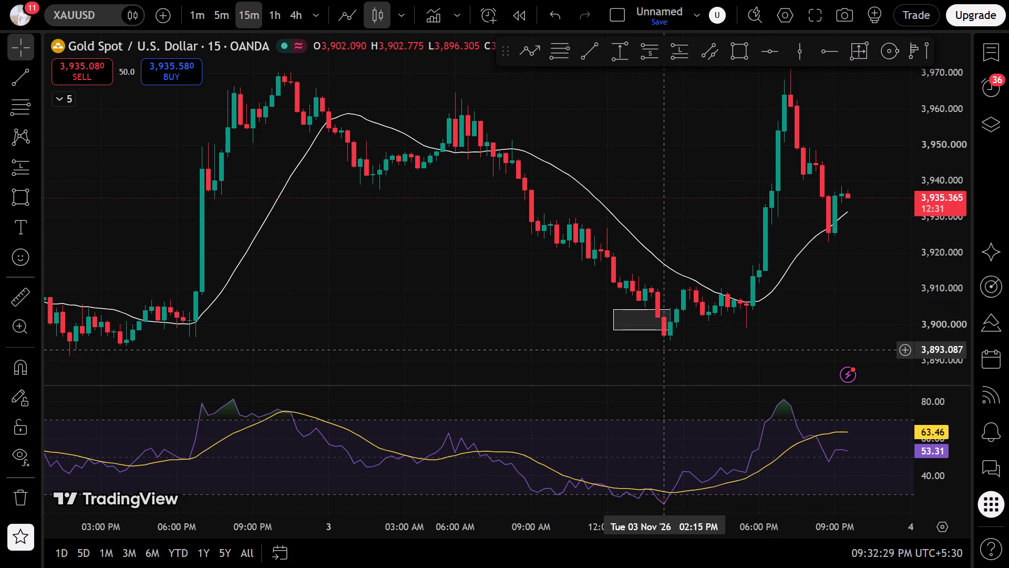
left_click(673, 344)
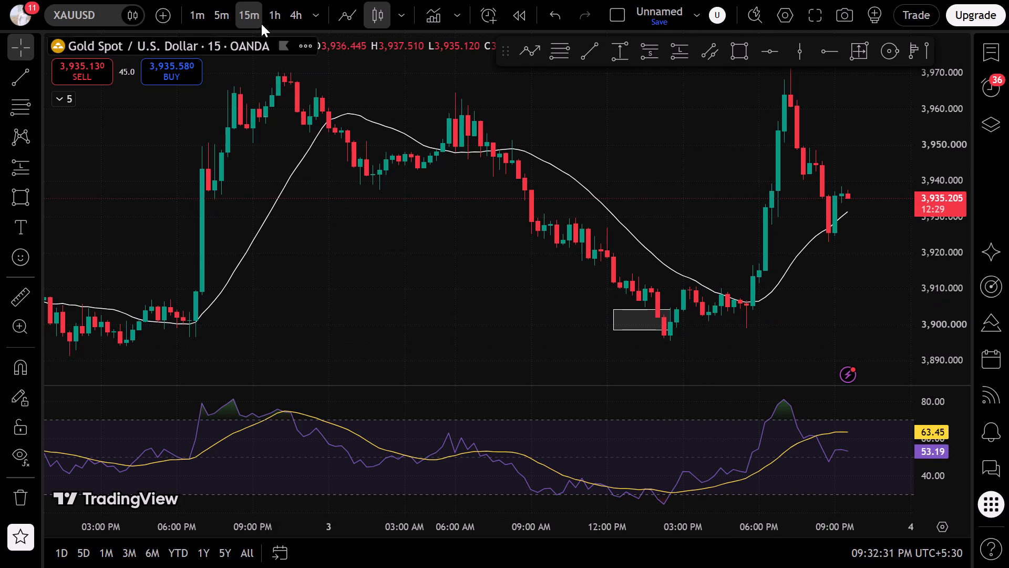
Switch the XAUUSD chart to the 1-minute timeframe.
left_click(189, 19)
Examine the 1-minute candles, SMA line and RSI around the rectangle, from noon to about 6 PM on 3 November.
scroll(296, 234, "down", 4)
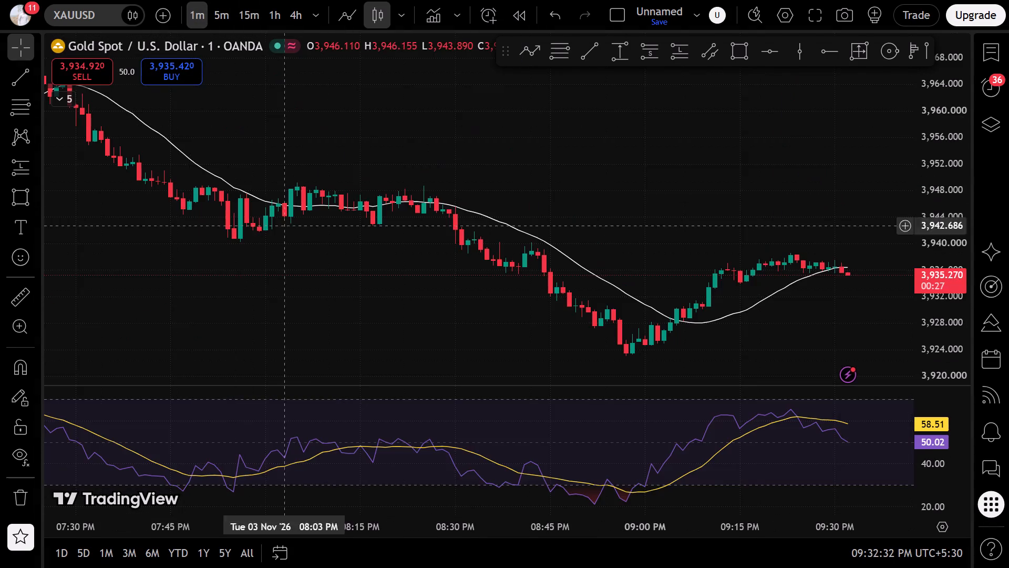
scroll(307, 241, "down", 15)
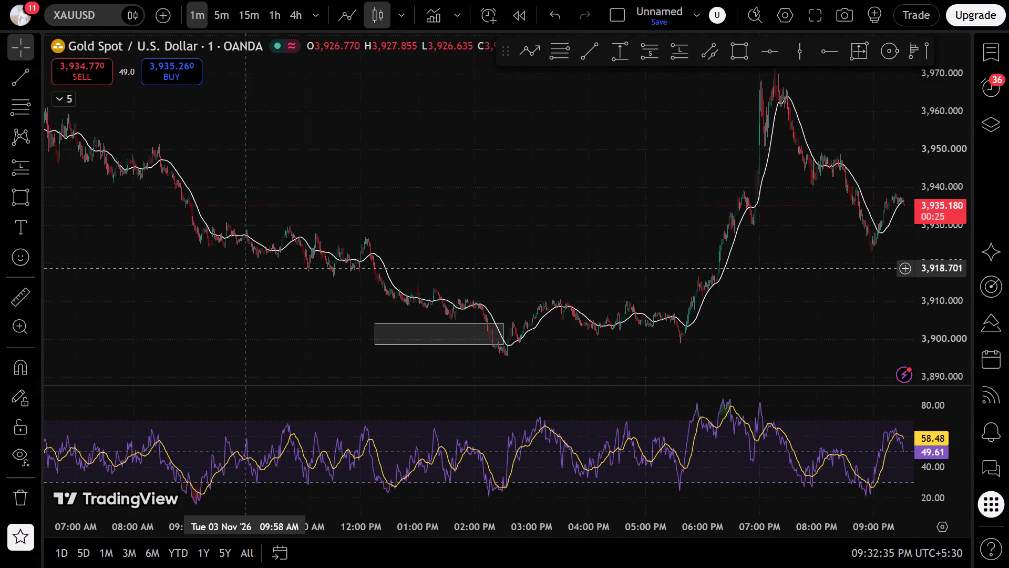
left_click_drag(230, 276, 487, 276)
scroll(424, 275, "up", 10)
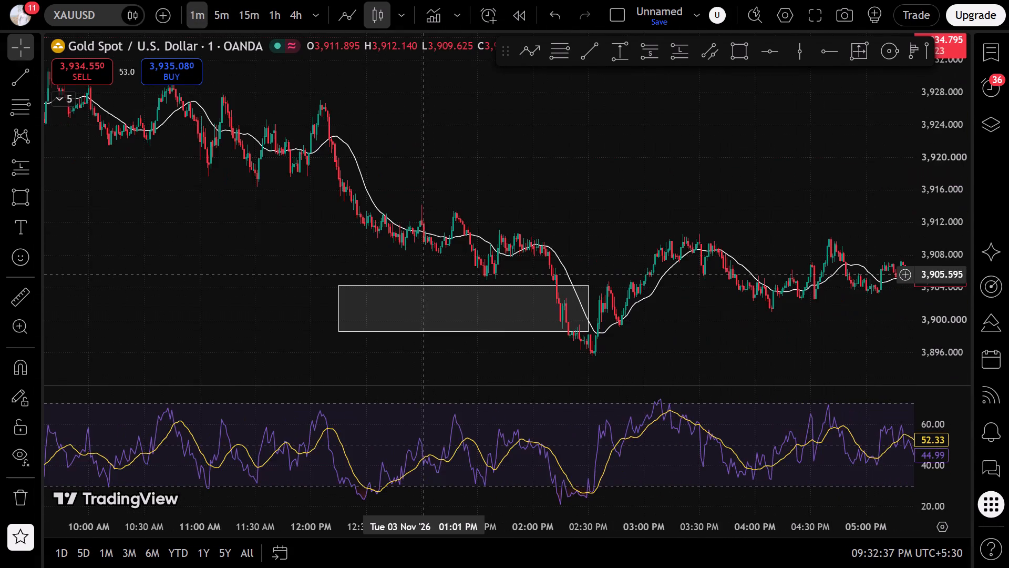
scroll(423, 275, "up", 3)
scroll(436, 268, "down", 2)
left_click_drag(922, 210, 924, 225)
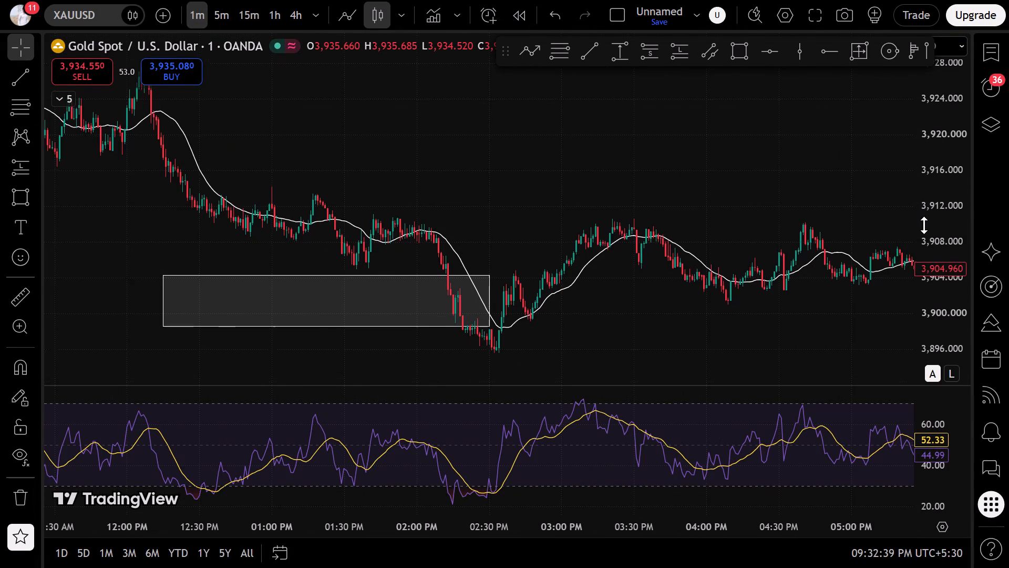
left_click_drag(924, 225, 924, 227)
left_click_drag(788, 240, 667, 273)
scroll(667, 273, "down", 1)
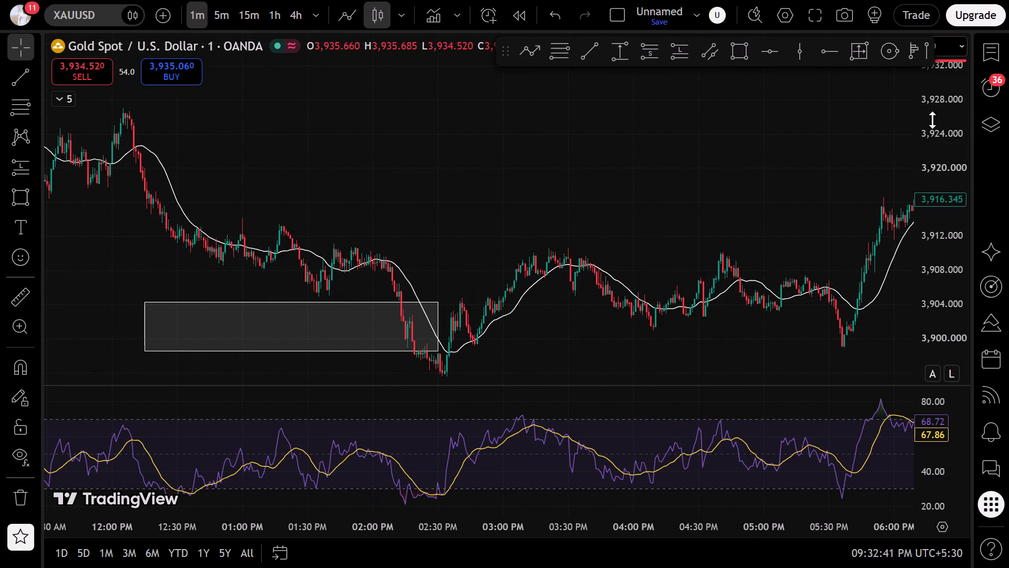
left_click_drag(933, 119, 926, 144)
left_click_drag(740, 158, 742, 200)
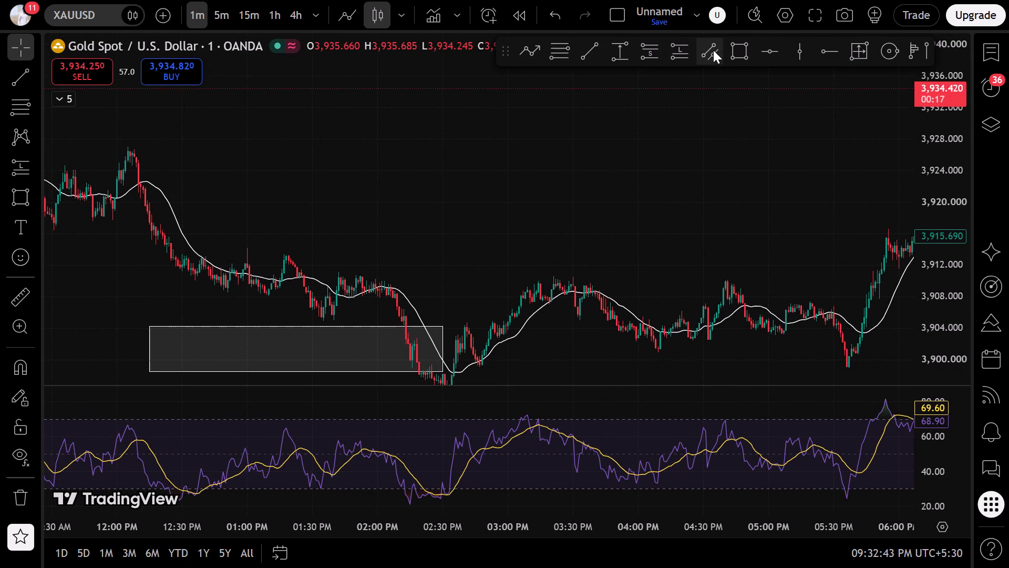
Draw a narrow descending parallel channel above the decline, from 12:03 PM at about 3,927.7 to 3:28 PM at about 3,897.9.
left_click(713, 50)
left_click(123, 141)
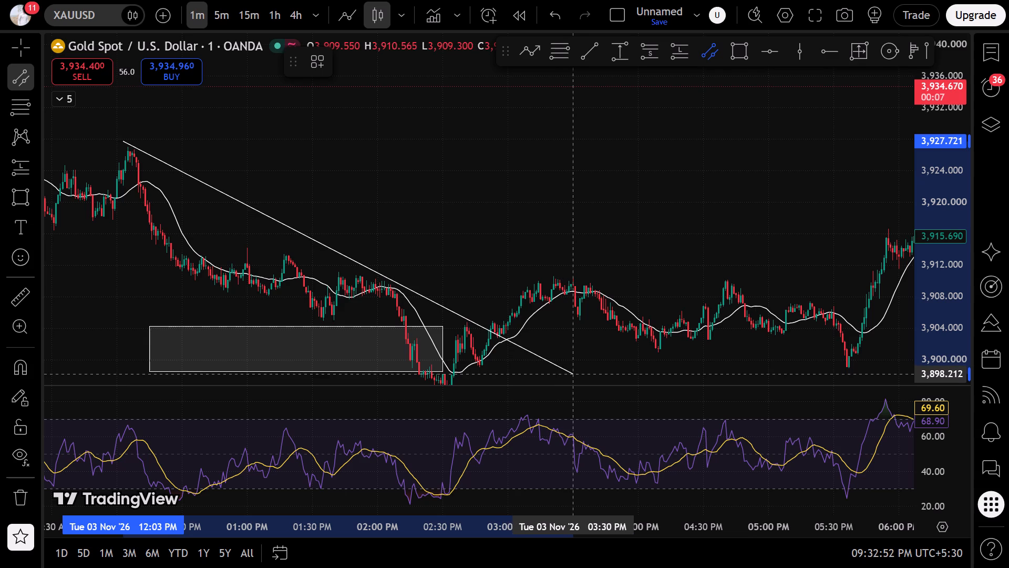
left_click(568, 377)
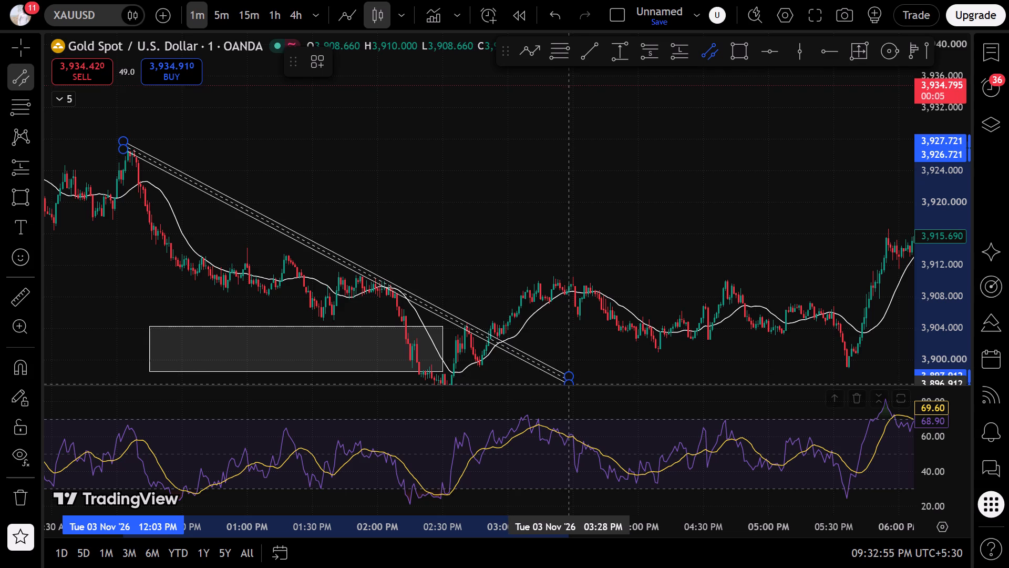
left_click(568, 388)
left_click(466, 270)
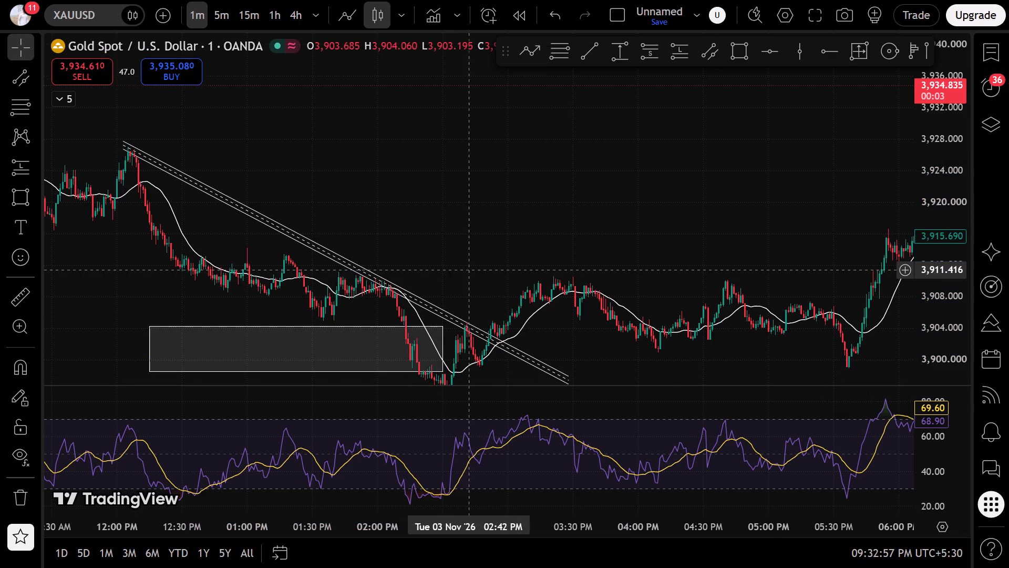
Examine the 1-minute candles, SMA line and RSI around the rectangle and descending channel on 3 November.
left_click_drag(715, 260, 320, 240)
left_click_drag(397, 256, 470, 268)
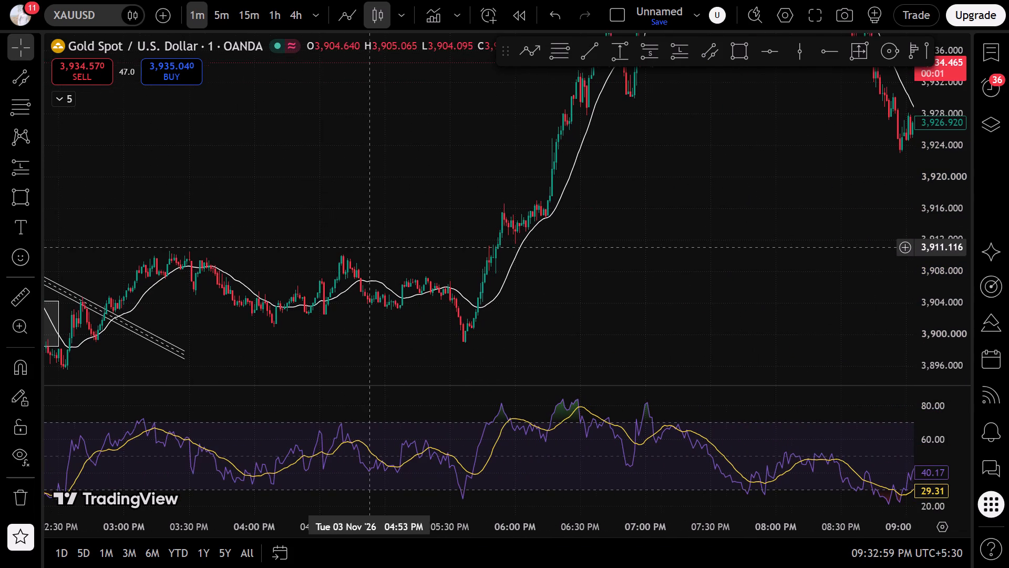
left_click_drag(470, 268, 643, 250)
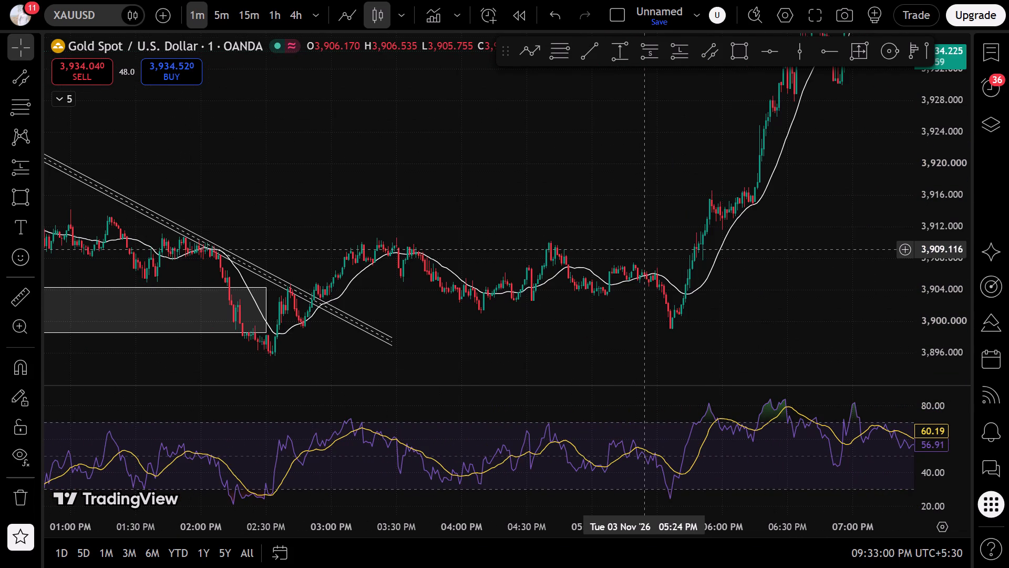
left_click(581, 335)
scroll(587, 333, "down", 7)
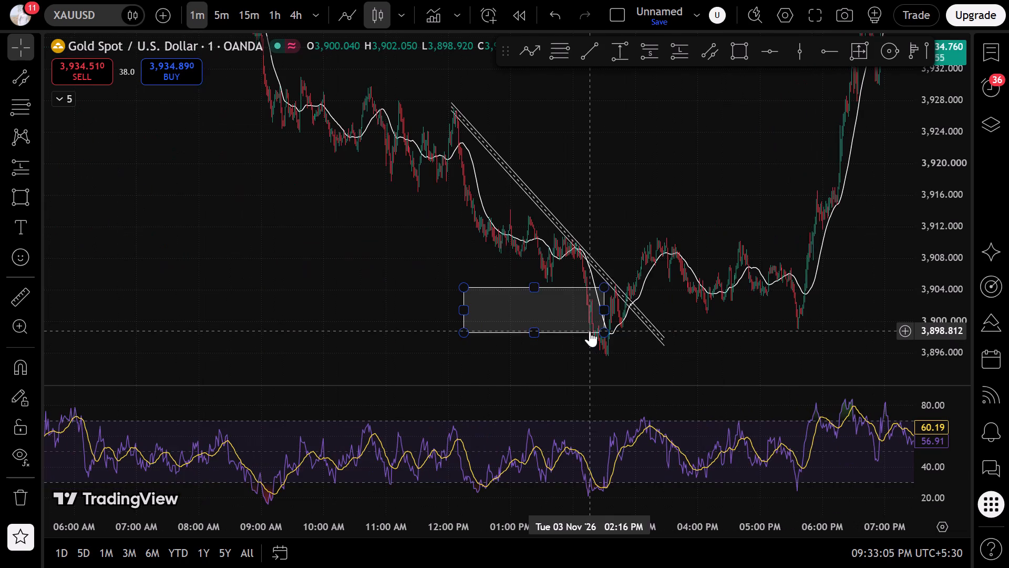
scroll(578, 257, "up", 6)
left_click(342, 291)
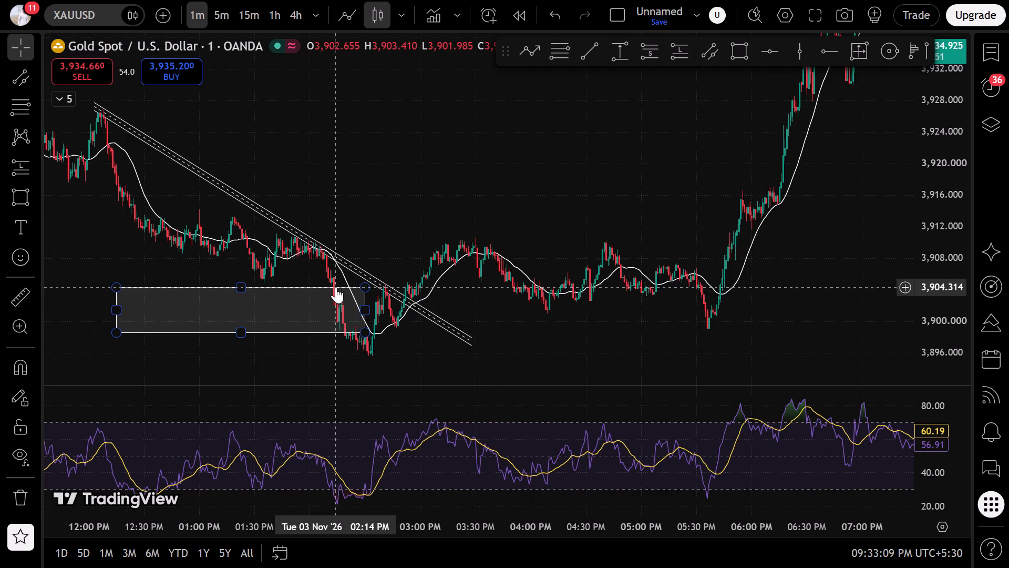
left_click(336, 287)
left_click(679, 84)
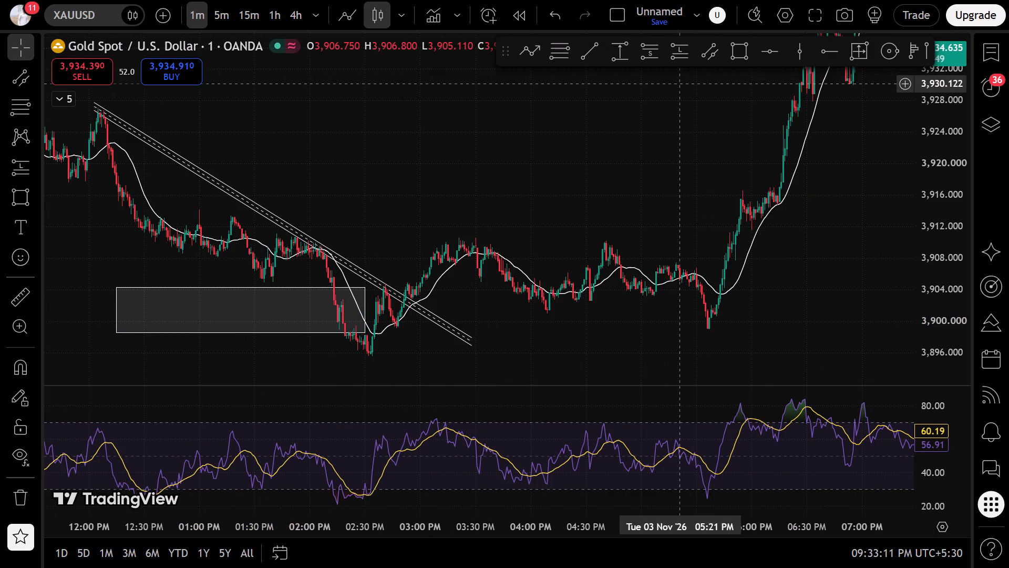
Place a long position at the descending channel at 2:35 PM with its entry at about 3,905.1 and its stop at about 3,898.2.
left_click(678, 48)
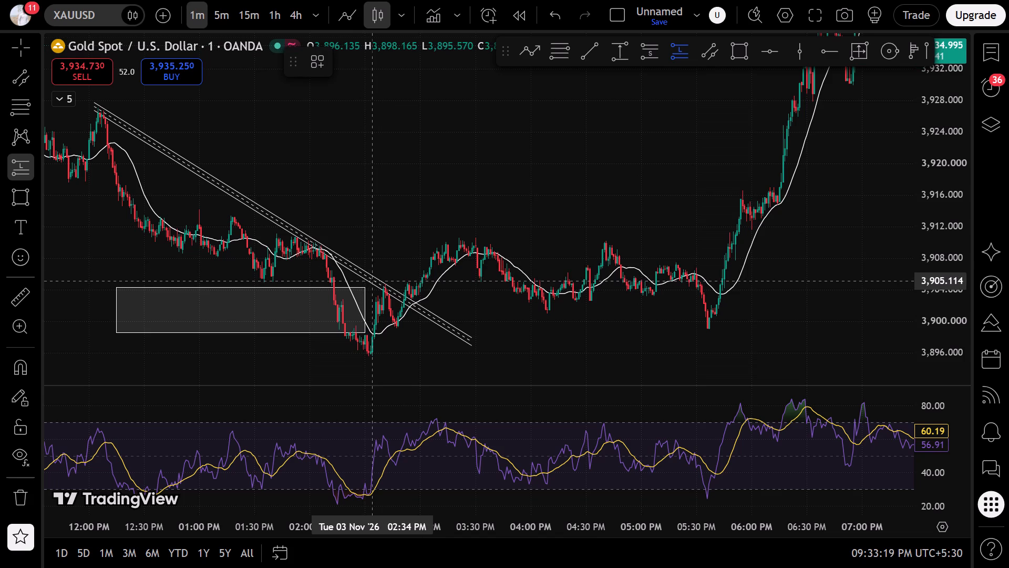
left_click(374, 281)
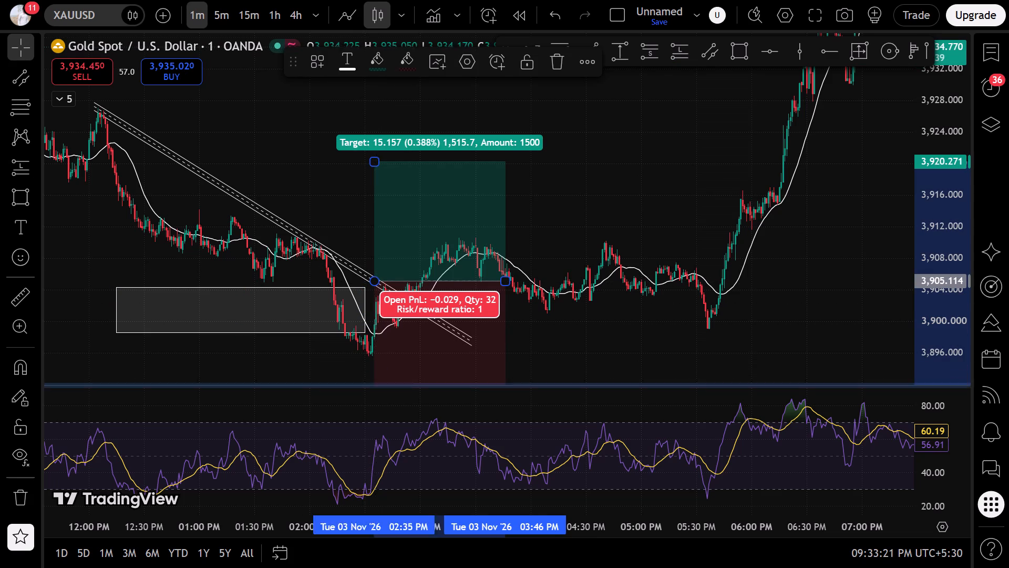
left_click_drag(595, 350, 639, 274)
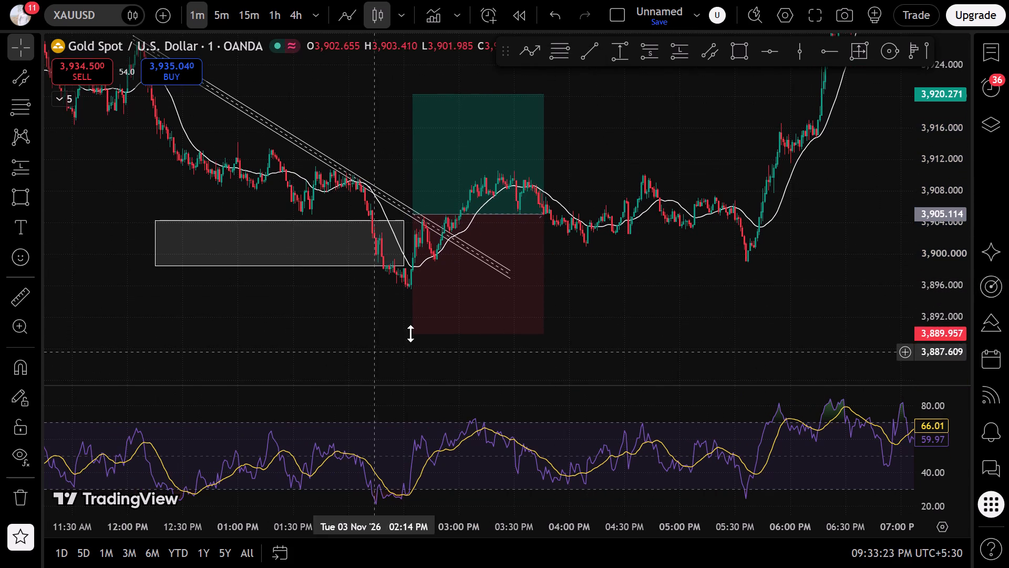
left_click_drag(411, 333, 401, 268)
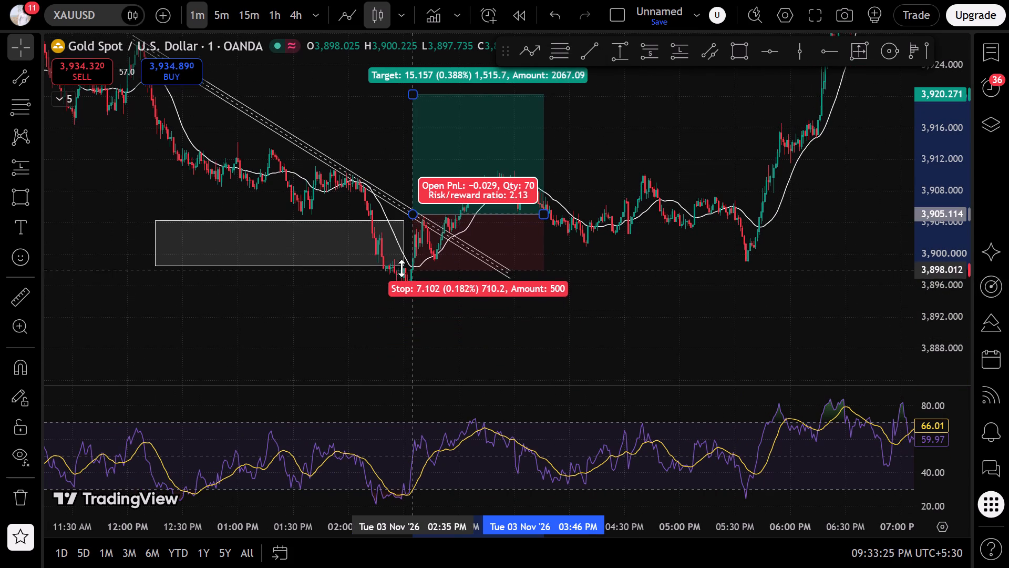
left_click_drag(401, 268, 418, 276)
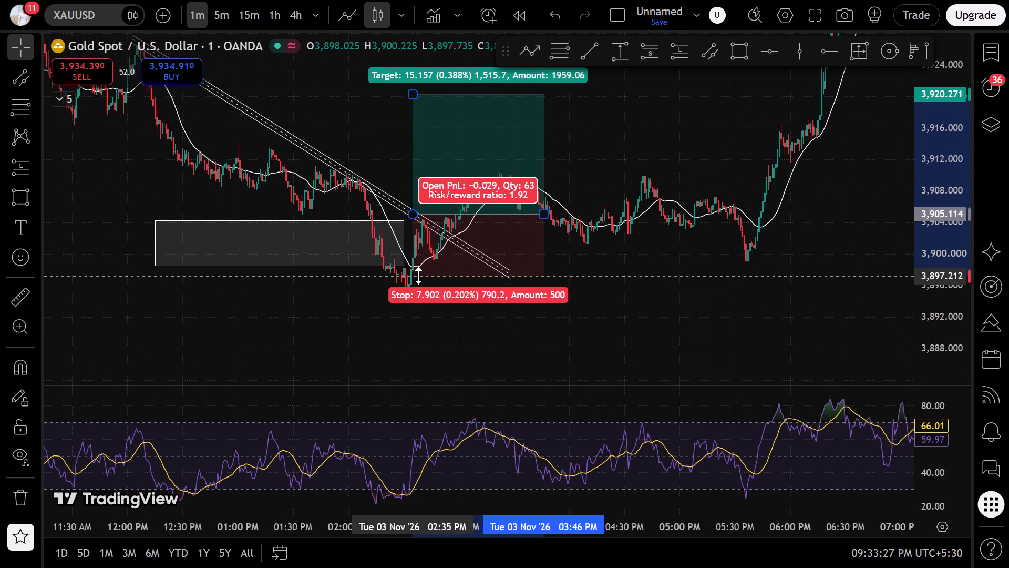
left_click_drag(418, 276, 452, 271)
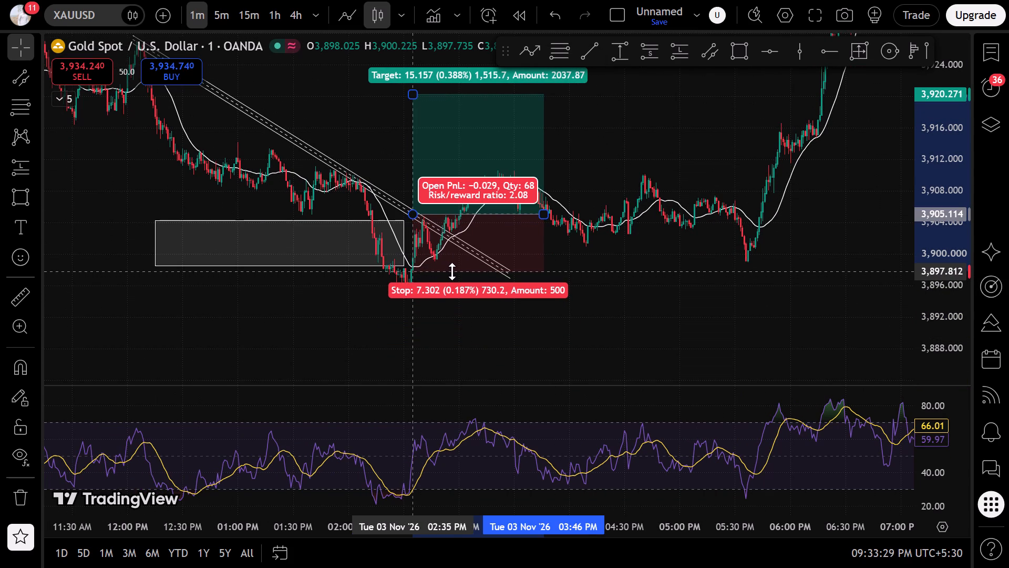
left_click_drag(452, 271, 476, 269)
left_click(895, 302)
Extend the long position's end to about 6:44 PM on 3 November.
left_click_drag(869, 236, 778, 285)
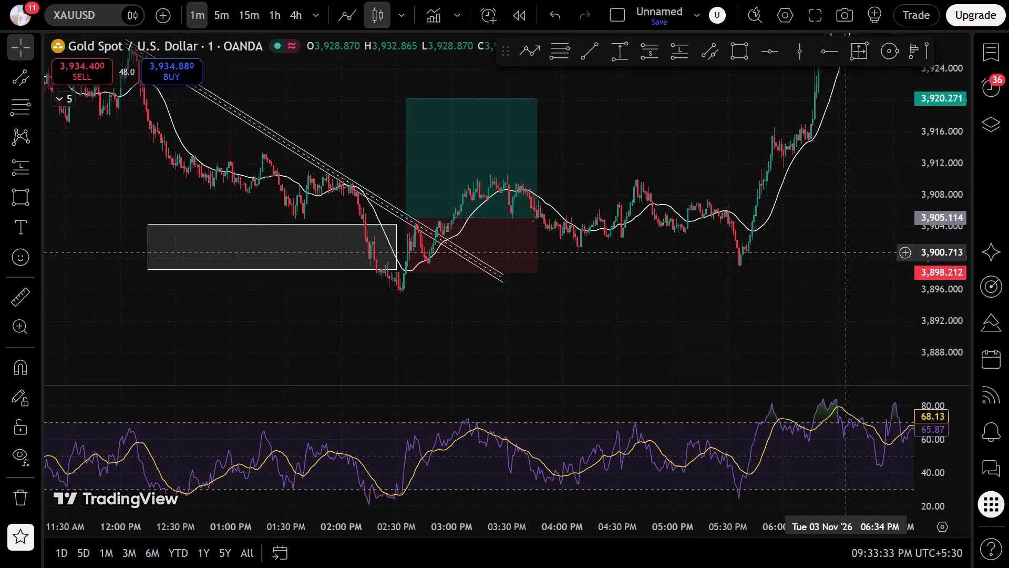
left_click_drag(778, 285, 595, 334)
left_click_drag(287, 301, 614, 337)
left_click(741, 242)
Raise the long position's target to about 3,970, near the evening peak, and deselect the position.
scroll(747, 239, "down", 13)
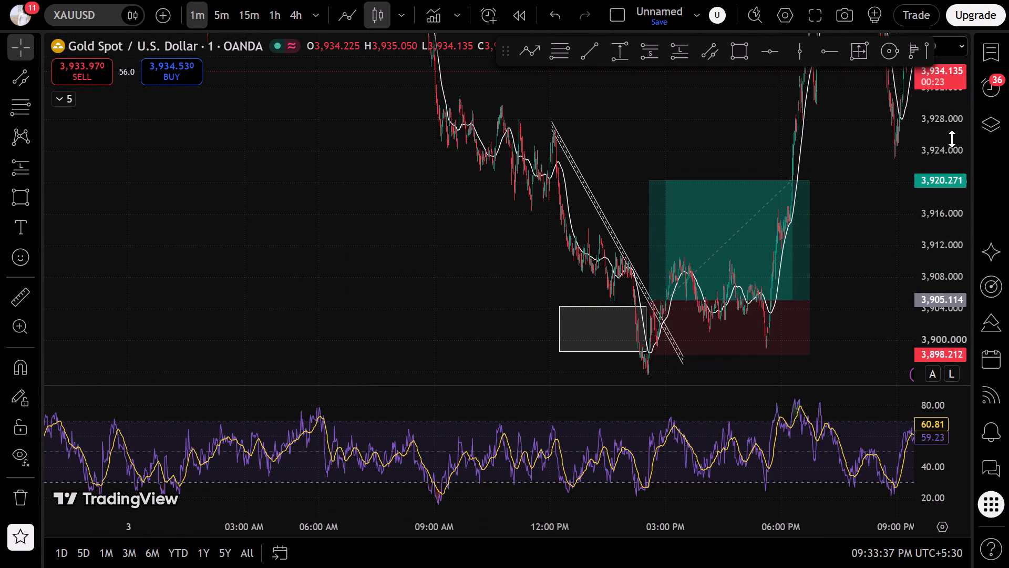
left_click_drag(946, 156, 882, 341)
left_click_drag(818, 310, 415, 364)
scroll(409, 315, "down", 4)
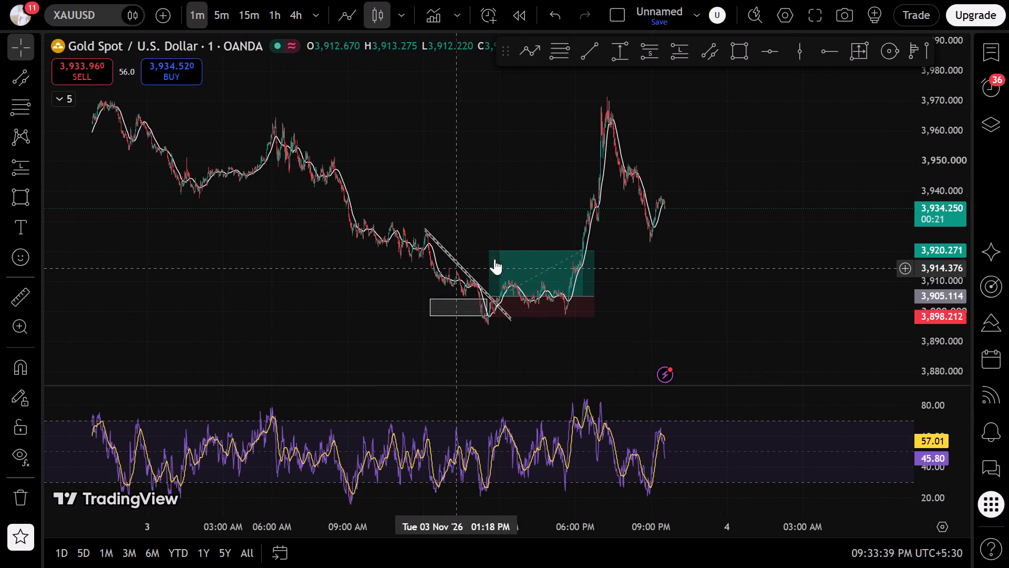
left_click_drag(489, 251, 528, 103)
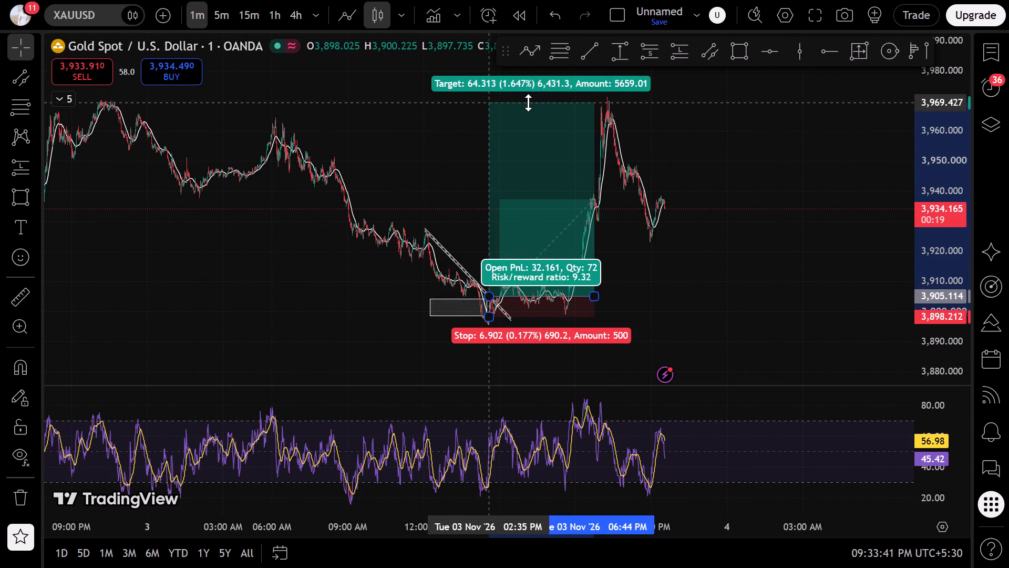
left_click_drag(528, 103, 563, 102)
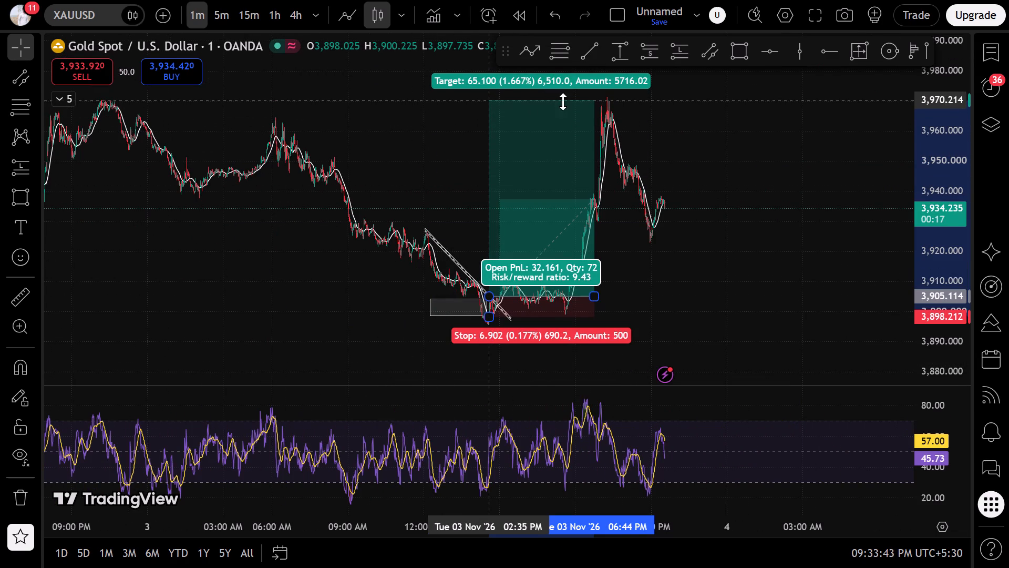
left_click_drag(563, 102, 563, 102)
left_click(393, 153)
Switch the XAUUSD chart to the 15-minute timeframe.
left_click(236, 6)
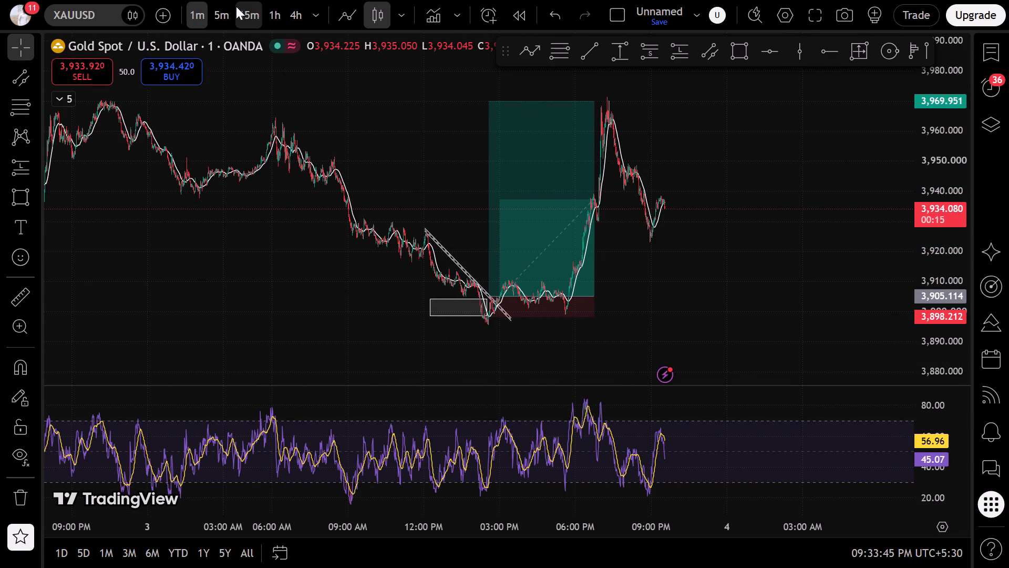
left_click(542, 498)
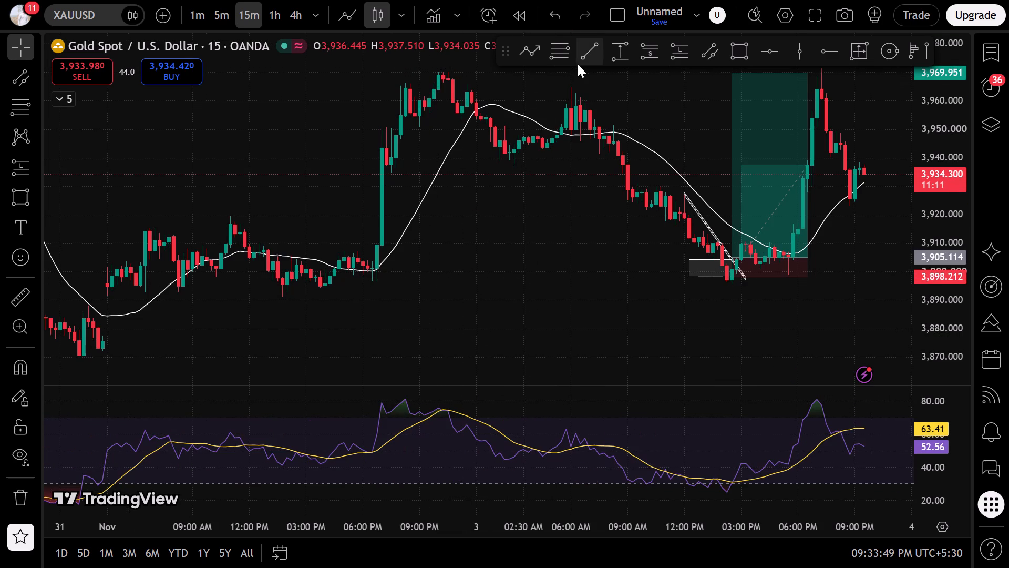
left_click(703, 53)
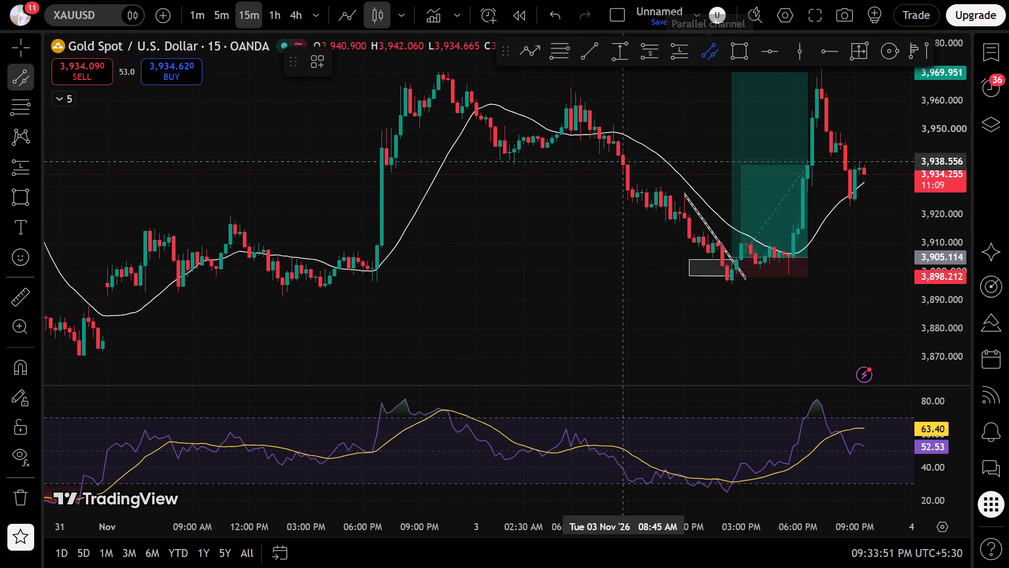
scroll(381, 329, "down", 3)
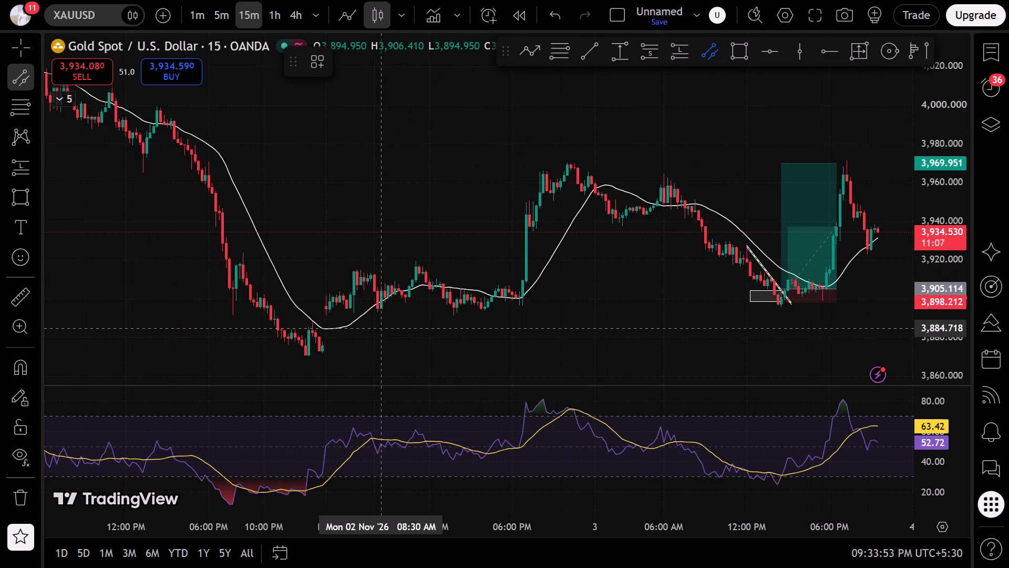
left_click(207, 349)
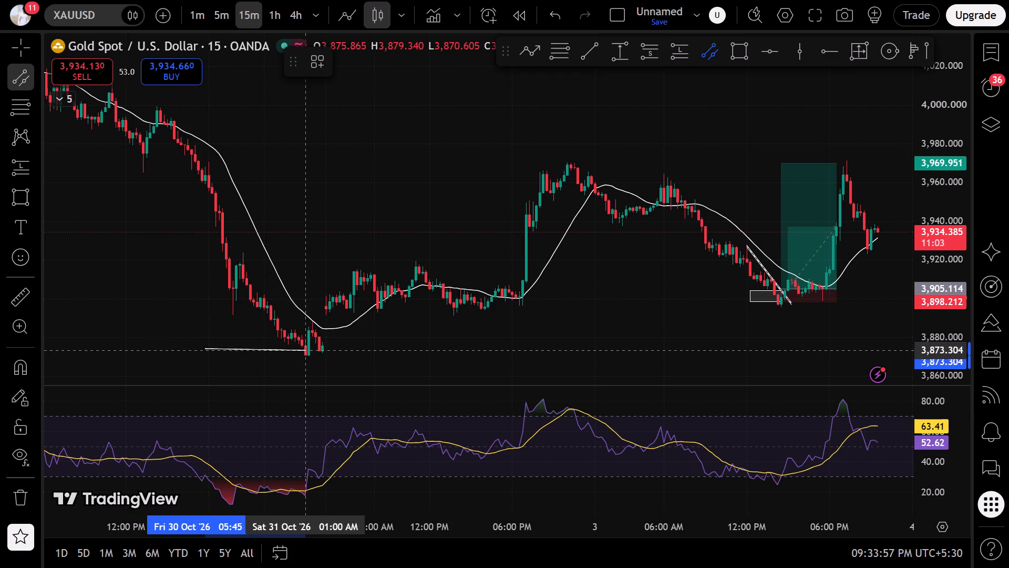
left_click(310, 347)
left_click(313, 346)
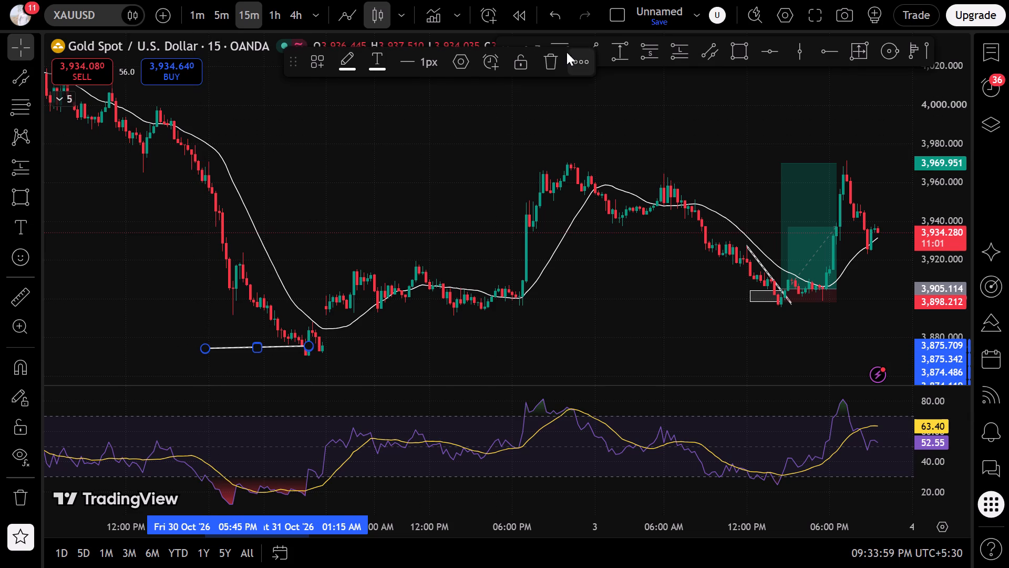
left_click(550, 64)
Draw a rectangle over the lows from 5:15 PM on 30 October to about 1 AM on 31 October, between about 3,872.5 and 3,882.
left_click(743, 59)
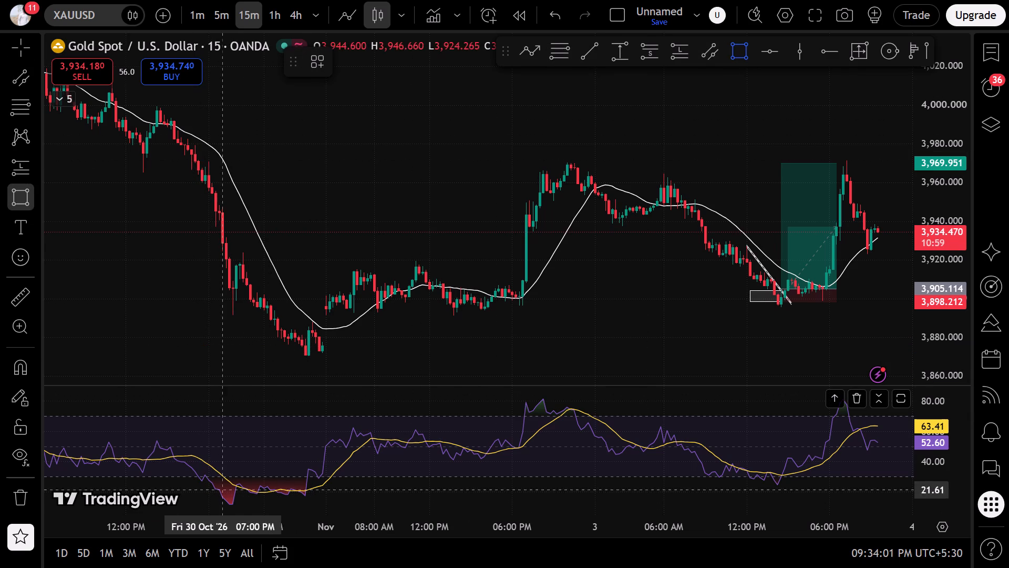
left_click(202, 383)
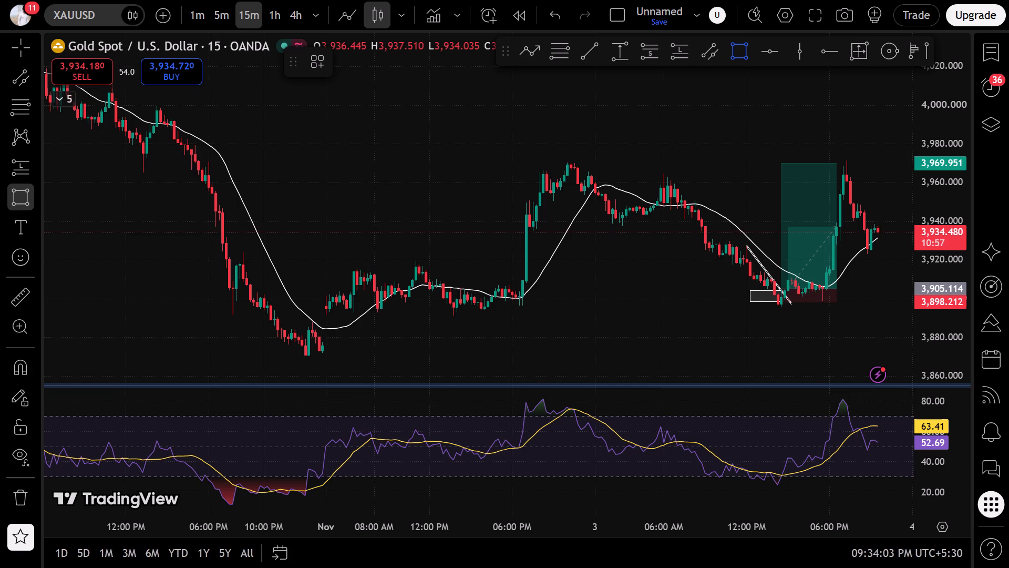
left_click(198, 352)
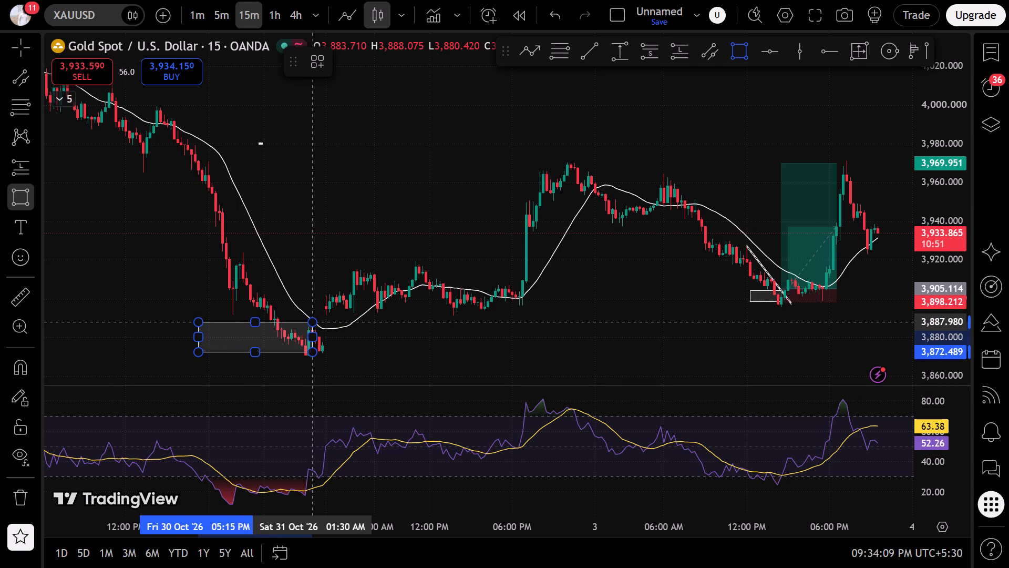
left_click(305, 333)
left_click(450, 317)
Draw a small rectangle over the 28 October low, from about 10 AM to 12:15 PM, between about 4,036 and 4,028.3.
scroll(443, 316, "down", 5)
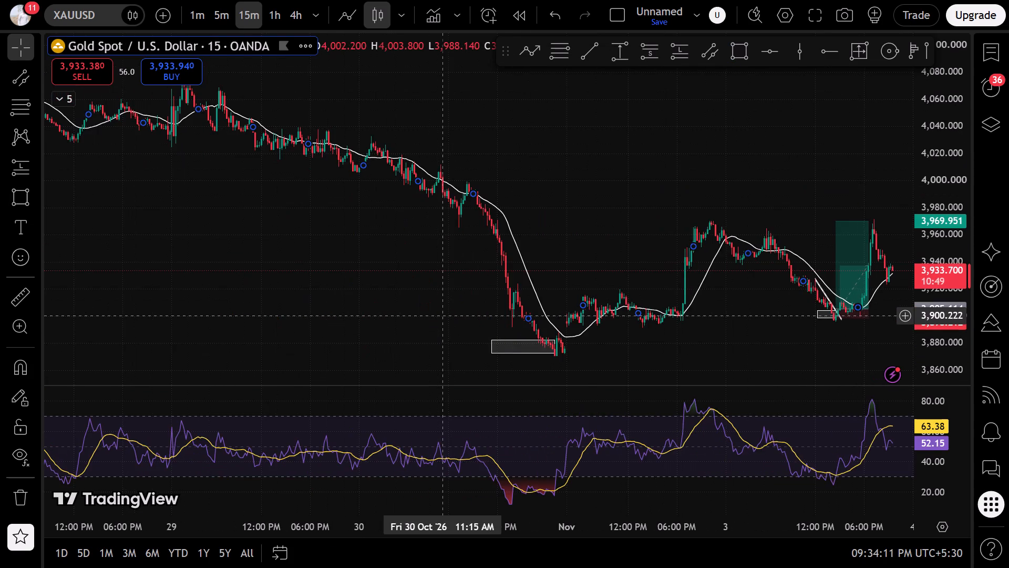
left_click_drag(89, 267, 425, 288)
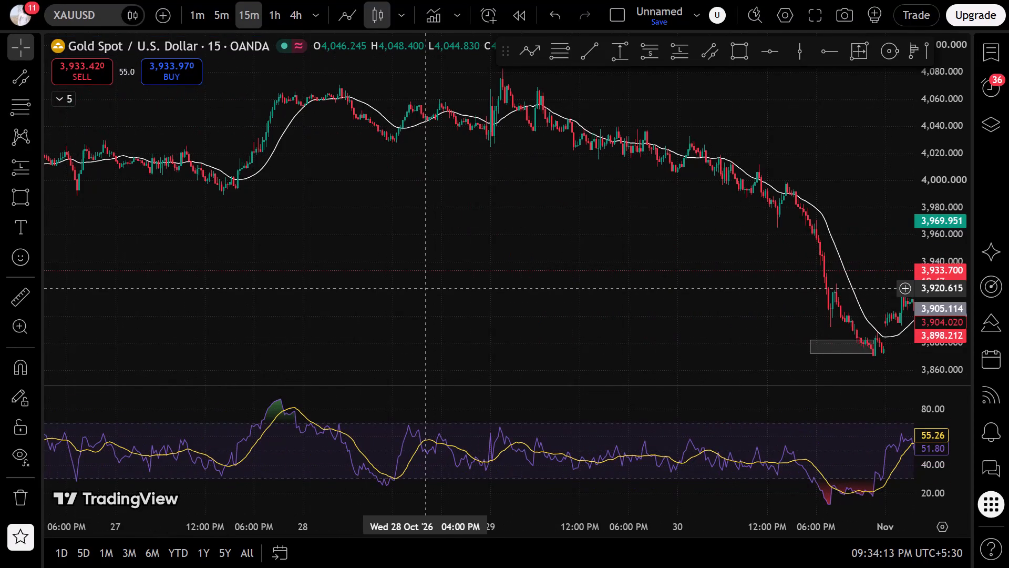
scroll(425, 288, "up", 5)
left_click_drag(305, 205, 635, 460)
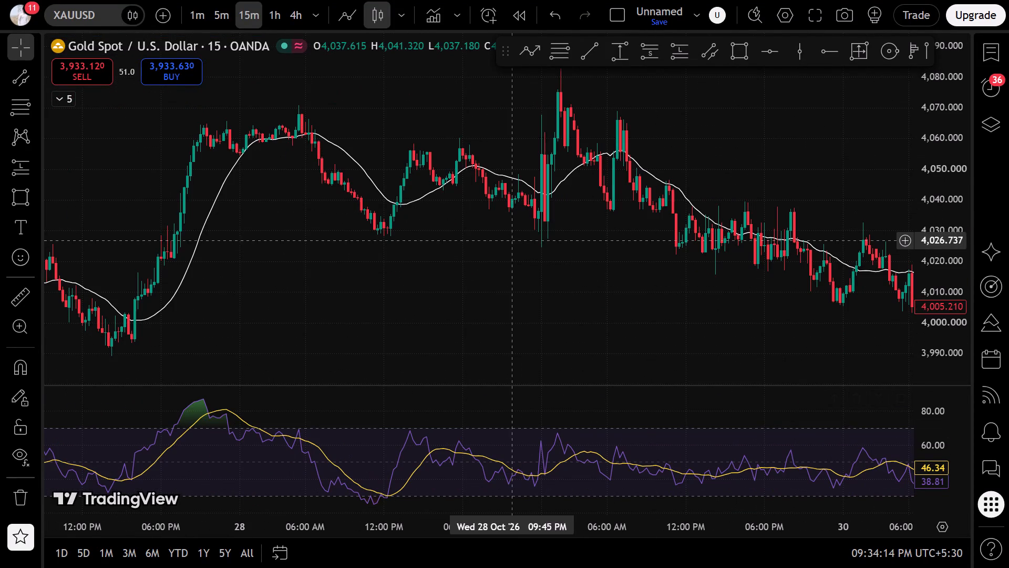
left_click(747, 54)
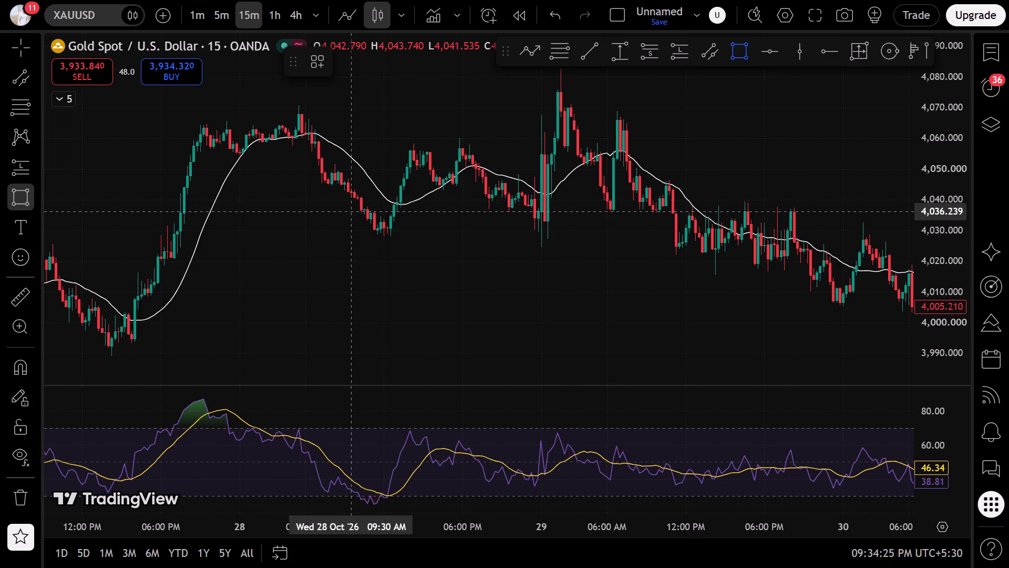
left_click(356, 212)
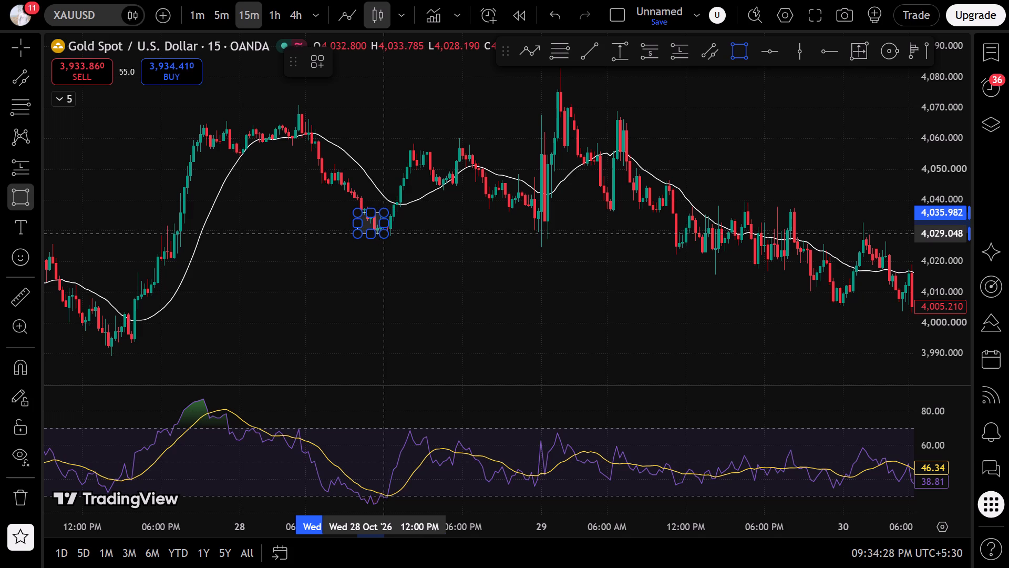
left_click(388, 236)
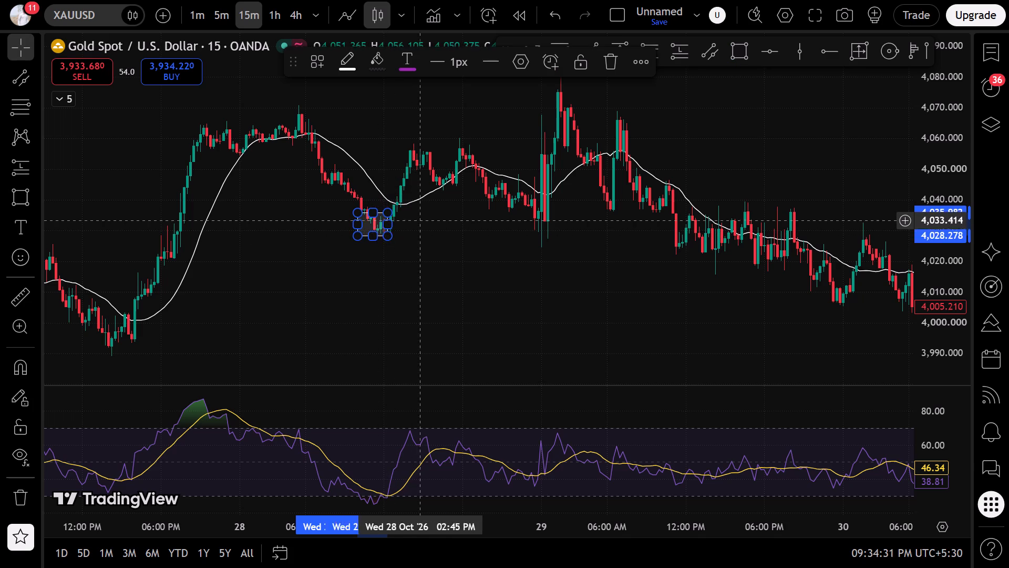
left_click(424, 222)
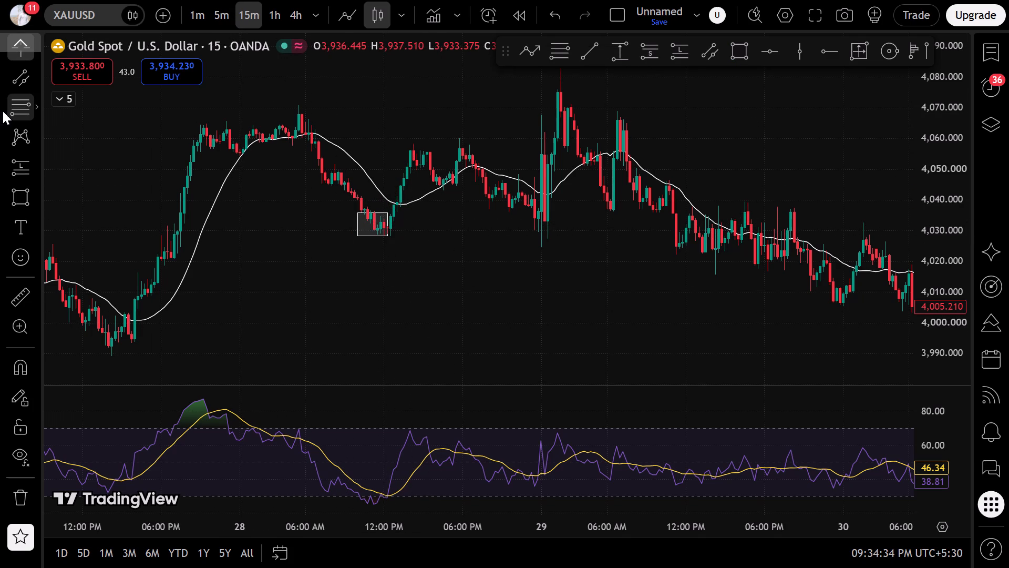
Draw a rectangle over the 27 October rally, from 7:00 PM to about 11:15 PM, between about 4,042 and 4,066.
left_click(728, 56)
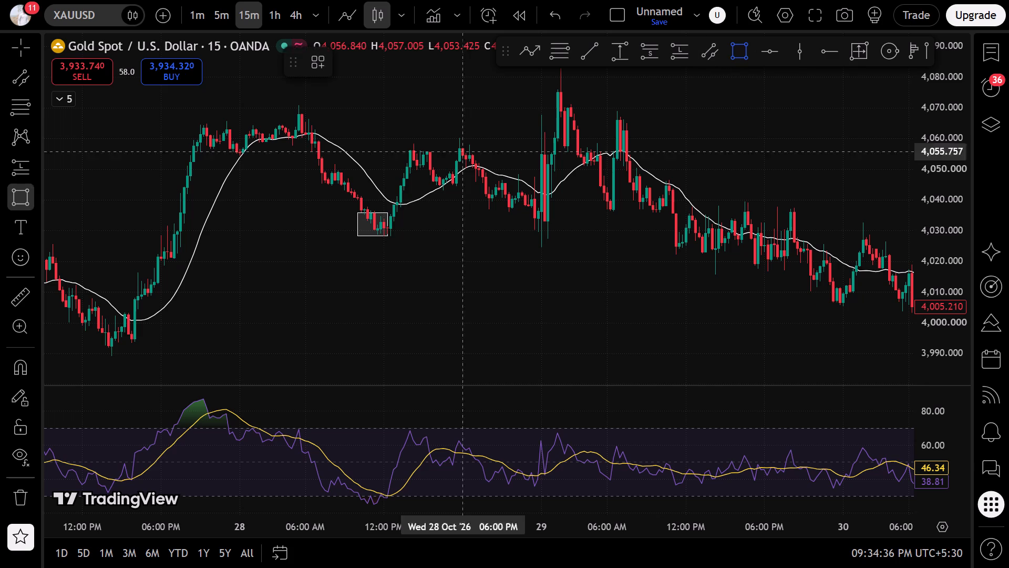
left_click(176, 194)
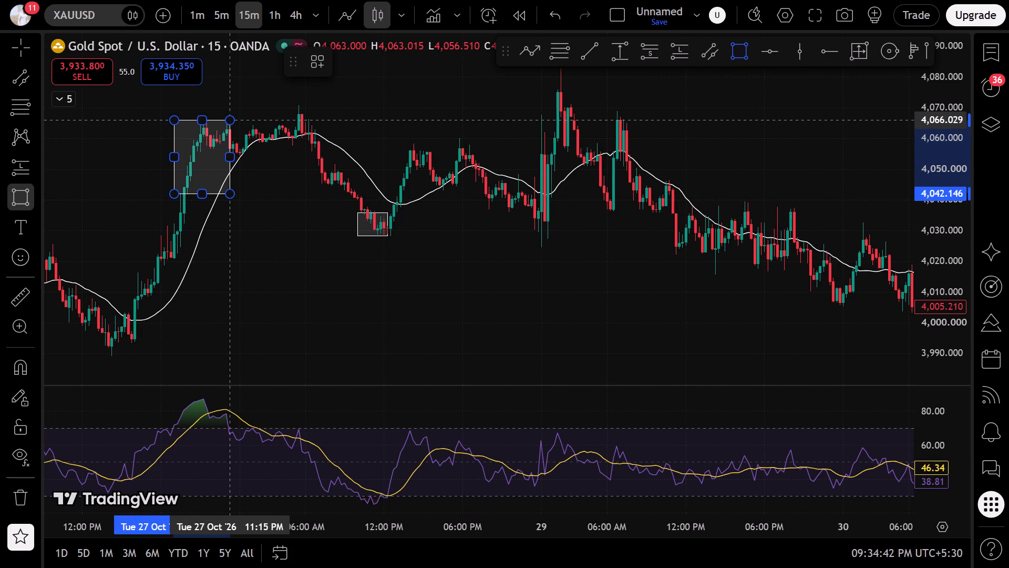
left_click(230, 120)
left_click(330, 137)
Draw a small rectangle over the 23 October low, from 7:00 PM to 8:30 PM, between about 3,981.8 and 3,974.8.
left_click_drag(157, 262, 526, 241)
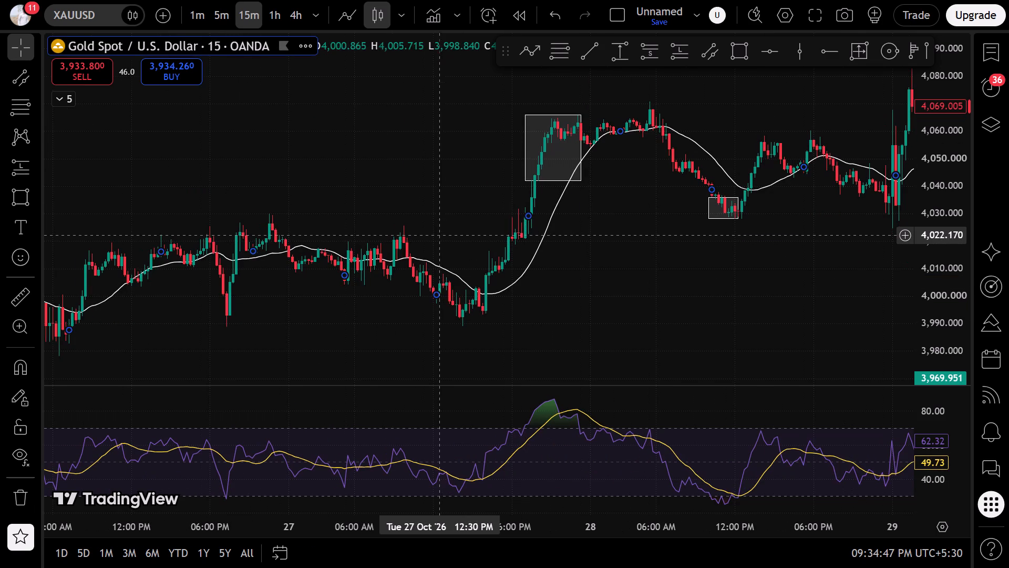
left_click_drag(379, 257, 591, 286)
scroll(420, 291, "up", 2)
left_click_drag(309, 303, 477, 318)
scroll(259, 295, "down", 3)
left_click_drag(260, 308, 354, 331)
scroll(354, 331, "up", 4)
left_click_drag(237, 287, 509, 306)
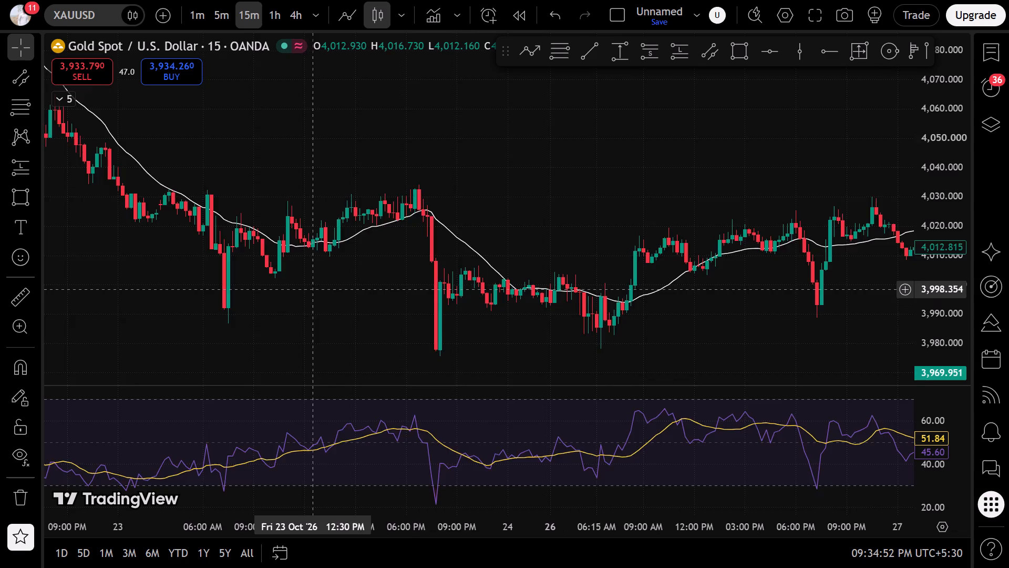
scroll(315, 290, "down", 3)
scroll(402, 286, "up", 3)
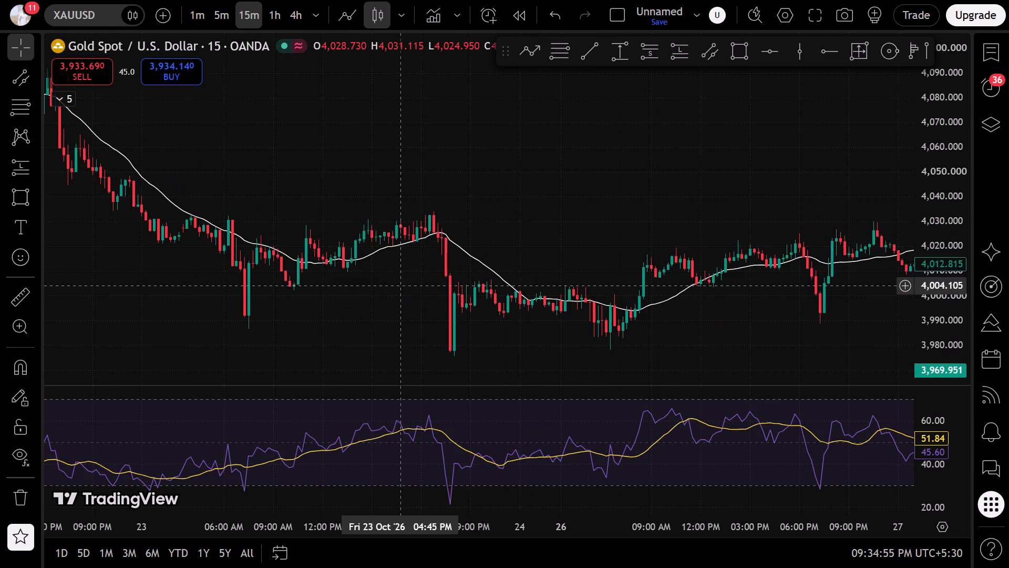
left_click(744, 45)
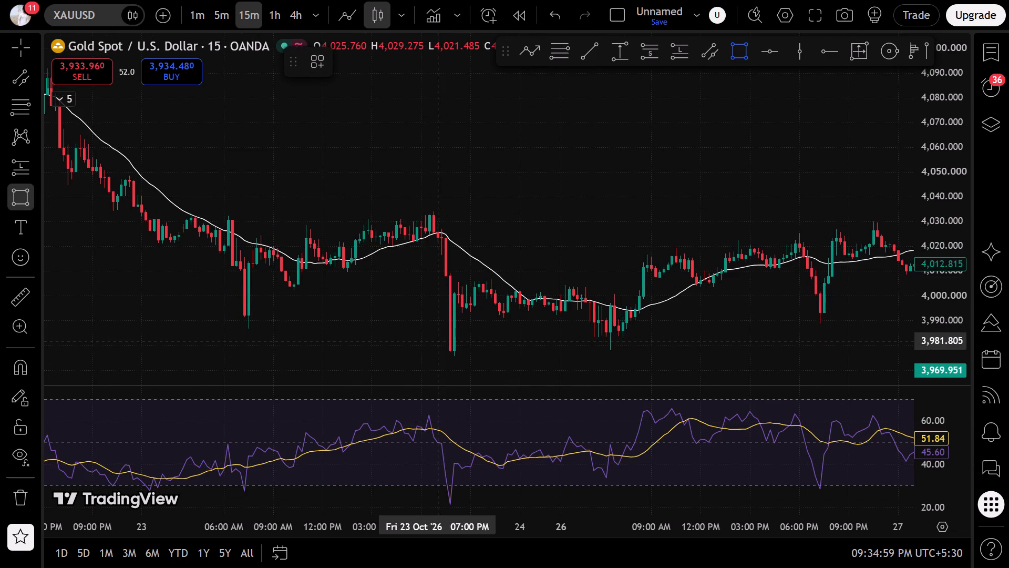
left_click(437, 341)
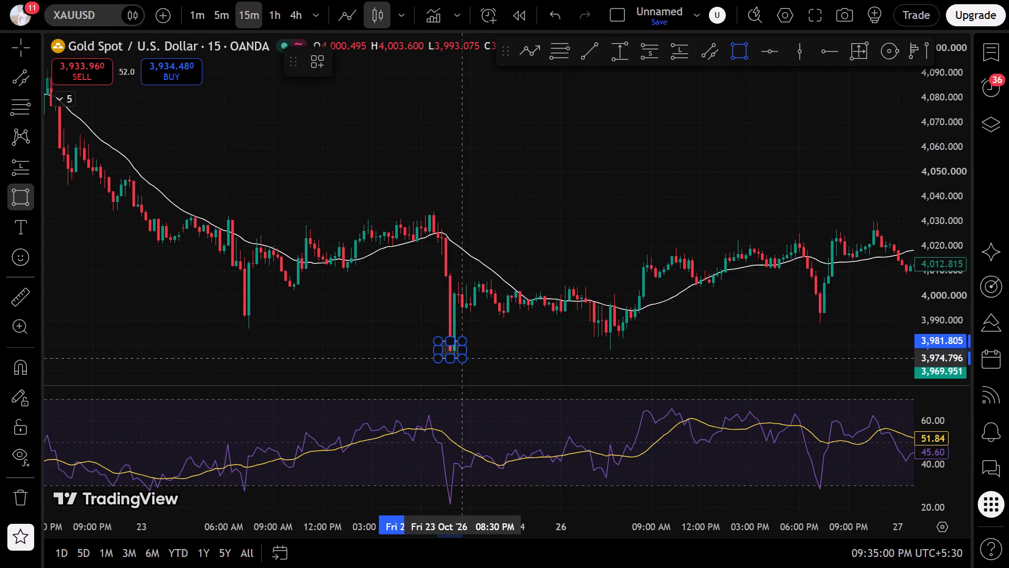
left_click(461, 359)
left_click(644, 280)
Close the Delta Exchange advertisement covering the RSI pane.
scroll(652, 259, "down", 2)
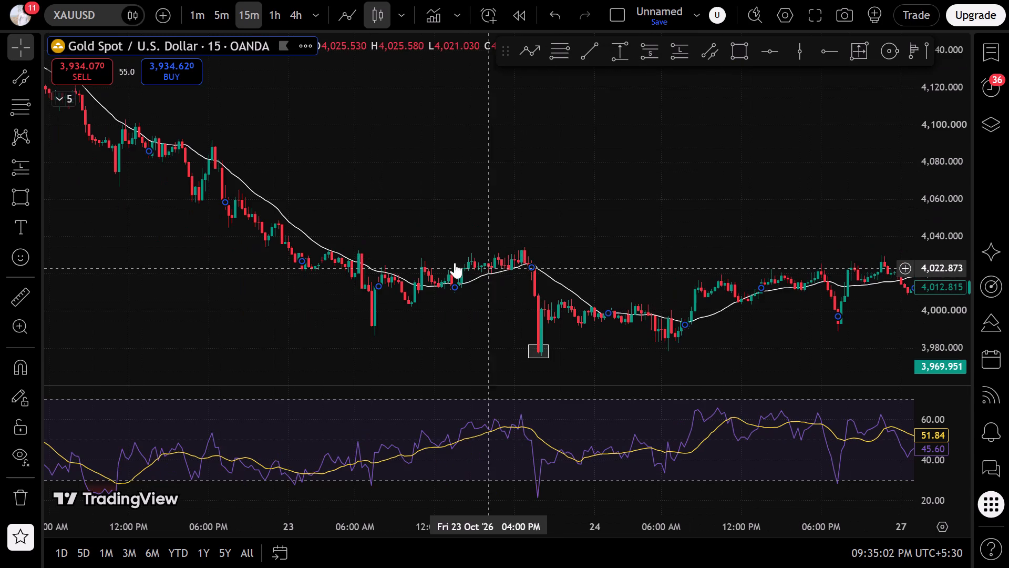
left_click_drag(231, 203, 498, 259)
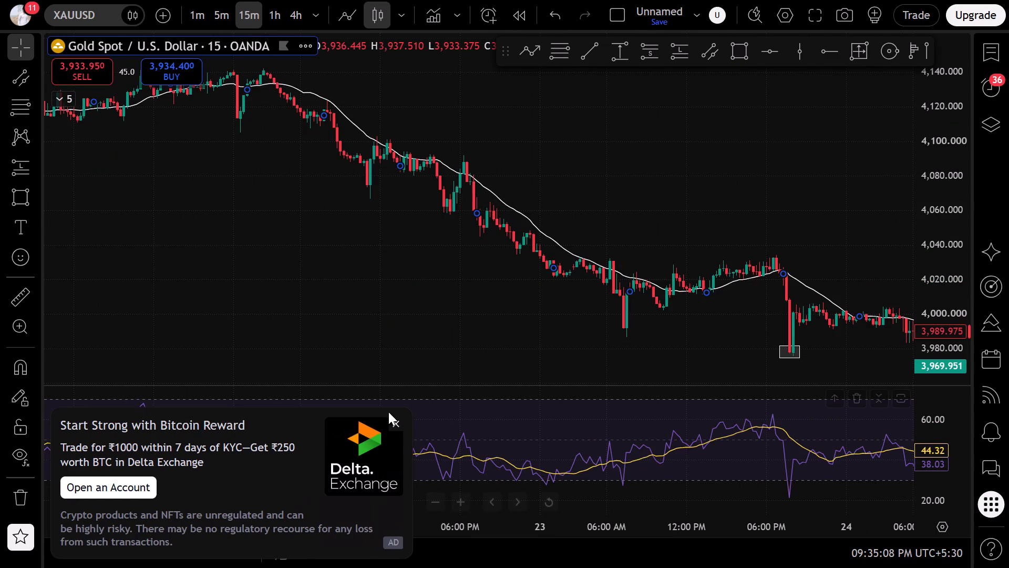
left_click(393, 429)
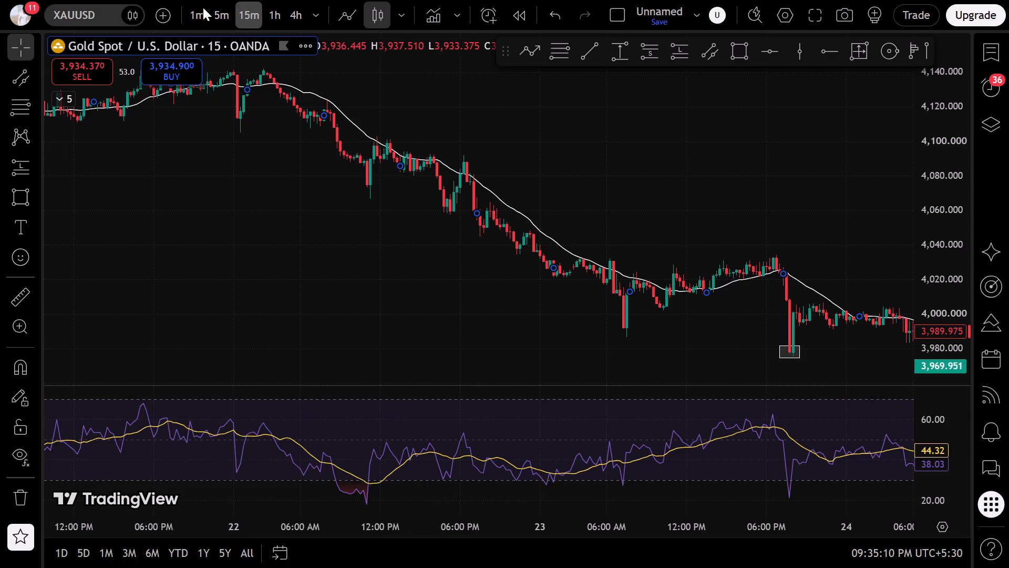
Switch the XAUUSD chart to the 1-minute timeframe and reset the view to the latest candles.
left_click(725, 22)
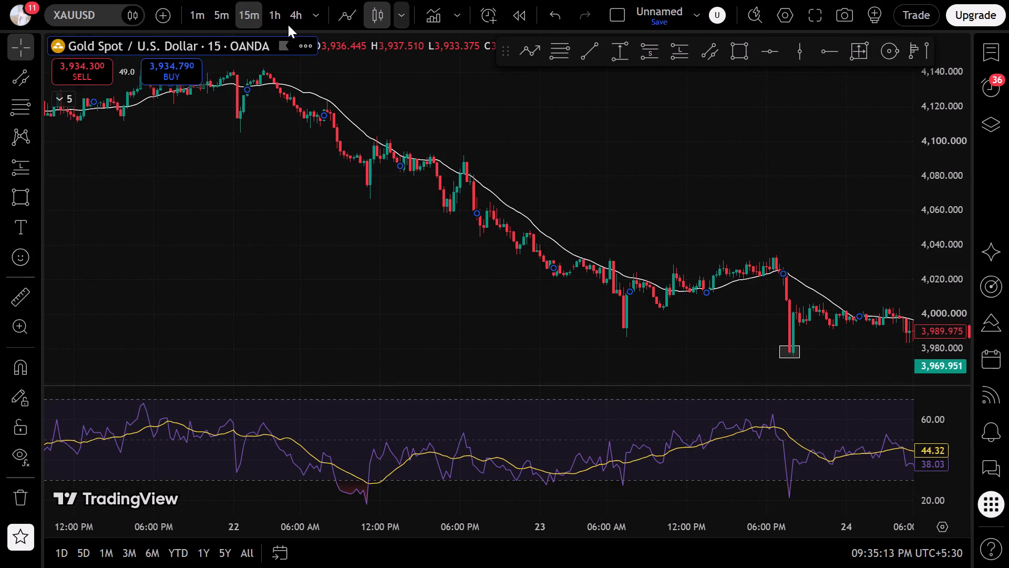
left_click(206, 23)
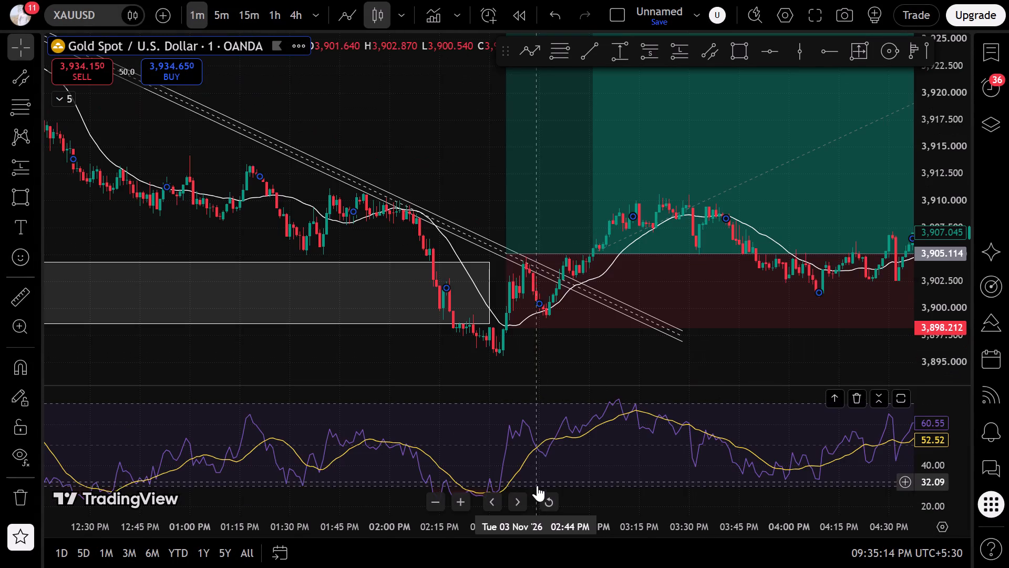
left_click(543, 500)
Examine the 1-minute price, SMA and RSI from the 3 November long position back to the marked 30–31 October zone.
scroll(426, 316, "down", 13)
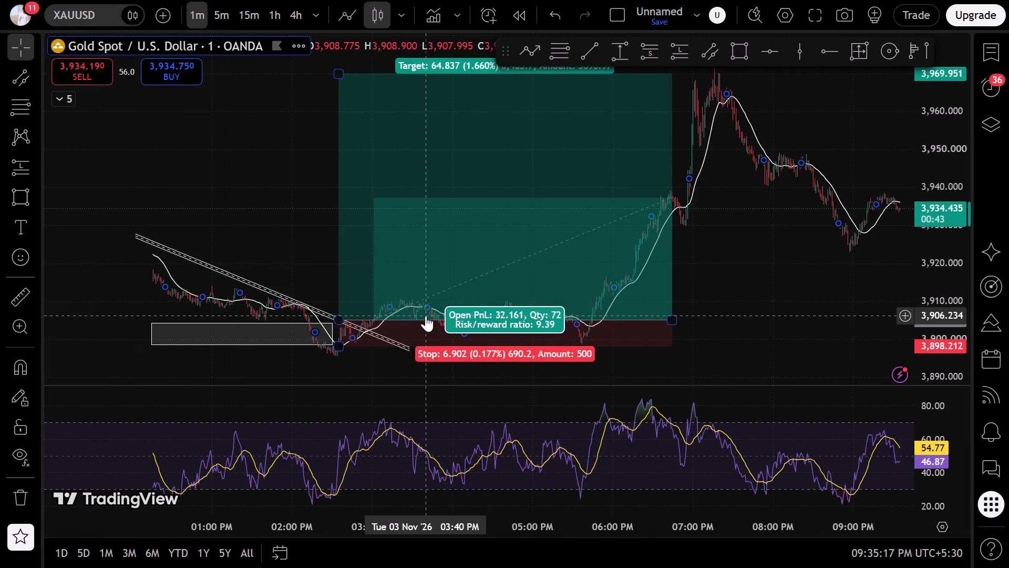
scroll(426, 316, "down", 7)
left_click_drag(182, 271, 404, 297)
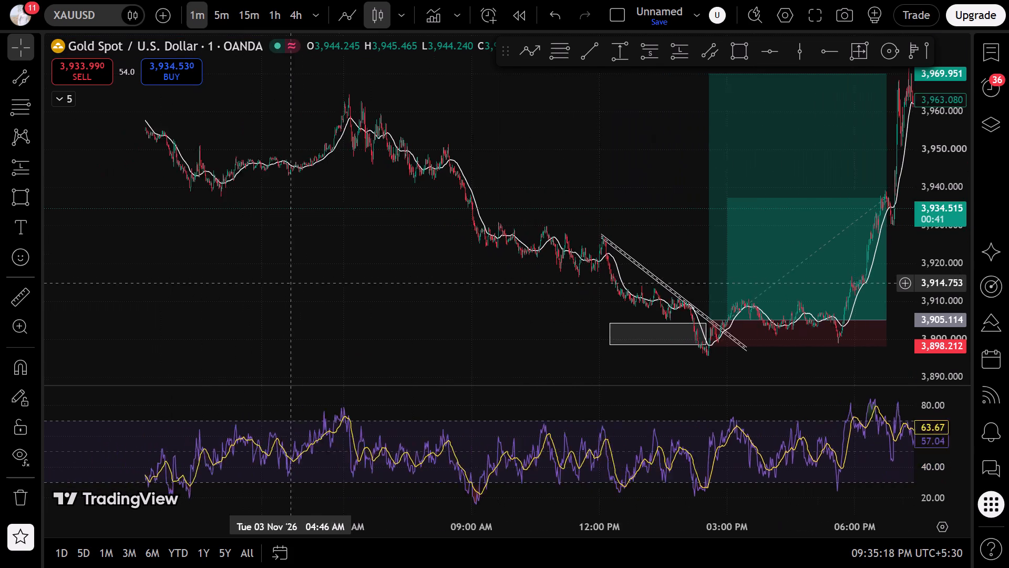
left_click_drag(404, 297, 829, 326)
left_click_drag(220, 164, 683, 184)
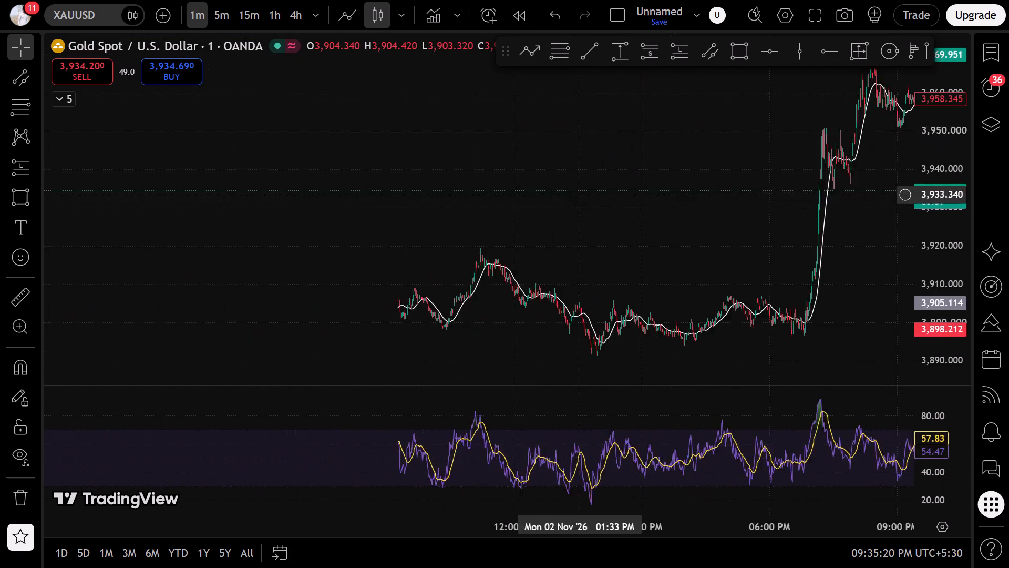
left_click_drag(683, 184, 687, 184)
left_click_drag(164, 192, 682, 216)
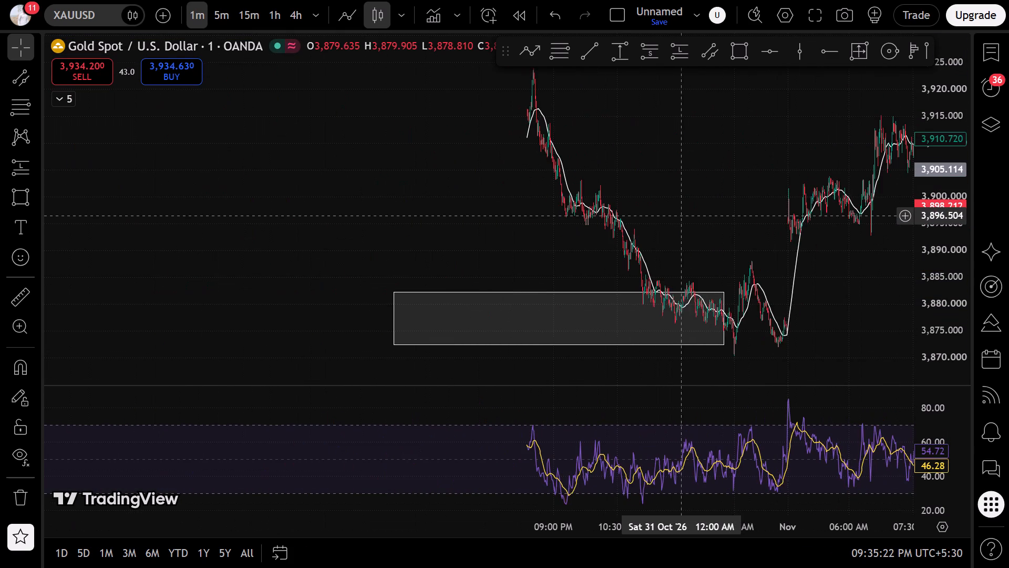
scroll(682, 216, "up", 10)
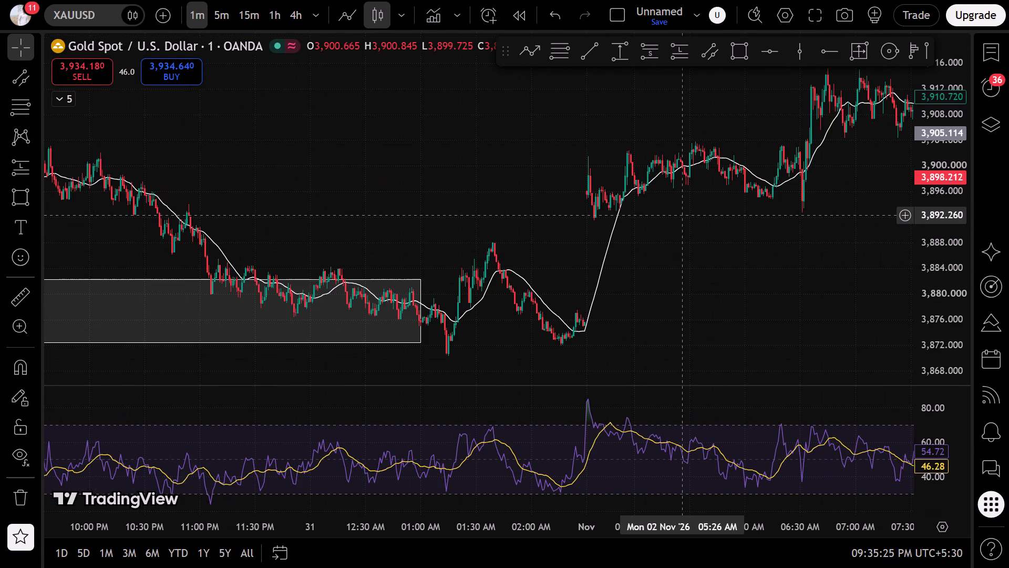
scroll(682, 216, "down", 7)
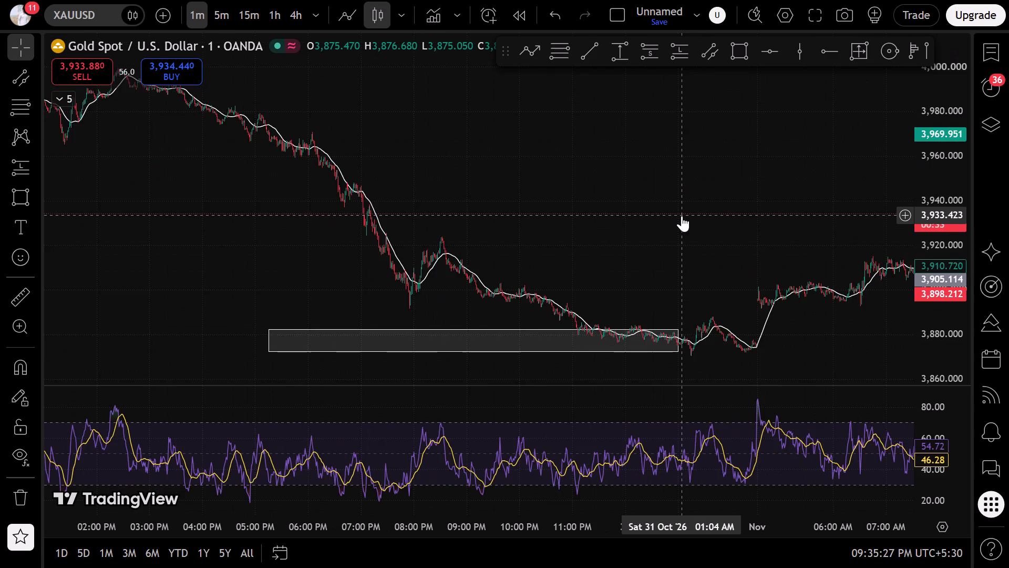
scroll(682, 216, "up", 4)
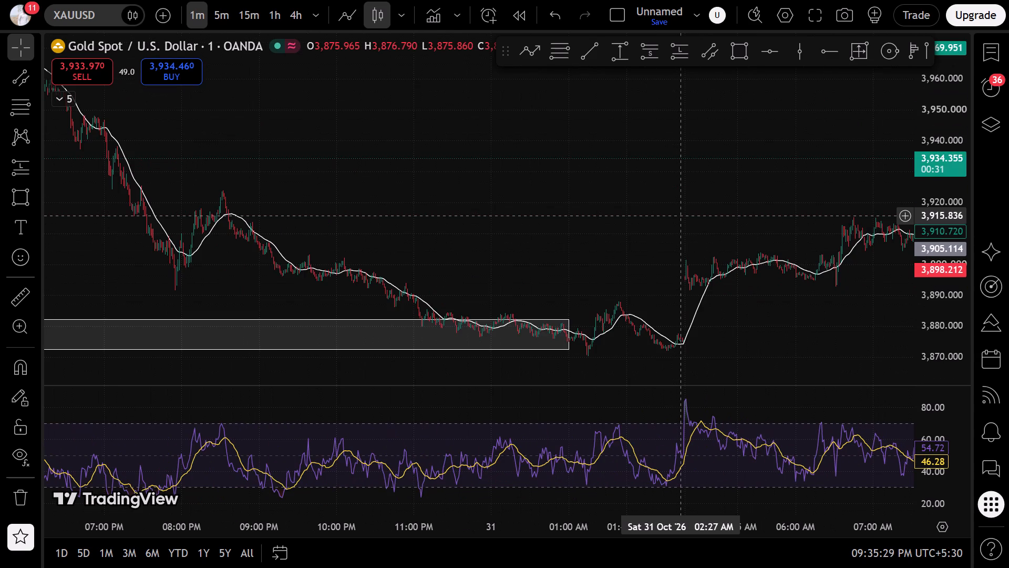
scroll(682, 216, "up", 2)
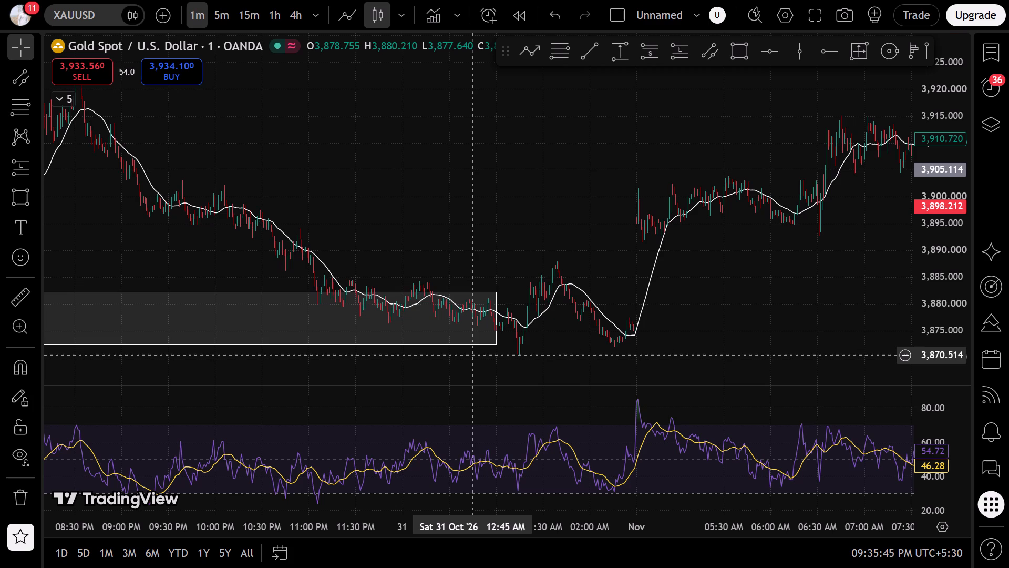
scroll(472, 357, "down", 5)
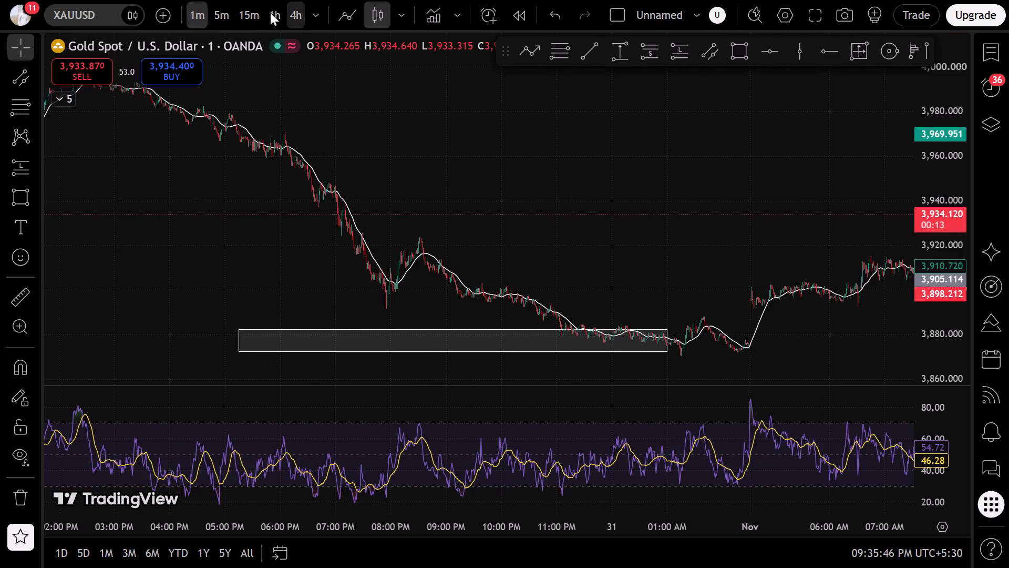
Switch the chart to the 1-hour timeframe and reset the view to the latest candles.
left_click(262, 15)
left_click(272, 15)
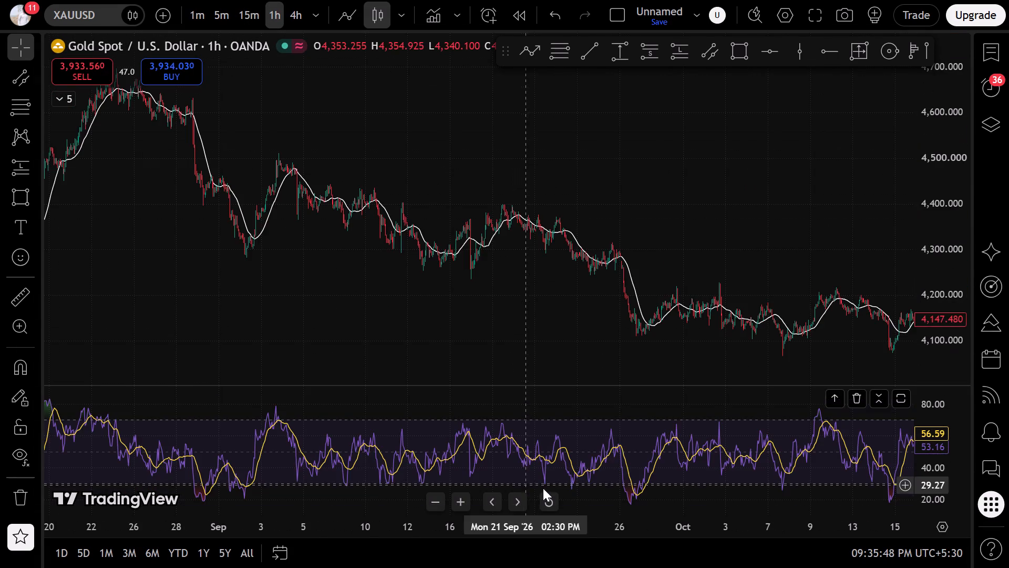
left_click(545, 508)
scroll(478, 332, "down", 6)
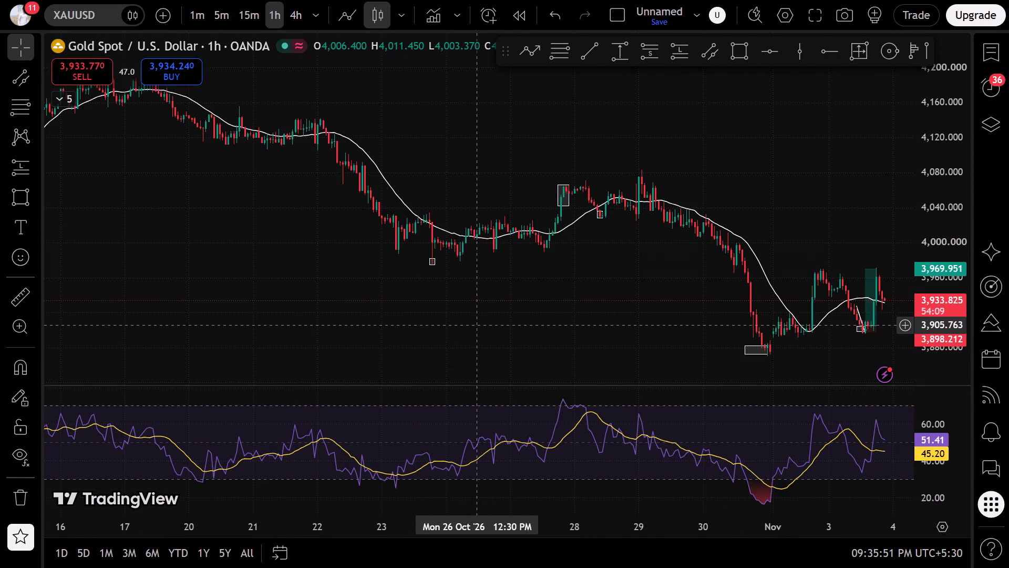
Remove all drawings from the chart, keeping the indicators.
left_click(11, 510)
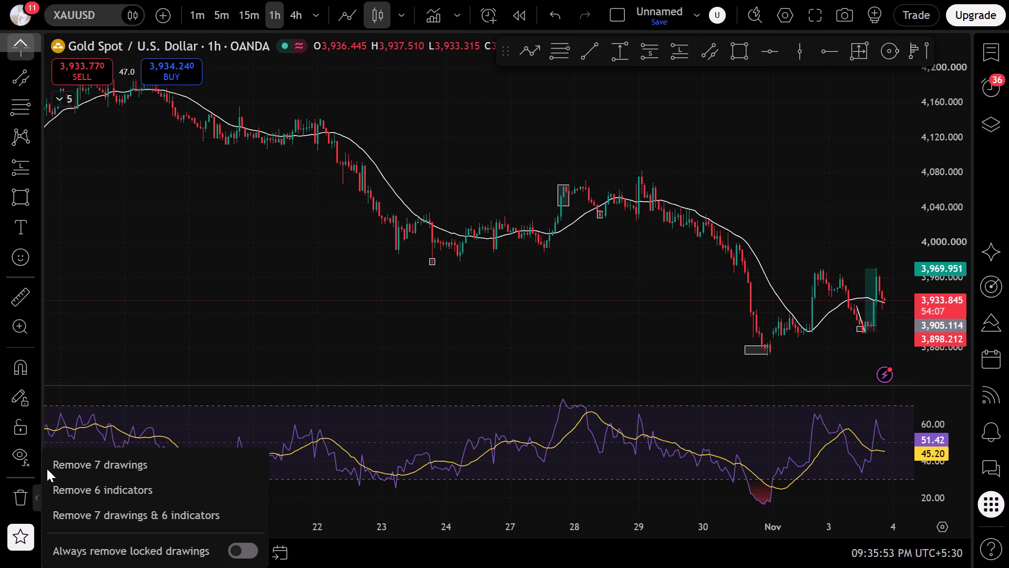
left_click(51, 466)
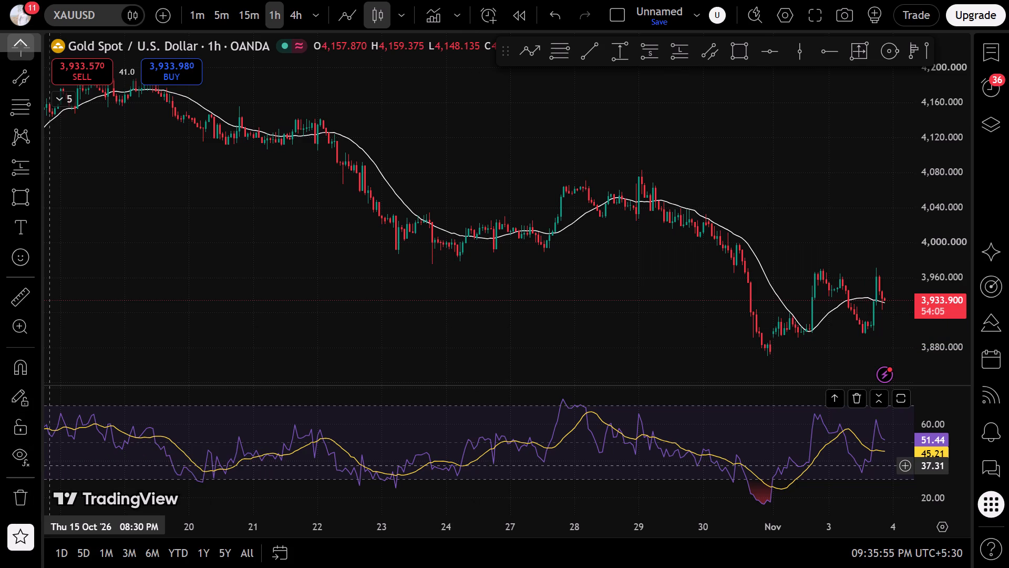
left_click(22, 490)
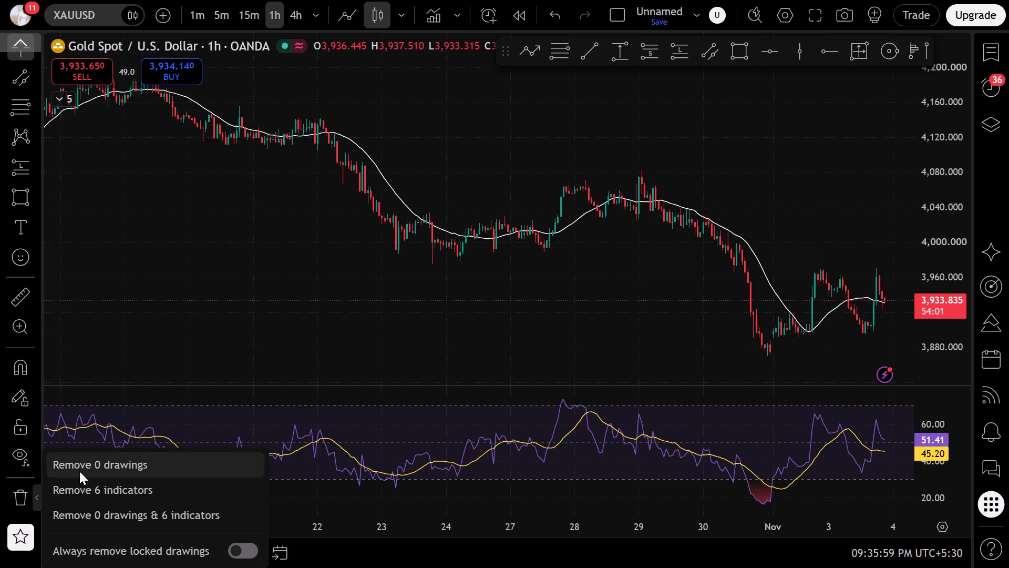
left_click(80, 471)
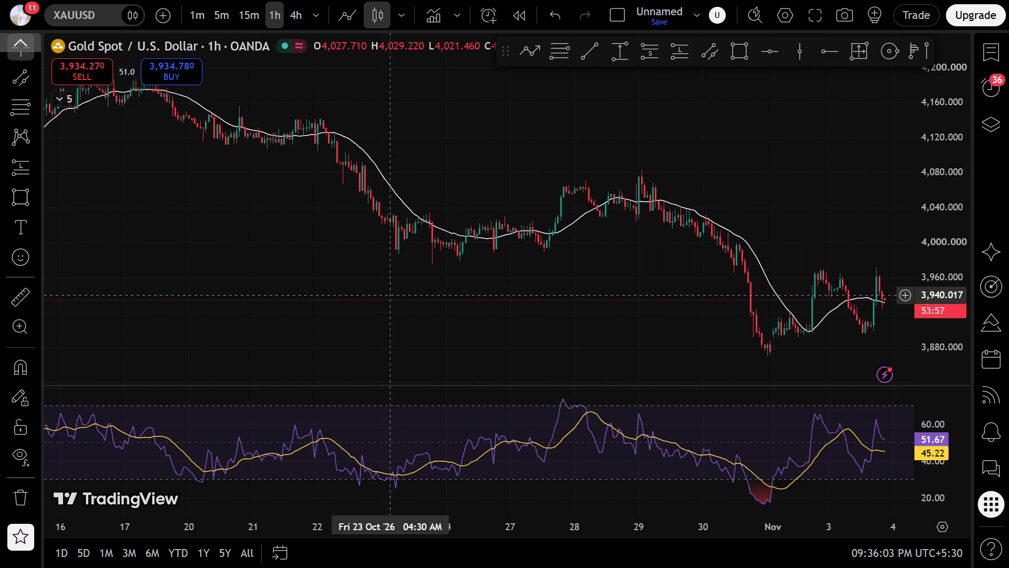
Switch the XAUUSD chart from the 1-hour to the 15-minute timeframe.
scroll(413, 279, "down", 5)
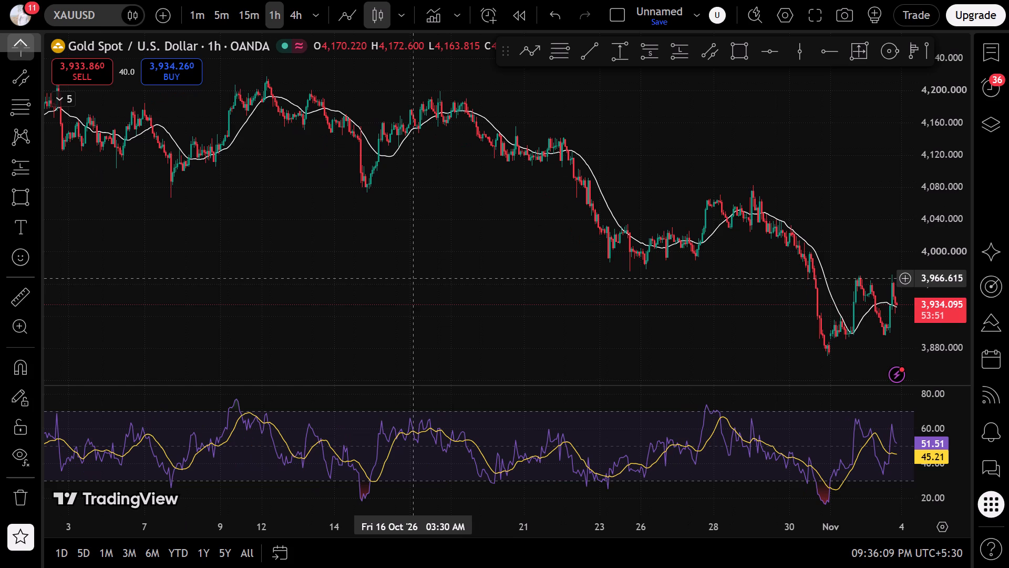
scroll(413, 279, "up", 1)
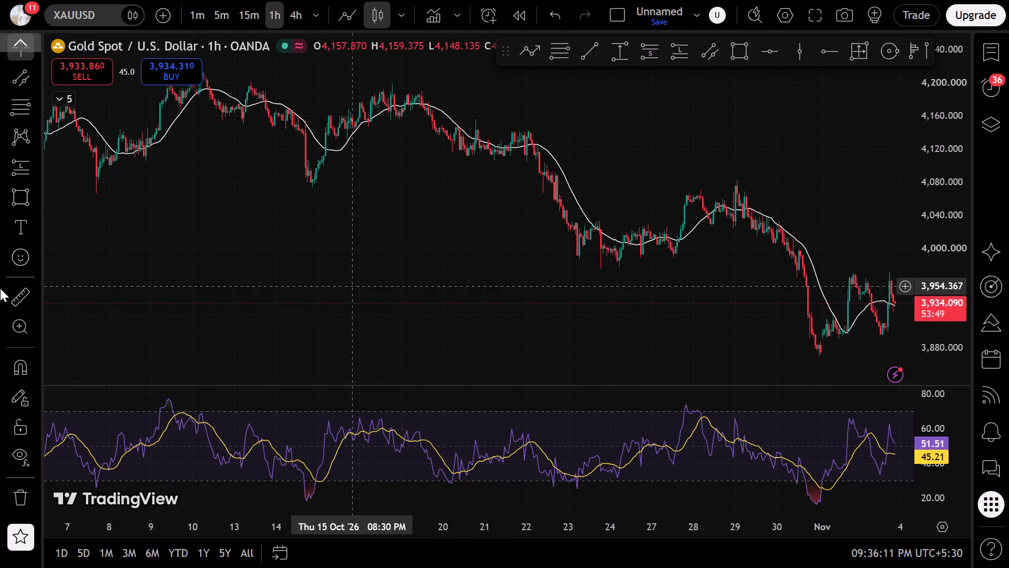
scroll(6, 328, "down", 6)
scroll(229, 200, "down", 7)
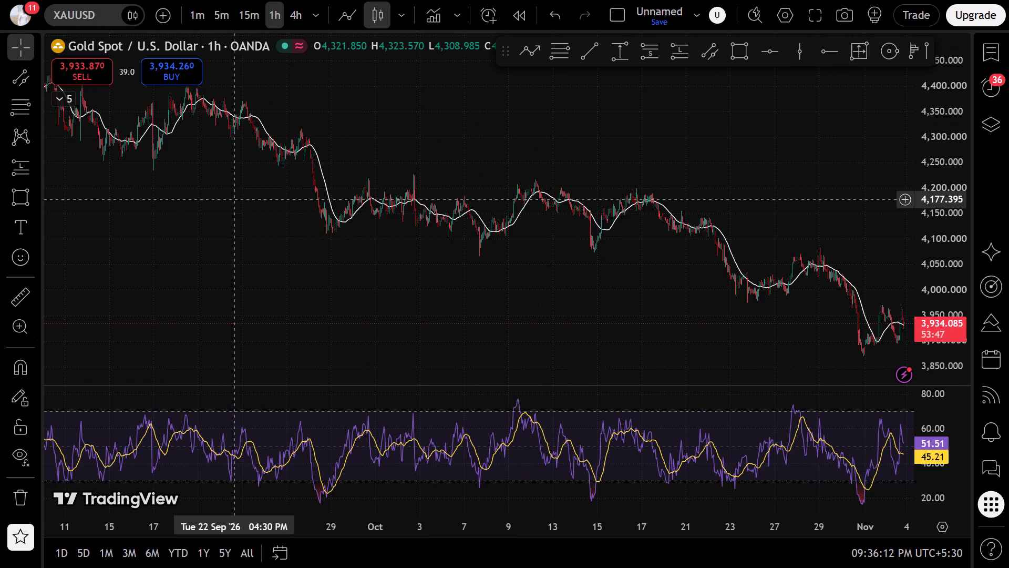
scroll(234, 200, "up", 1)
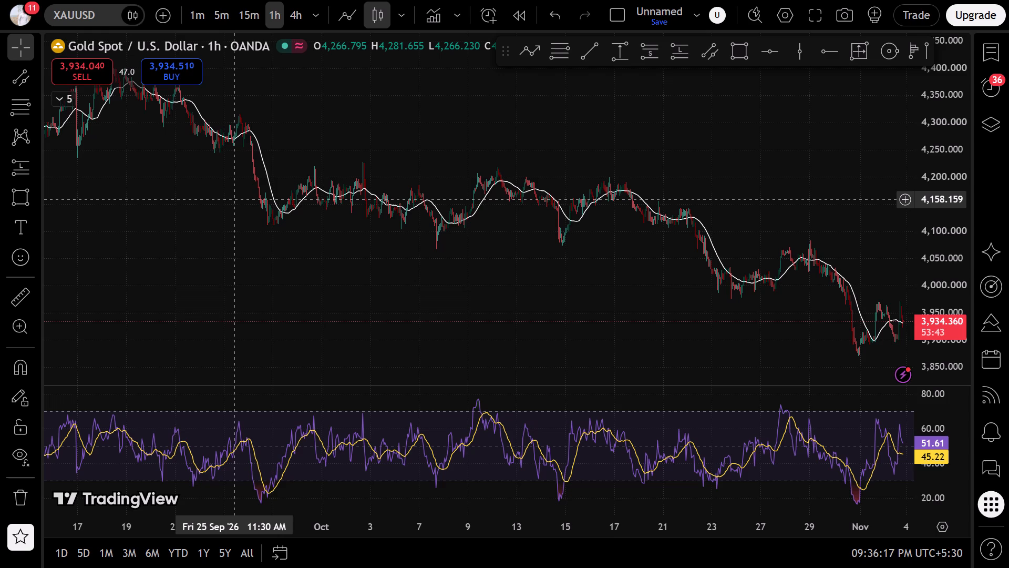
left_click(241, 24)
Examine the 15-minute price, SMA and RSI movements between 22 October and early November.
scroll(226, 221, "down", 7)
scroll(228, 222, "up", 7)
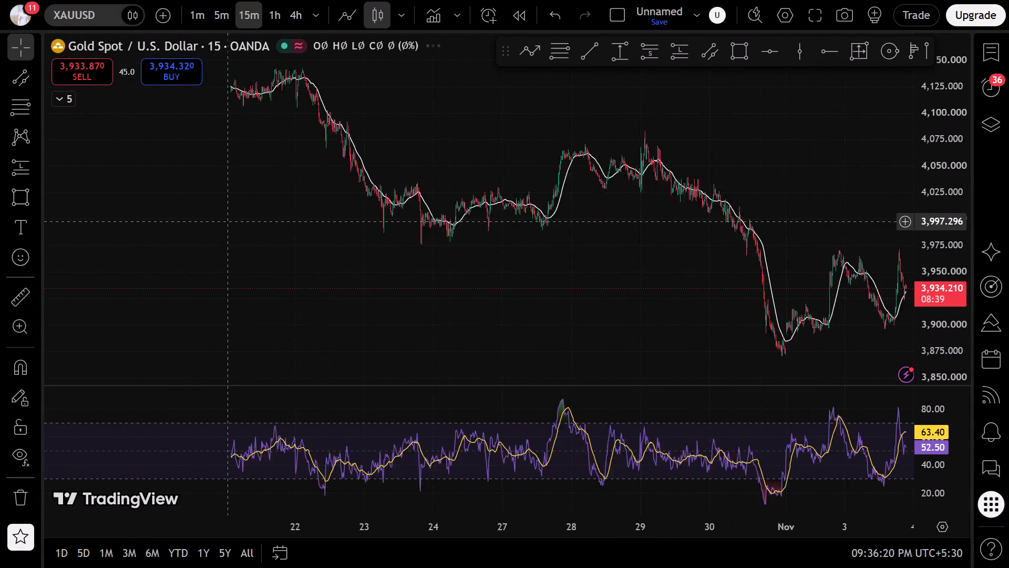
scroll(172, 222, "up", 4)
left_click_drag(112, 203, 499, 371)
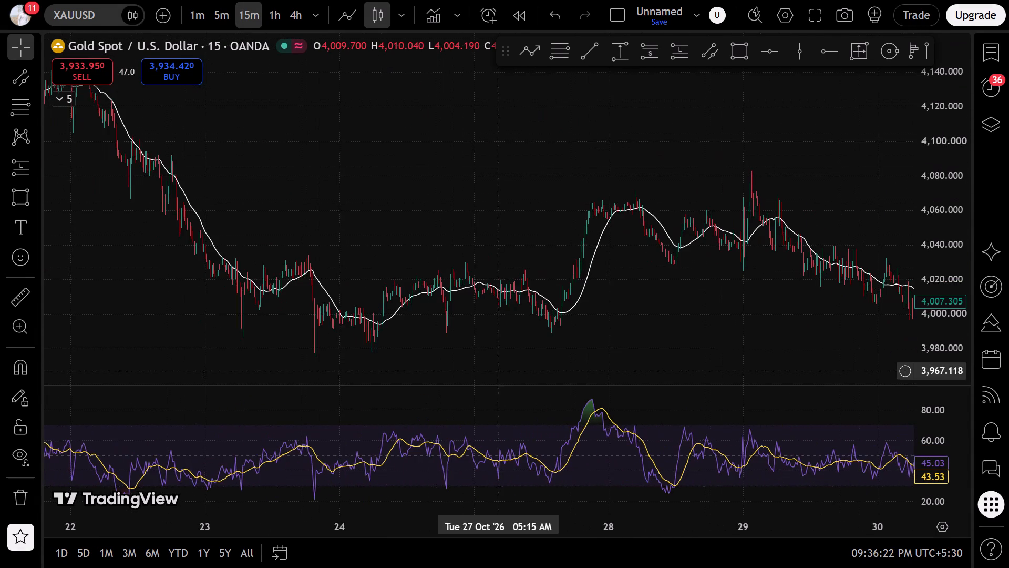
scroll(384, 331, "up", 4)
scroll(384, 331, "down", 4)
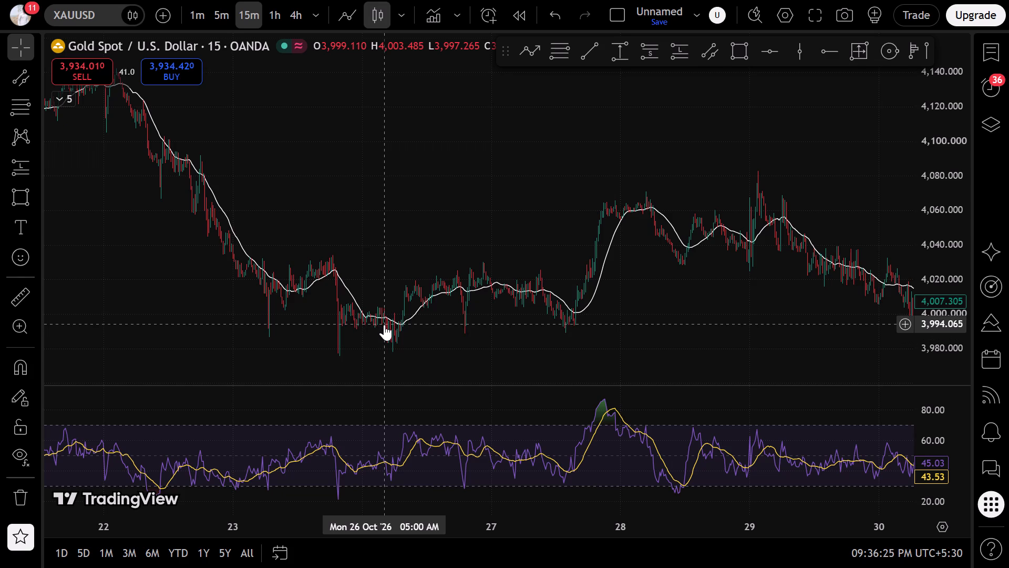
scroll(384, 324, "up", 2)
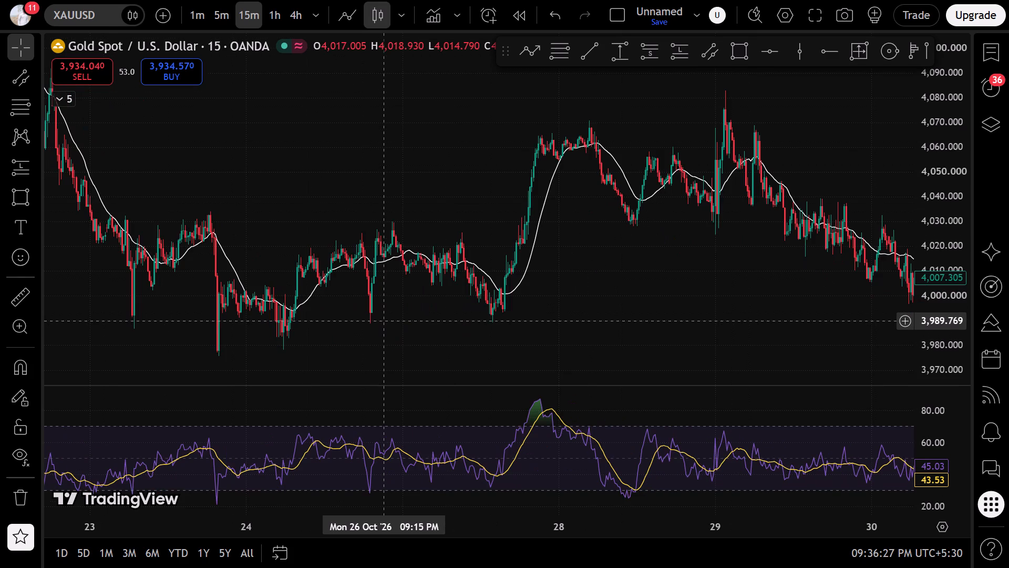
left_click_drag(476, 288, 210, 313)
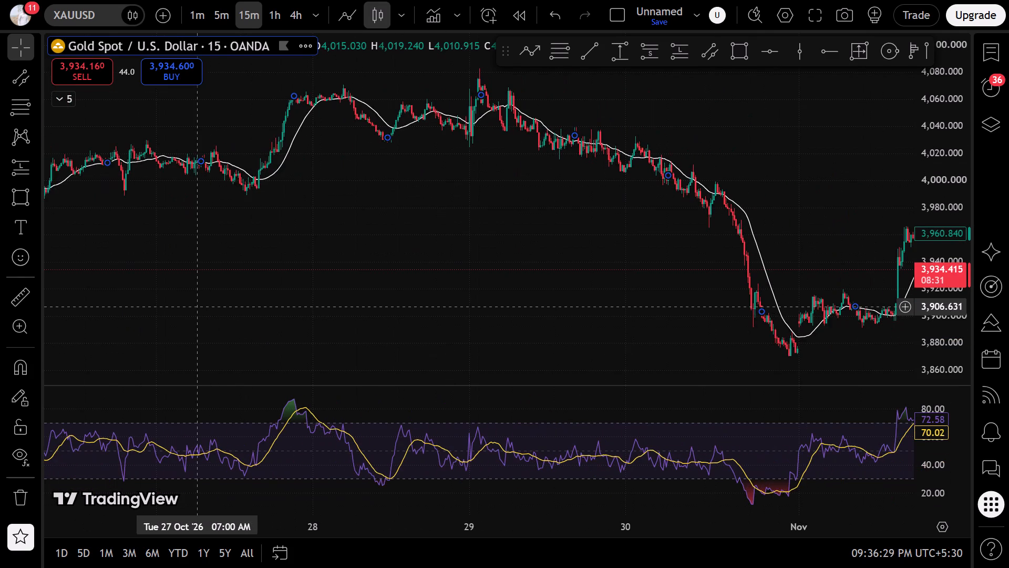
scroll(197, 307, "down", 3)
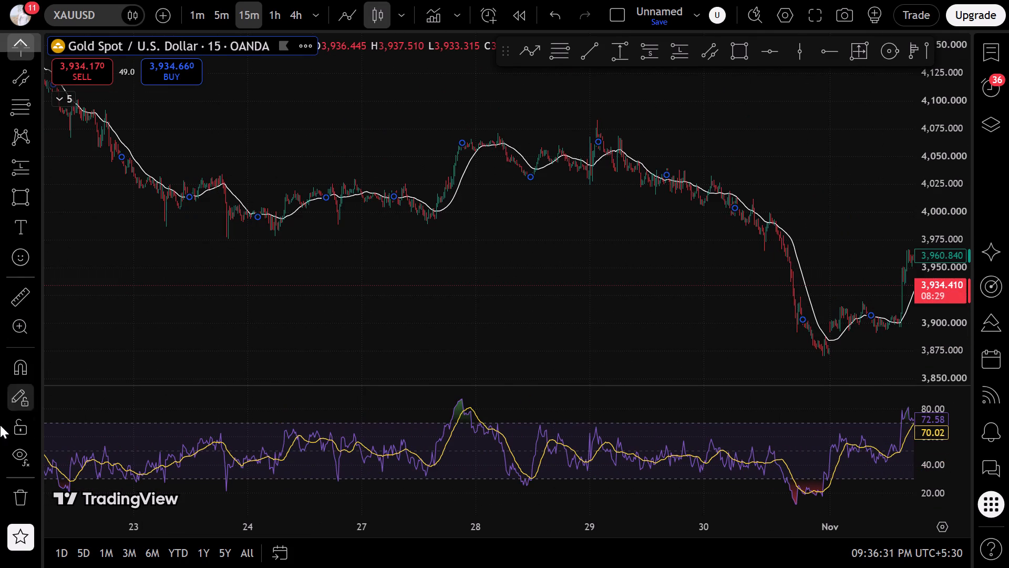
Hide the SMAs indicator on the 15-minute XAUUSD chart.
left_click(63, 106)
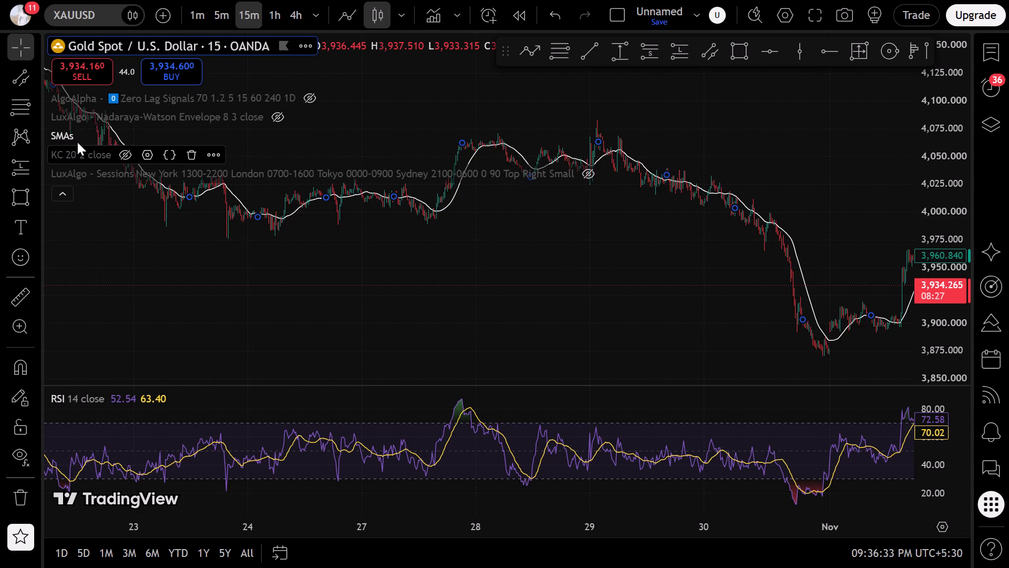
left_click(83, 139)
left_click(58, 197)
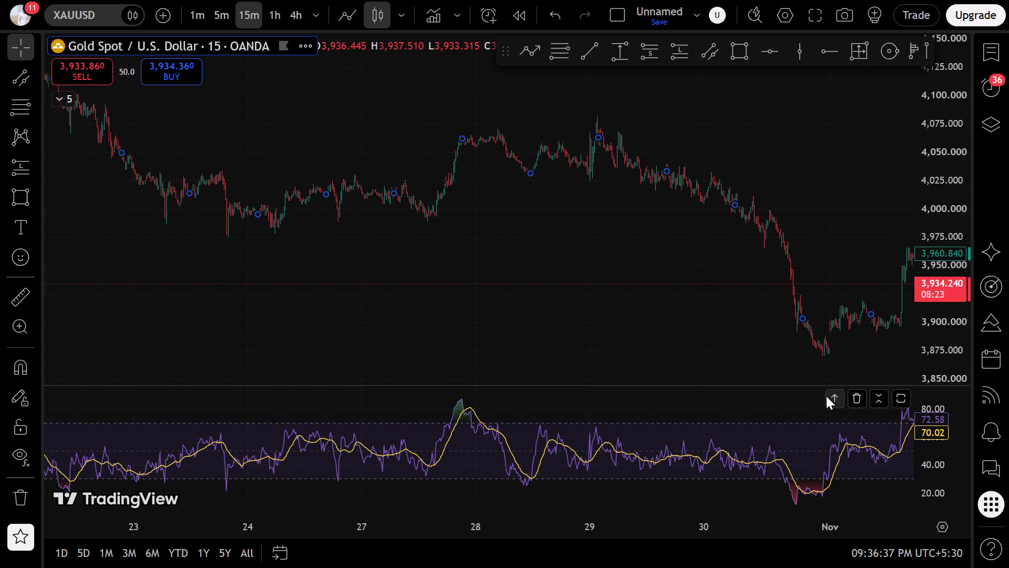
Remove the RSI pane from below the price chart.
left_click(850, 398)
Examine the bare 15-minute price action back through October and into late September.
scroll(452, 265, "up", 5)
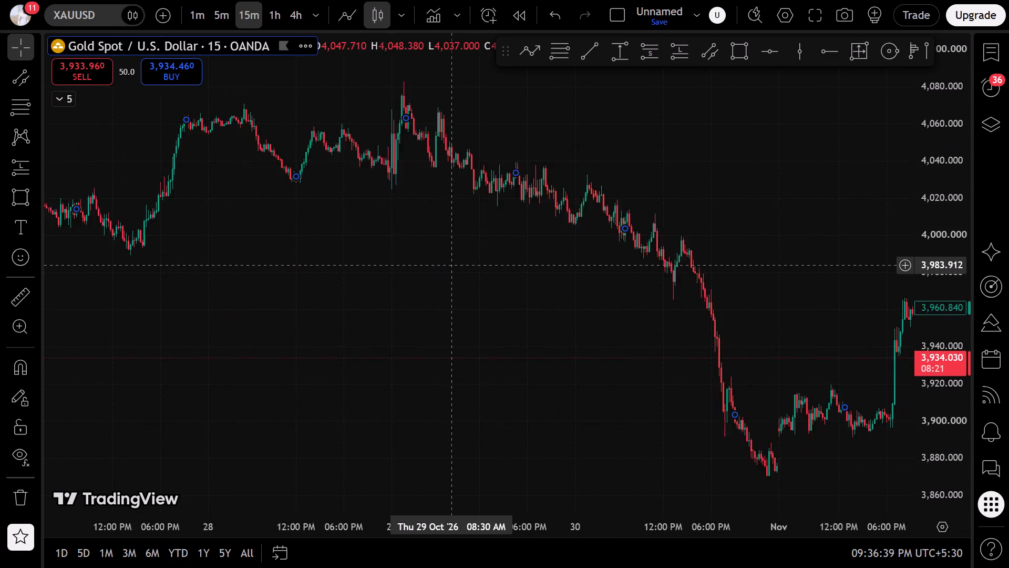
scroll(452, 265, "up", 3)
left_click_drag(464, 300, 829, 449)
scroll(578, 357, "down", 8)
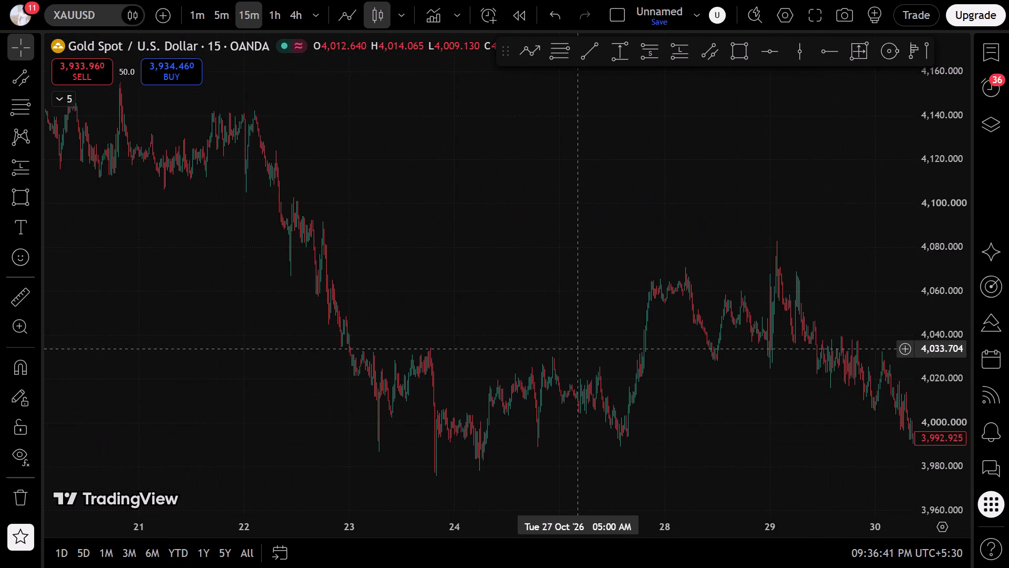
scroll(272, 298, "down", 10)
scroll(271, 291, "up", 6)
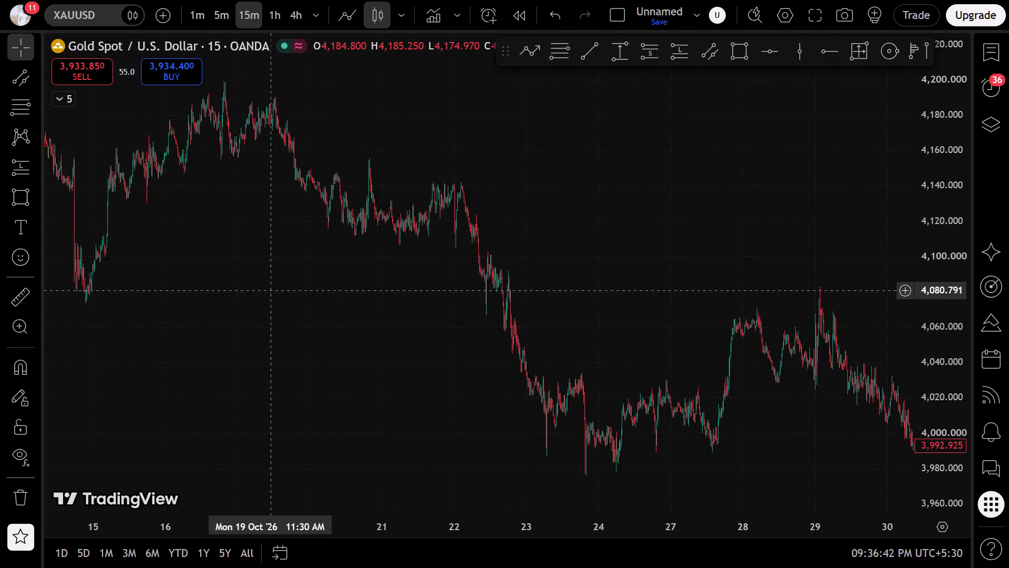
left_click_drag(218, 267, 636, 435)
scroll(403, 369, "up", 4)
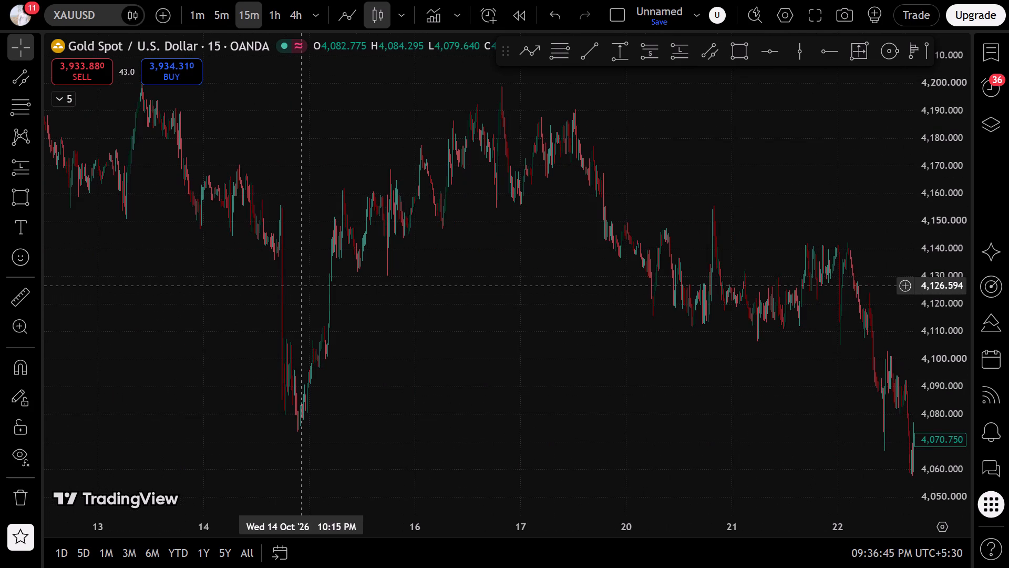
scroll(301, 286, "down", 18)
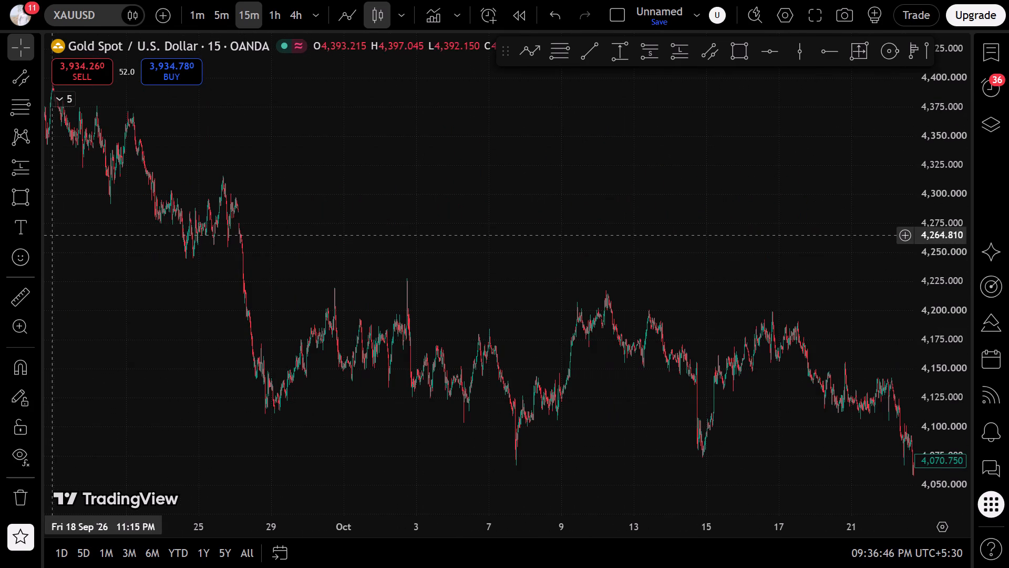
scroll(317, 316, "up", 5)
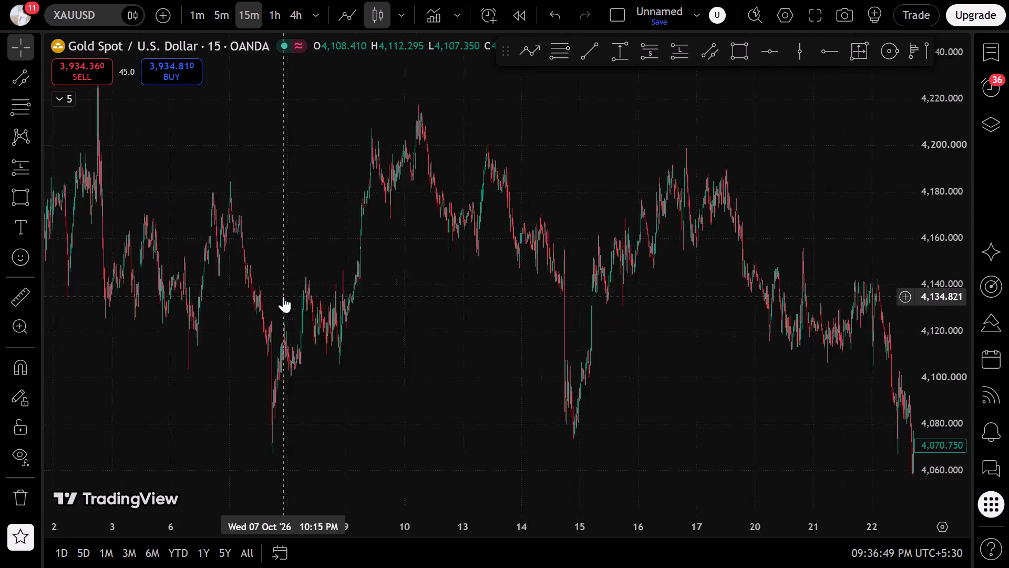
scroll(283, 297, "up", 2)
scroll(278, 294, "down", 2)
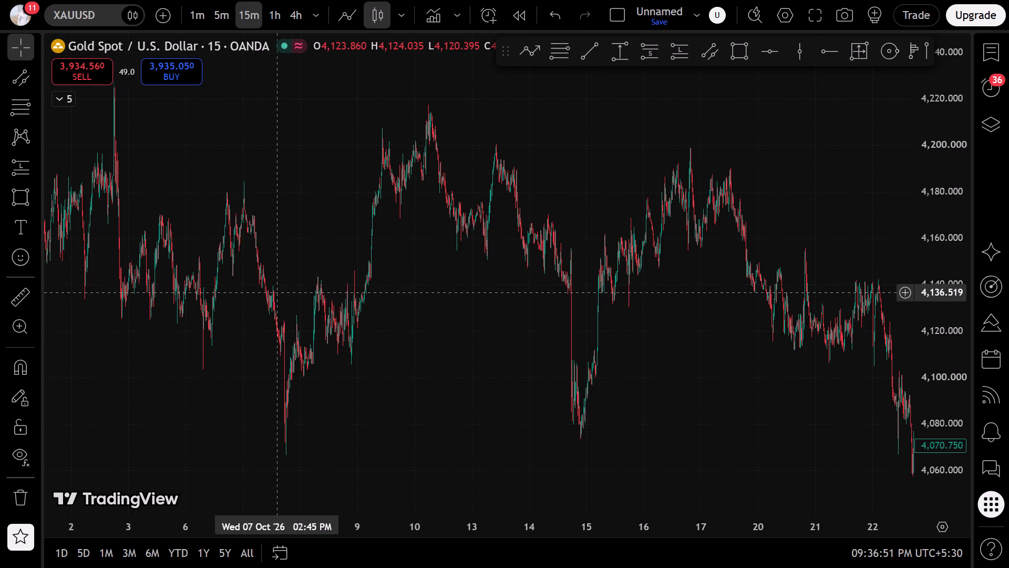
scroll(277, 293, "up", 9)
left_click_drag(279, 286, 356, 380)
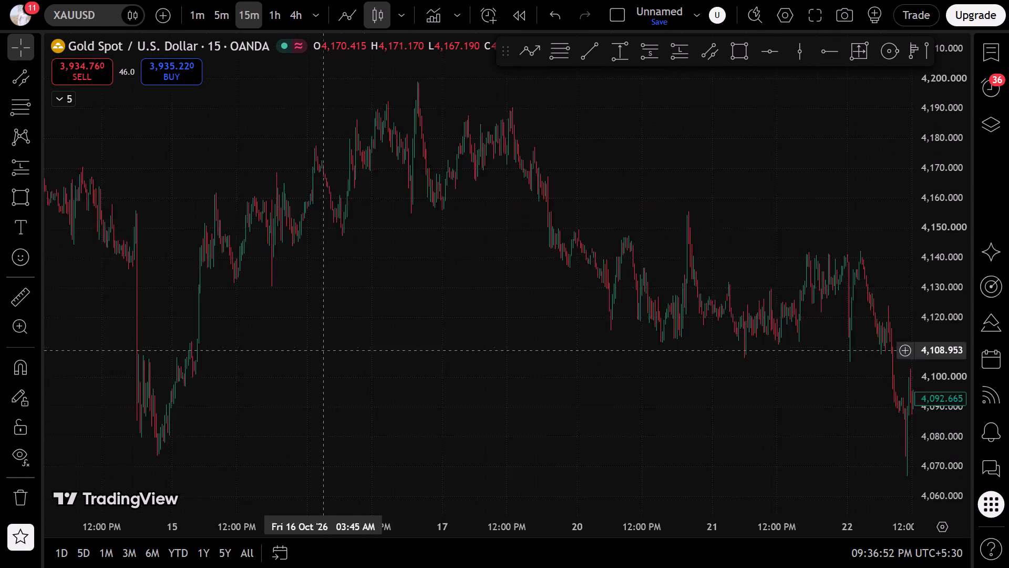
left_click_drag(356, 380, 446, 395)
Examine the 15-minute price swings from 27 October up to the latest candles.
left_click_drag(712, 301, 0, 268)
left_click_drag(696, 265, 0, 261)
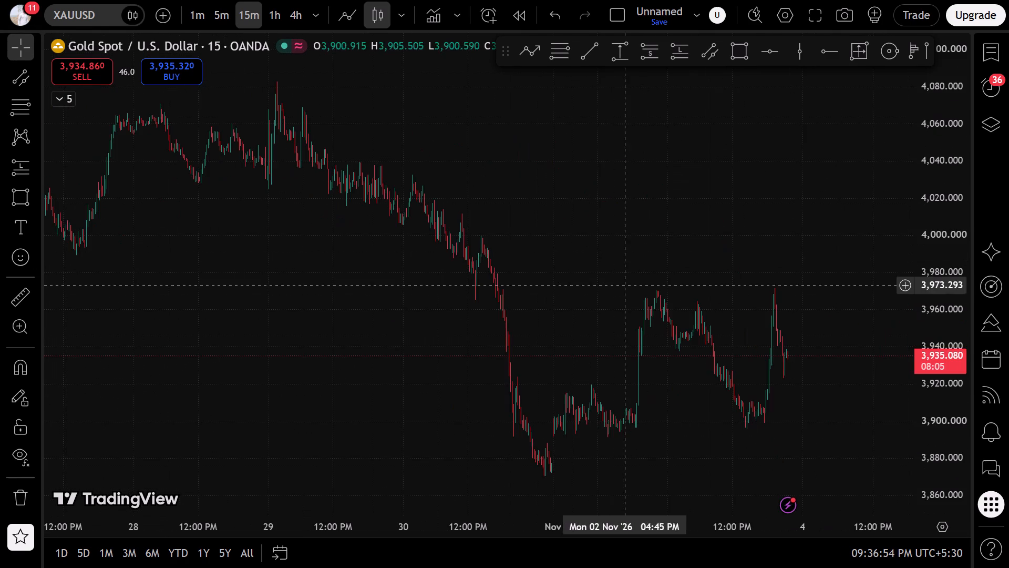
left_click_drag(605, 288, 560, 291)
left_click_drag(424, 284, 784, 342)
scroll(554, 315, "up", 3)
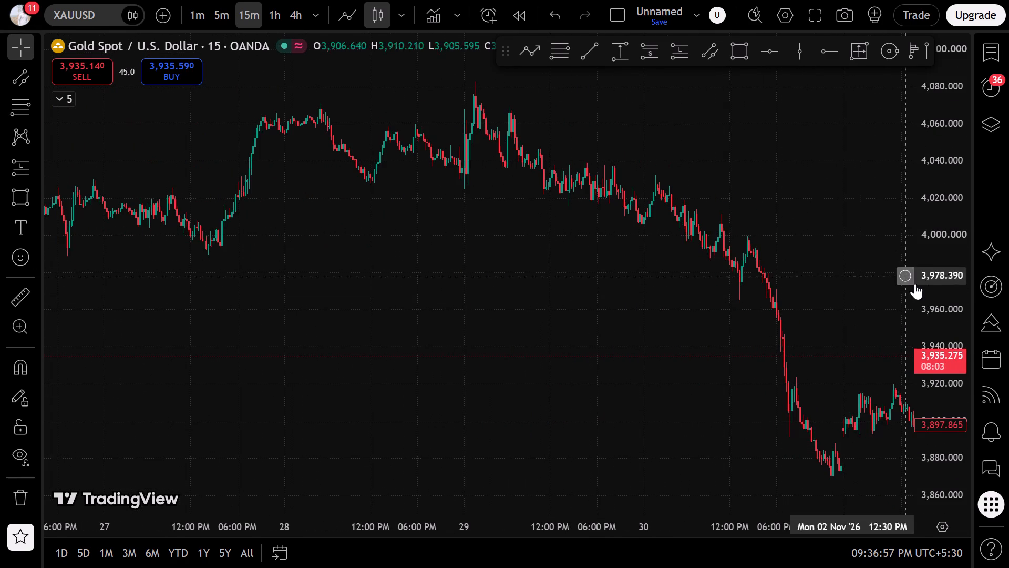
left_click_drag(928, 349, 902, 229)
left_click_drag(545, 230, 537, 239)
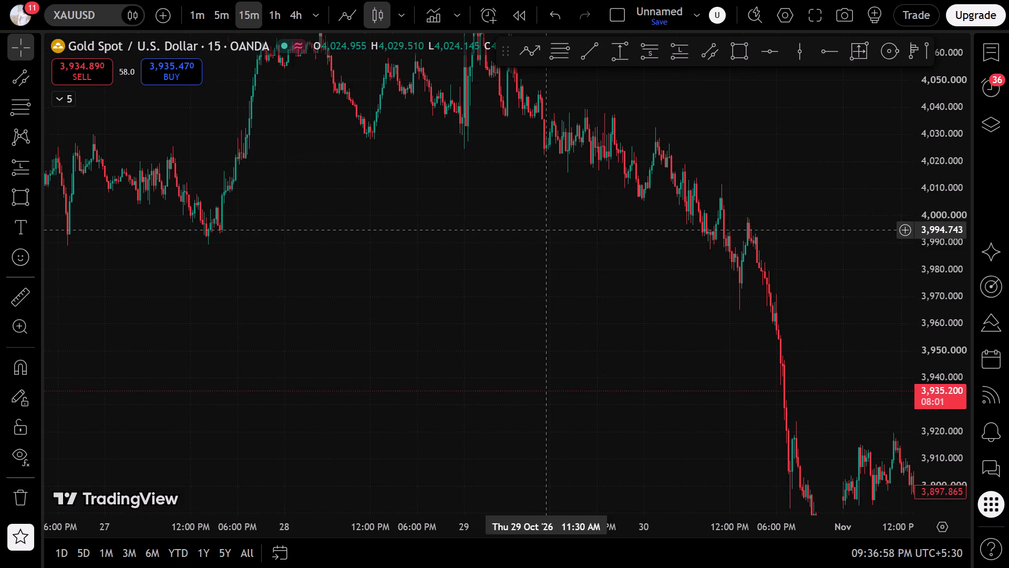
left_click_drag(537, 239, 249, 117)
left_click_drag(595, 269, 291, 267)
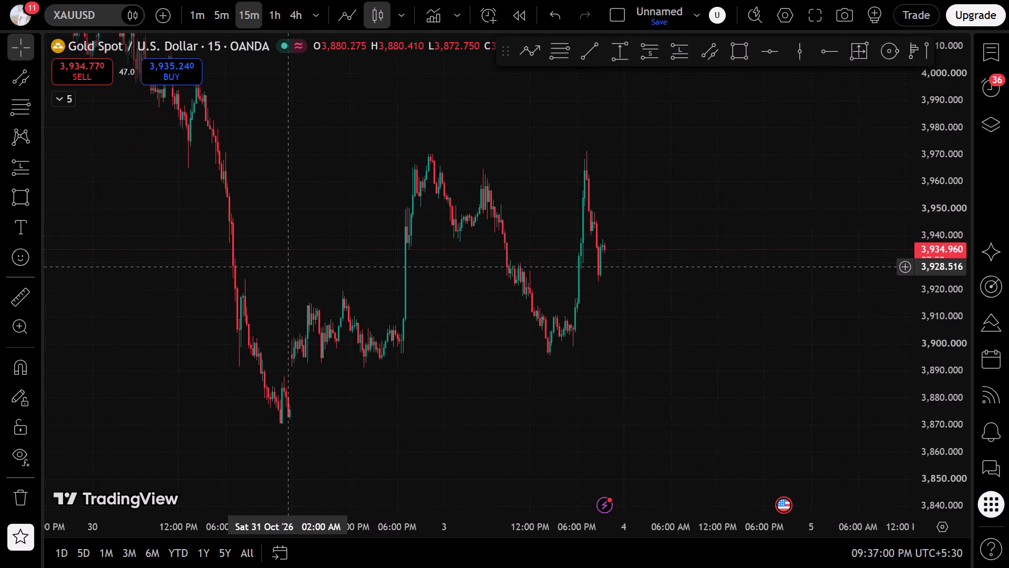
left_click_drag(291, 267, 355, 289)
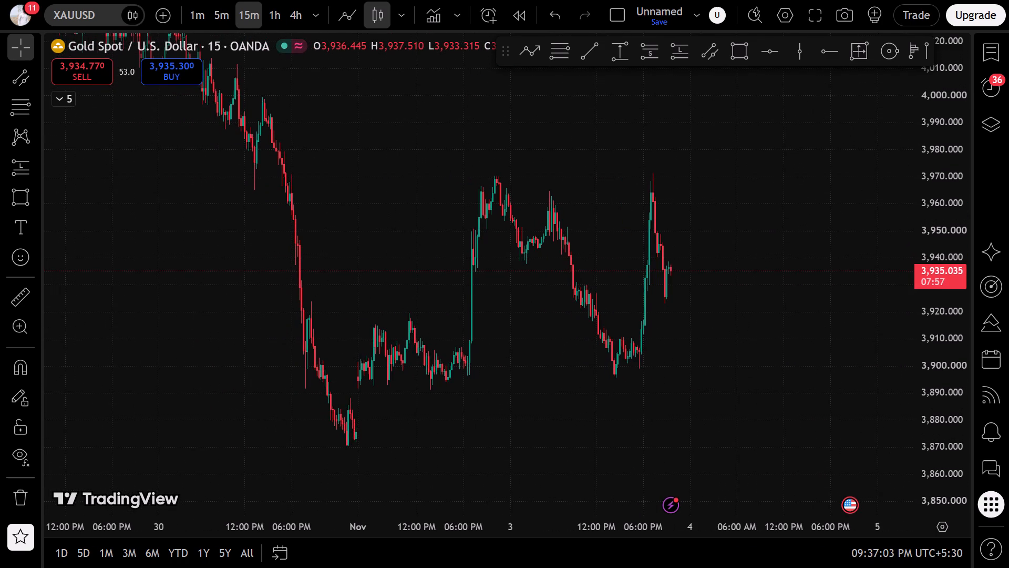
Switch the XAUUSD chart to the 1-hour timeframe and frame the candles from 22 October to early November.
left_click(273, 12)
left_click_drag(311, 249, 443, 444)
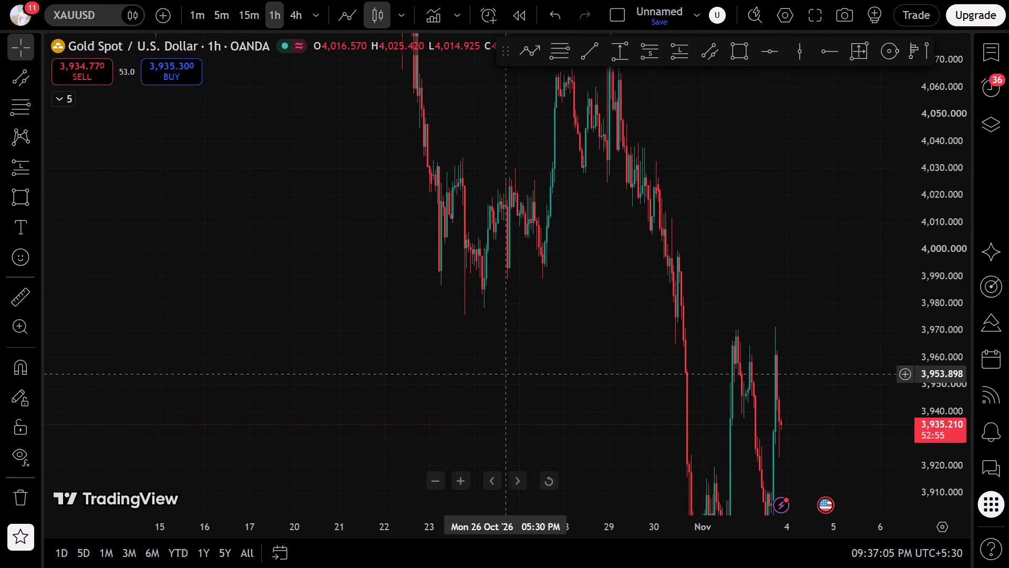
left_click_drag(962, 151, 915, 311)
scroll(449, 344, "up", 5)
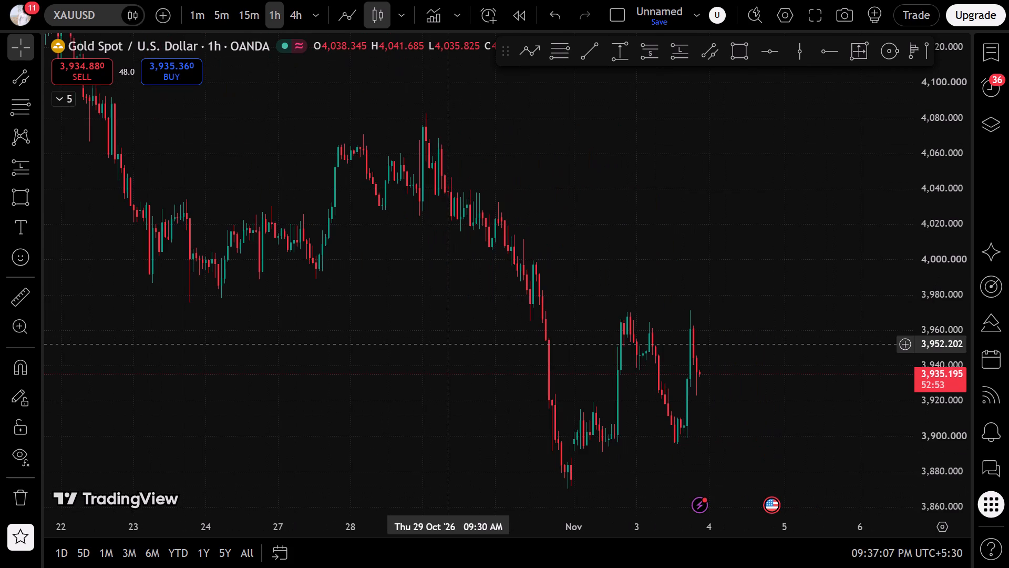
Draw a narrow parallel channel along the late-October lows, from about 3,972.7 on 23 October to about 4,022.4 on 3 November.
left_click_drag(706, 54, 707, 61)
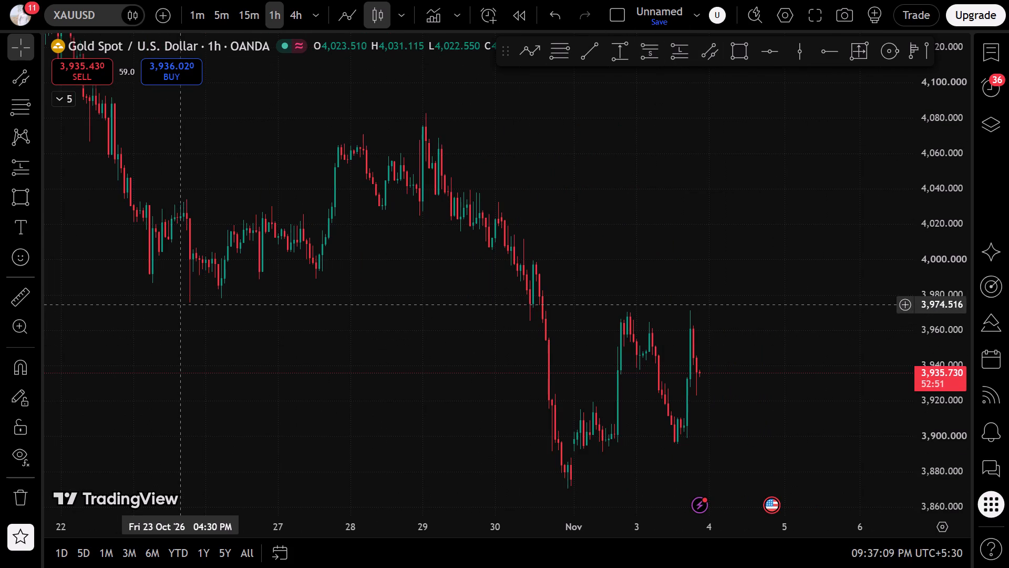
left_click(177, 310)
left_click(704, 52)
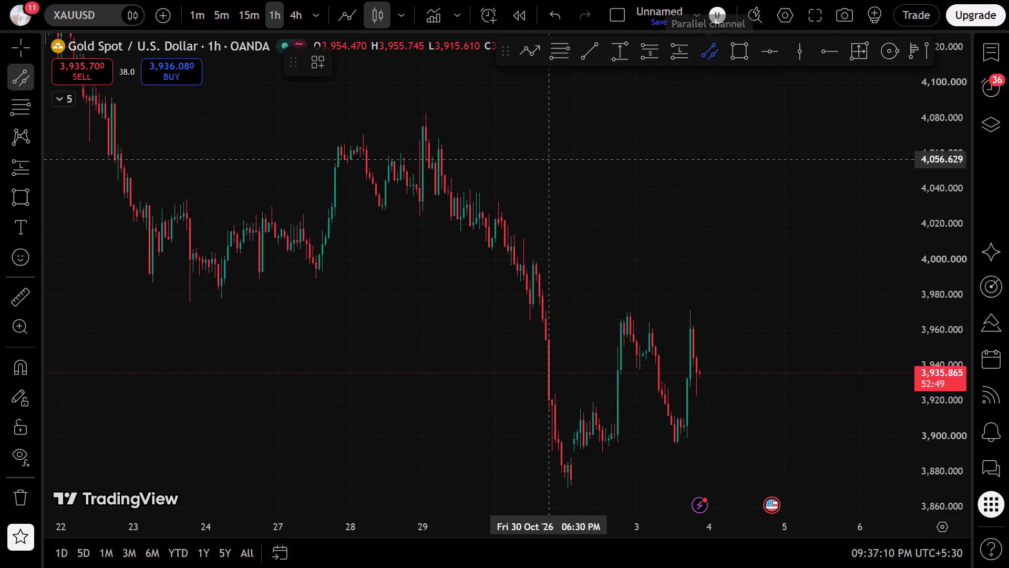
left_click(170, 308)
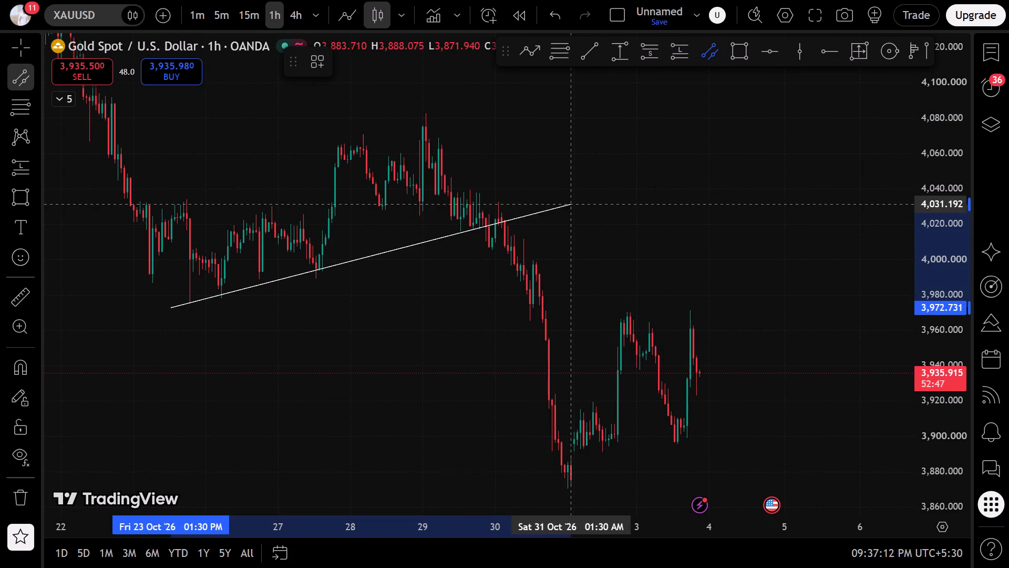
left_click(666, 220)
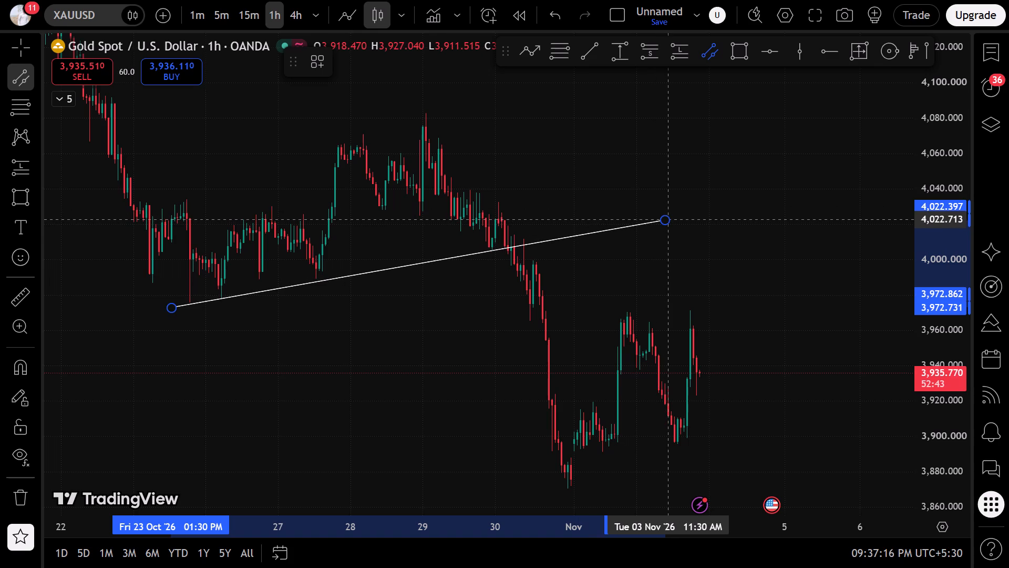
left_click(676, 206)
left_click(538, 281)
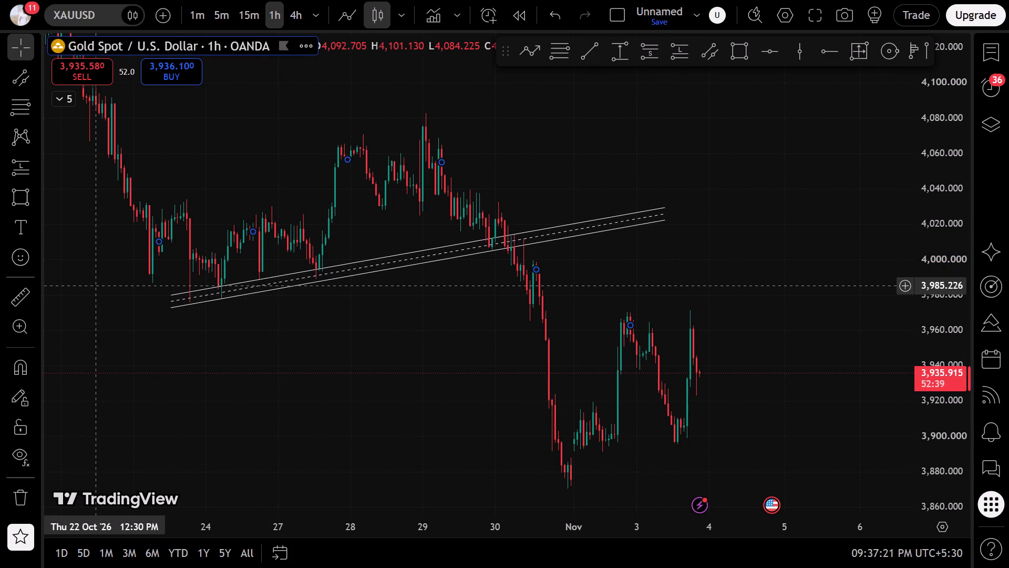
left_click(129, 251)
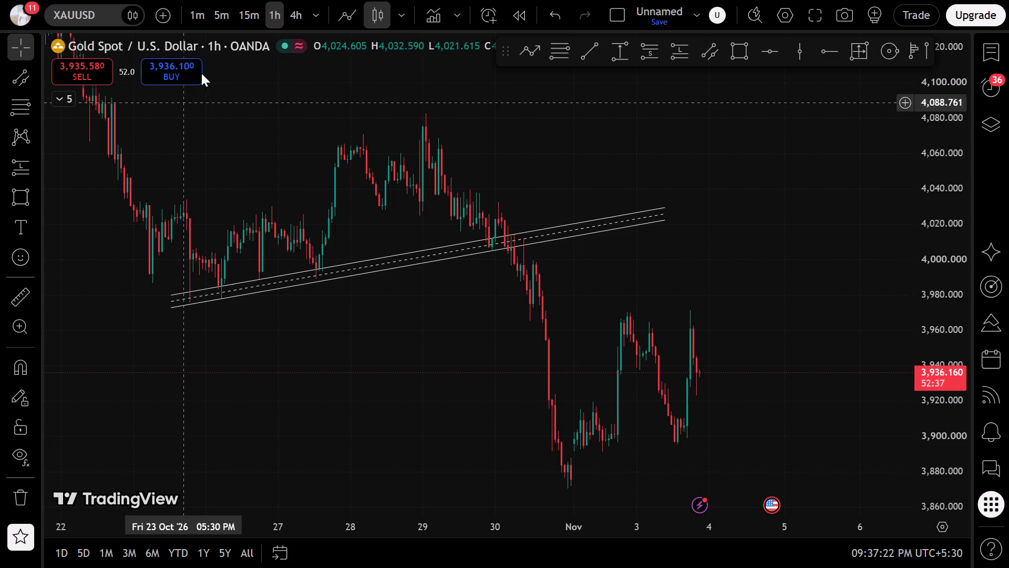
Switch to the 1-minute timeframe and find where price interacts with the channel on 30 October.
left_click(202, 5)
scroll(197, 109, "down", 11)
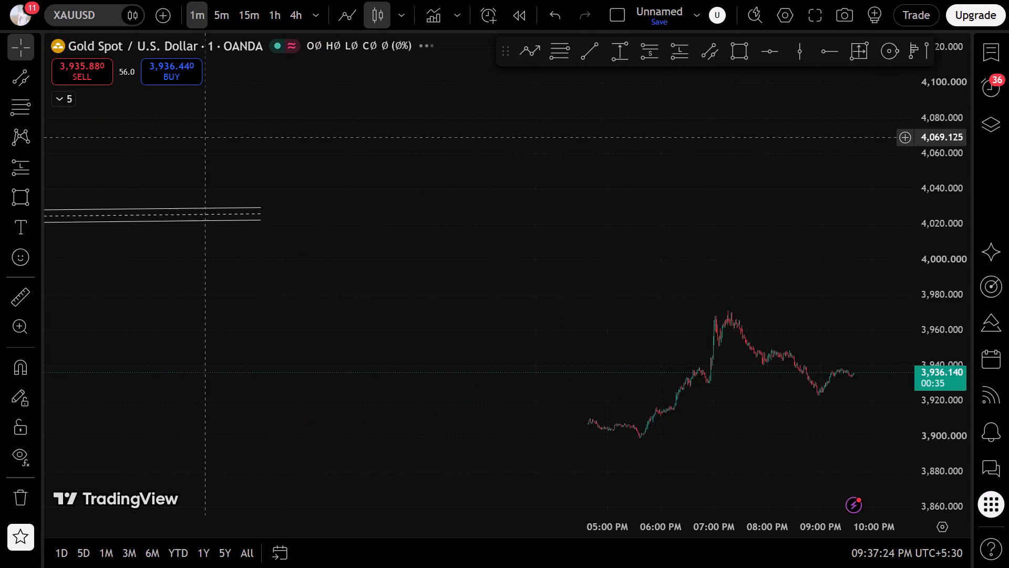
scroll(205, 137, "down", 8)
left_click_drag(178, 318, 697, 352)
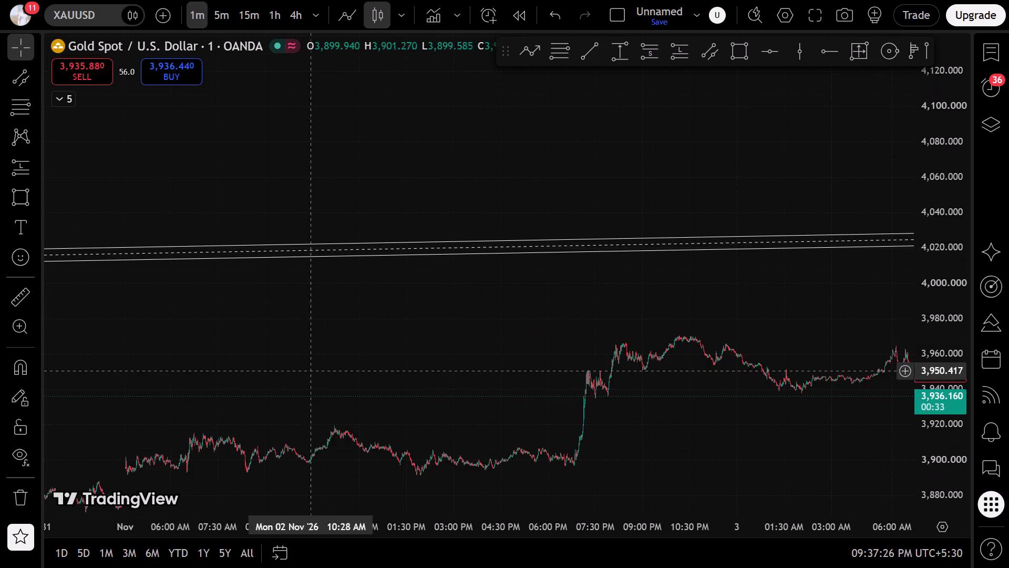
left_click_drag(161, 338, 985, 379)
left_click_drag(246, 361, 543, 395)
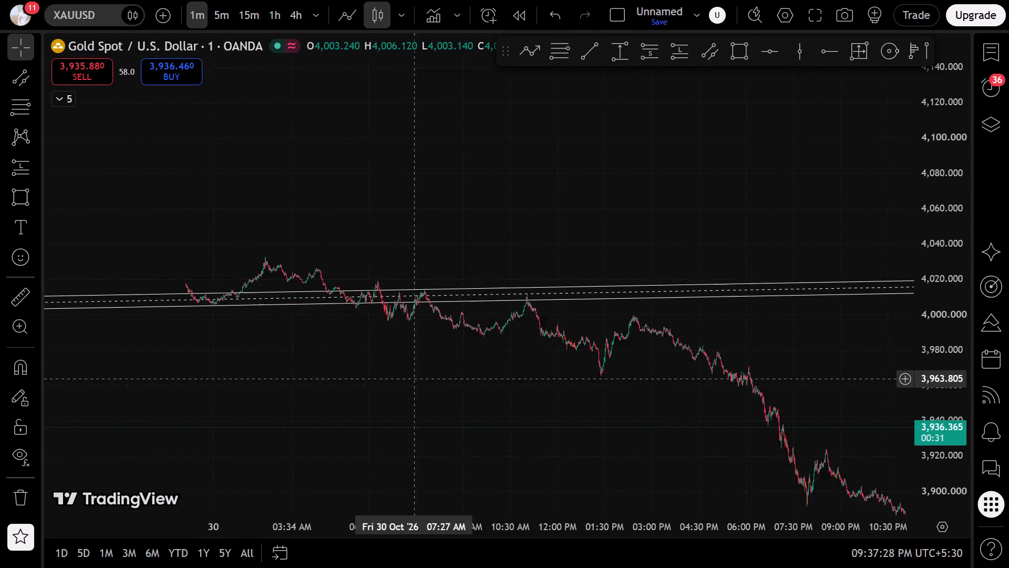
left_click_drag(543, 395, 554, 399)
scroll(544, 389, "up", 9)
left_click_drag(962, 451, 912, 161)
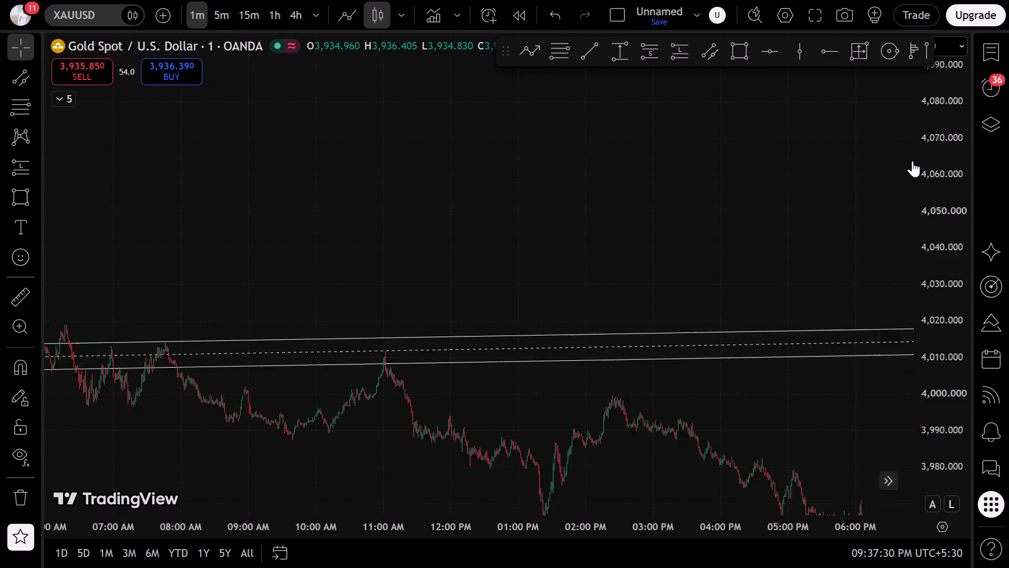
left_click_drag(912, 161, 895, 10)
left_click_drag(540, 220, 795, 50)
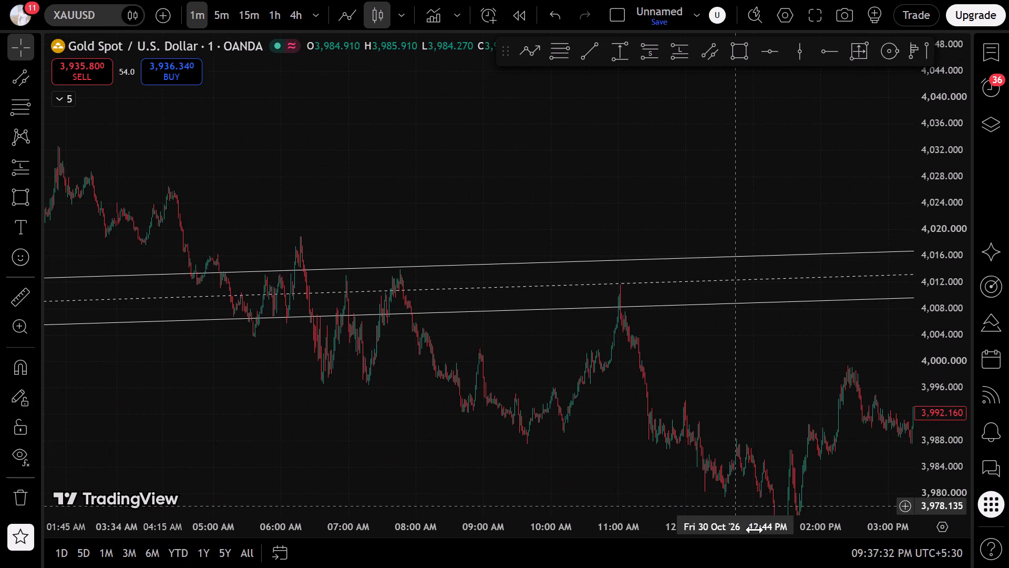
Examine the 1-minute candles on 30 October where price meets the channel, including around 11:00 AM.
scroll(755, 530, "up", 6)
scroll(568, 379, "up", 5)
left_click_drag(314, 388, 613, 333)
left_click_drag(606, 331, 542, 331)
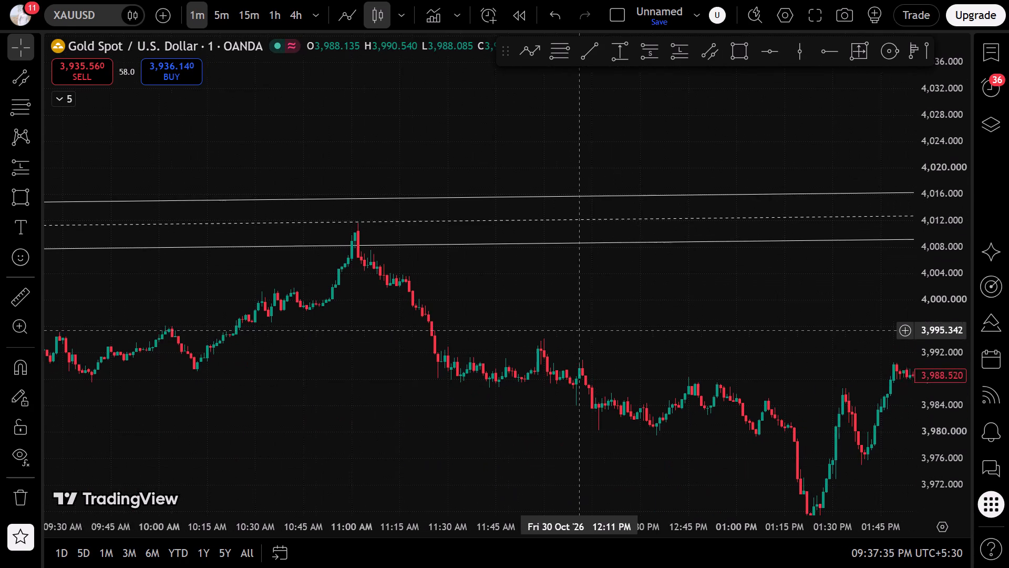
left_click_drag(542, 331, 345, 281)
scroll(322, 281, "down", 7)
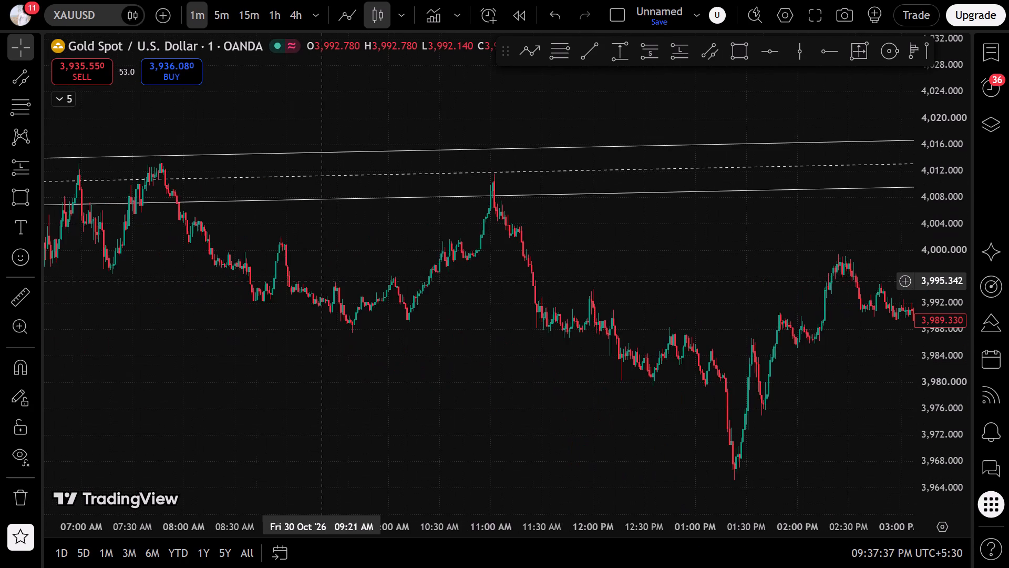
scroll(322, 281, "down", 5)
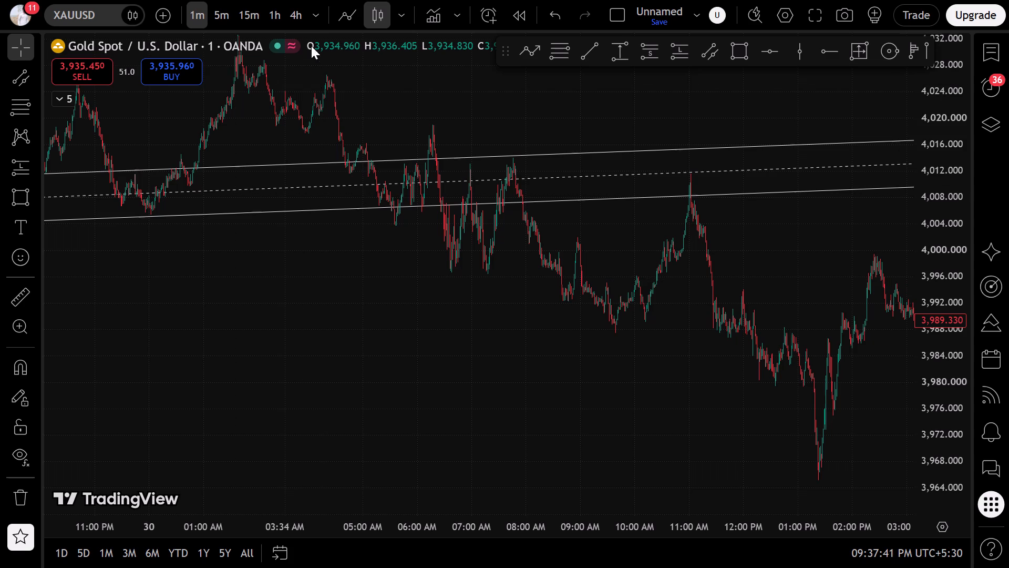
Return to the 15-minute timeframe, reset the chart view and frame the channel from 23 October to early November.
left_click(262, 20)
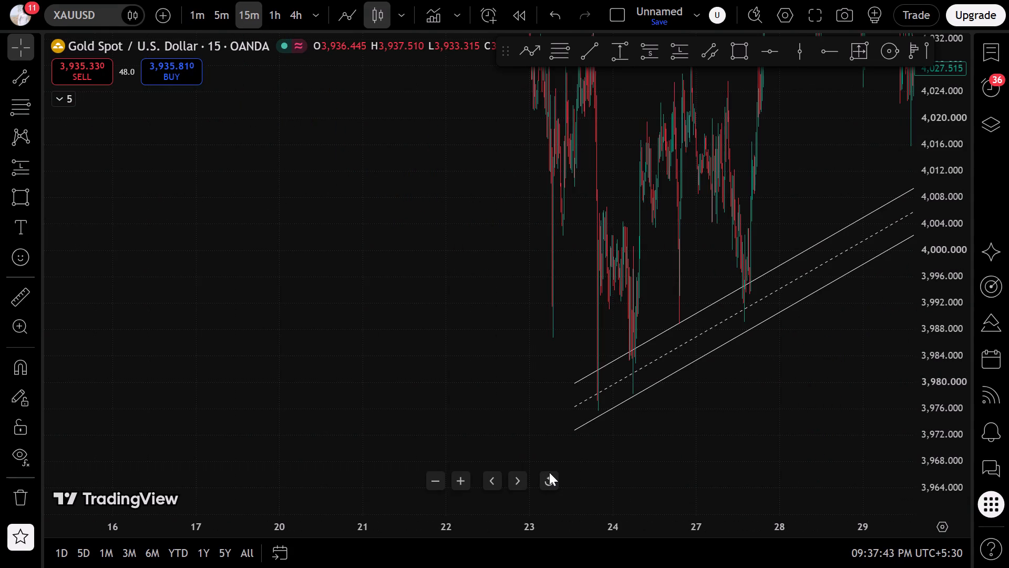
left_click(549, 472)
scroll(555, 415, "down", 7)
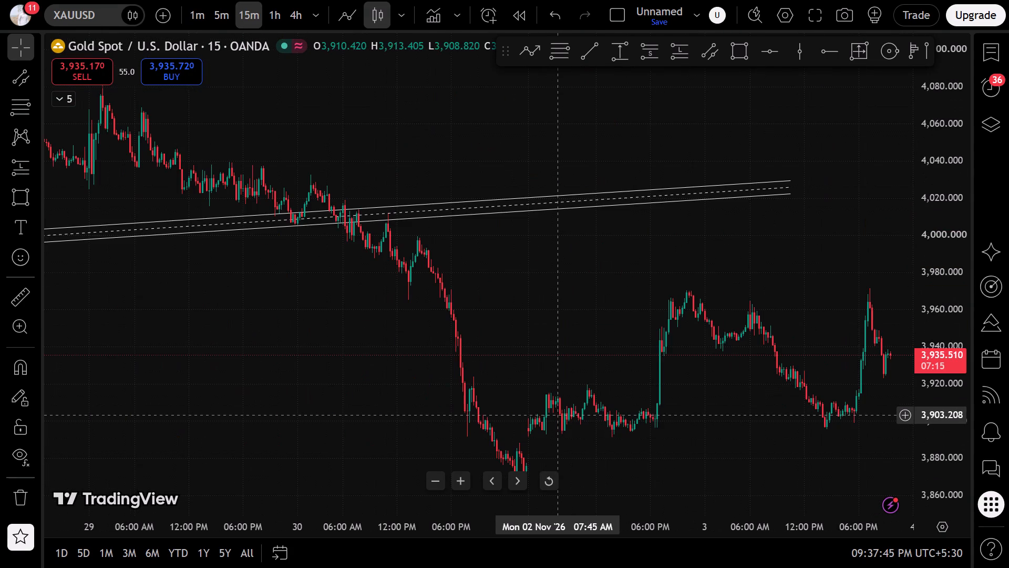
scroll(557, 415, "down", 7)
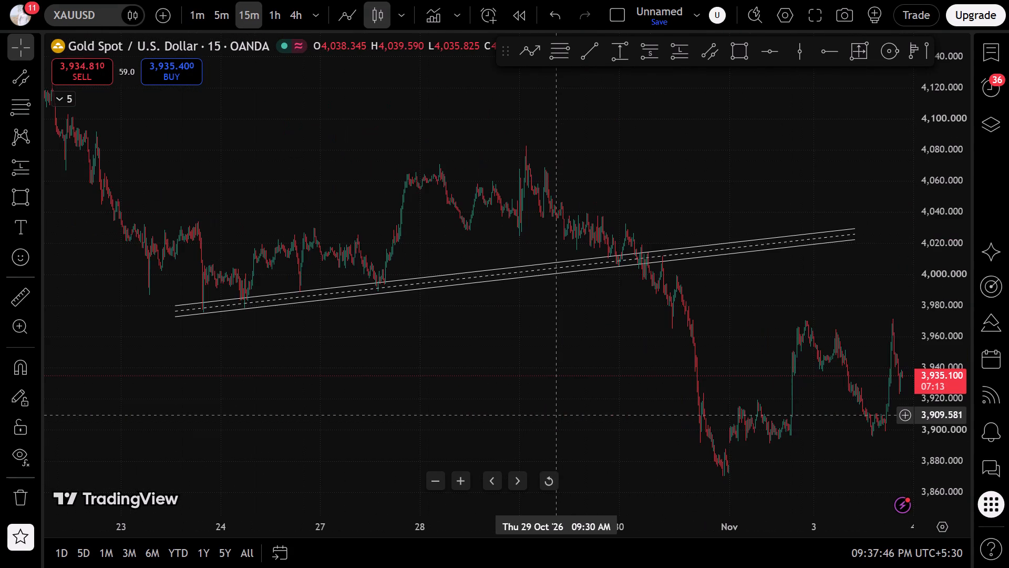
left_click_drag(311, 357, 420, 393)
scroll(420, 393, "up", 5)
scroll(518, 366, "down", 3)
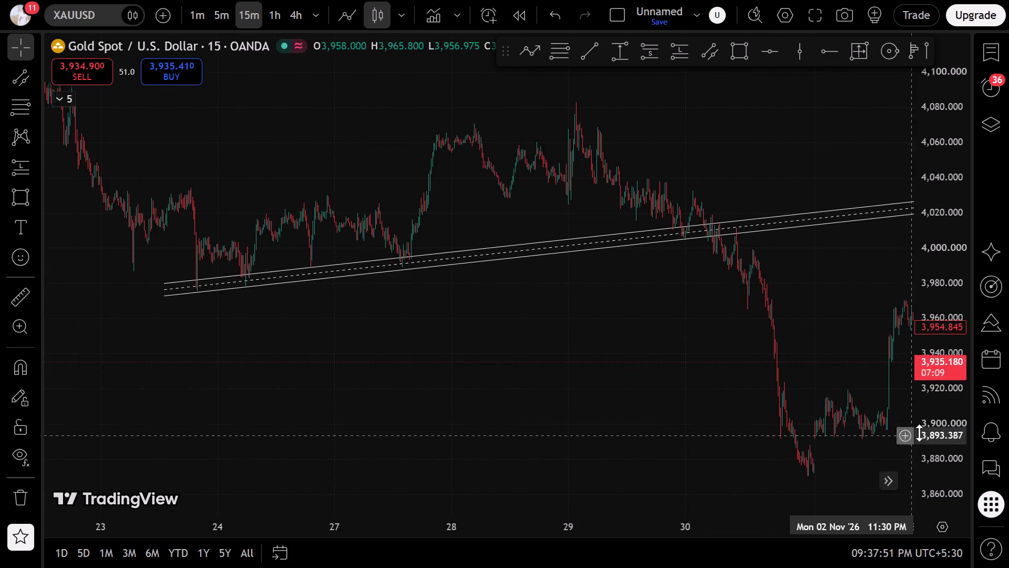
Delete the existing parallel channel running from 23 October to early November on the 15-minute chart.
left_click_drag(919, 432, 889, 372)
left_click_drag(764, 347, 593, 349)
scroll(590, 351, "down", 2)
left_click(647, 227)
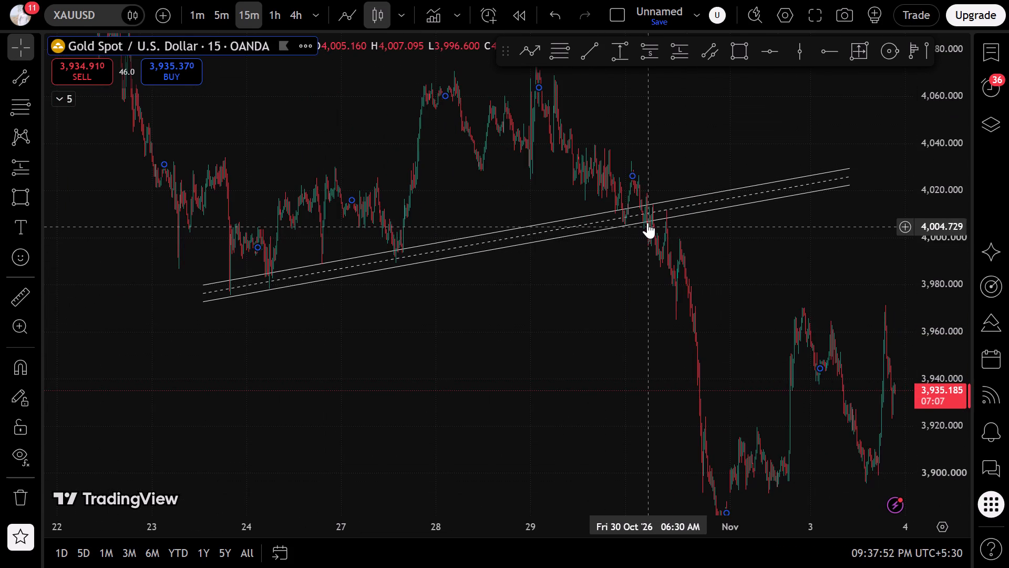
left_click(647, 222)
left_click(543, 60)
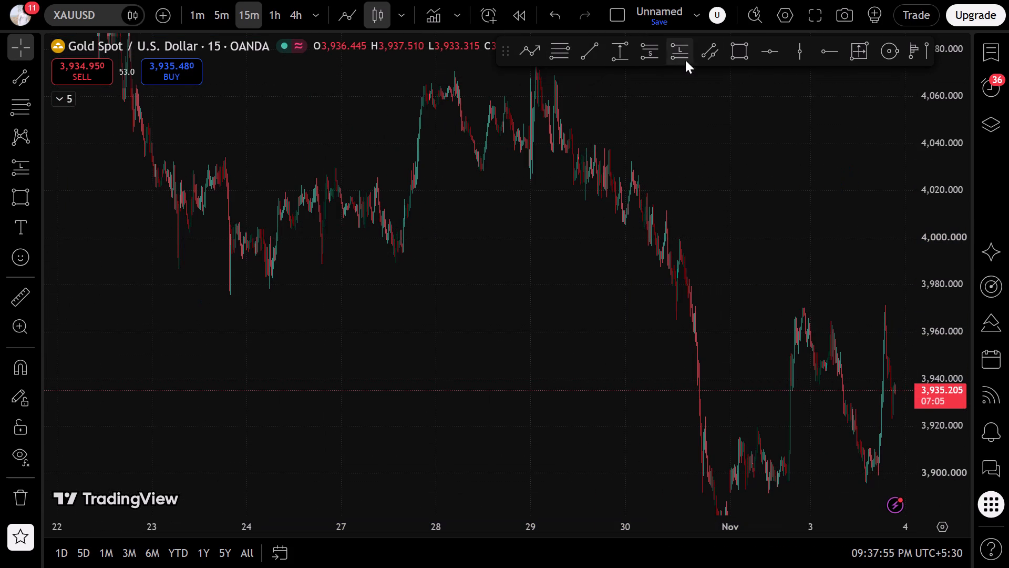
Draw a zero-width parallel channel under the late-October lows, from about 3,972.9 on 23 October to about 4,015.8 on 31 October.
left_click(714, 60)
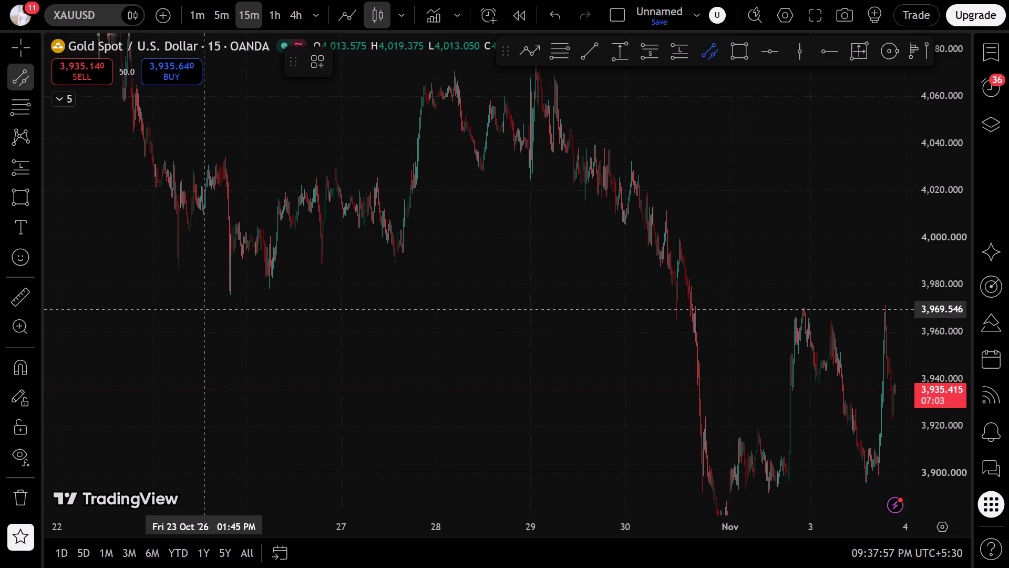
left_click(201, 302)
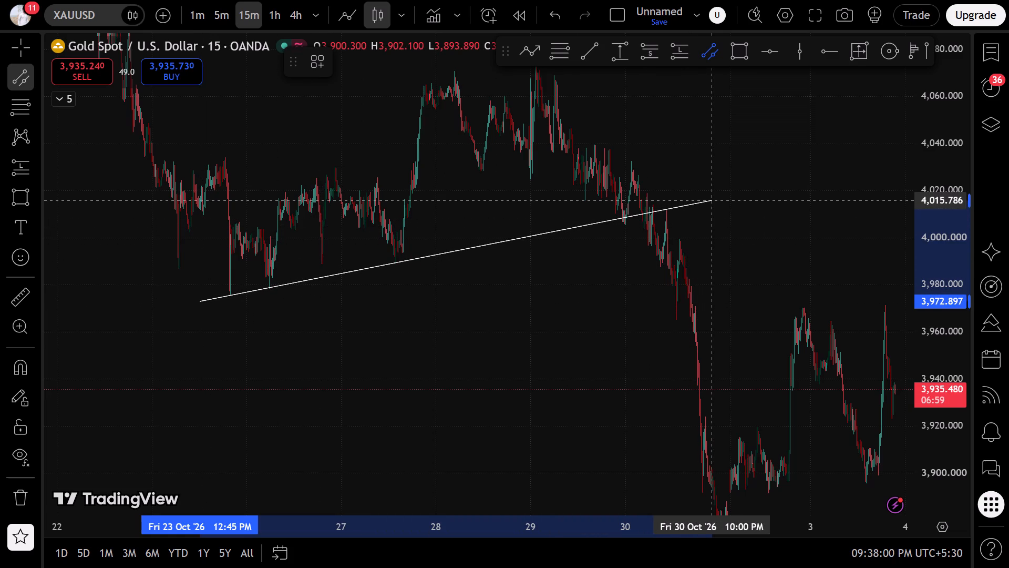
scroll(712, 201, "up", 4)
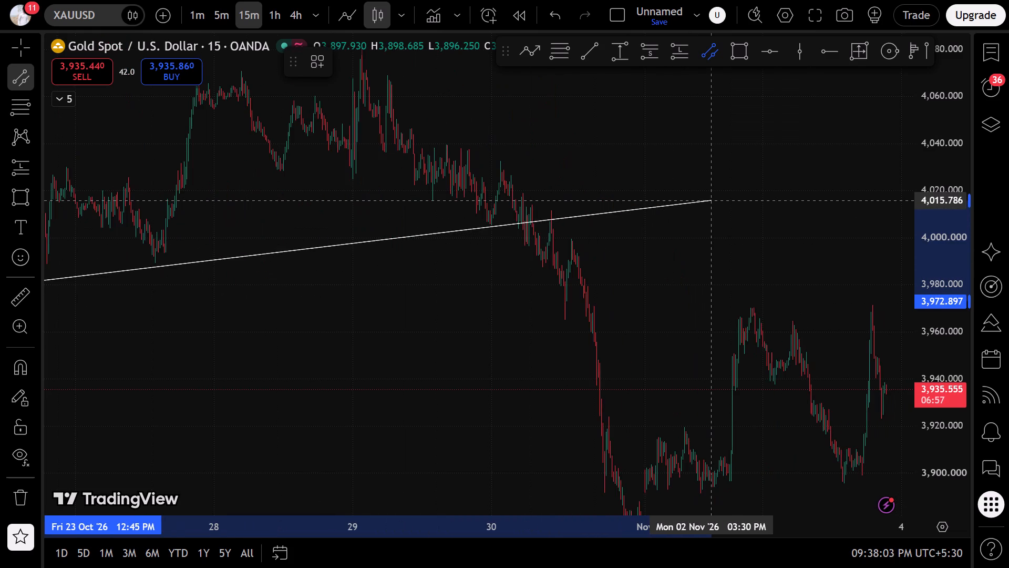
scroll(712, 201, "down", 3)
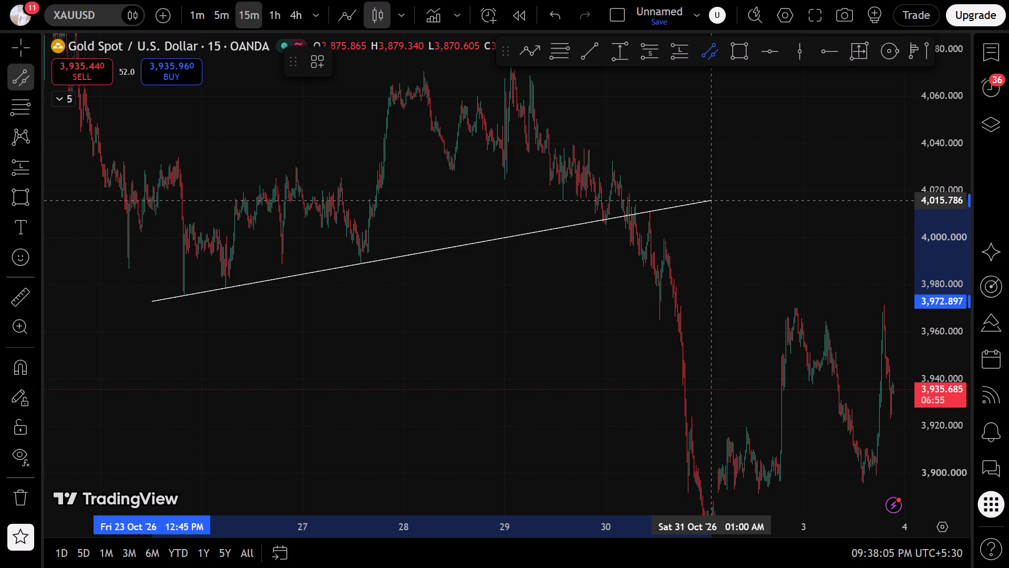
double_click(712, 201)
Widen the new channel upward to about 4 points, with its upper line ending near 4,020.
left_click_drag(470, 353, 632, 382)
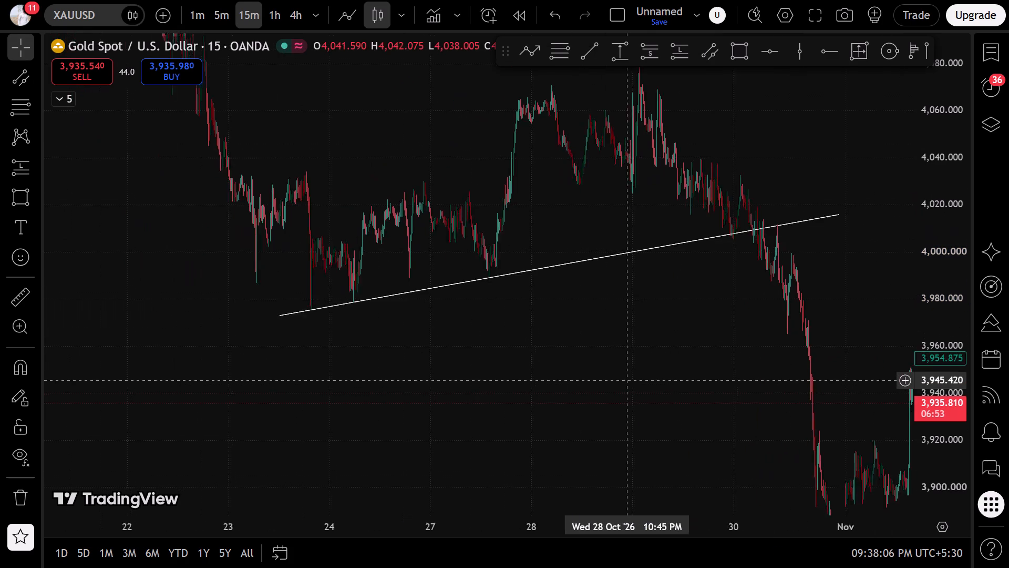
left_click_drag(632, 382, 655, 379)
scroll(633, 366, "up", 7)
left_click_drag(932, 418, 910, 308)
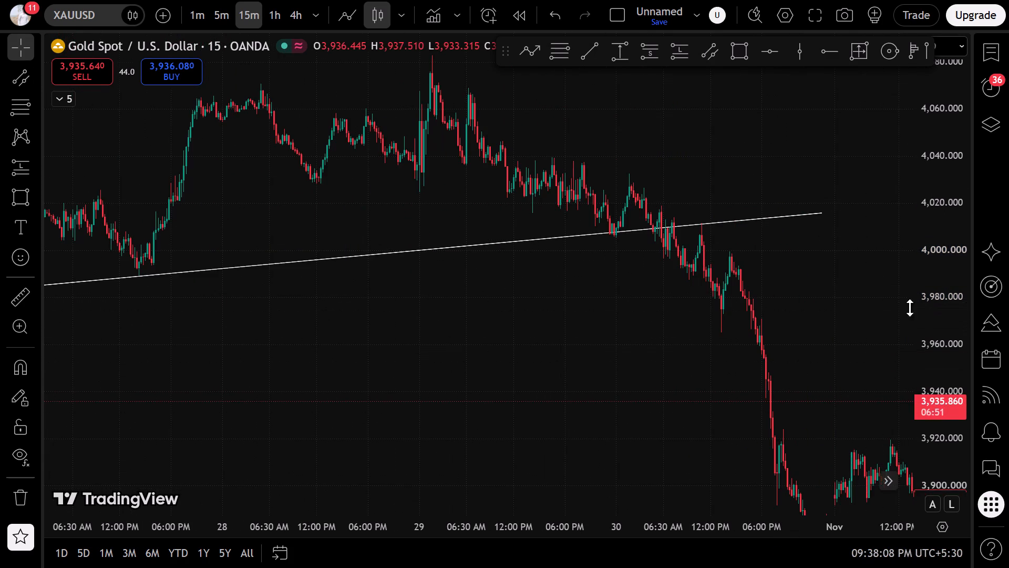
left_click_drag(910, 308, 846, 211)
left_click_drag(365, 332, 727, 301)
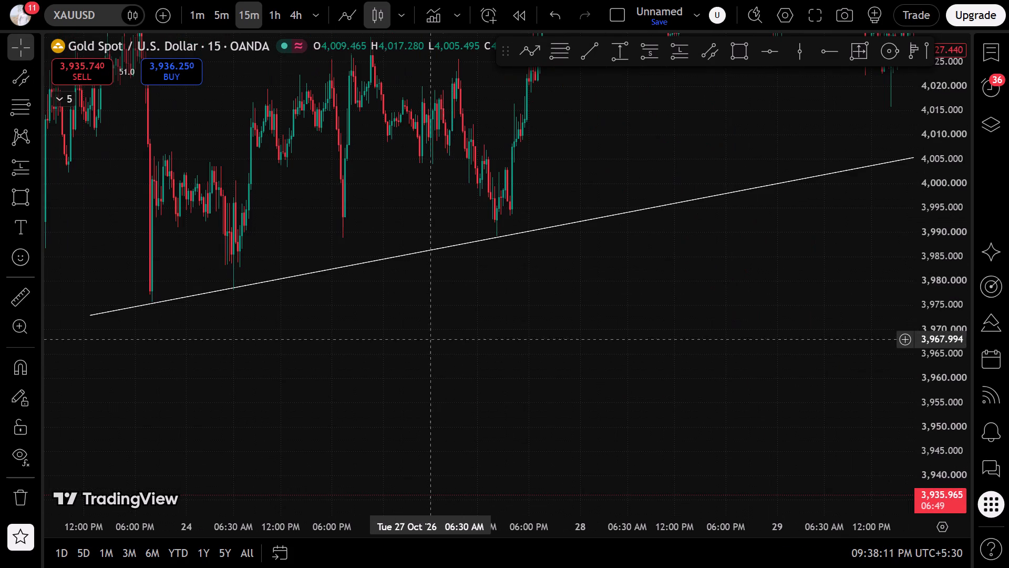
left_click_drag(685, 351, 450, 373)
scroll(449, 369, "down", 3)
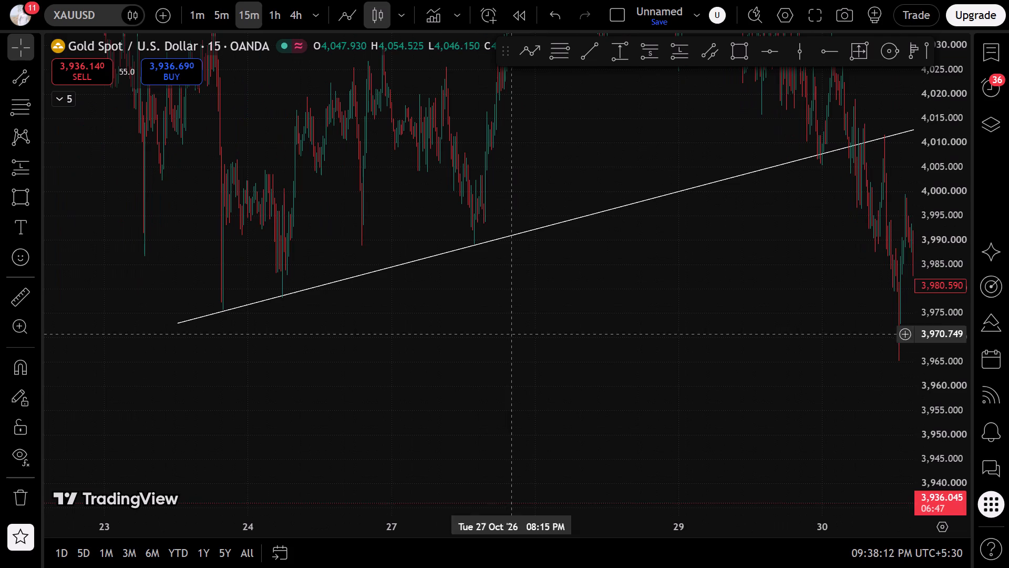
left_click_drag(571, 221, 572, 215)
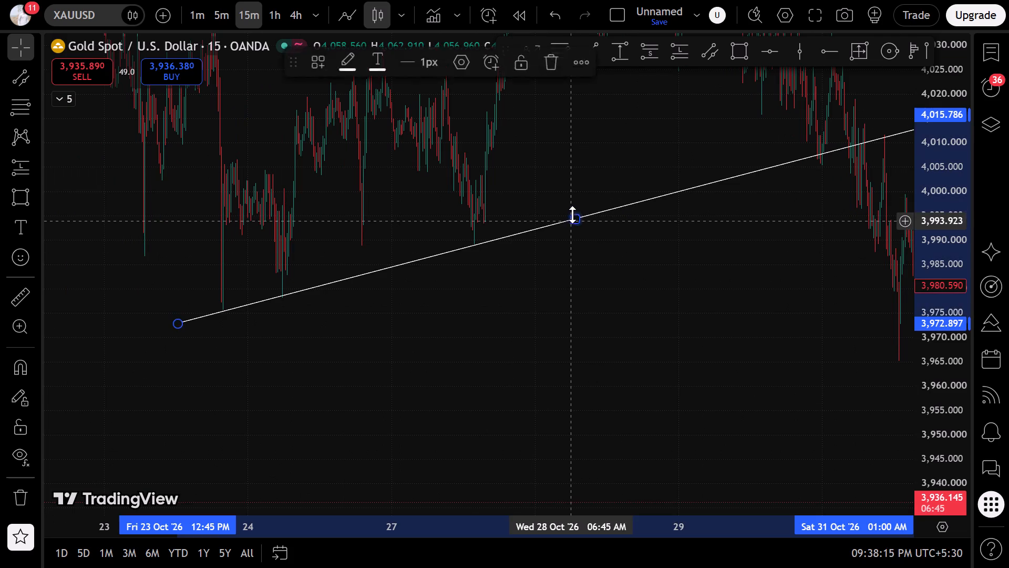
left_click_drag(572, 215, 611, 190)
left_click(595, 273)
Examine how the 15-minute candles interact with the channel on 30 October.
left_click_drag(745, 273, 467, 326)
left_click_drag(427, 320, 564, 363)
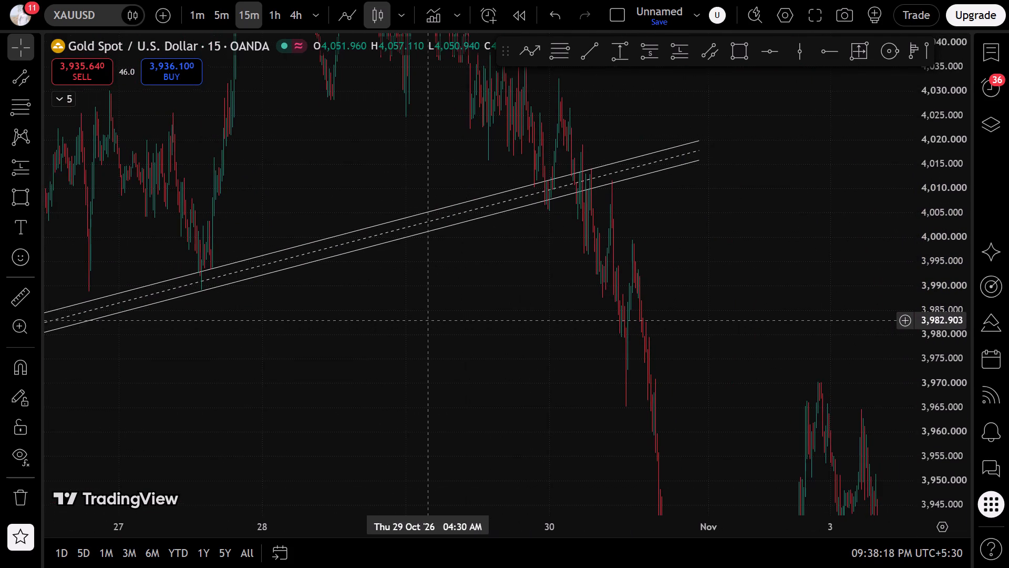
left_click_drag(564, 363, 605, 358)
scroll(608, 344, "up", 9)
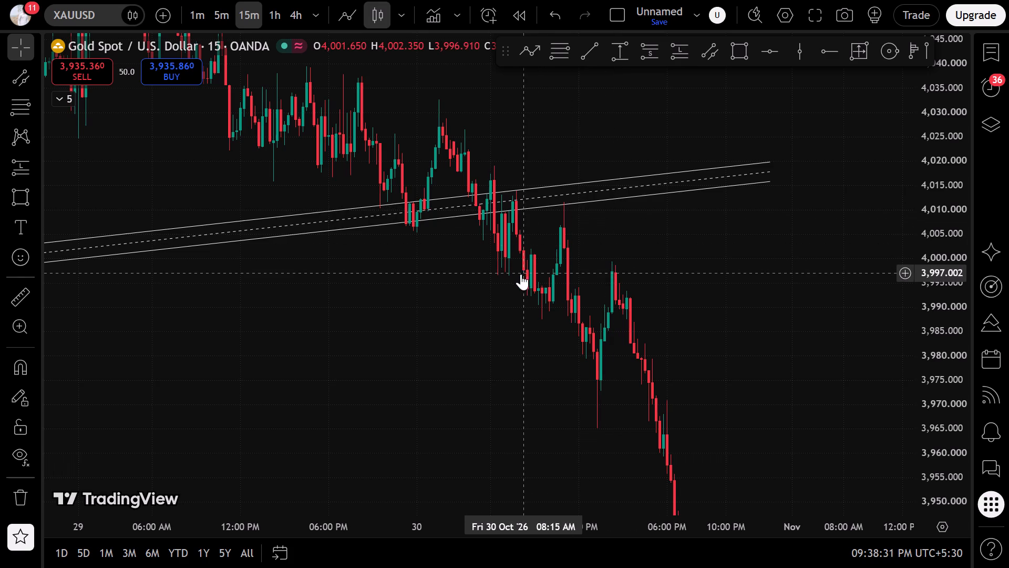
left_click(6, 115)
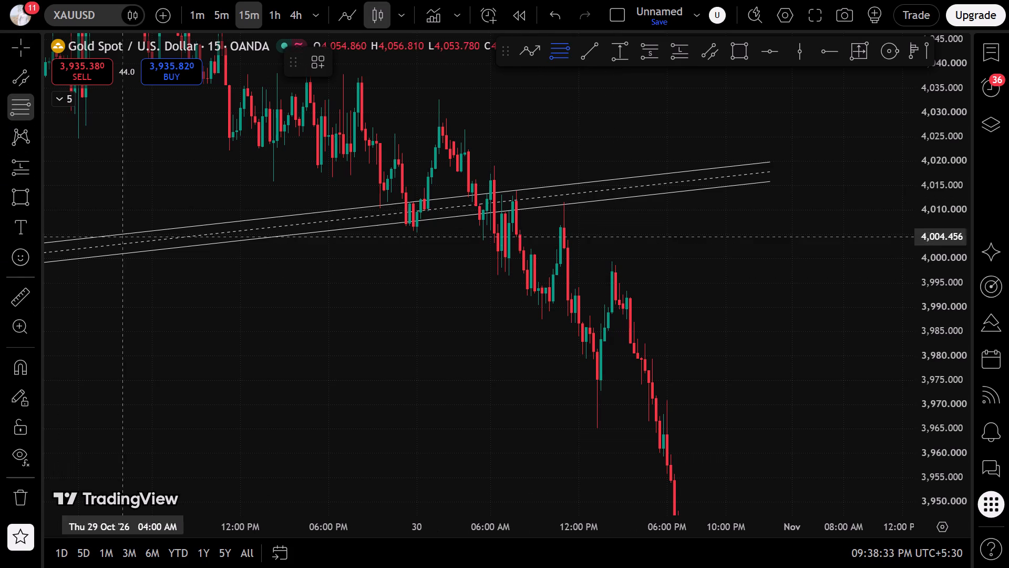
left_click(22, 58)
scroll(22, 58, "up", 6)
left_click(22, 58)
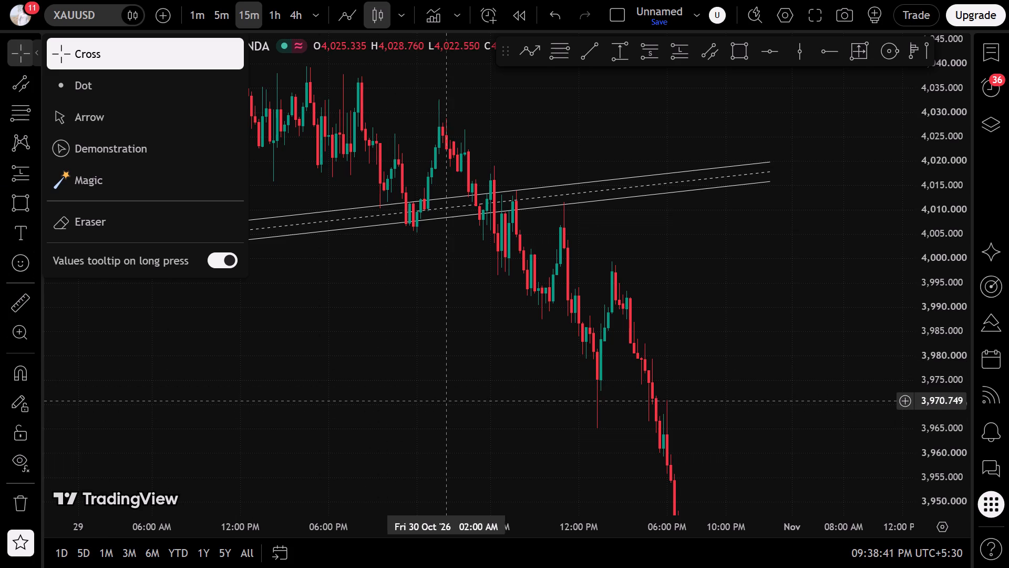
Switch to the 1-minute timeframe, reset the chart view and find where price meets the channel on 30 October.
left_click_drag(459, 402, 449, 365)
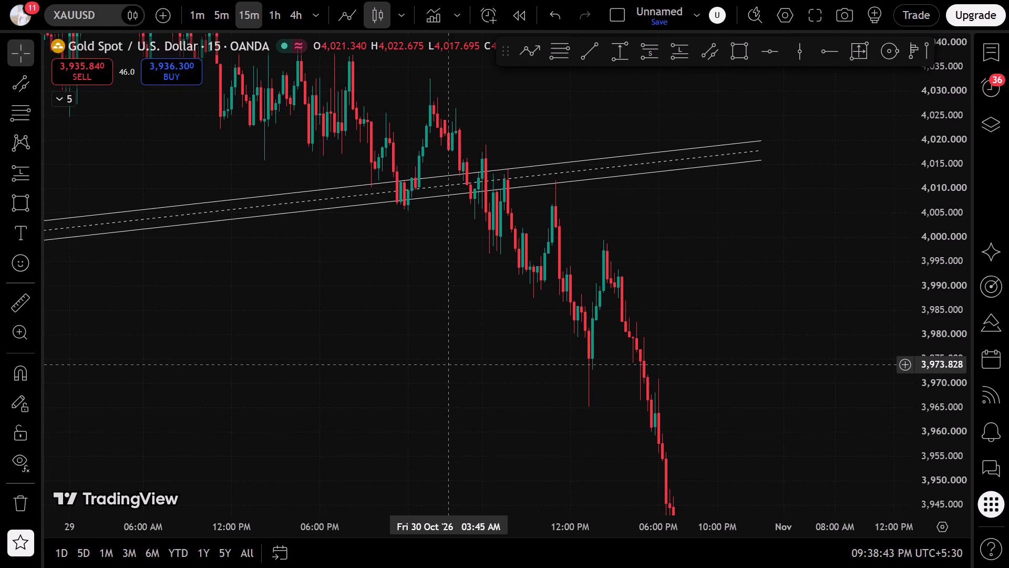
scroll(449, 364, "down", 2)
scroll(431, 318, "up", 4)
left_click_drag(336, 336, 470, 338)
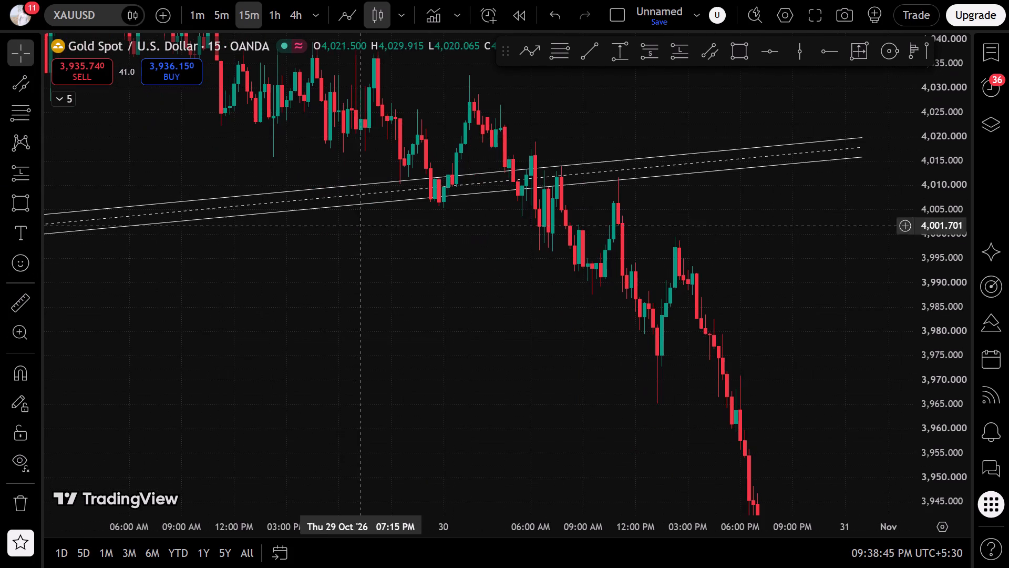
left_click(201, 20)
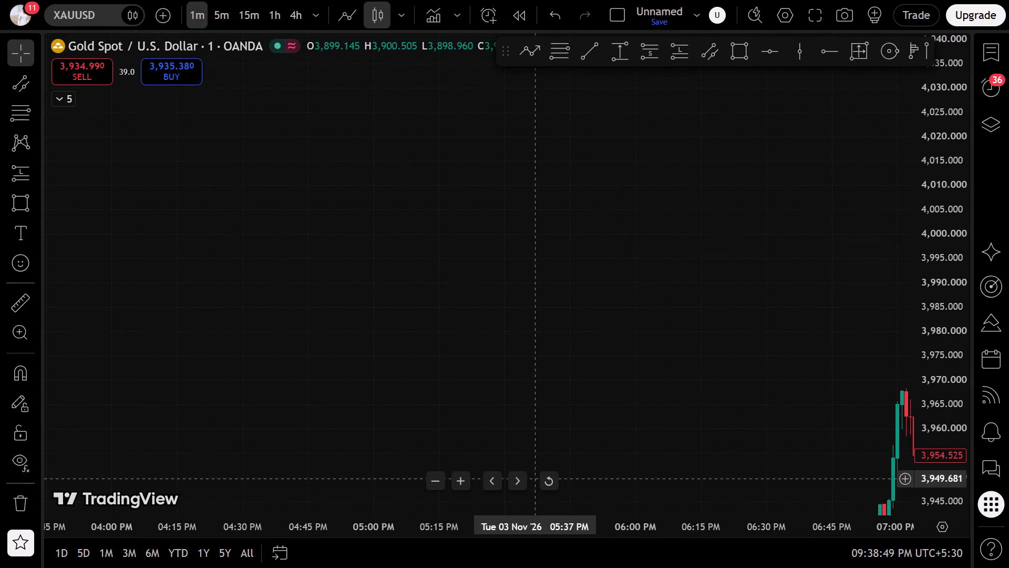
left_click(545, 479)
scroll(549, 472, "down", 7)
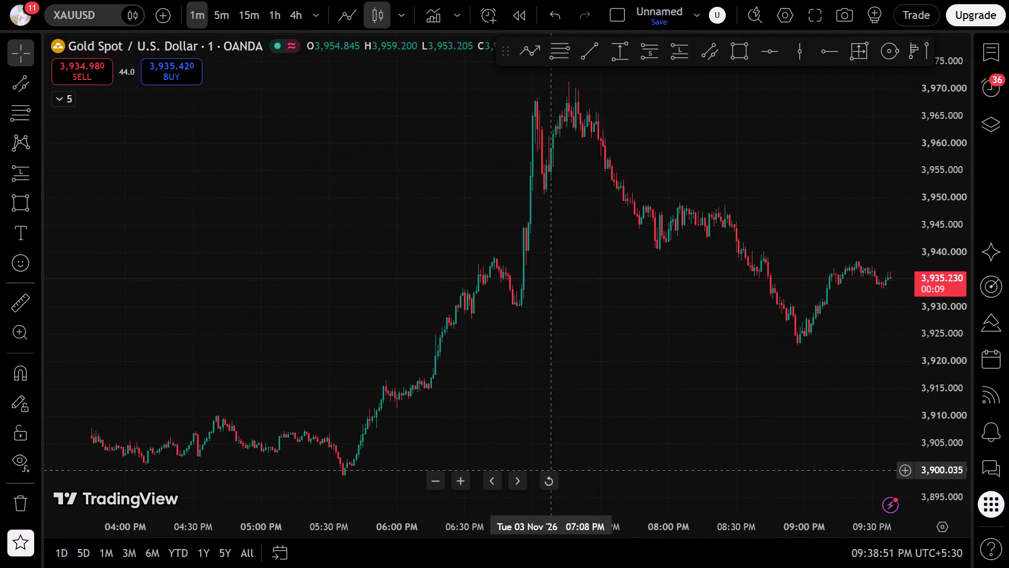
scroll(549, 469, "down", 18)
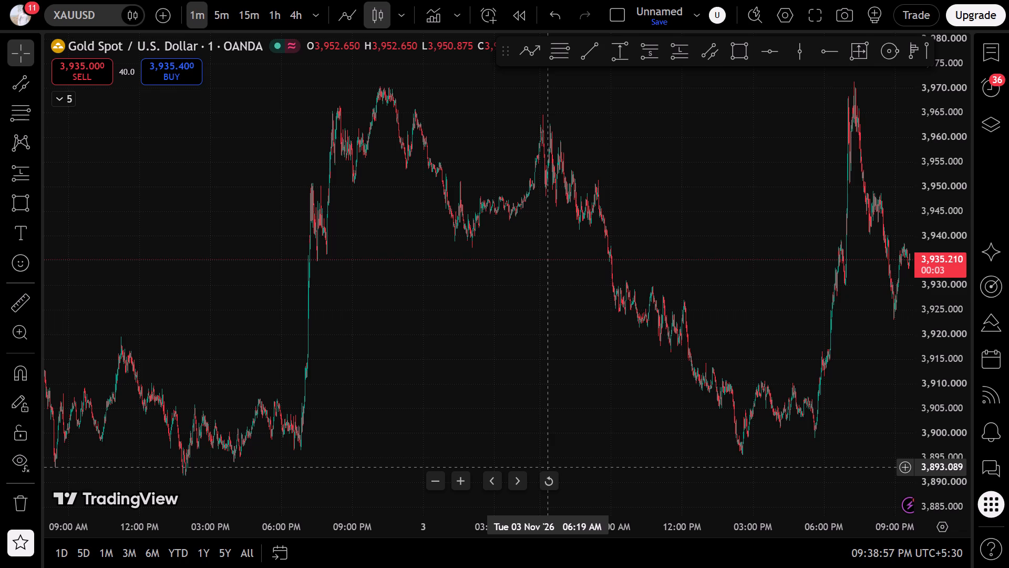
scroll(547, 467, "down", 6)
left_click_drag(321, 366, 737, 327)
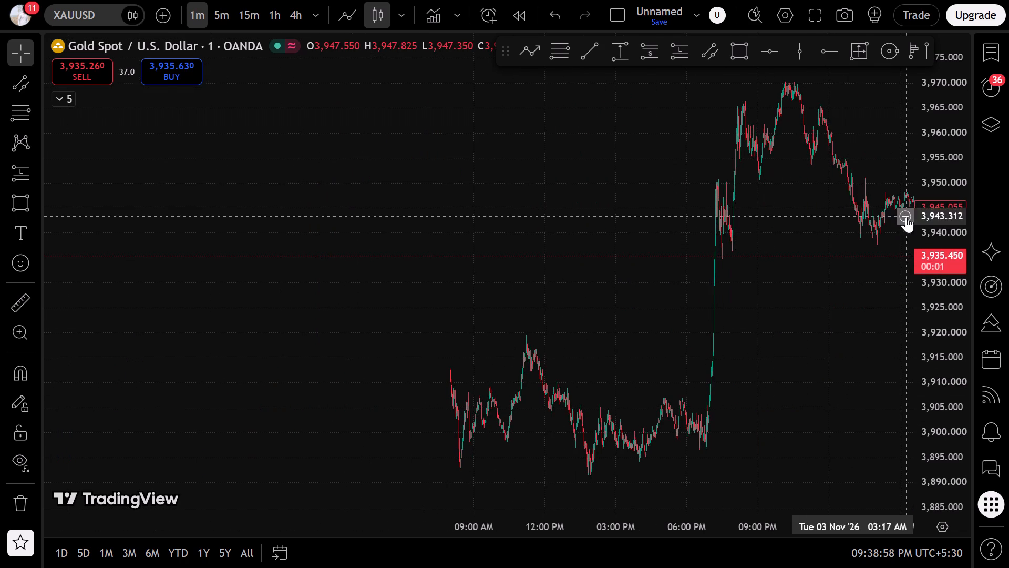
left_click_drag(939, 222, 935, 295)
left_click_drag(396, 228, 708, 436)
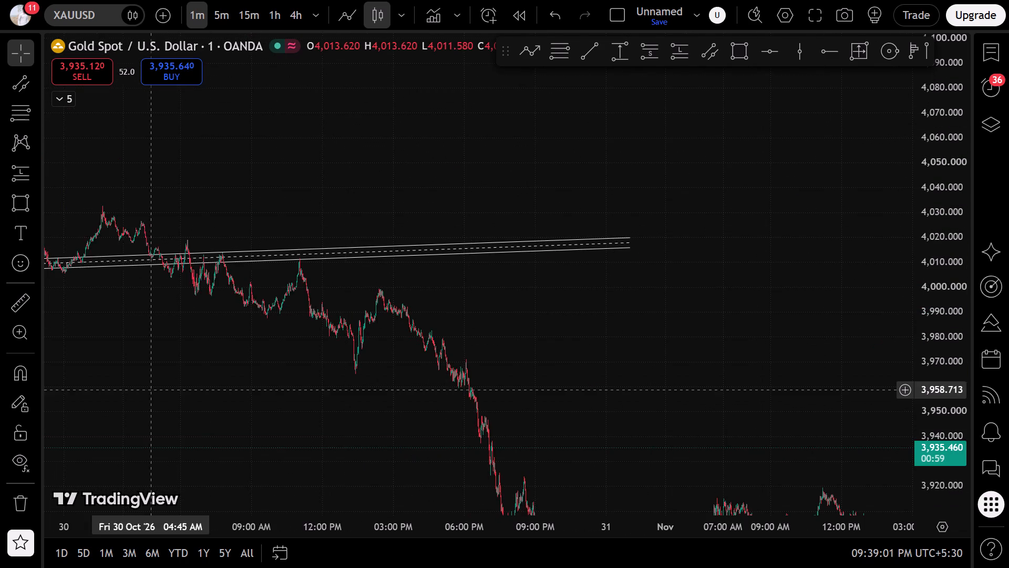
left_click_drag(151, 392, 580, 399)
Examine the 1-minute candles touching the channel between about 6:00 AM and 8:45 AM on 30 October.
scroll(580, 399, "up", 7)
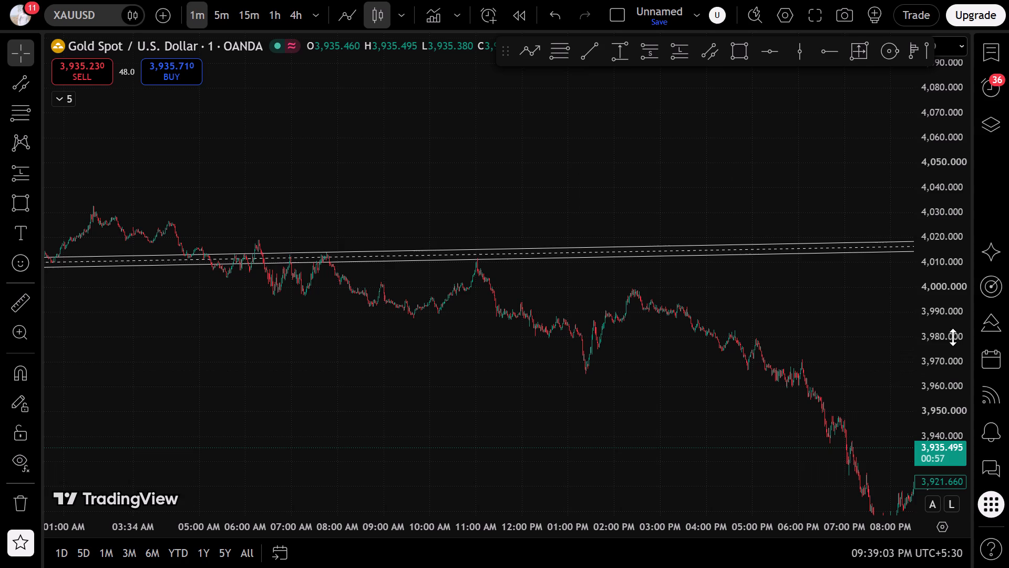
left_click_drag(945, 423, 895, 190)
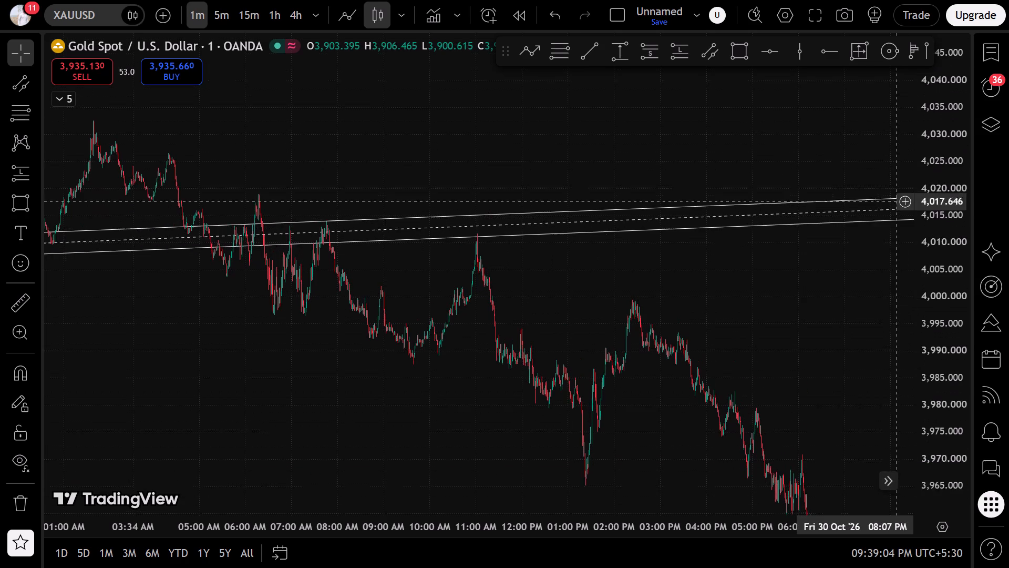
left_click_drag(895, 190, 894, 182)
left_click_drag(368, 290, 823, 341)
scroll(622, 372, "up", 7)
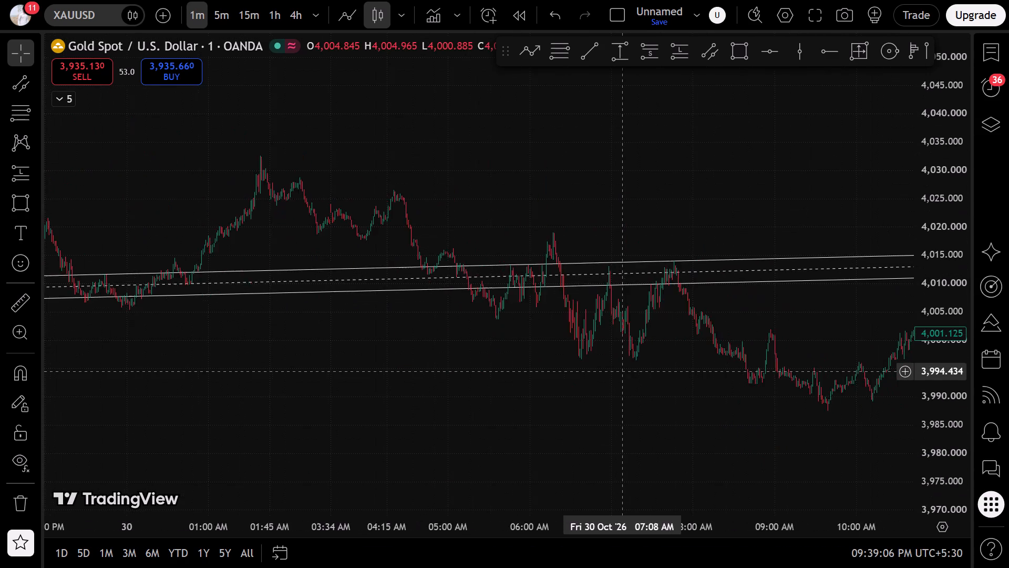
scroll(622, 372, "up", 9)
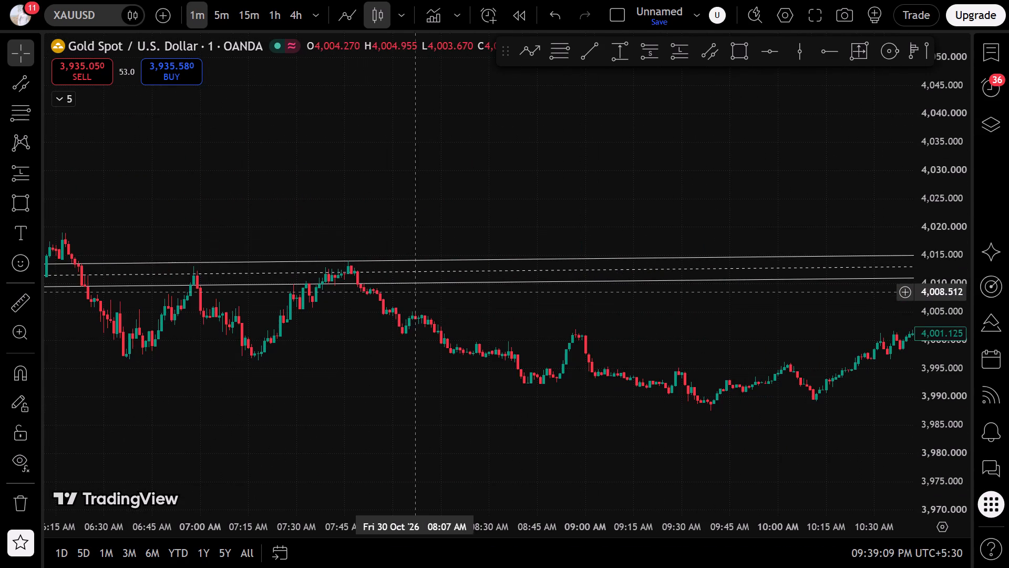
left_click_drag(404, 338, 638, 364)
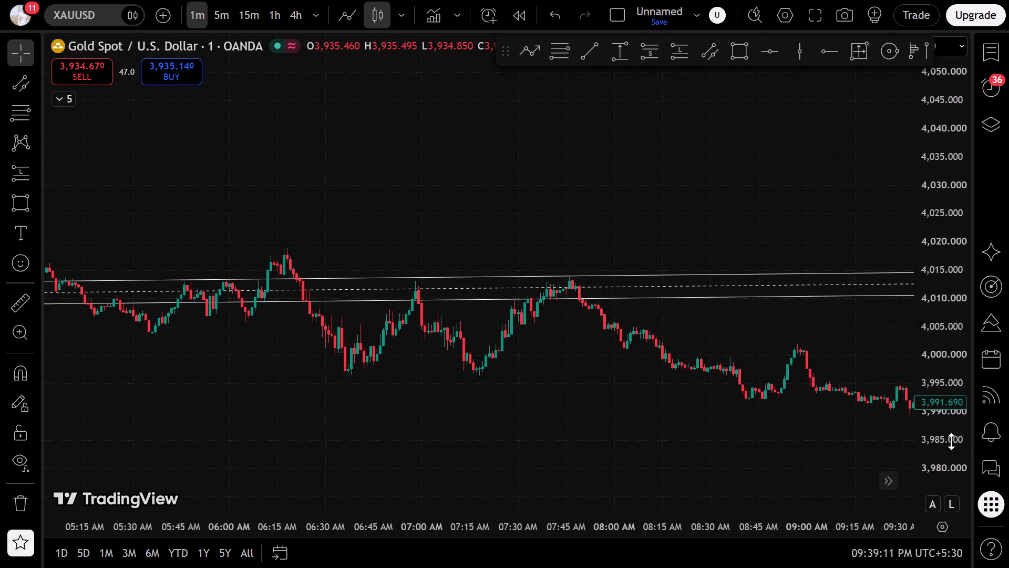
left_click_drag(951, 441, 918, 127)
left_click_drag(525, 427, 756, 261)
scroll(756, 261, "up", 6)
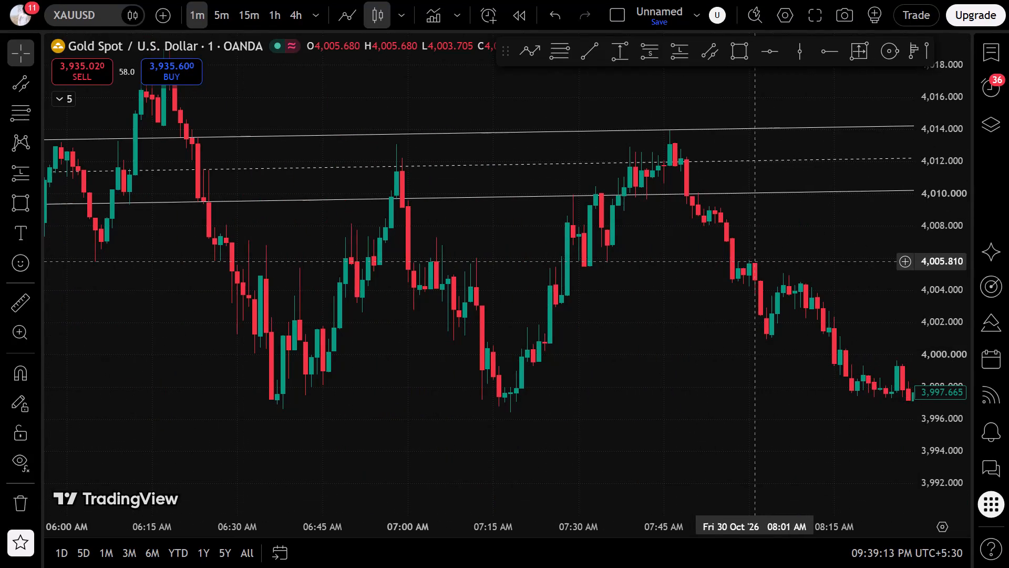
scroll(756, 261, "down", 7)
scroll(756, 261, "up", 9)
left_click_drag(756, 261, 726, 275)
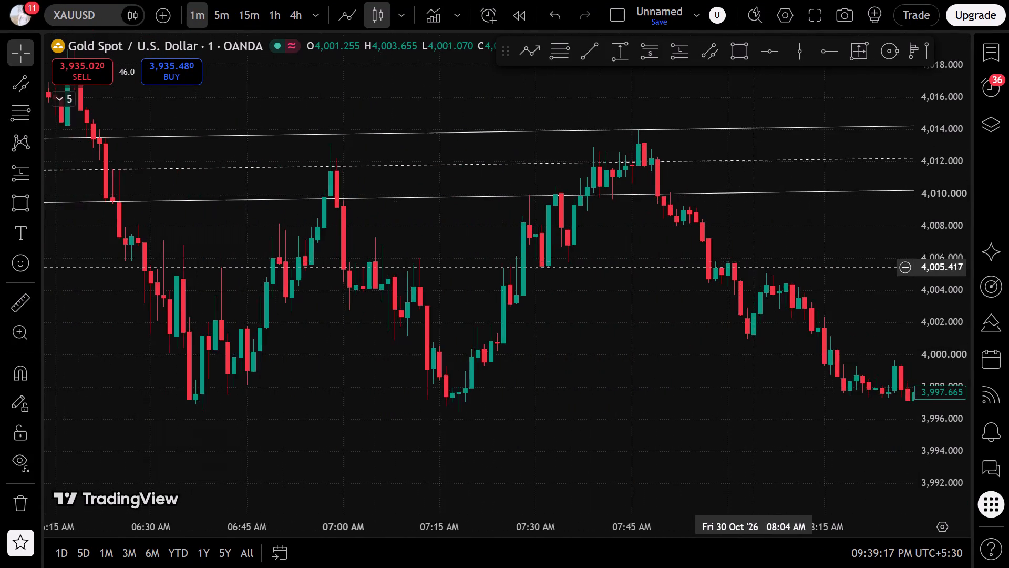
left_click_drag(726, 275, 615, 291)
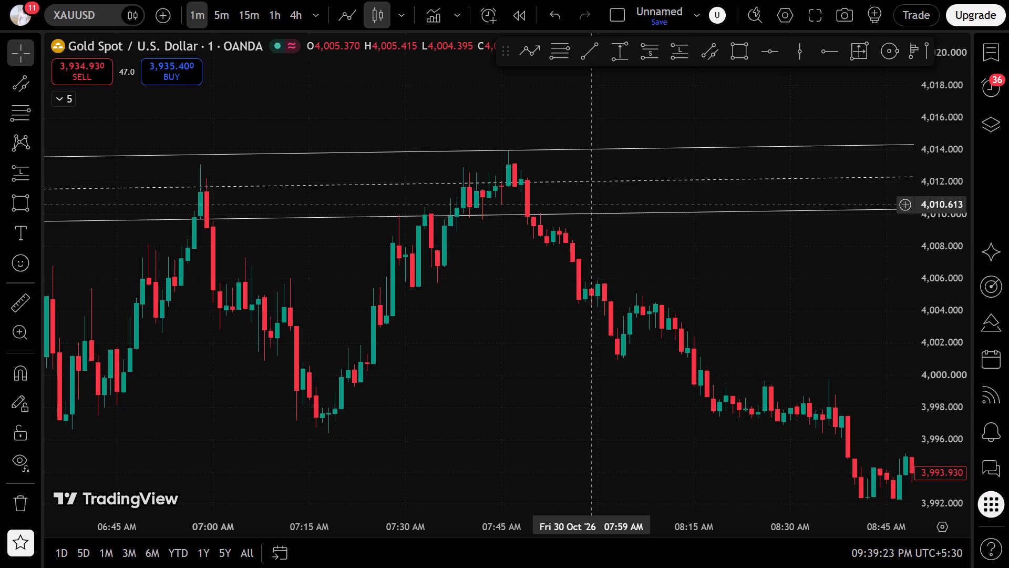
Place a short position at the channel's lower line, entry 4,009.927 at 7:38 AM on 30 October, with its stop at 4,014.093.
left_click(653, 49)
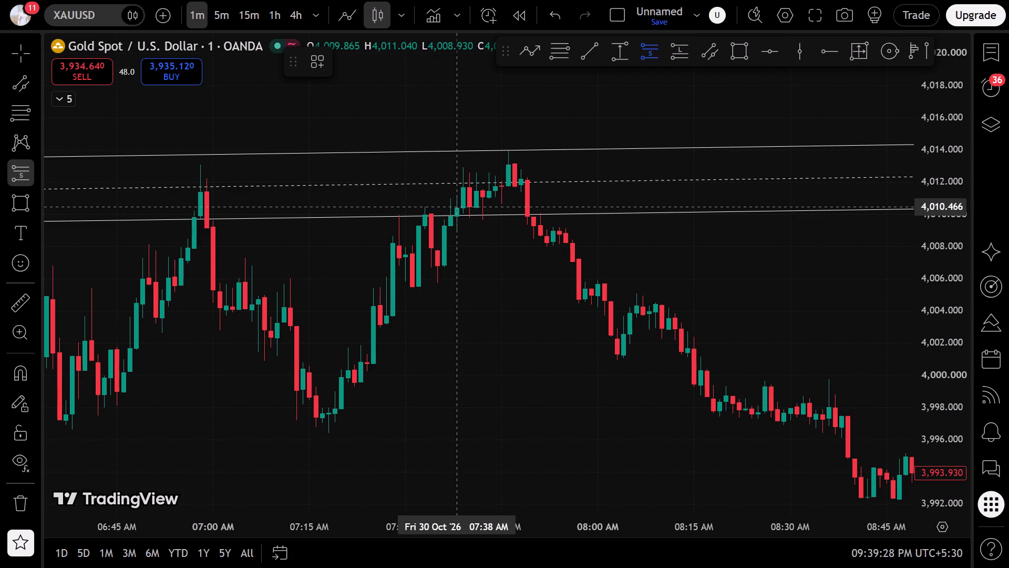
left_click(458, 216)
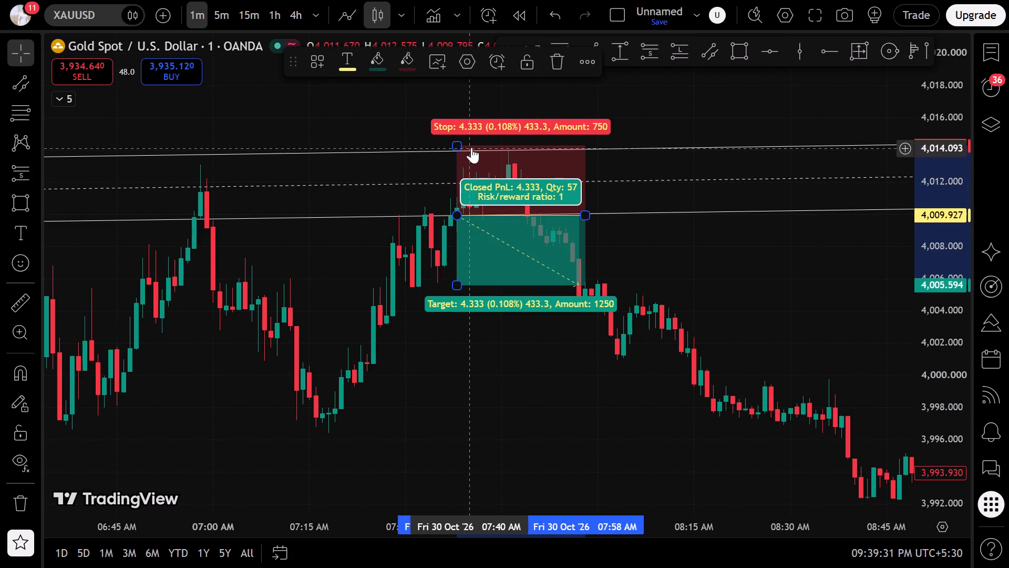
left_click(460, 147)
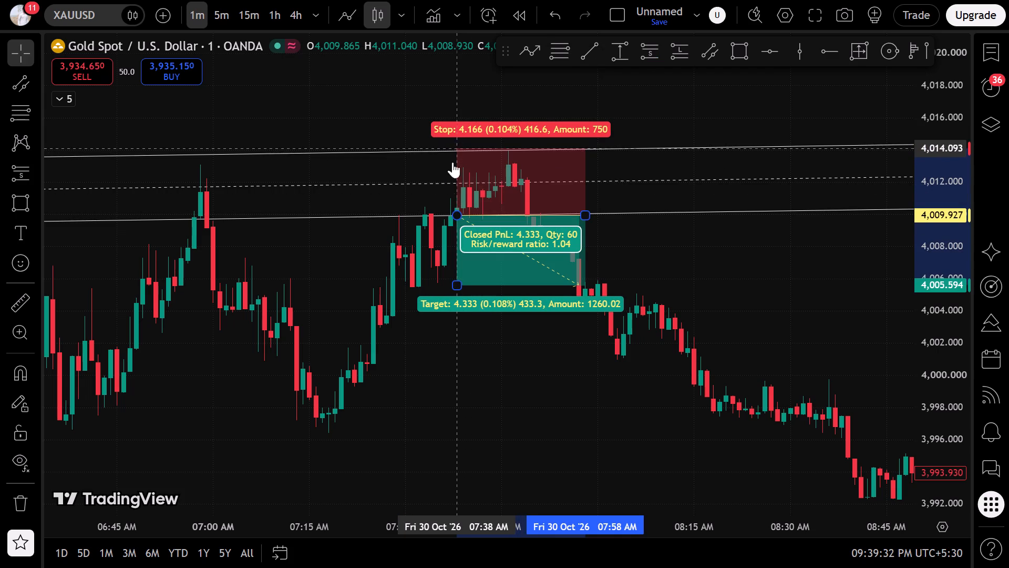
Extend the short position's time span to about 8:49 AM and view the price action around it.
left_click_drag(585, 216, 1008, 216)
left_click_drag(880, 402, 526, 350)
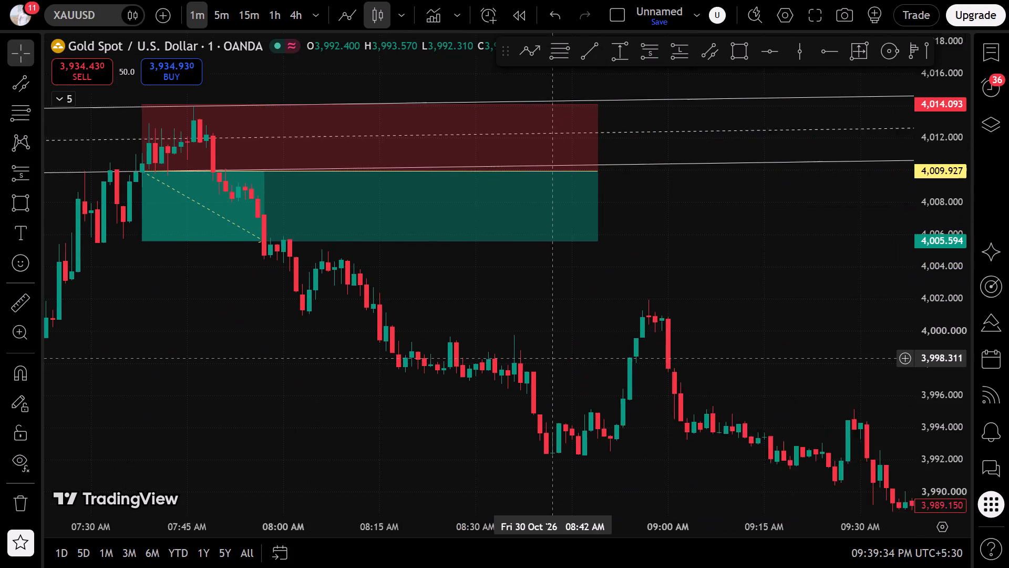
left_click_drag(526, 350, 513, 340)
scroll(512, 339, "down", 8)
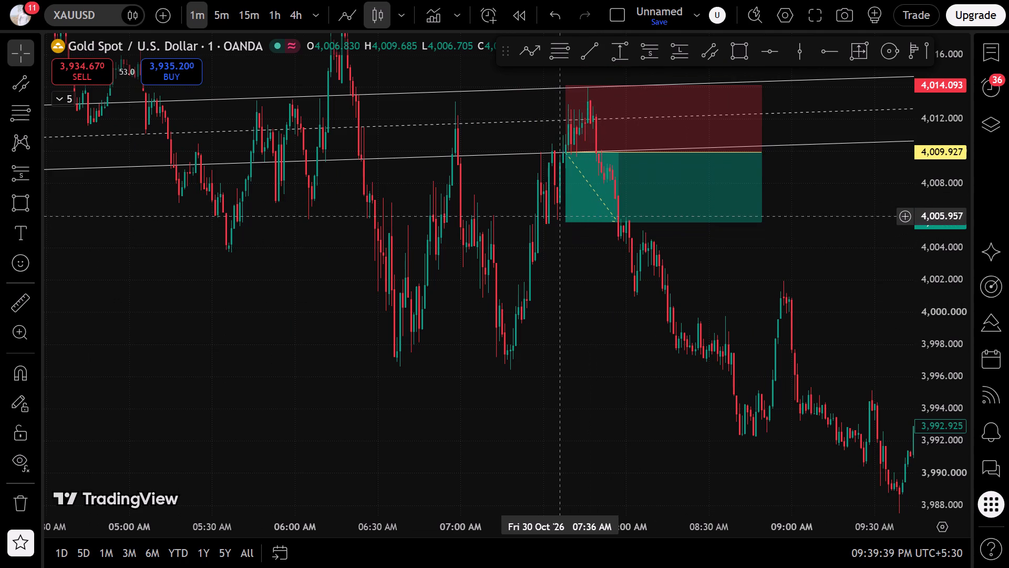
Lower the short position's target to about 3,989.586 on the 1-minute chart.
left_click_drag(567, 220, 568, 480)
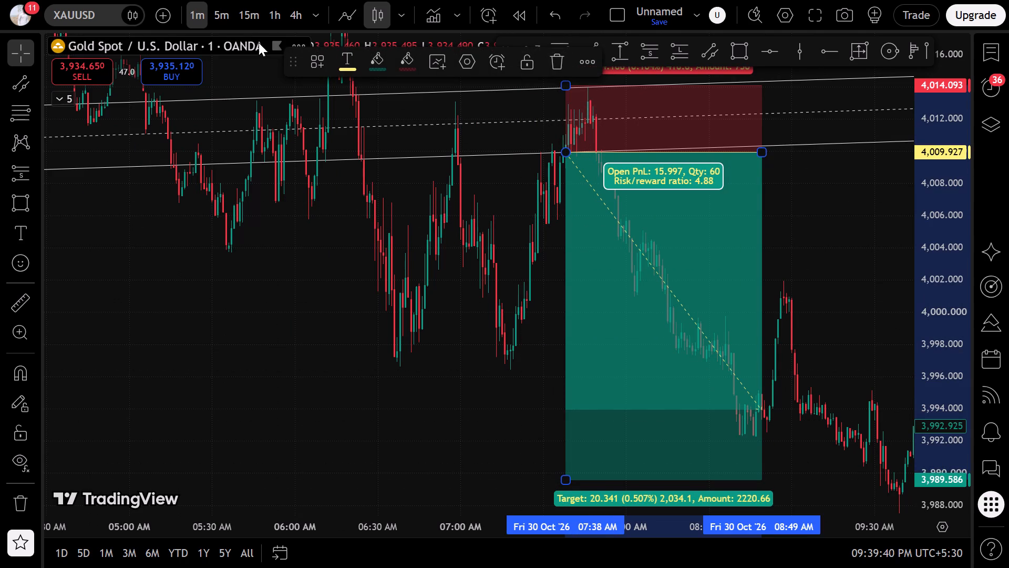
Switch to the 15-minute timeframe, reset the chart view and extend the short position's time span to about 1:30 PM on 30 October.
left_click(248, 26)
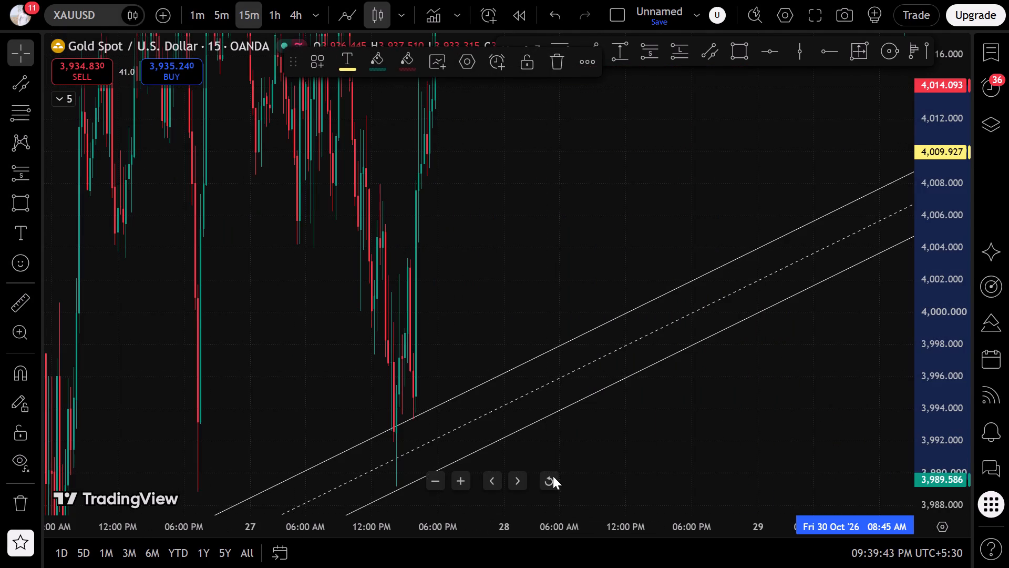
left_click(553, 476)
scroll(553, 476, "down", 10)
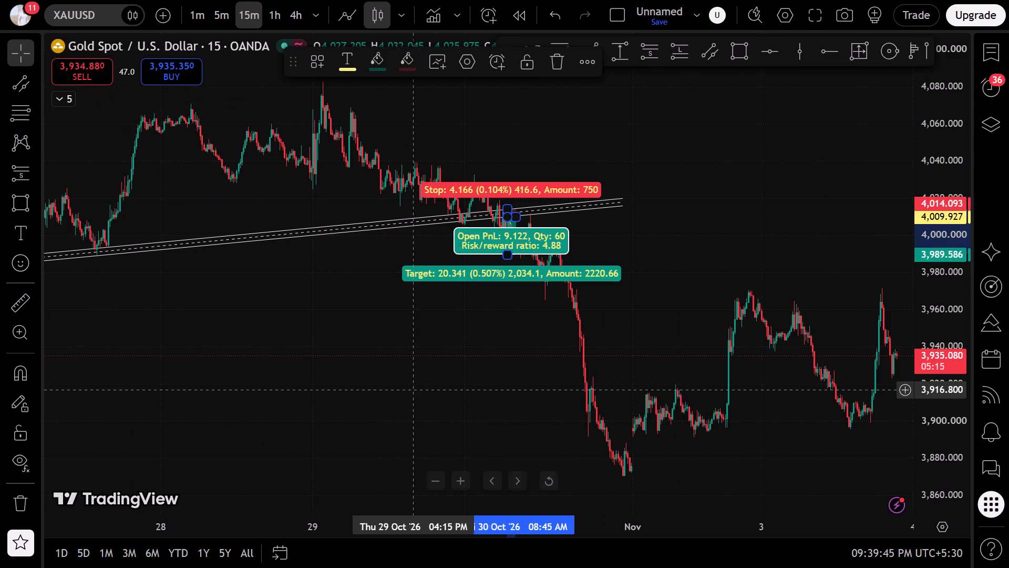
left_click(413, 390)
left_click_drag(519, 212, 543, 212)
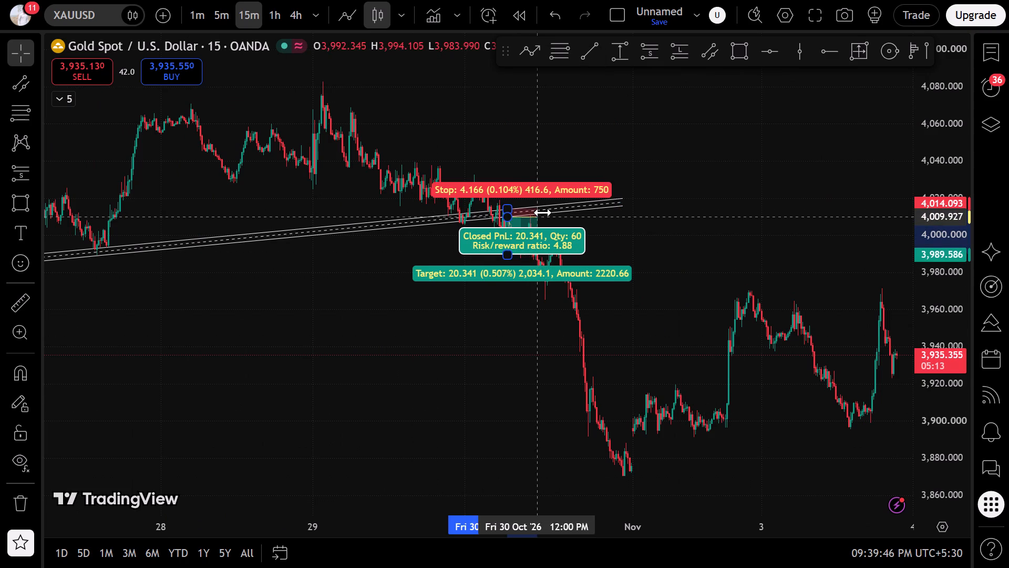
left_click_drag(543, 212, 547, 212)
left_click(571, 337)
Lower the short position's target to 3,872.512, near the low reached just before November.
scroll(339, 382, "down", 7)
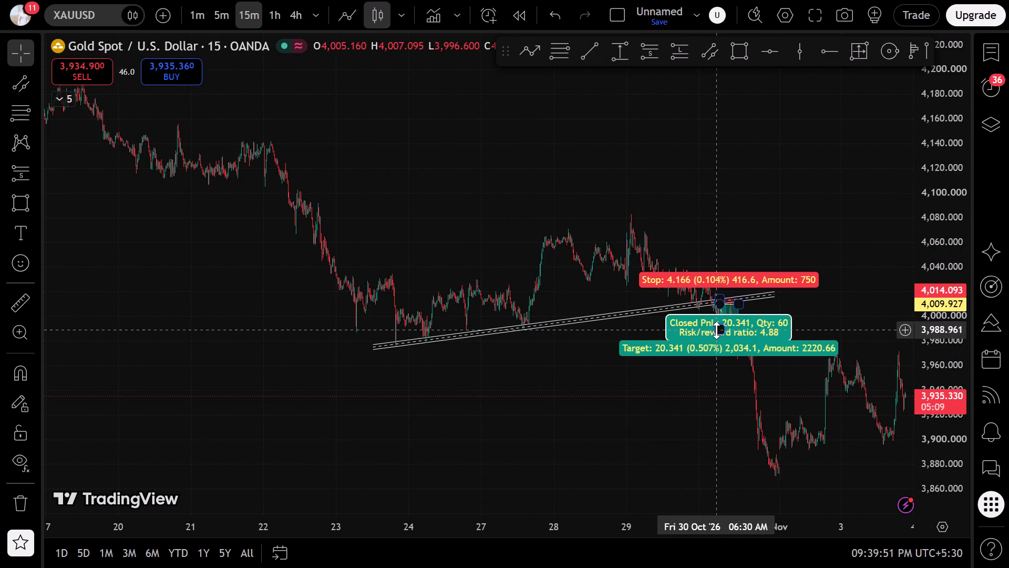
left_click_drag(716, 330, 723, 360)
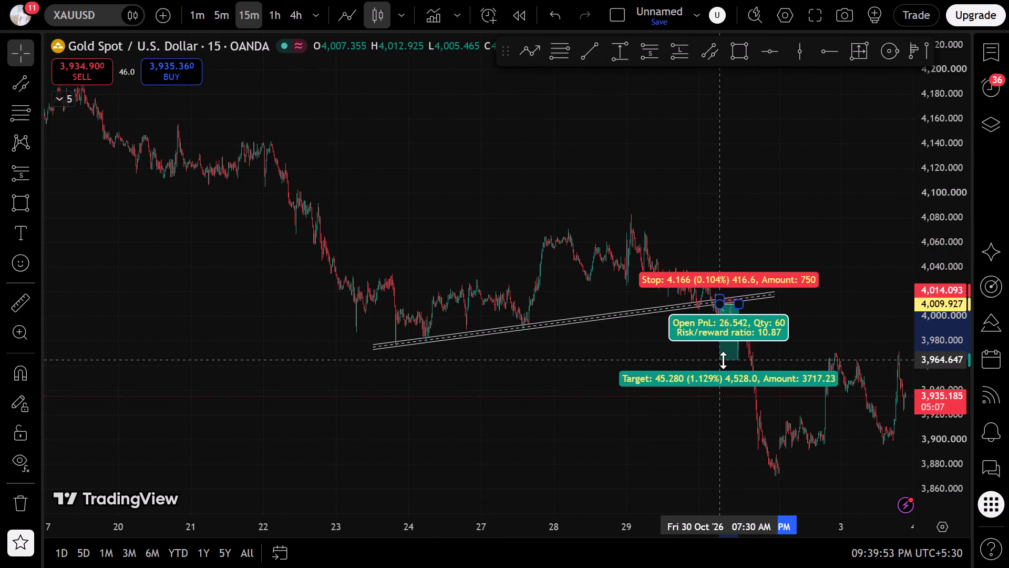
left_click_drag(723, 360, 717, 448)
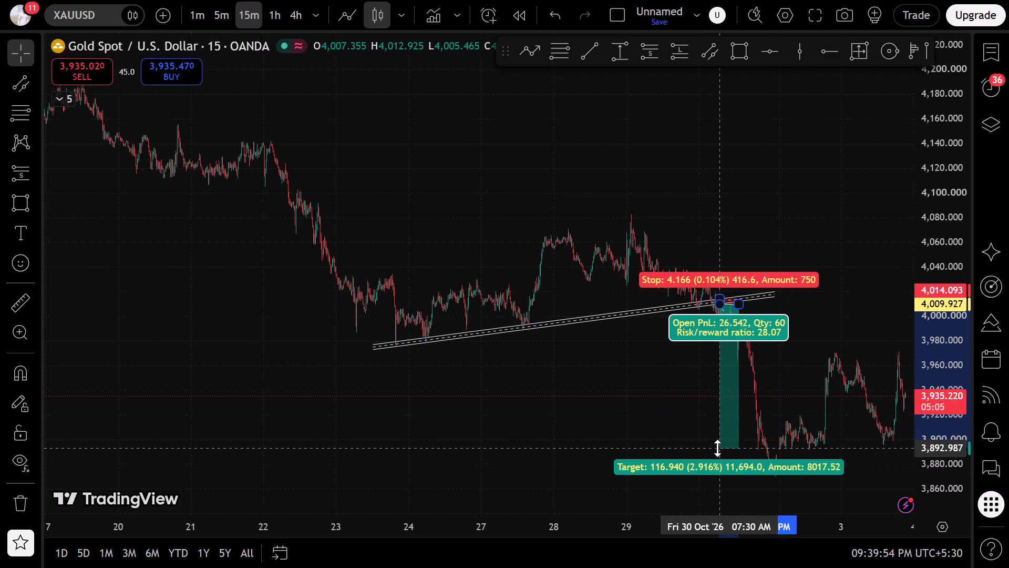
left_click_drag(717, 448, 706, 464)
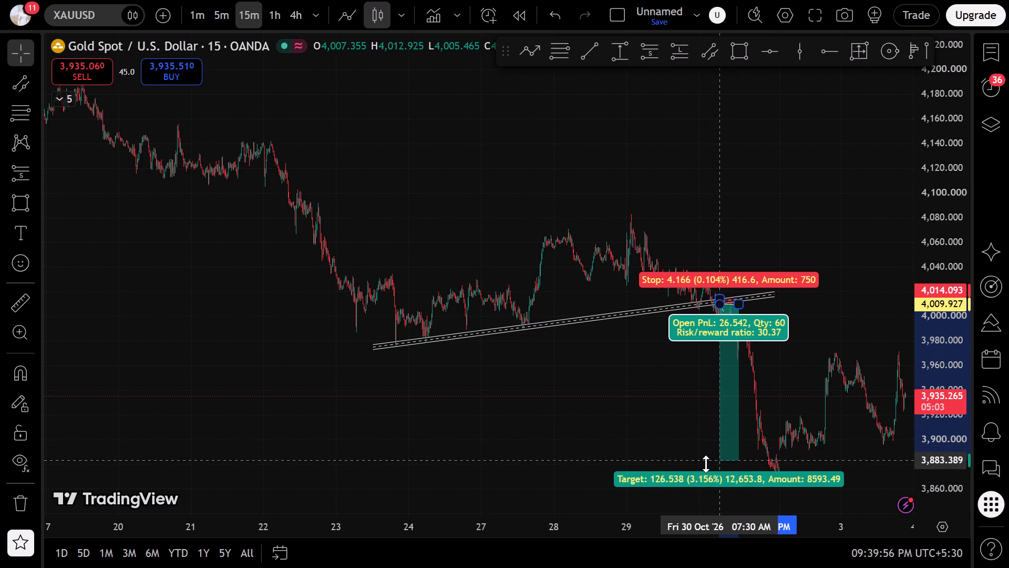
left_click_drag(706, 464, 700, 474)
left_click(631, 474)
Review the 15-minute price action around the short trade and from its target low through 3 November.
left_click_drag(628, 460, 386, 420)
scroll(386, 420, "up", 7)
left_click_drag(418, 407, 698, 337)
scroll(698, 337, "up", 7)
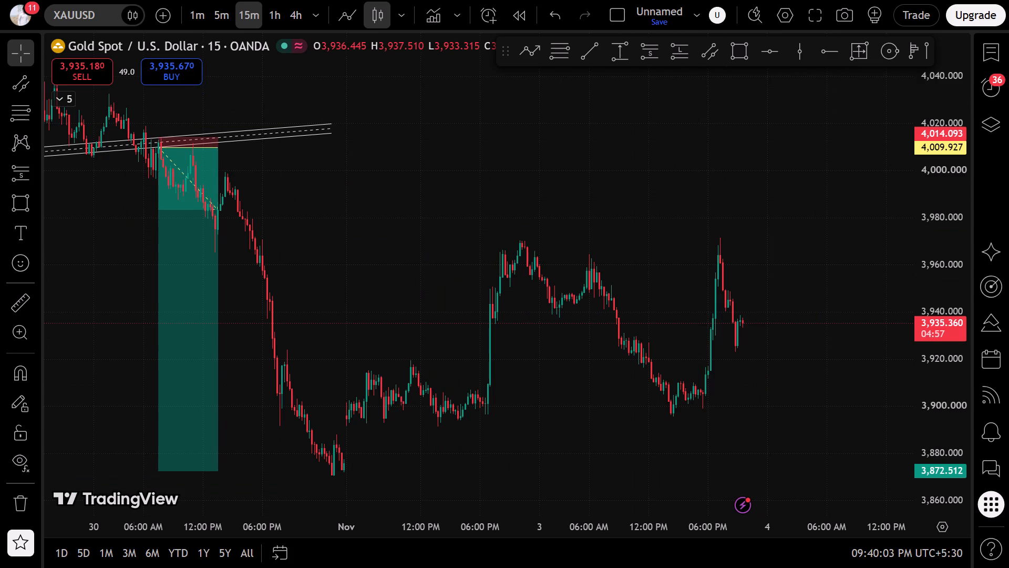
left_click(194, 125)
left_click(642, 239)
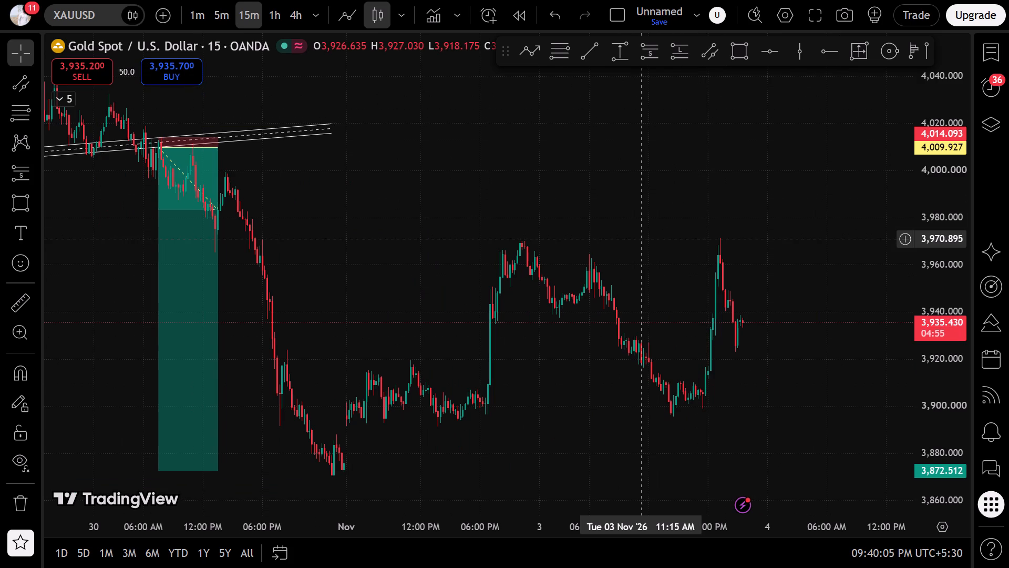
scroll(642, 239, "up", 3)
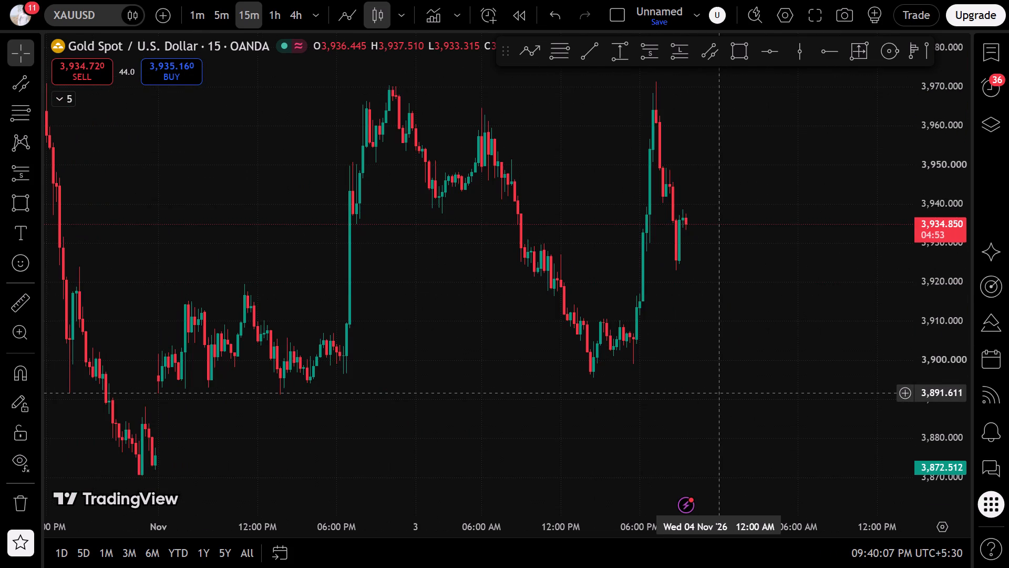
scroll(720, 394, "down", 5)
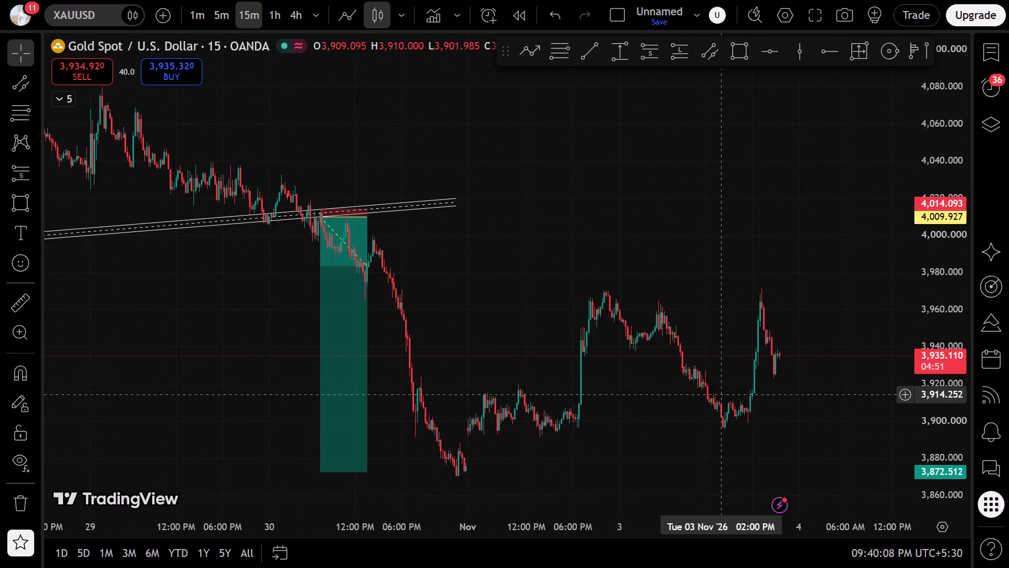
scroll(720, 394, "down", 4)
Search the October price history on the 1-hour and 15-minute charts for another trendline setup, focusing on 15 to 21 October.
left_click(276, 18)
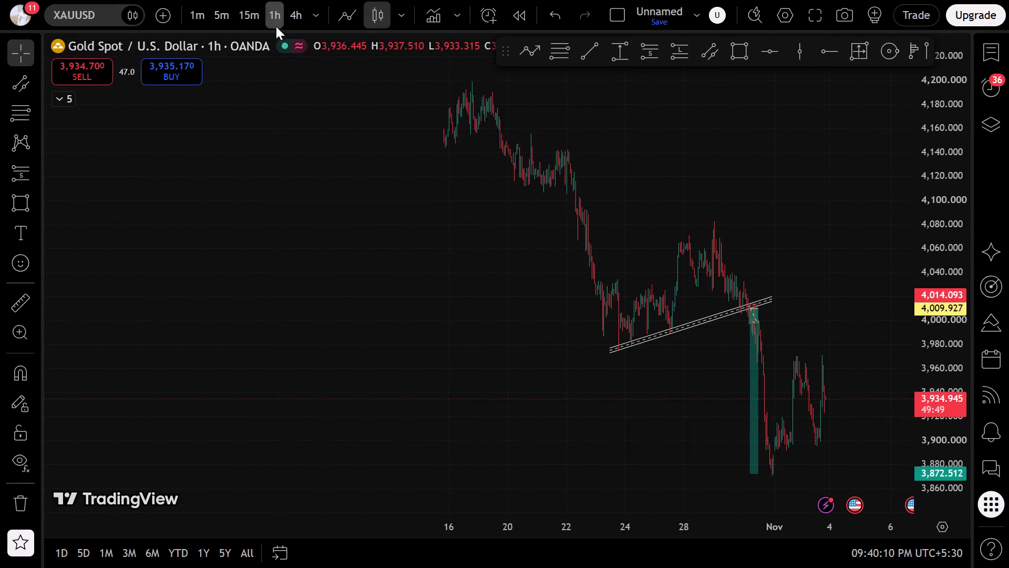
left_click_drag(312, 292, 509, 371)
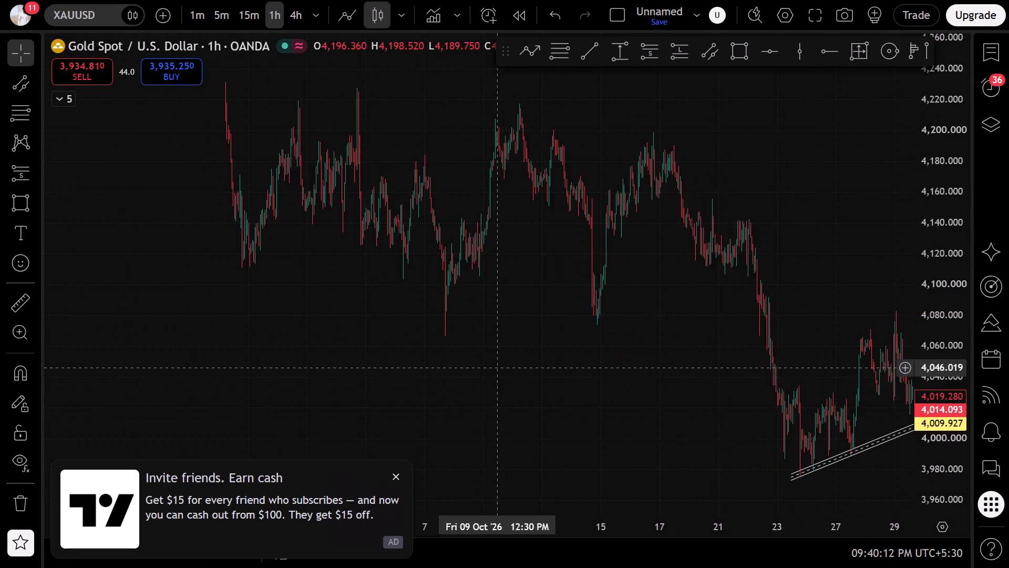
scroll(497, 368, "up", 7)
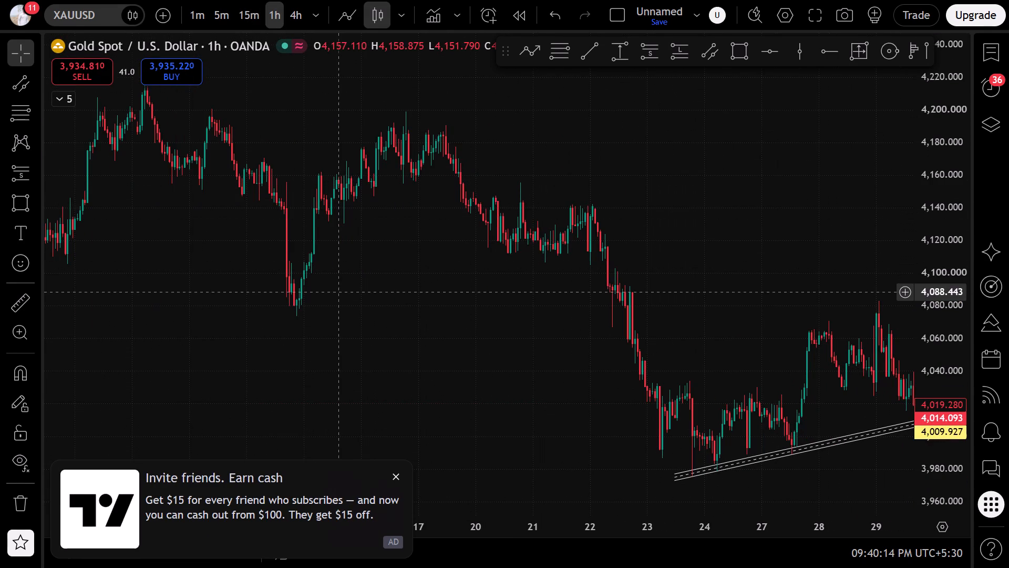
left_click(251, 13)
scroll(255, 185, "down", 11)
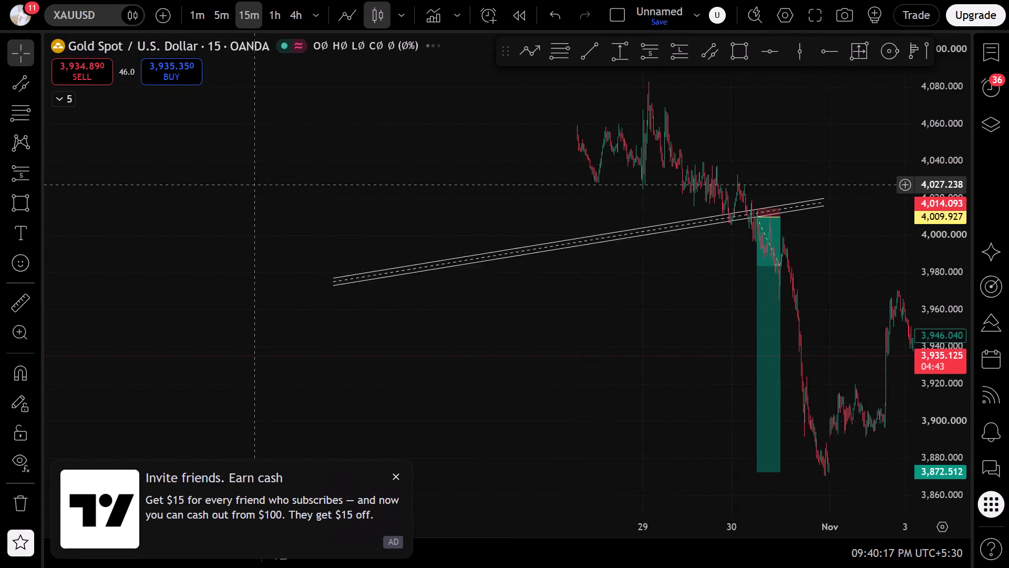
scroll(255, 185, "down", 2)
left_click(394, 472)
left_click_drag(260, 196, 337, 318)
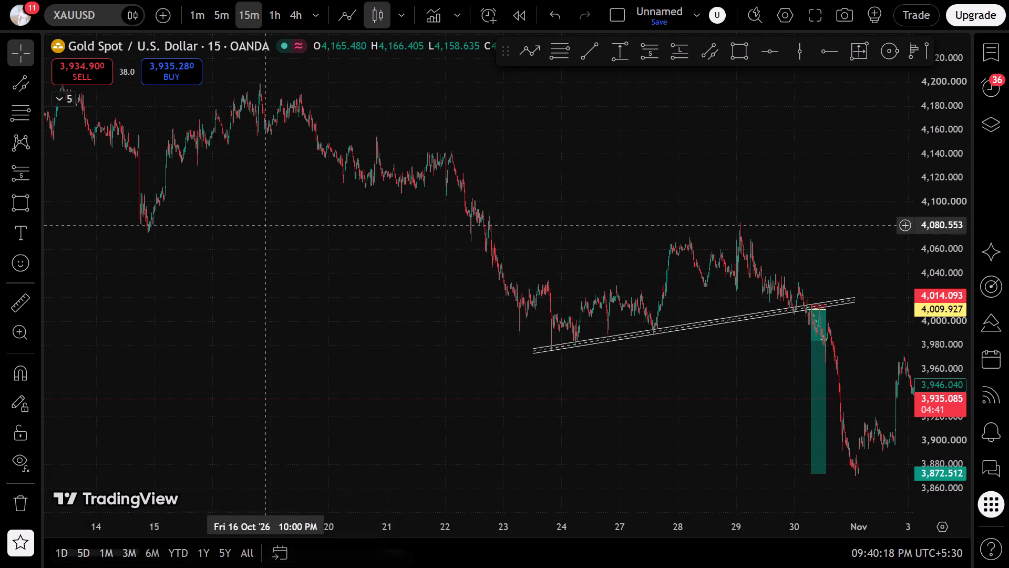
left_click_drag(337, 318, 438, 378)
scroll(158, 313, "up", 8)
left_click_drag(146, 301, 749, 559)
scroll(637, 502, "up", 5)
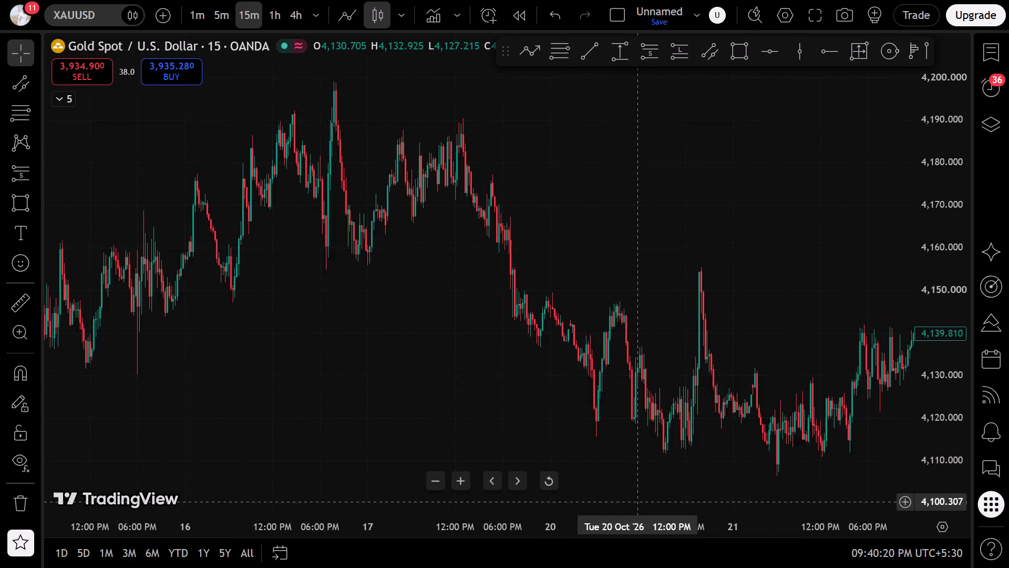
scroll(637, 502, "up", 1)
scroll(712, 394, "down", 2)
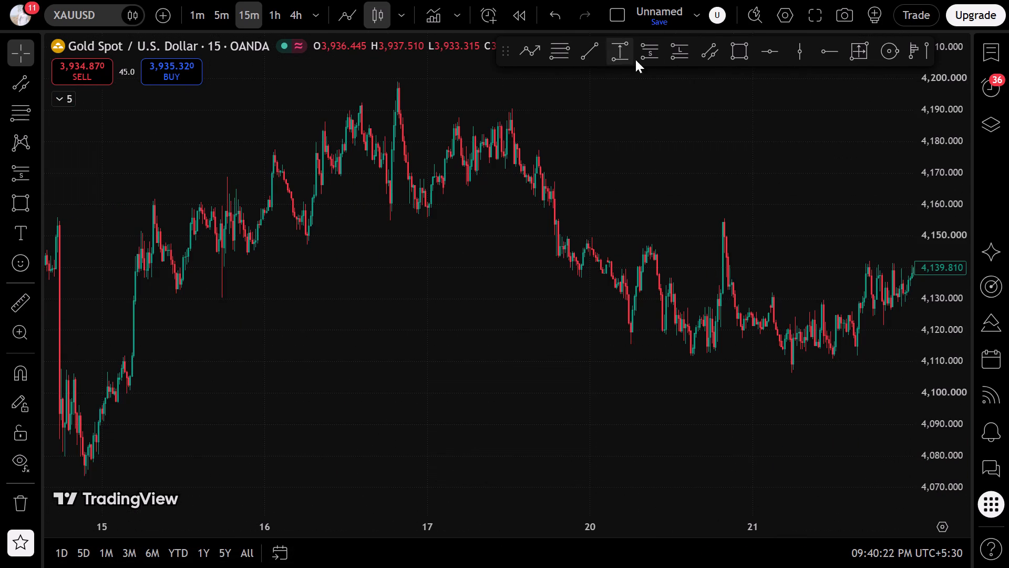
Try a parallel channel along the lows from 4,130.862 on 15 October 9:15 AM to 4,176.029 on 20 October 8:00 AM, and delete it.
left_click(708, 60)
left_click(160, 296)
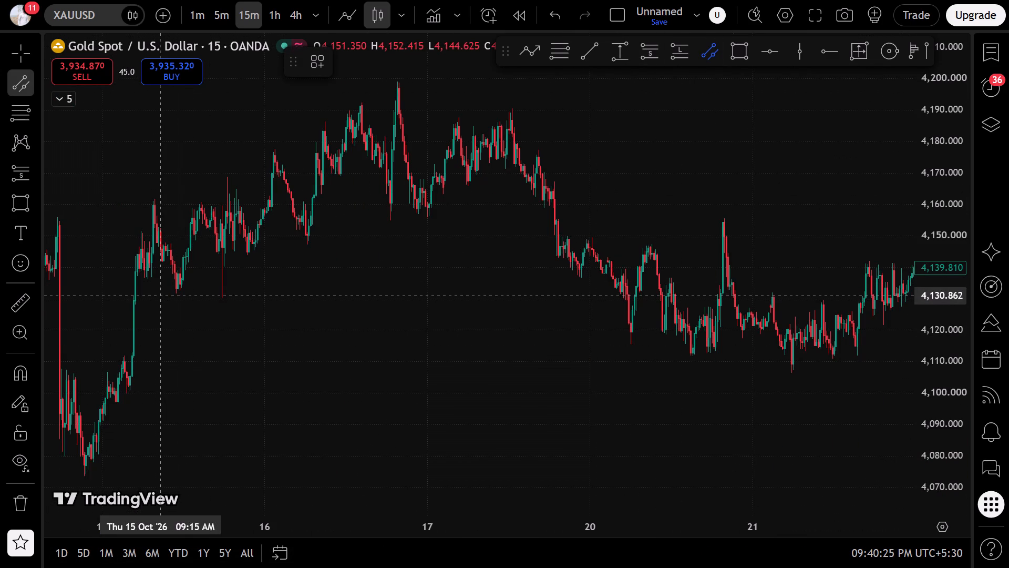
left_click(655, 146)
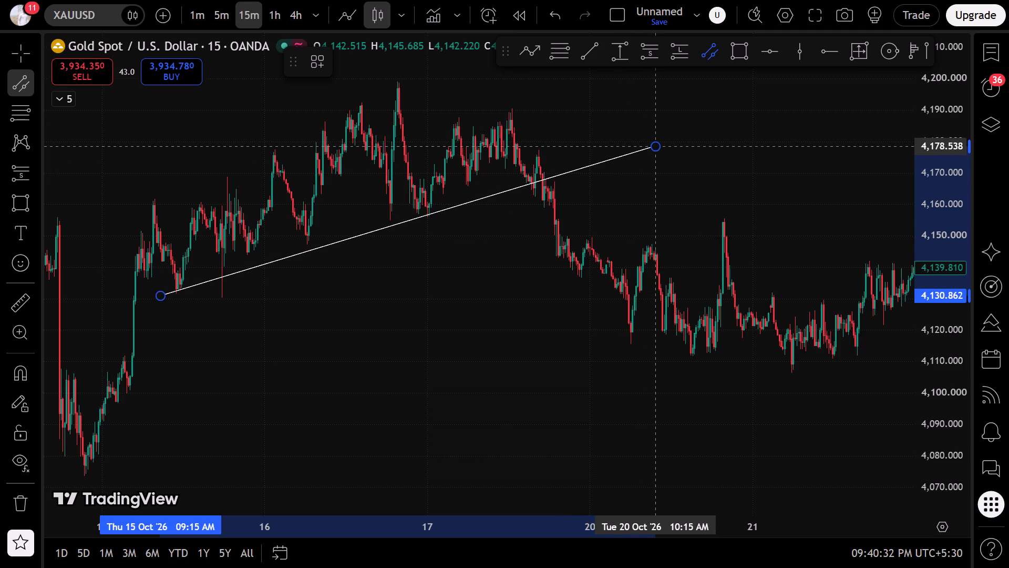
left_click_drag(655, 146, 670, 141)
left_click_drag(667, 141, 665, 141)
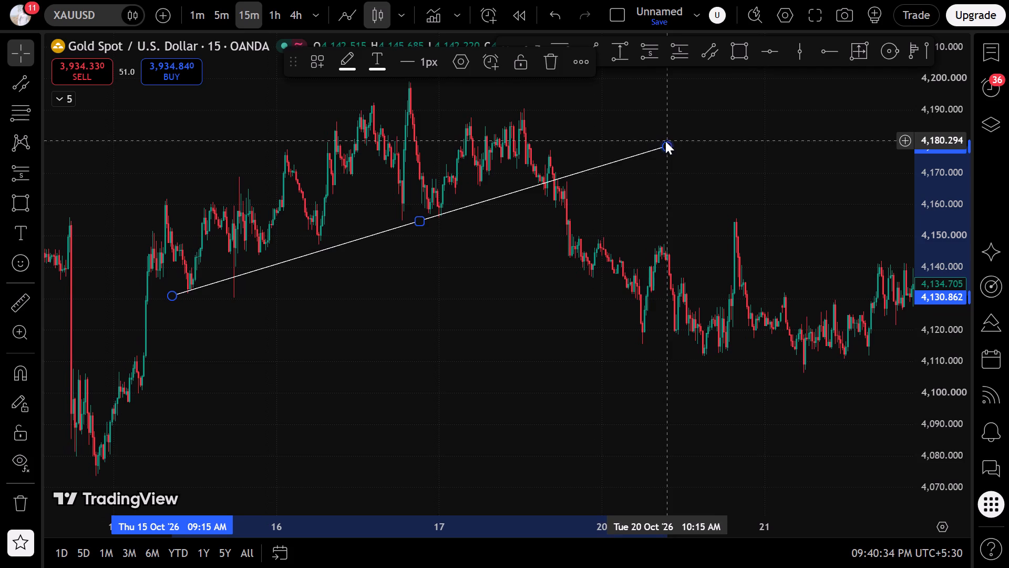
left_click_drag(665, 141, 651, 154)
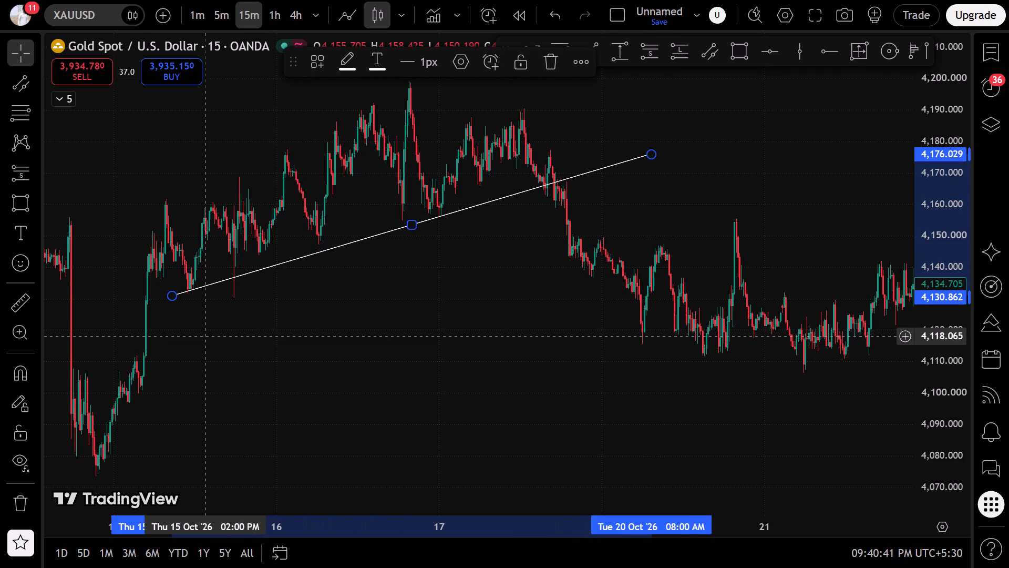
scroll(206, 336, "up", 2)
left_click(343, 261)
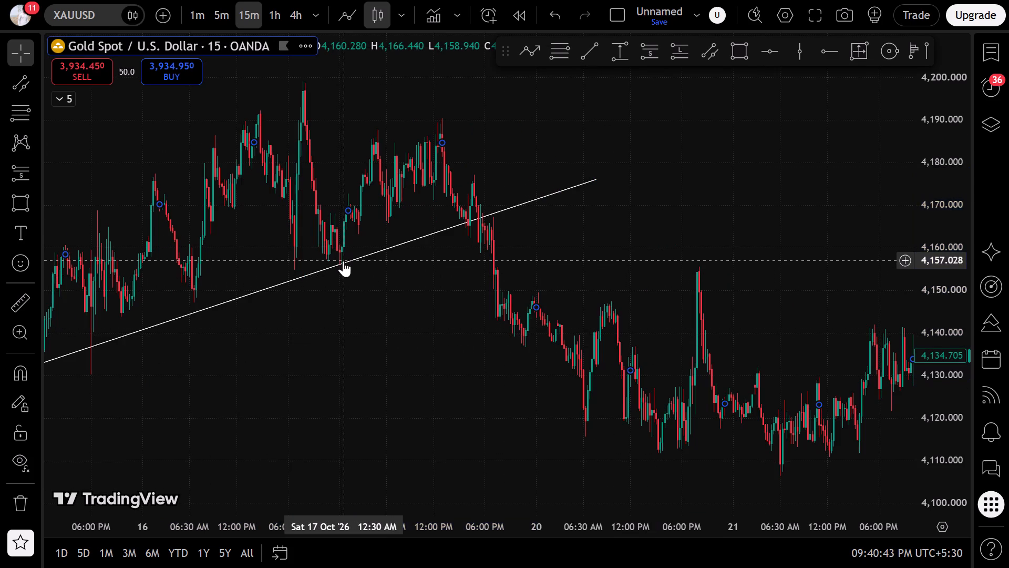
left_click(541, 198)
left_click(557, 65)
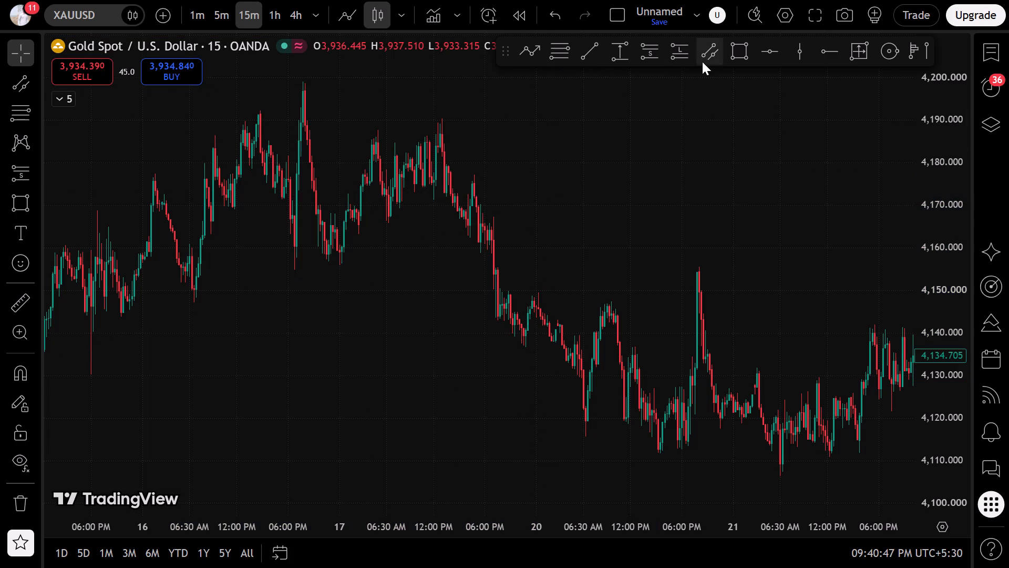
Draw a narrow parallel channel under the rising lows, its lower line from 4,152.868 on 16 October 10:30 PM to about 4,182 on 19 October 7:15 PM.
scroll(315, 301, "up", 3)
left_click_drag(260, 302, 674, 350)
scroll(549, 354, "up", 6)
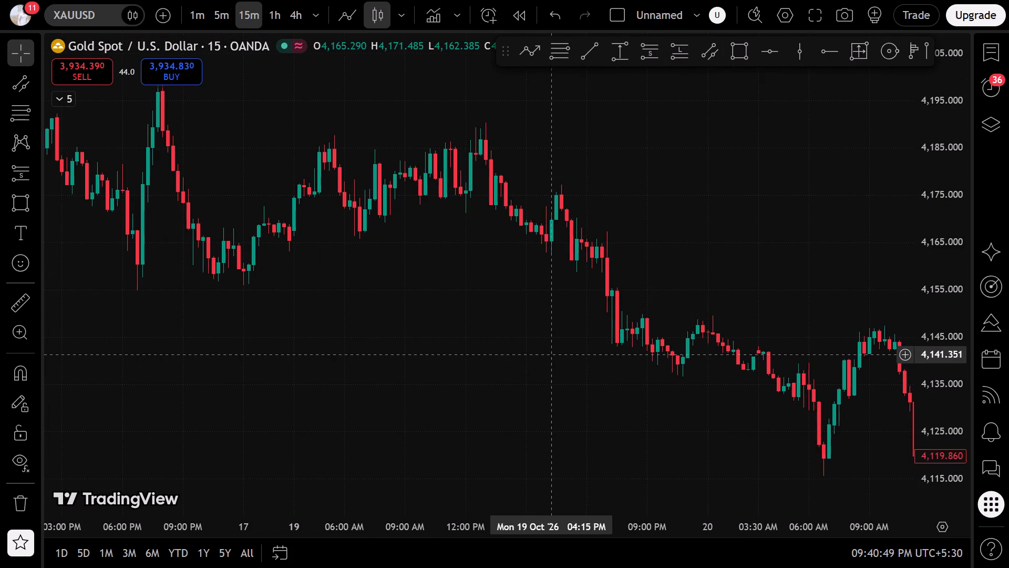
left_click(699, 53)
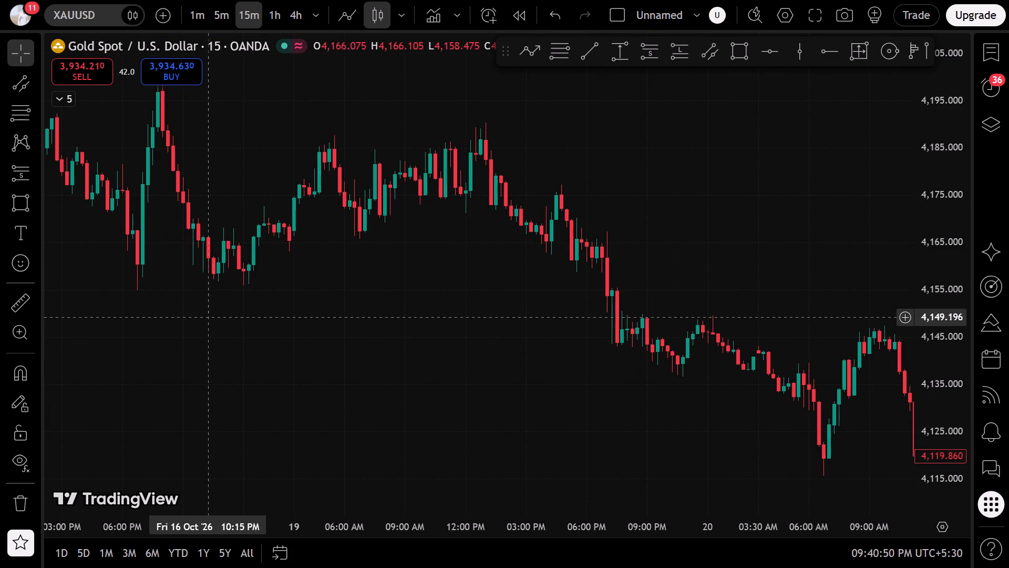
scroll(117, 324, "down", 6)
scroll(416, 343, "up", 4)
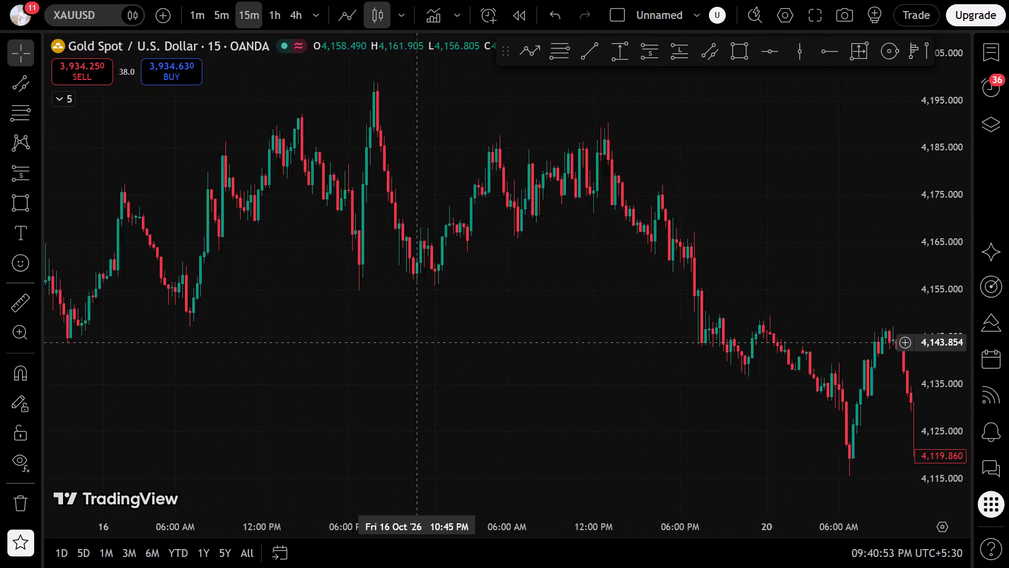
left_click(311, 294)
left_click(724, 46)
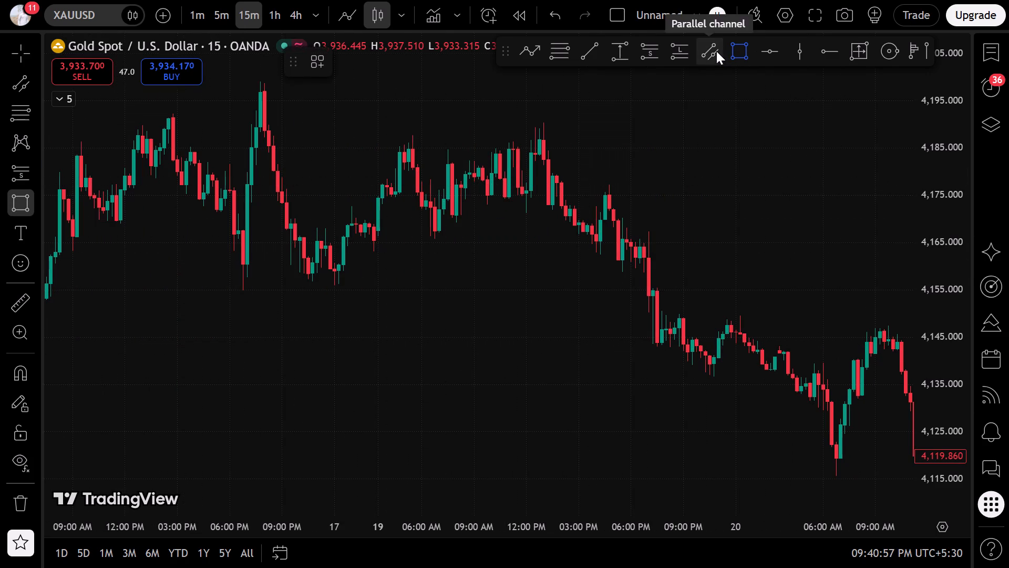
left_click(716, 51)
left_click(310, 300)
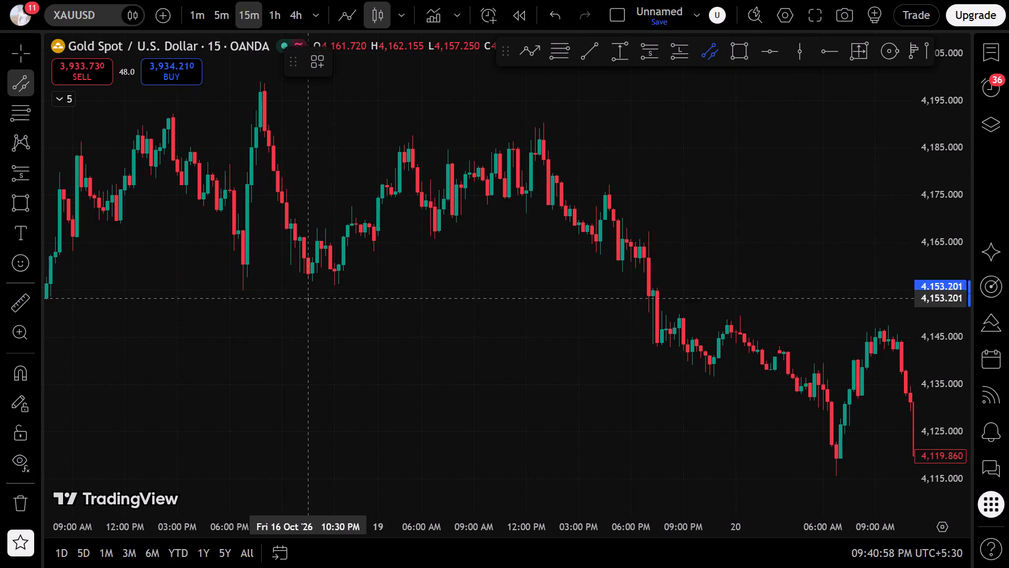
left_click(655, 161)
left_click(685, 133)
left_click(509, 303)
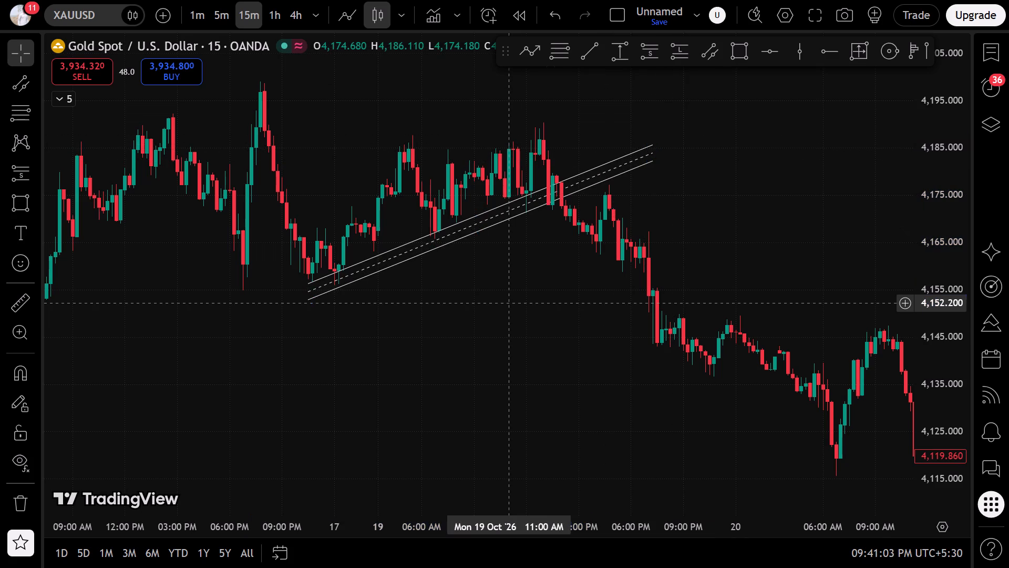
Search the 15-minute price history from 21 October back to 24 September for another trendline setup.
scroll(509, 303, "down", 5)
left_click_drag(624, 299, 273, 357)
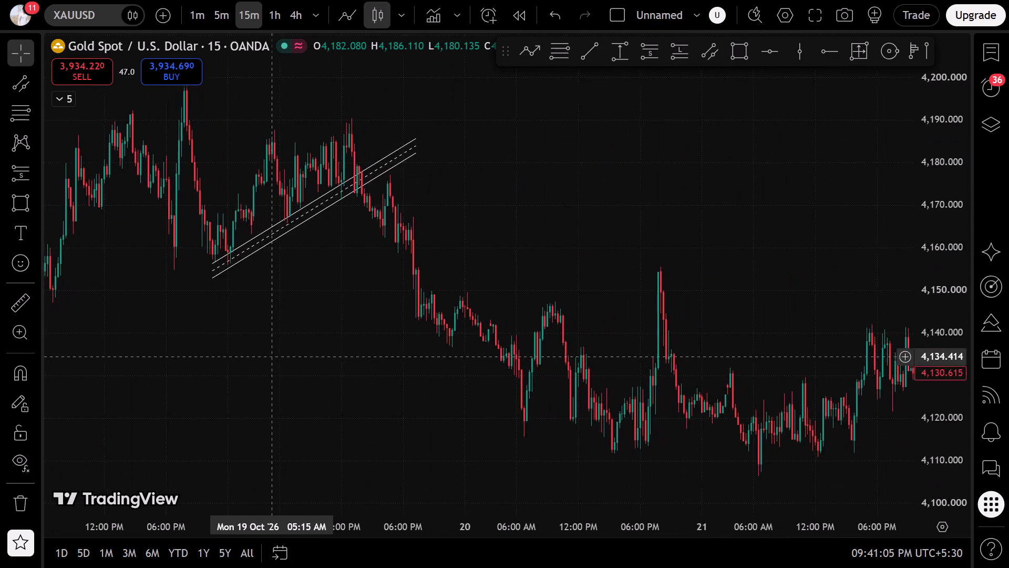
left_click_drag(273, 357, 764, 400)
scroll(469, 374, "down", 11)
left_click_drag(361, 377, 587, 429)
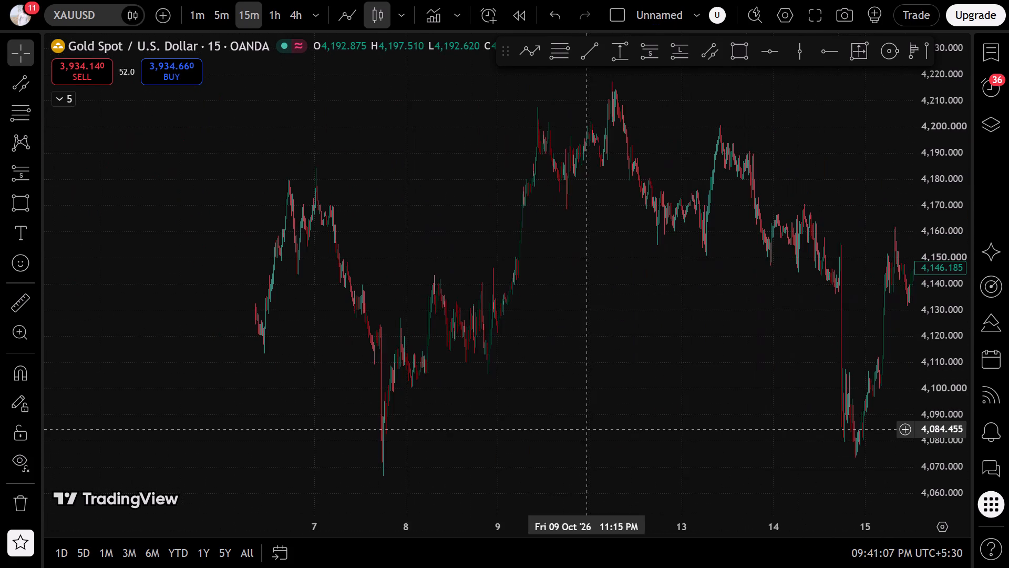
scroll(324, 431, "up", 7)
scroll(559, 212, "down", 4)
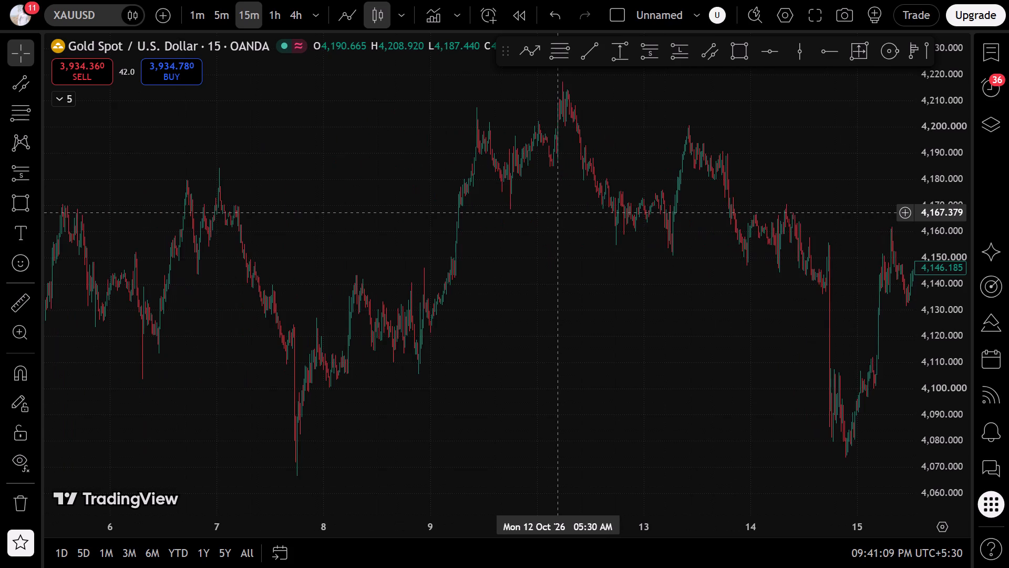
scroll(559, 212, "down", 6)
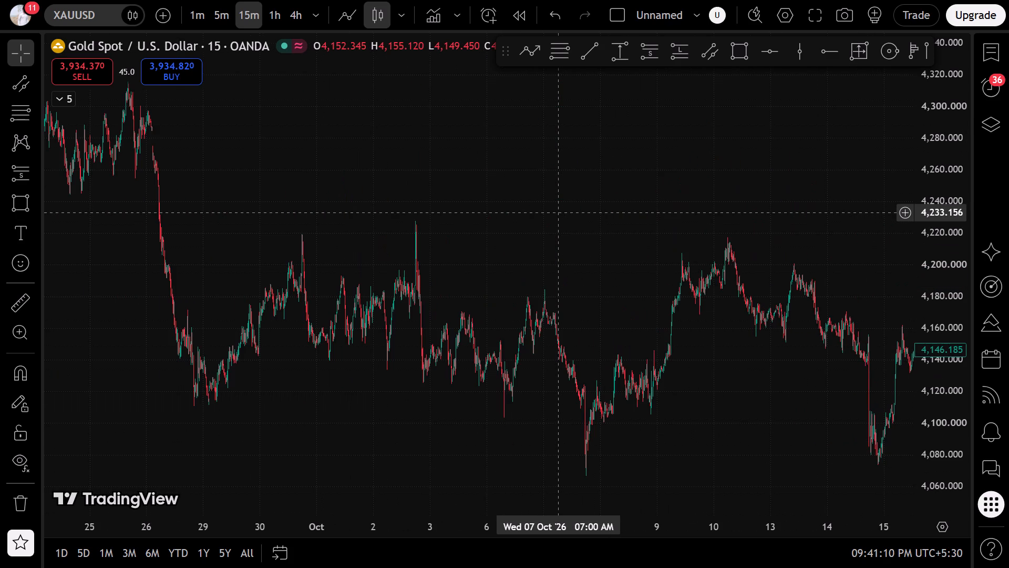
scroll(559, 212, "down", 1)
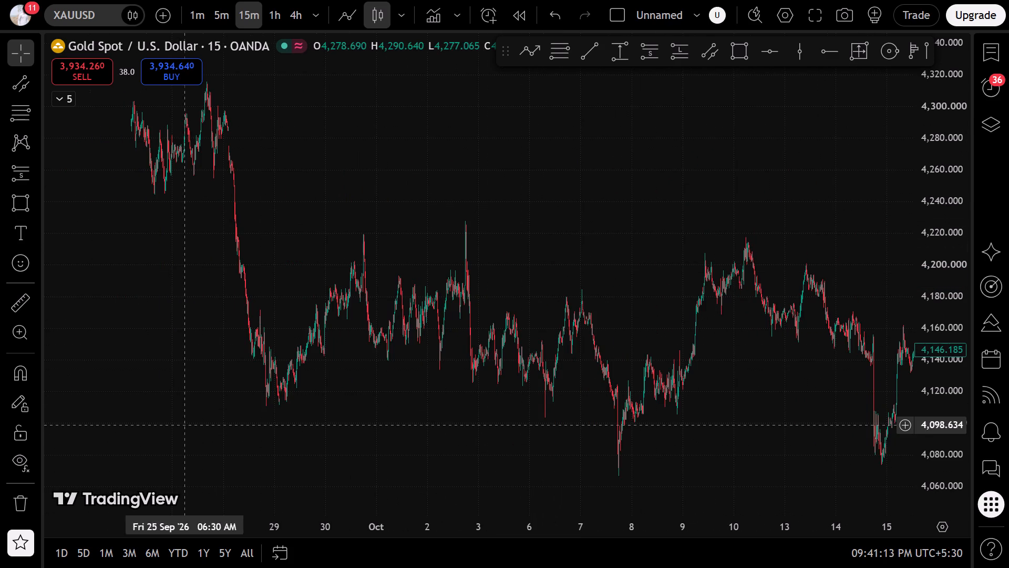
left_click_drag(278, 425, 606, 431)
scroll(490, 427, "up", 12)
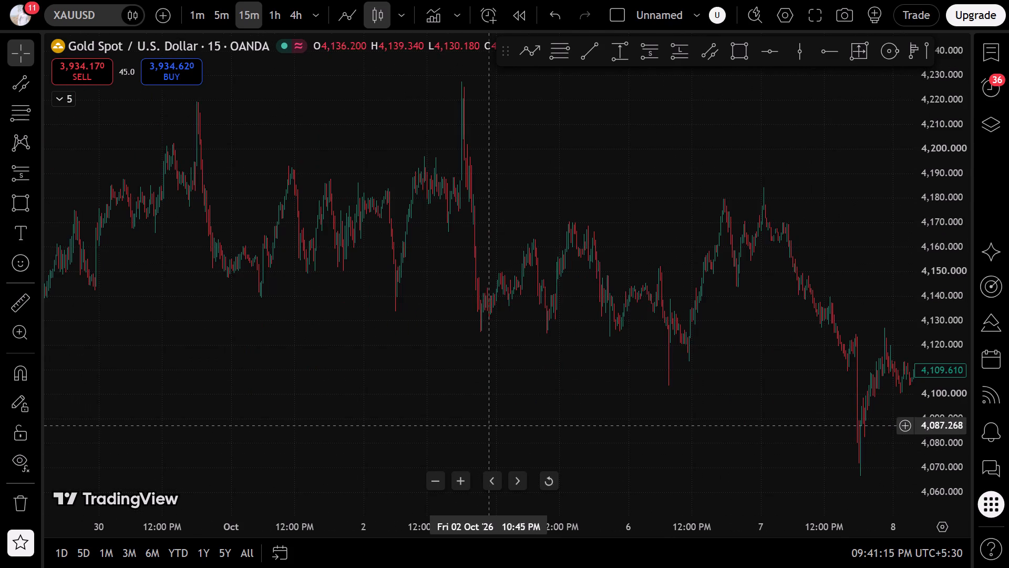
left_click_drag(241, 413, 561, 475)
scroll(341, 477, "up", 4)
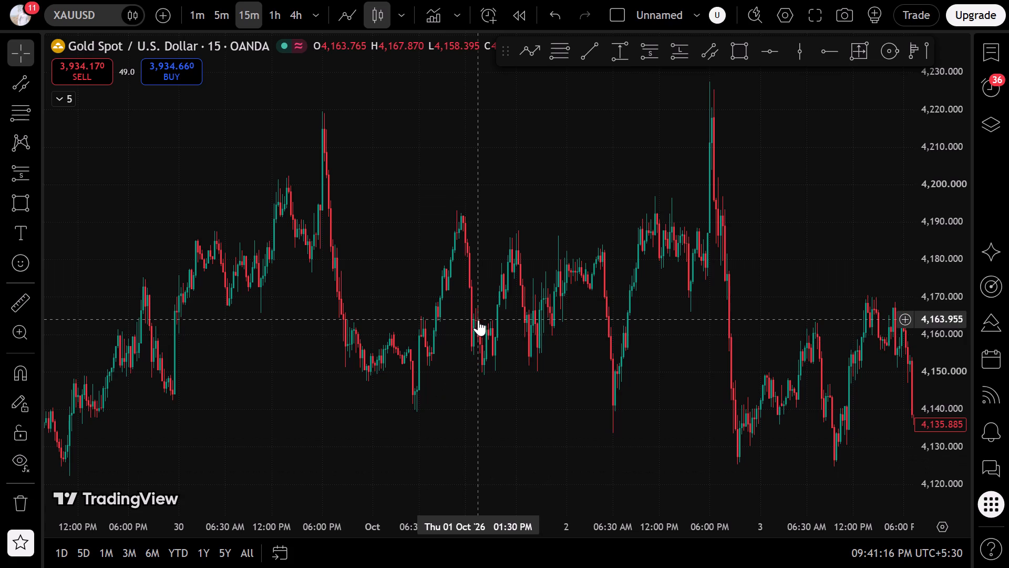
scroll(467, 279, "down", 5)
left_click_drag(141, 292, 585, 375)
scroll(499, 290, "up", 6)
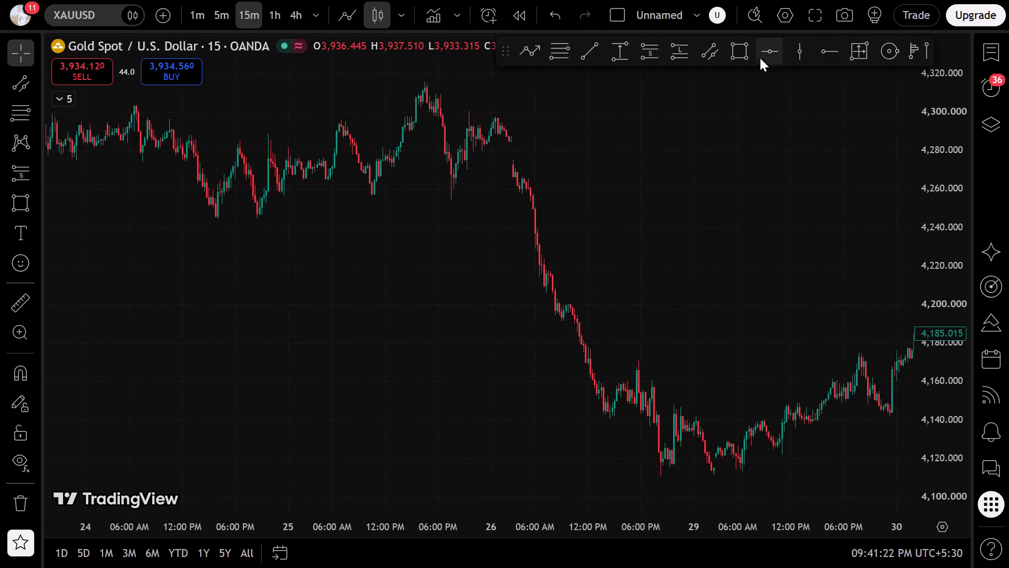
Draw a narrow parallel channel along the late-September lows, its lower line from 4,242.529 on 24 September 1:00 PM to 4,263.829 on 28 September.
left_click(709, 50)
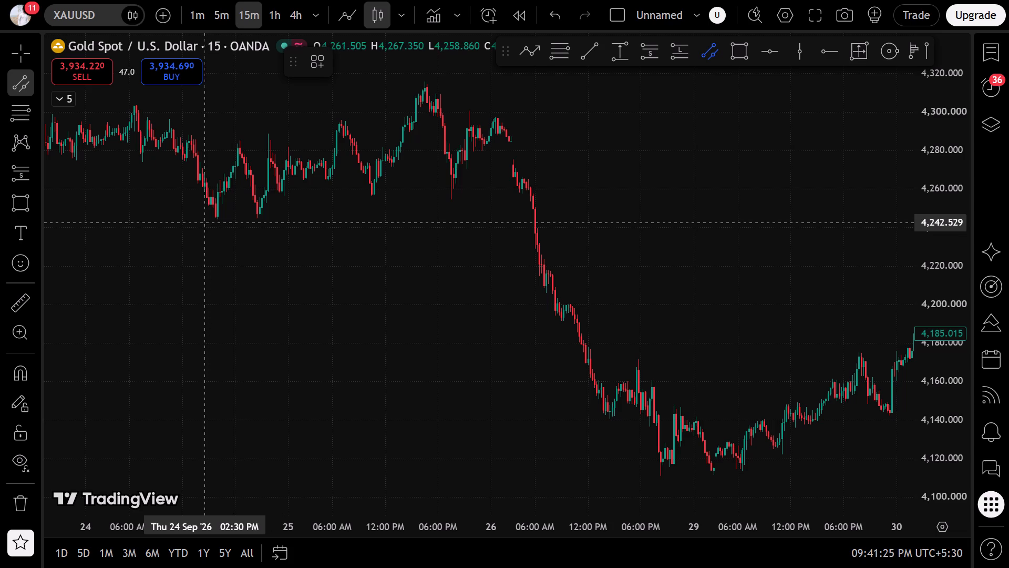
left_click(191, 222)
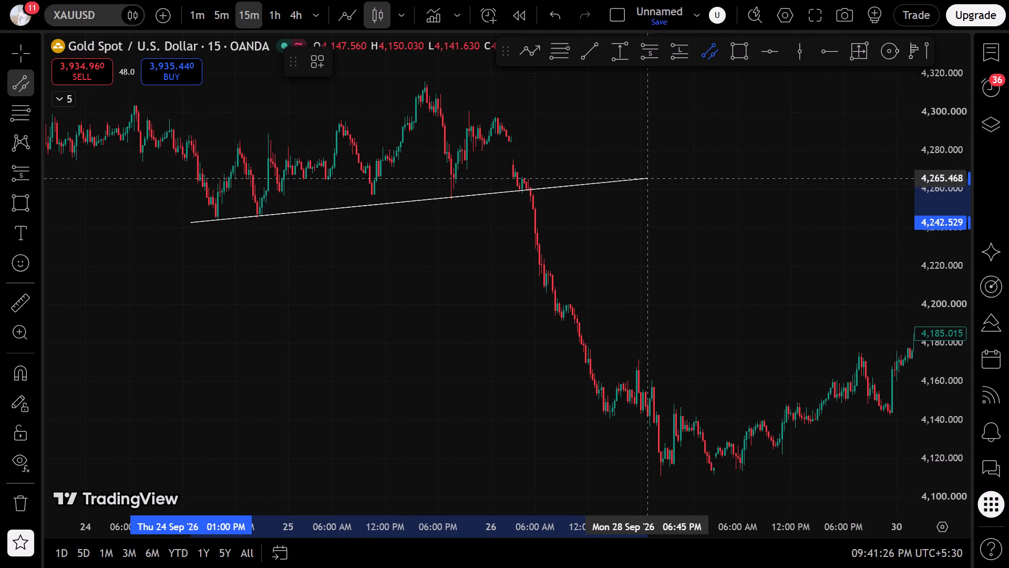
left_click(656, 182)
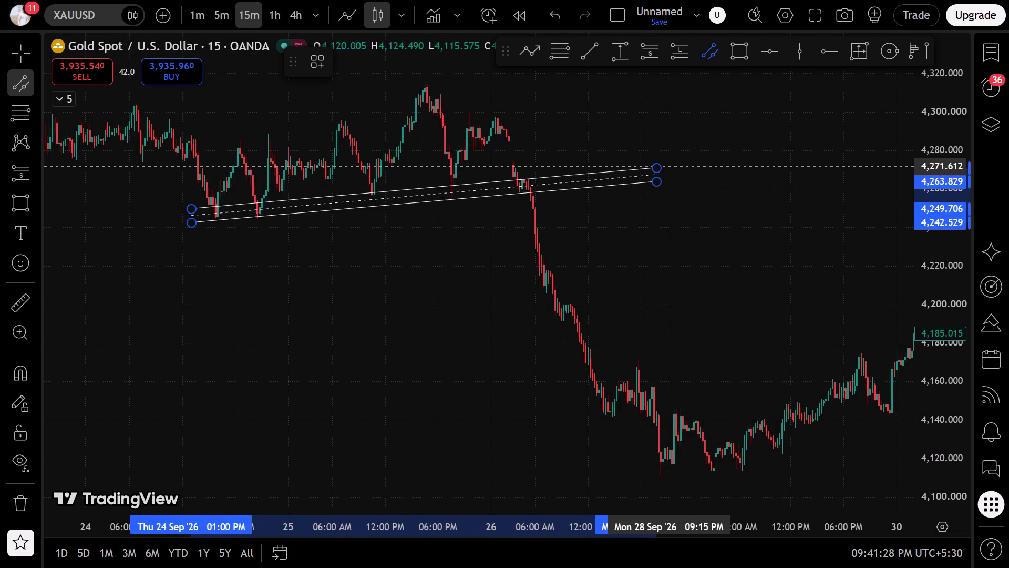
left_click(673, 168)
left_click(416, 324)
Draw a zero-width parallel channel under the rising lows, from 4,287.996 on 22 September 1:00 PM to about 4,374 on 23 September around noon.
scroll(416, 324, "down", 6)
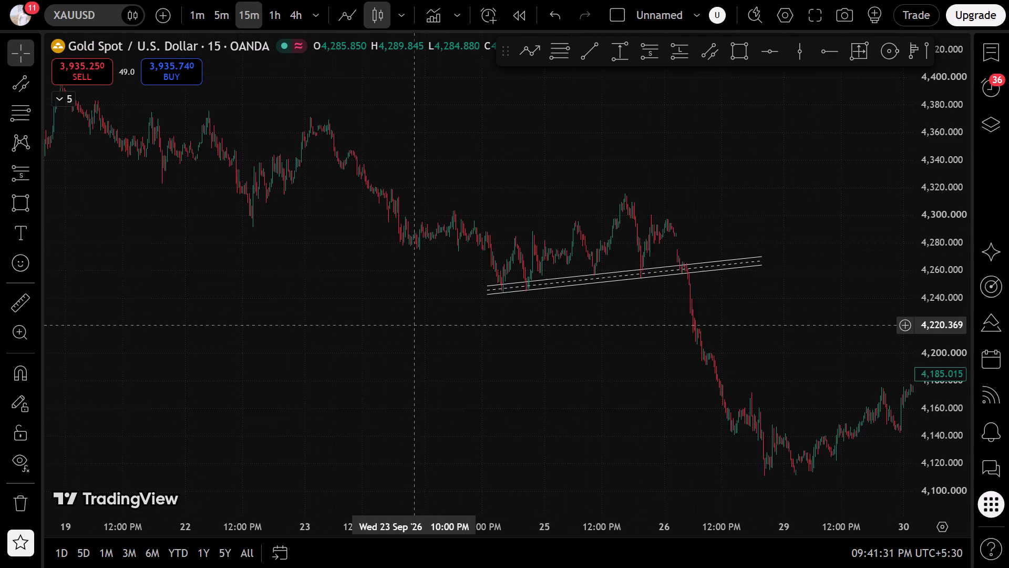
scroll(415, 326, "down", 5)
scroll(415, 326, "up", 5)
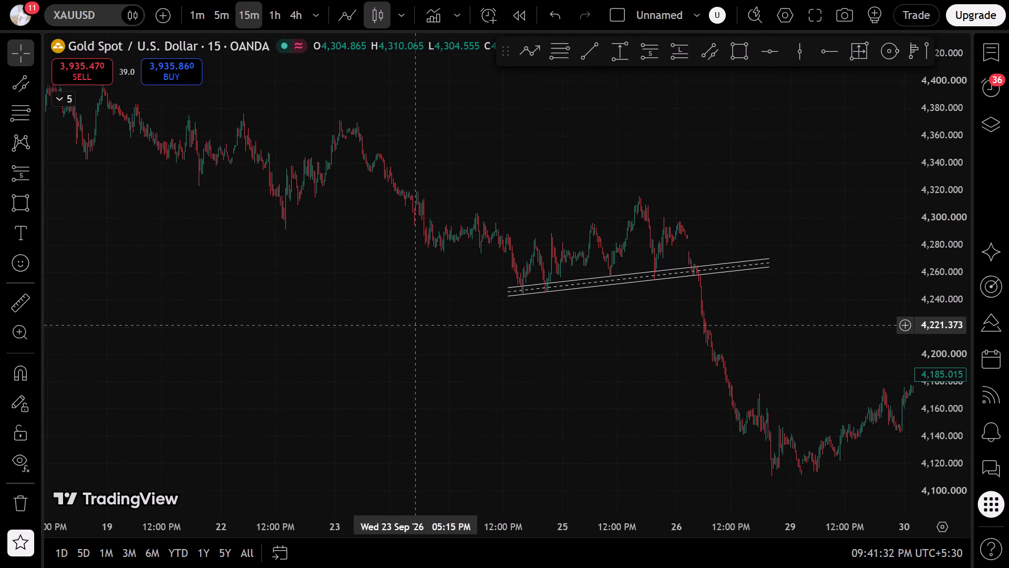
left_click_drag(243, 293, 575, 434)
scroll(503, 424, "up", 10)
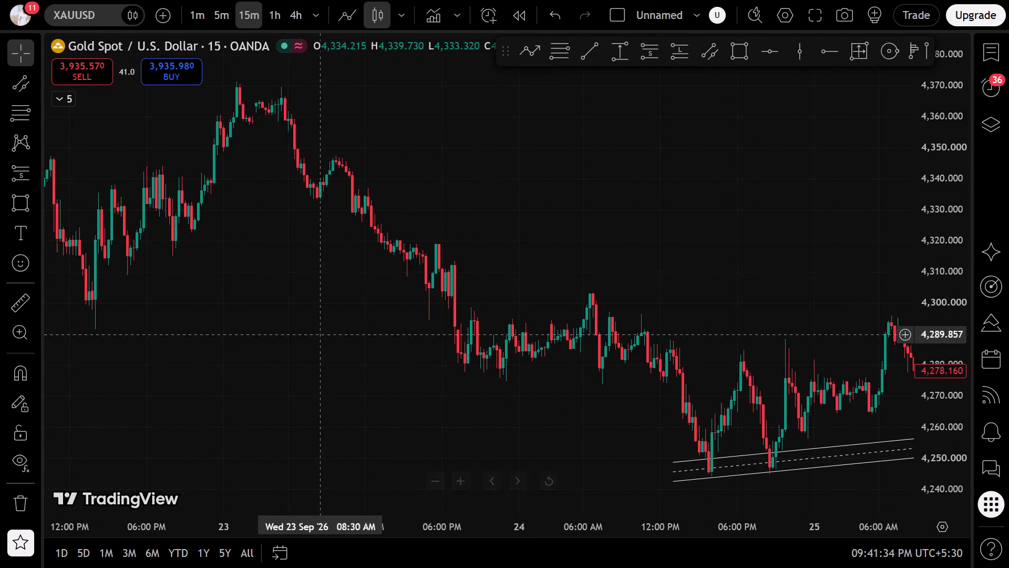
left_click_drag(267, 331, 537, 418)
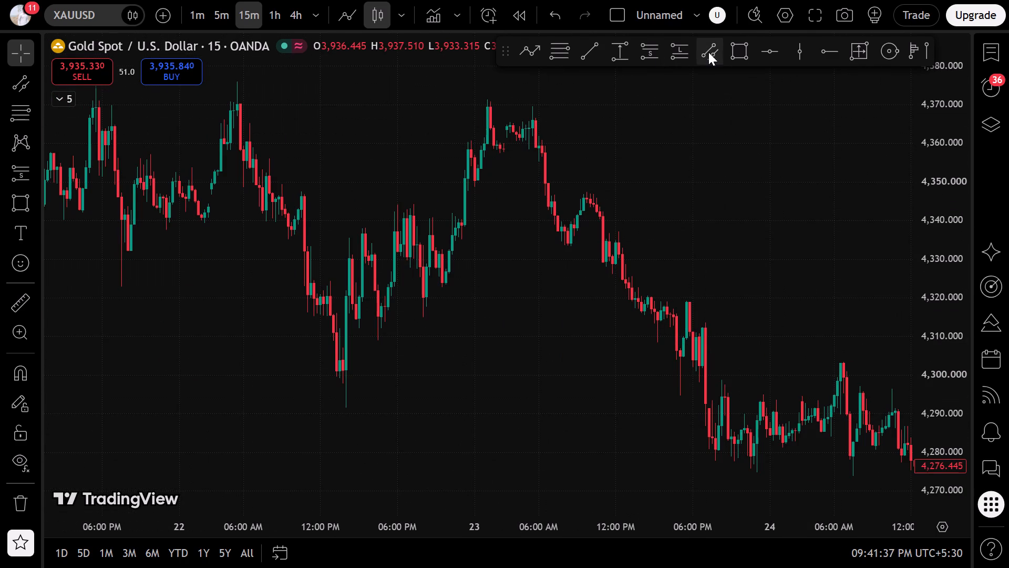
left_click(708, 52)
left_click(334, 421)
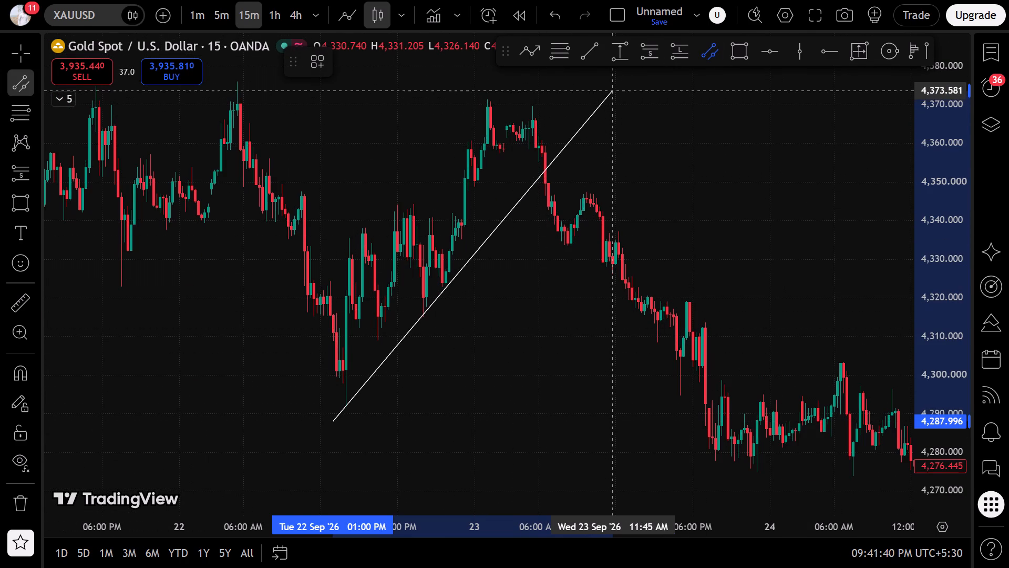
left_click(615, 87)
left_click(615, 87)
left_click(543, 285)
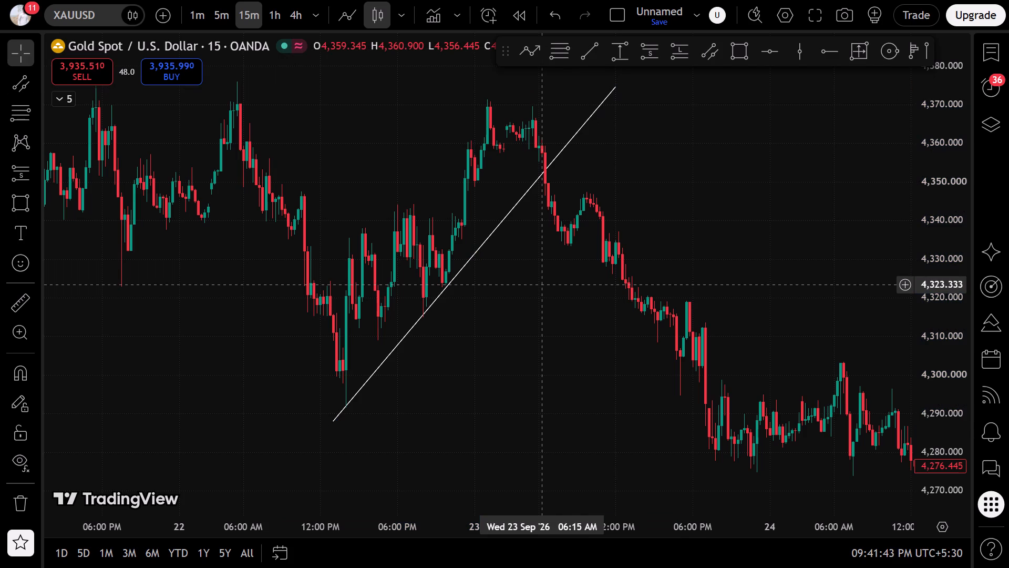
Draw a narrow parallel channel from 21 September 5:30 PM to 22 September, its lower line running from 4,317.684 to about 4,362.
scroll(540, 286, "down", 5)
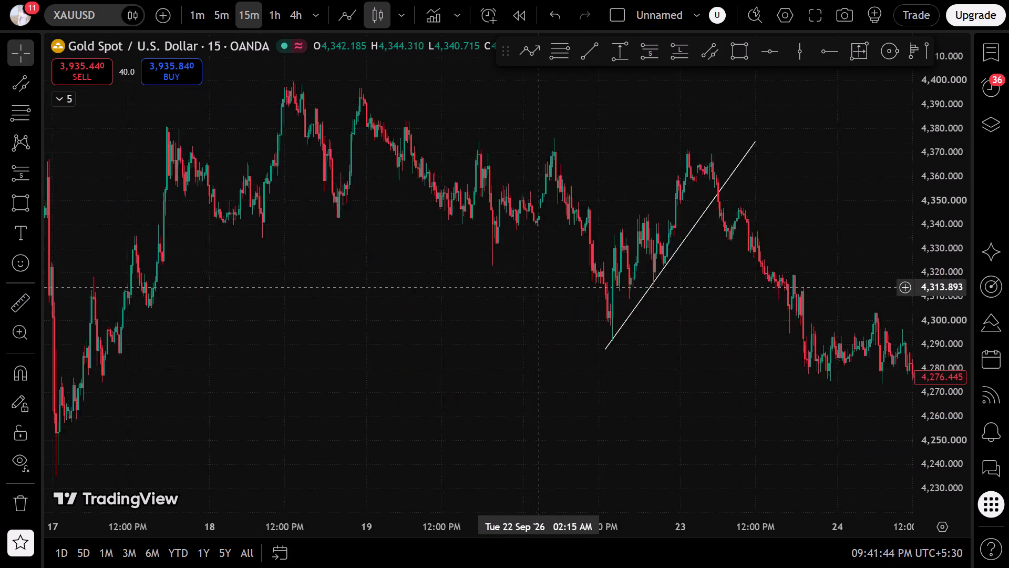
scroll(539, 288, "down", 2)
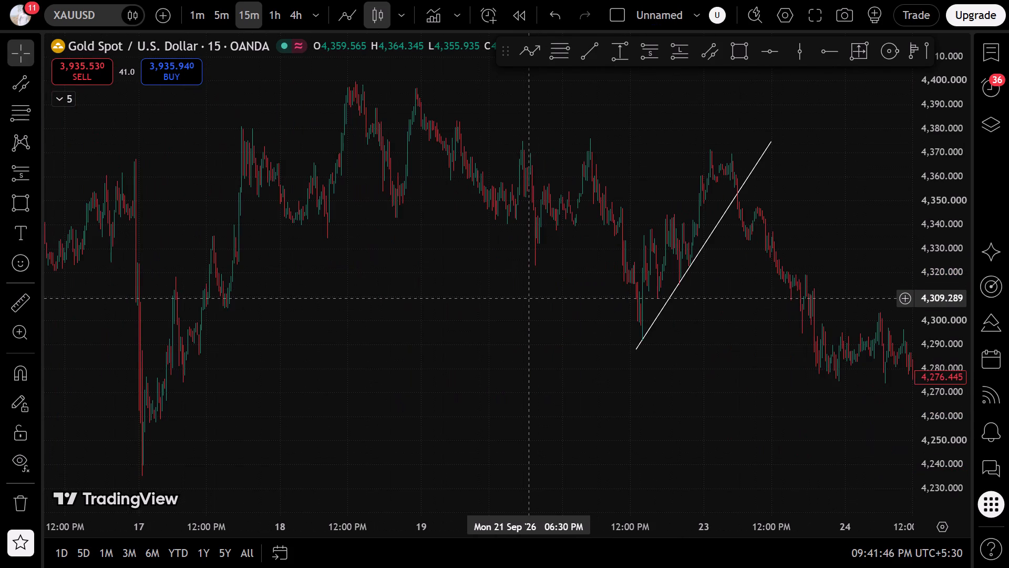
left_click_drag(386, 305, 406, 310)
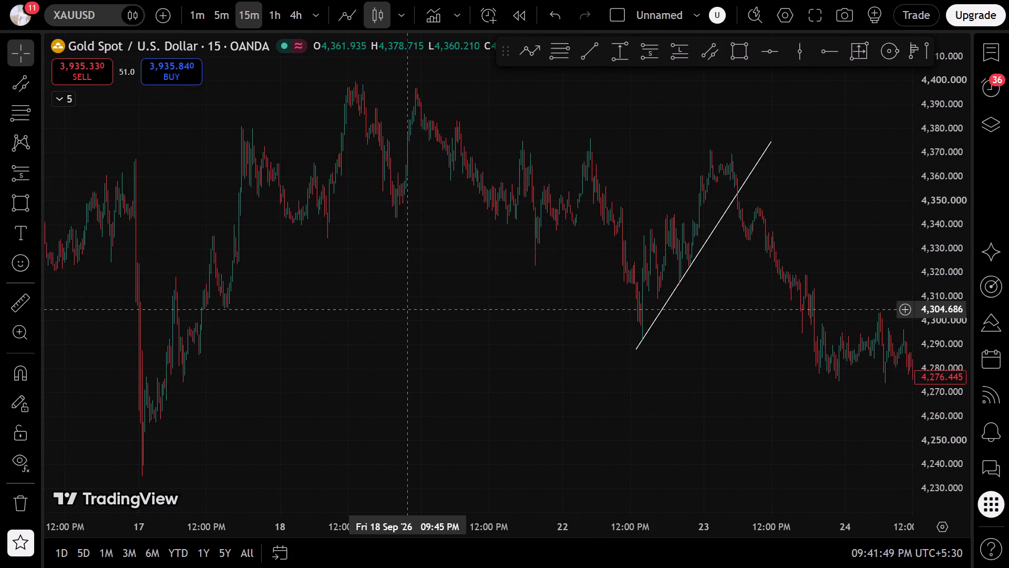
left_click_drag(354, 334, 549, 393)
scroll(549, 393, "up", 12)
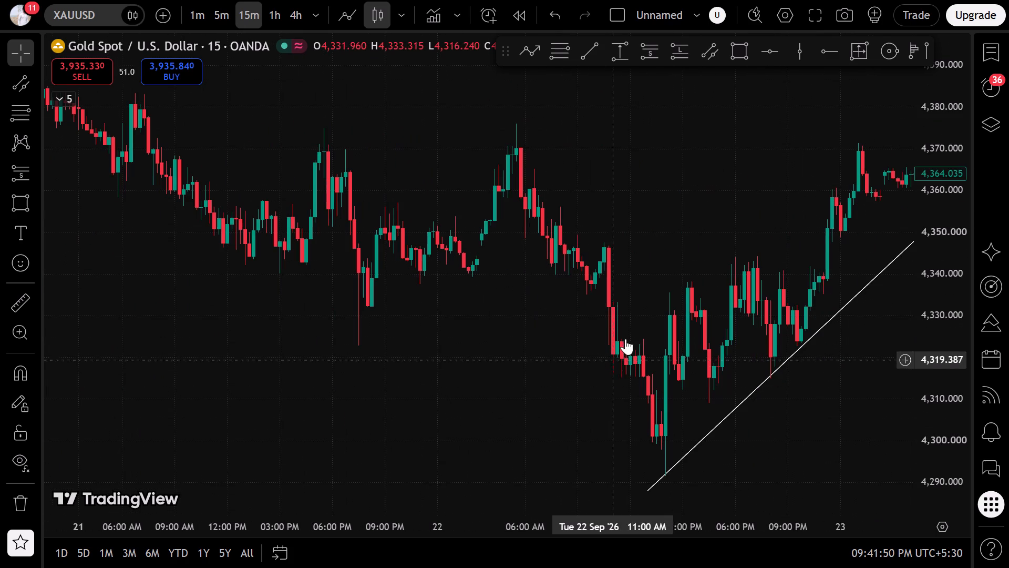
left_click(701, 60)
left_click(322, 367)
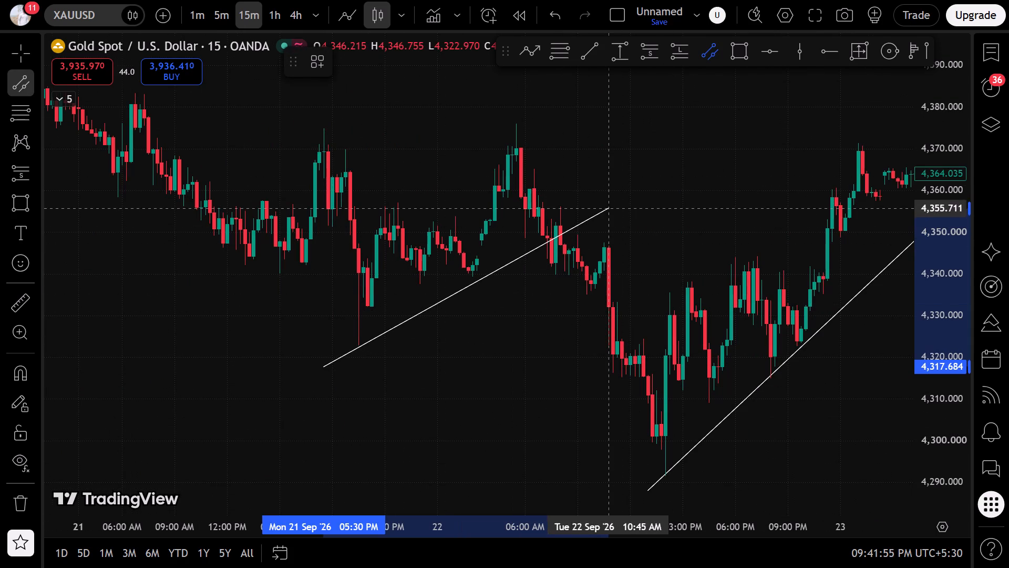
left_click(633, 184)
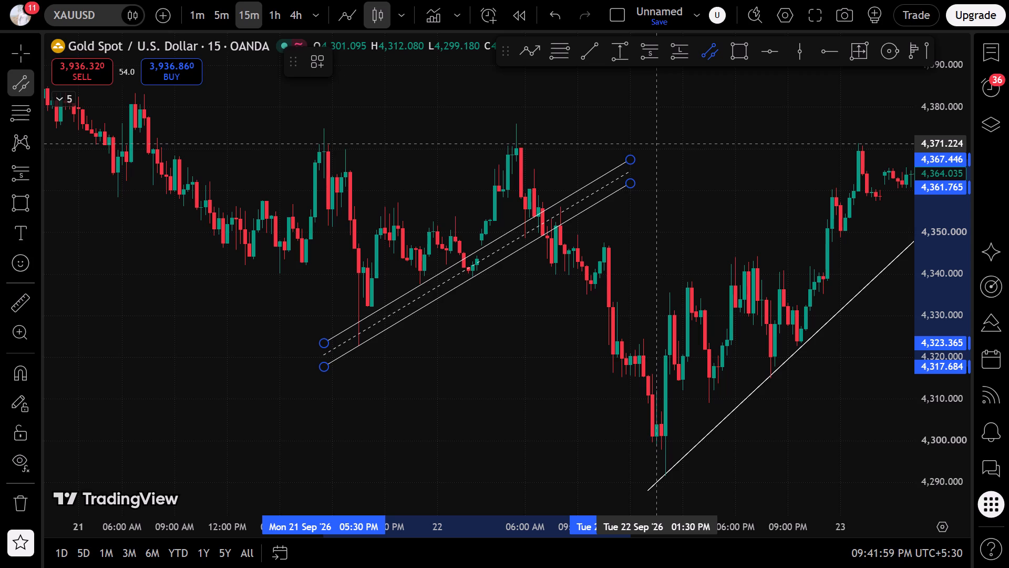
left_click(658, 144)
left_click(582, 310)
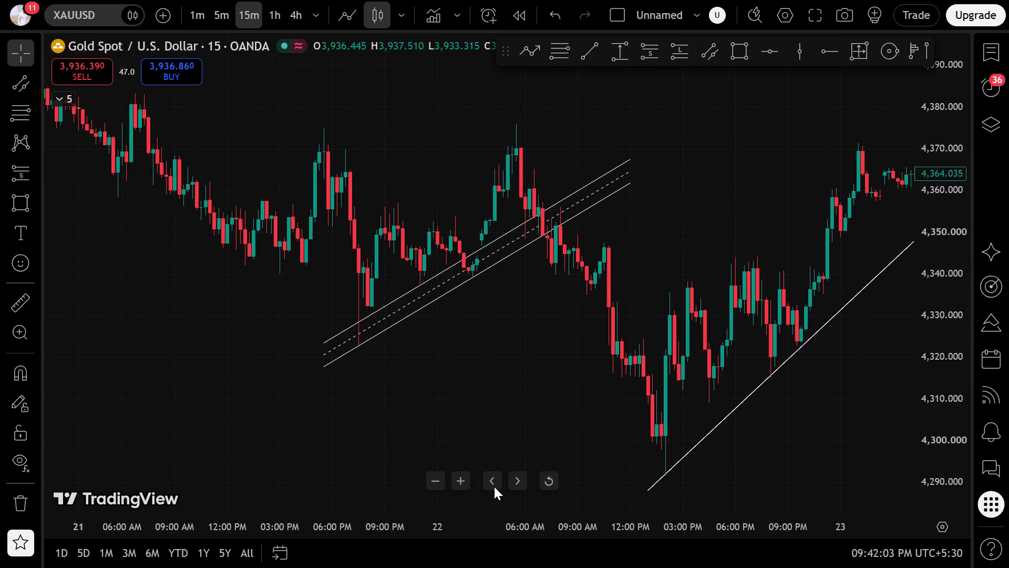
Examine the 15-minute price action around the new September channels and back to 12 September.
left_click_drag(553, 373, 173, 409)
scroll(581, 388, "down", 5)
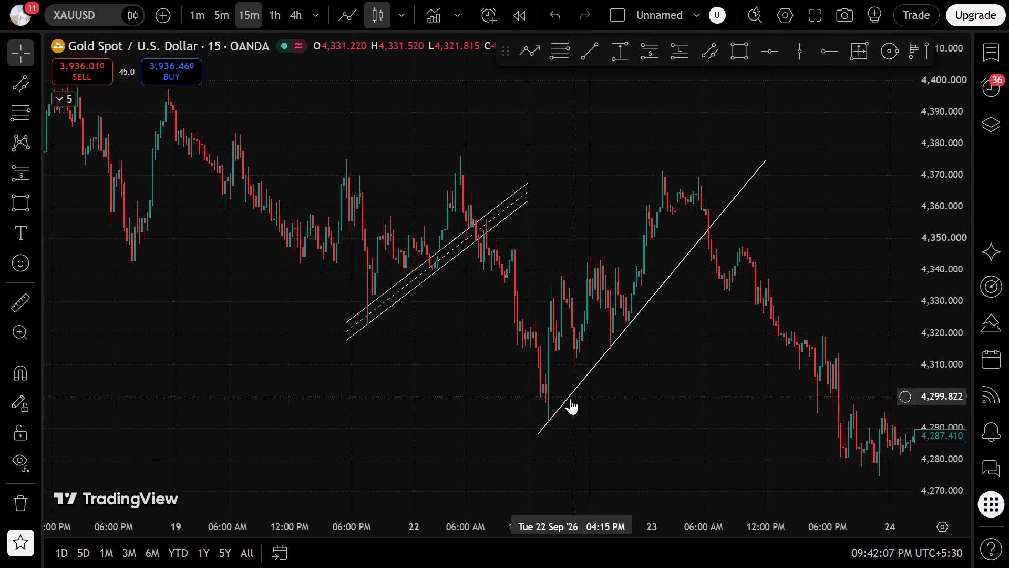
scroll(434, 567, "down", 1)
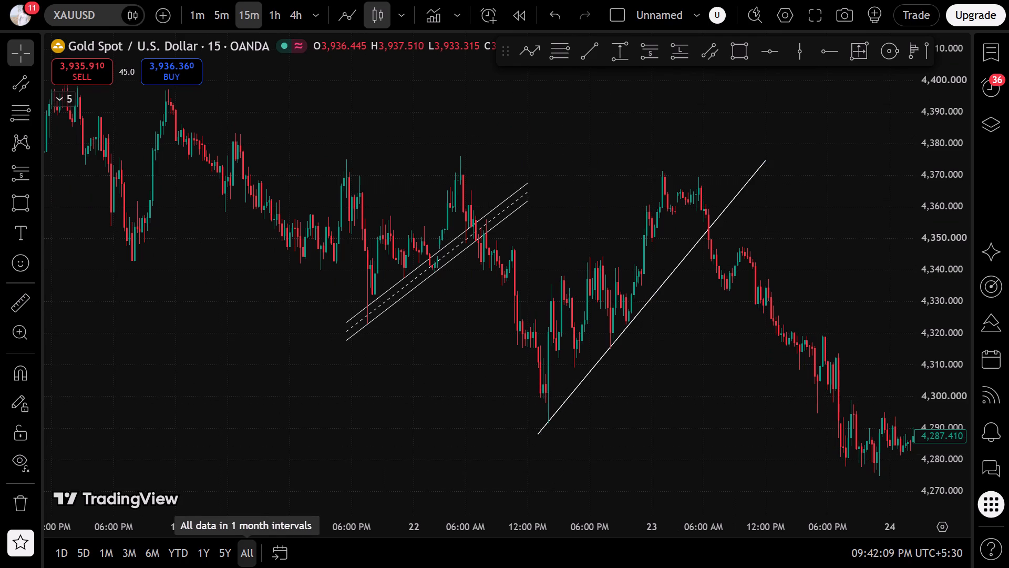
scroll(201, 554, "down", 4)
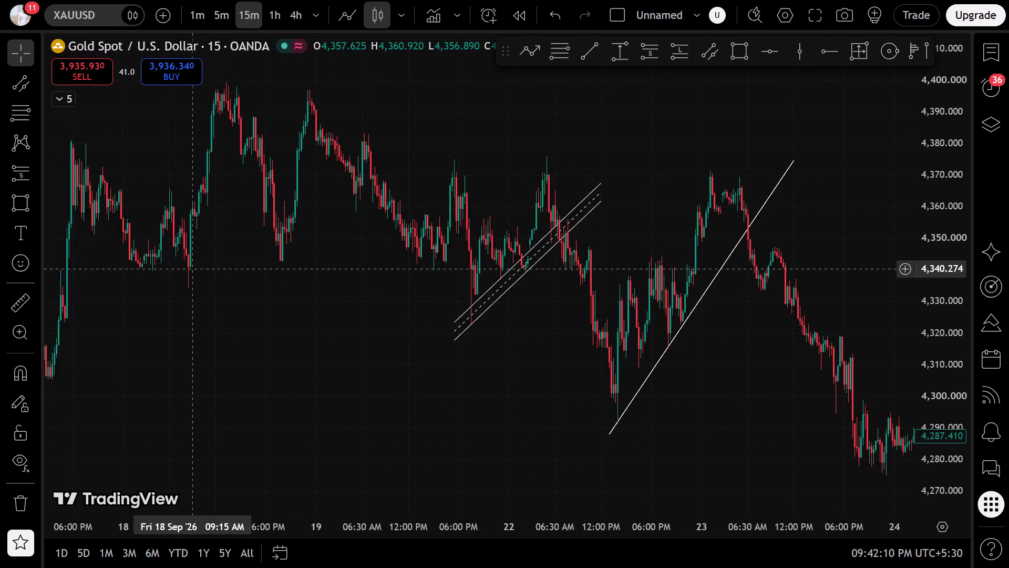
scroll(245, 248, "down", 5)
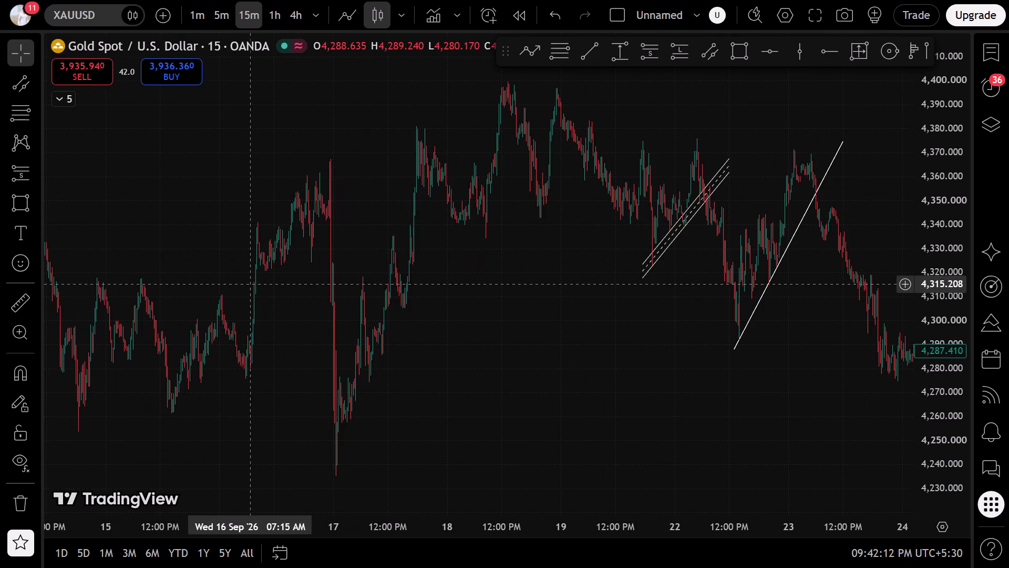
scroll(270, 229, "down", 8)
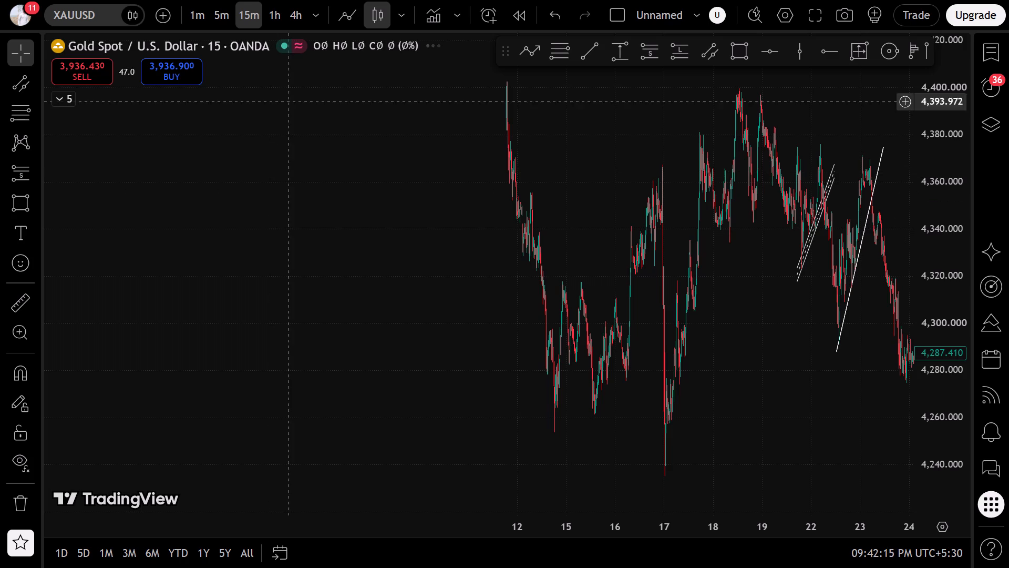
Return to the latest prices on the 1-hour chart and review the October channels and short trade from 14 October to 3 November.
left_click(281, 26)
left_click(548, 478)
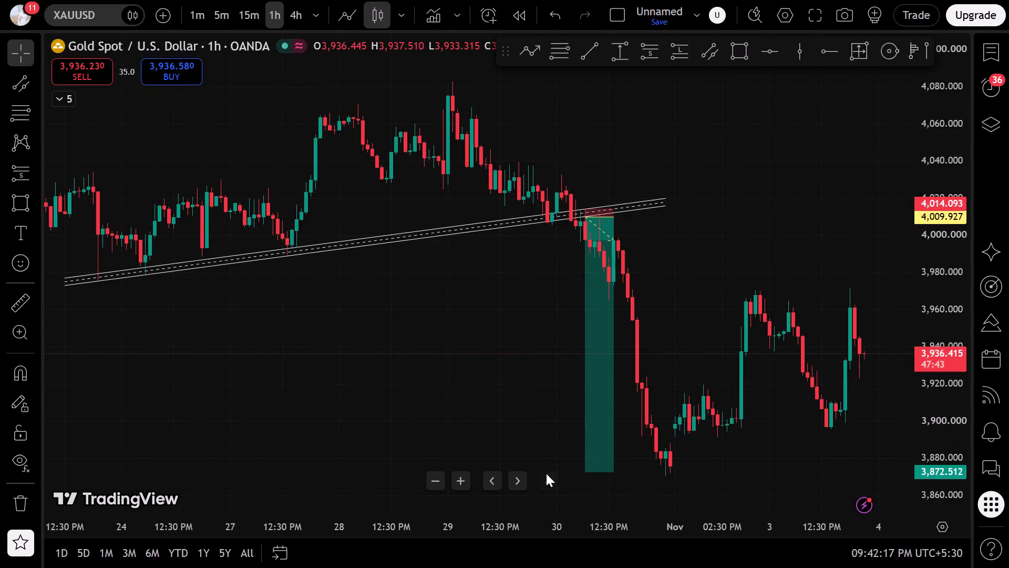
scroll(534, 411, "down", 13)
left_click_drag(408, 312, 412, 319)
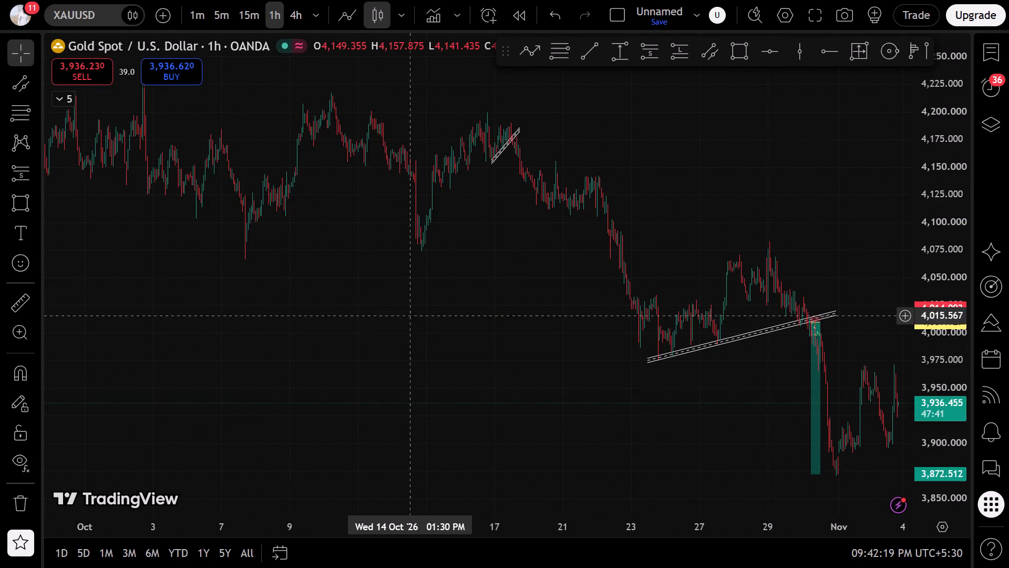
left_click_drag(412, 319, 447, 341)
scroll(455, 309, "up", 5)
scroll(532, 242, "up", 1)
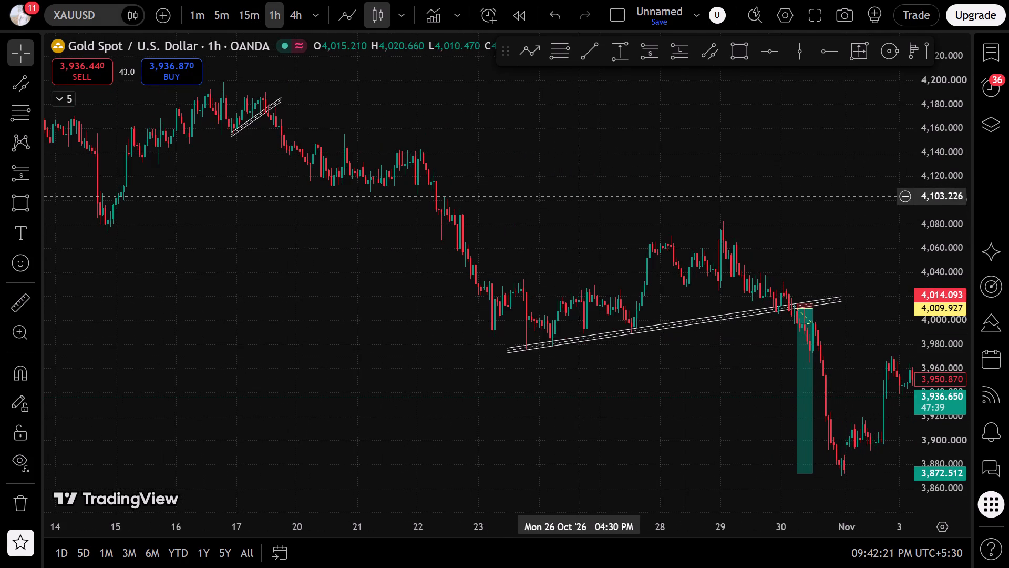
left_click(580, 194)
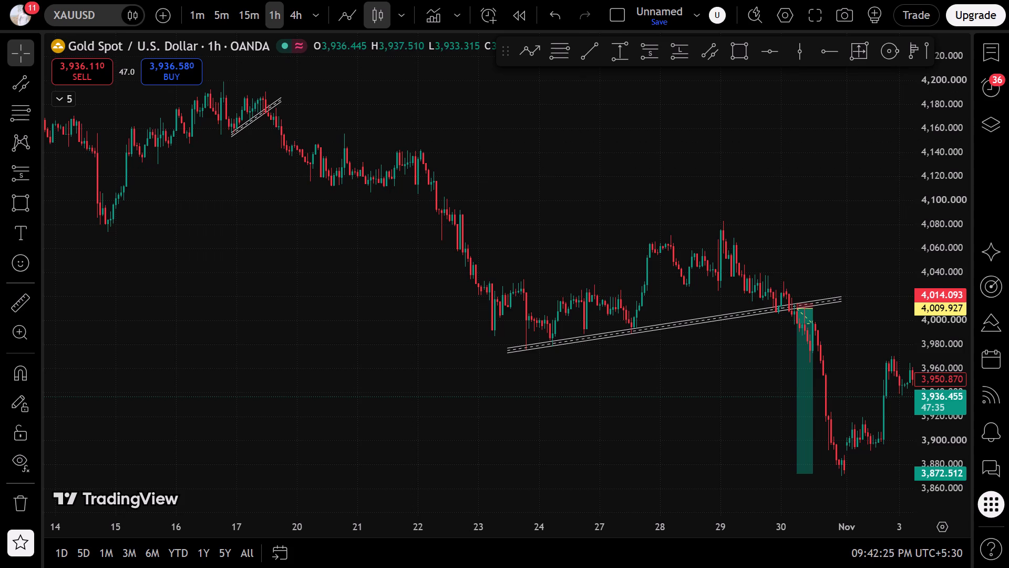
Switch XAUUSD to the 15-minute timeframe and examine October price action around the existing channels and short trade.
left_click(256, 25)
scroll(283, 290, "down", 12)
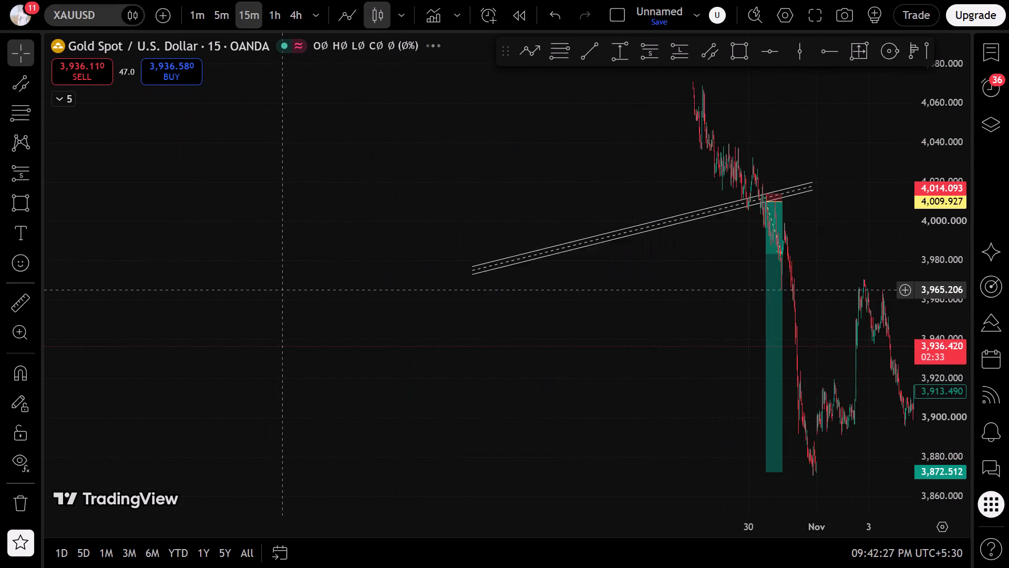
scroll(283, 290, "down", 5)
left_click_drag(267, 313, 625, 460)
scroll(430, 439, "up", 7)
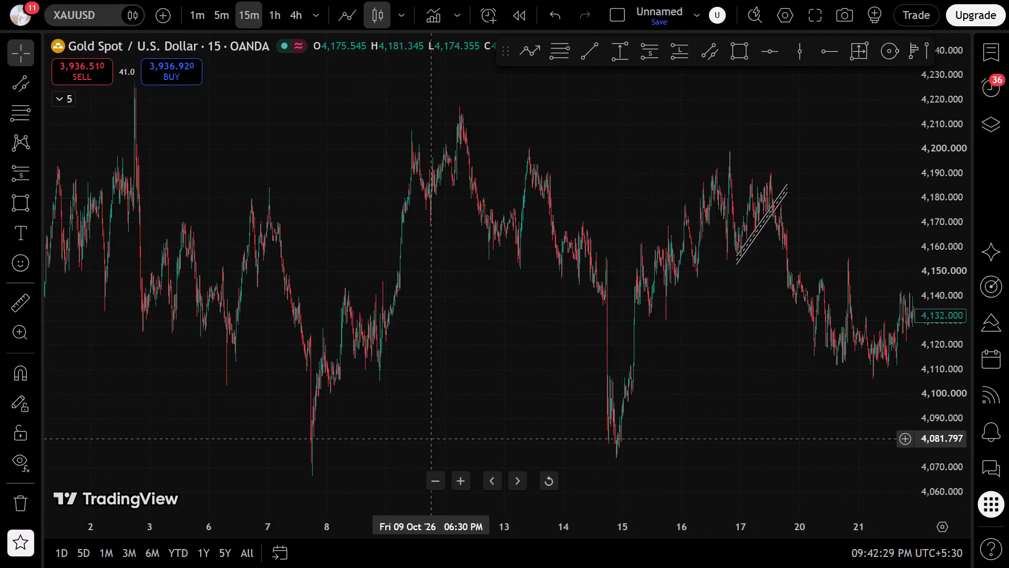
scroll(430, 439, "up", 5)
left_click_drag(541, 376, 158, 378)
scroll(159, 378, "up", 6)
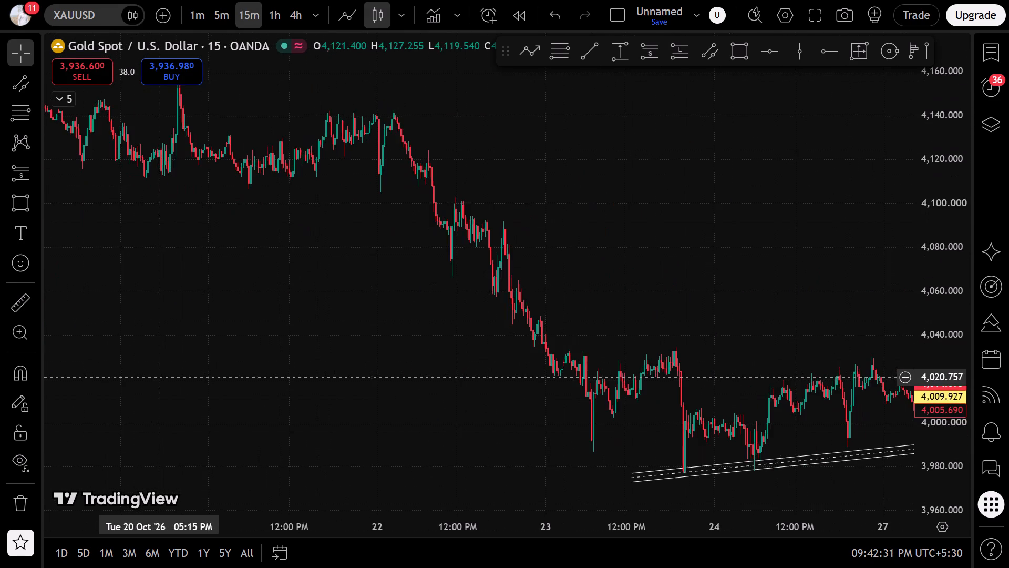
left_click_drag(178, 361, 579, 567)
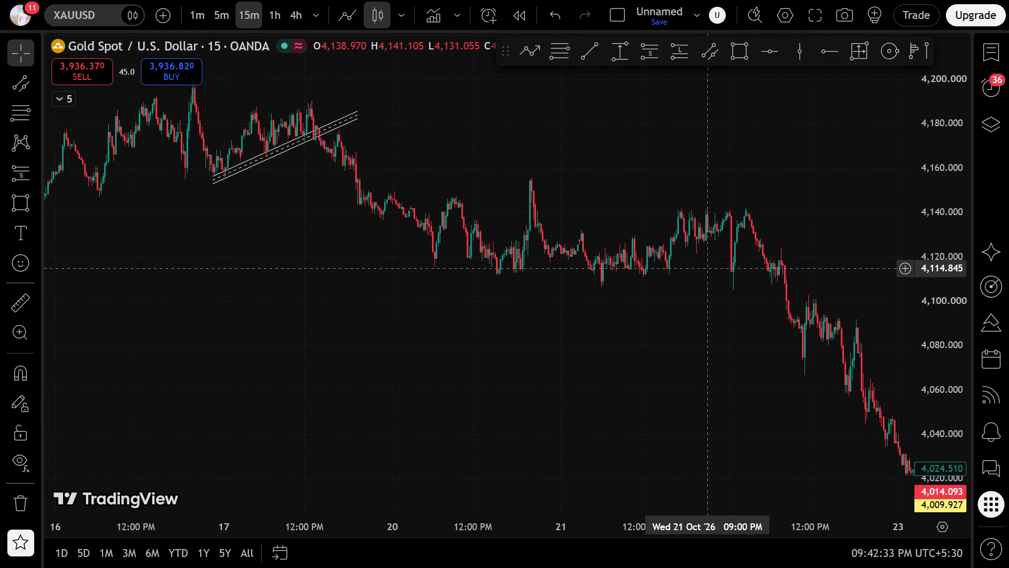
scroll(707, 267, "down", 4)
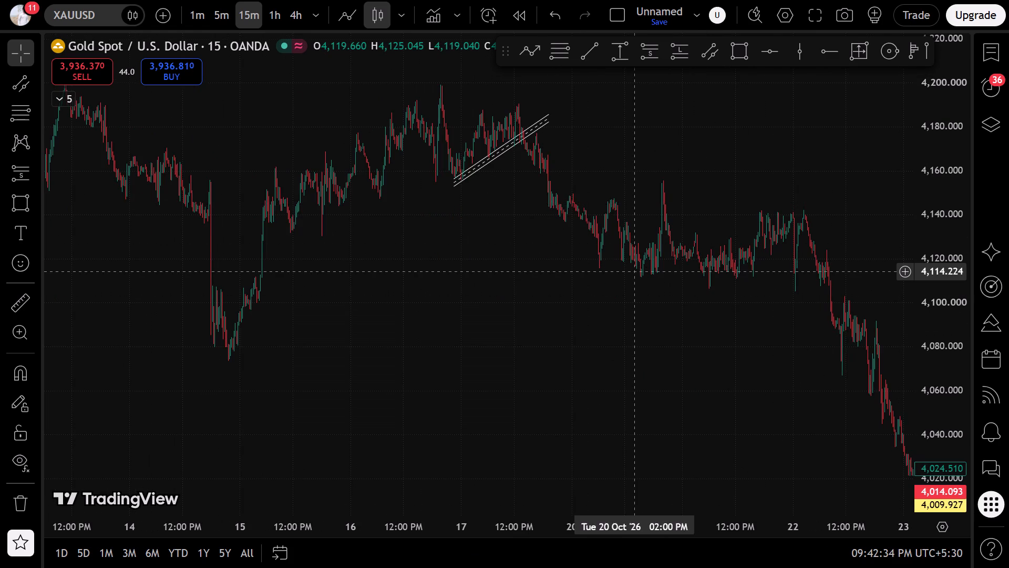
scroll(634, 271, "down", 6)
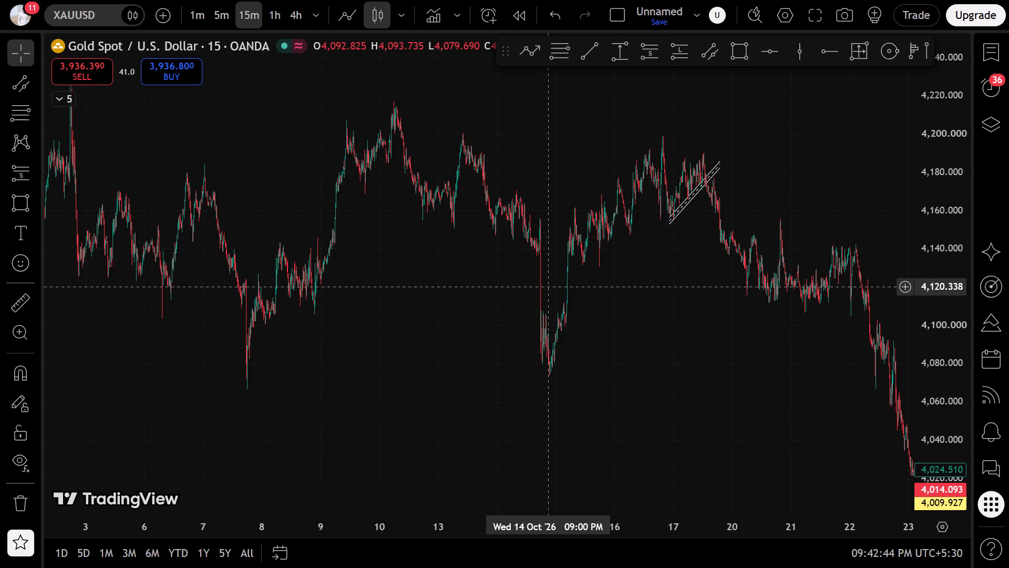
left_click_drag(723, 353, 705, 354)
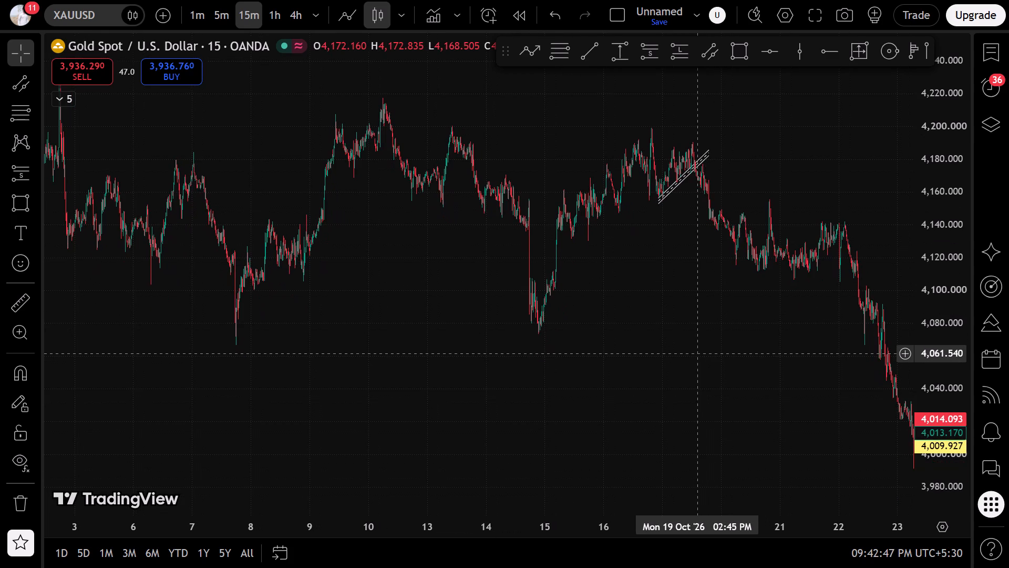
left_click_drag(697, 353, 523, 339)
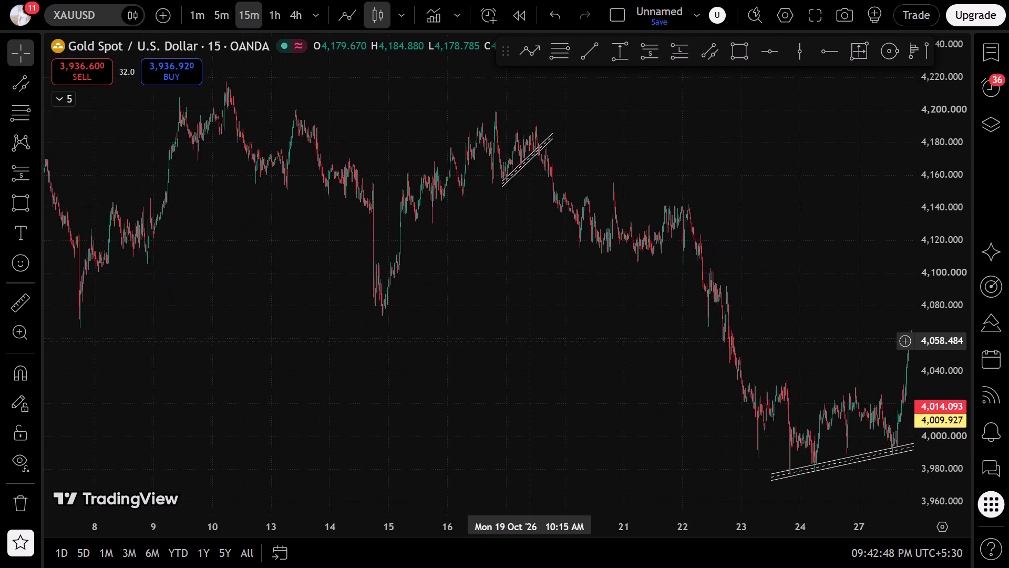
left_click_drag(523, 339, 253, 303)
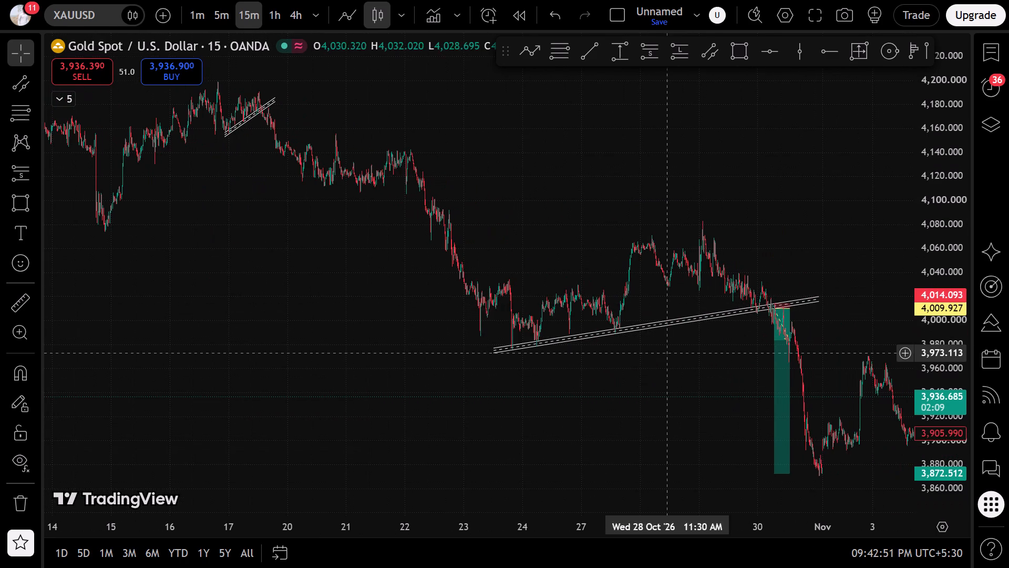
left_click(769, 259)
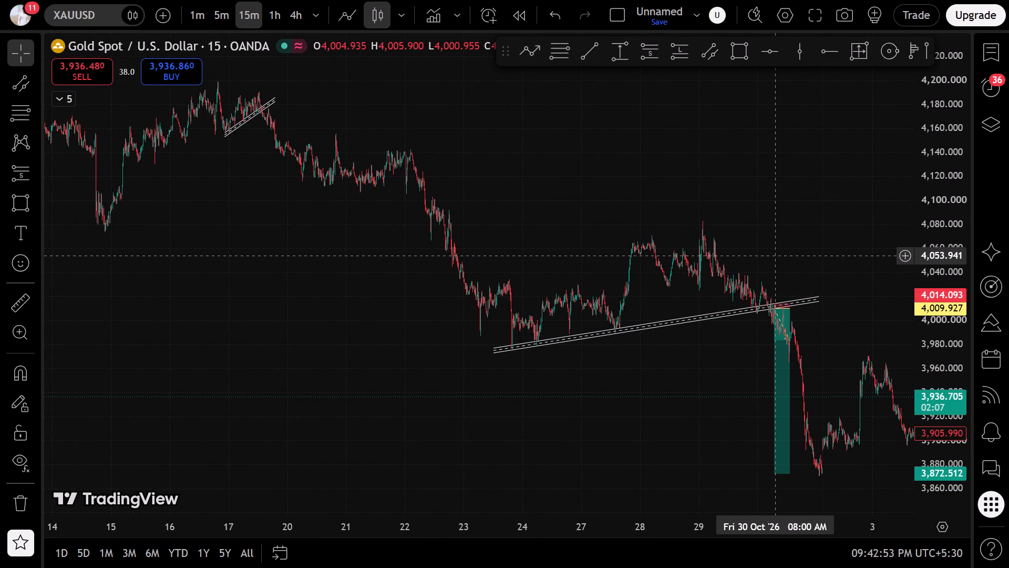
left_click_drag(451, 224, 720, 312)
scroll(425, 303, "up", 7)
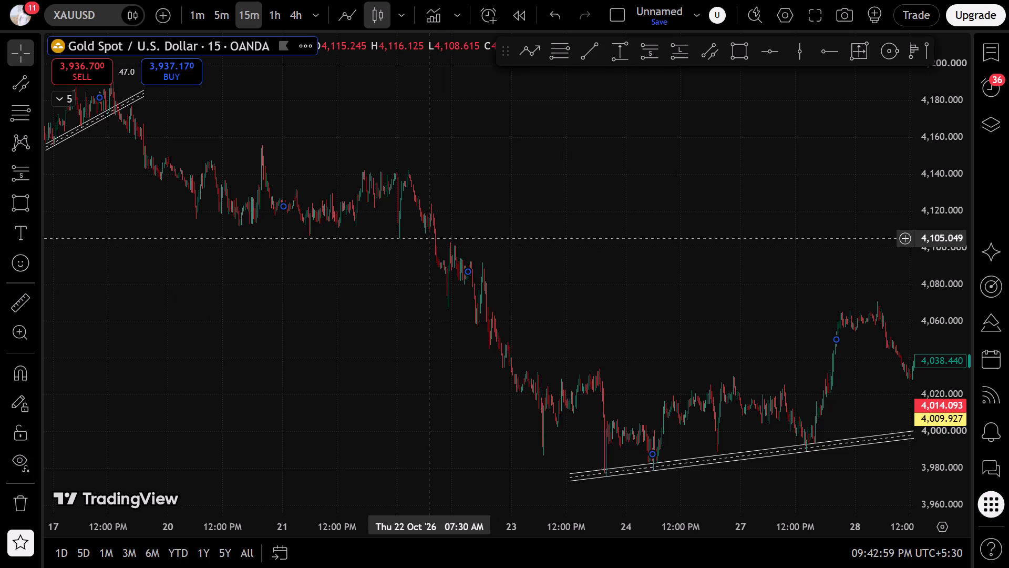
left_click(429, 238)
Draw a narrow parallel channel under the rising lows, its lower line from 4,104.670 on 21 October 4:30 AM to 4,125.607 on 22 October 1:30 PM.
left_click_drag(728, 381, 946, 380)
scroll(584, 379, "up", 7)
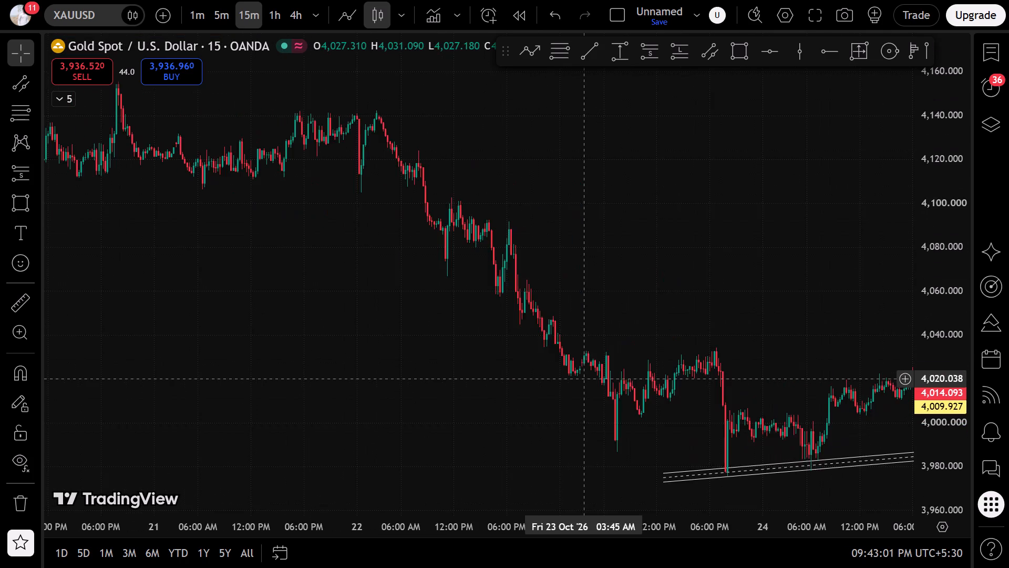
scroll(584, 379, "up", 3)
left_click_drag(194, 273, 770, 534)
scroll(723, 370, "up", 1)
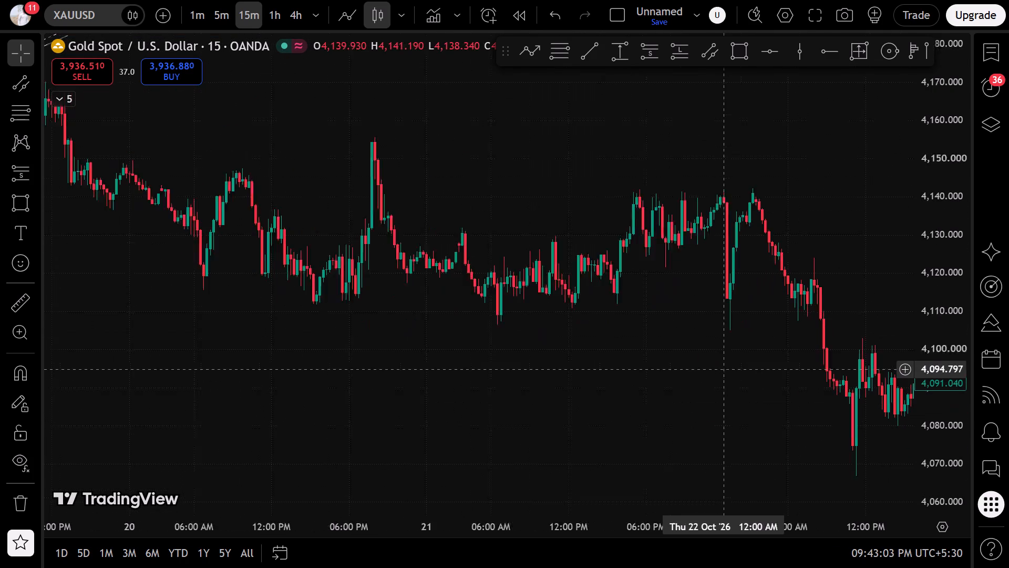
scroll(723, 370, "up", 1)
left_click(703, 66)
left_click(706, 56)
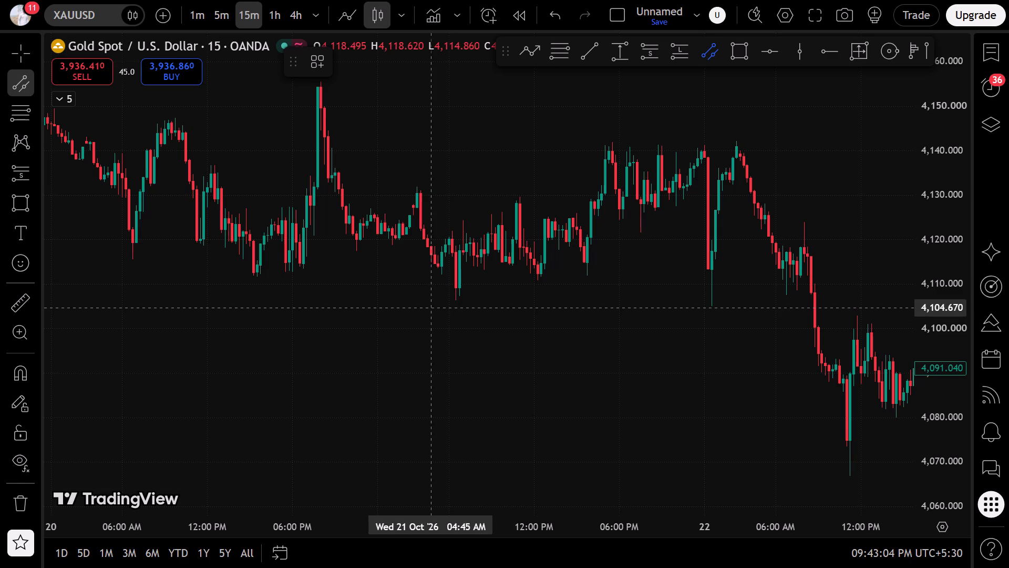
left_click(428, 308)
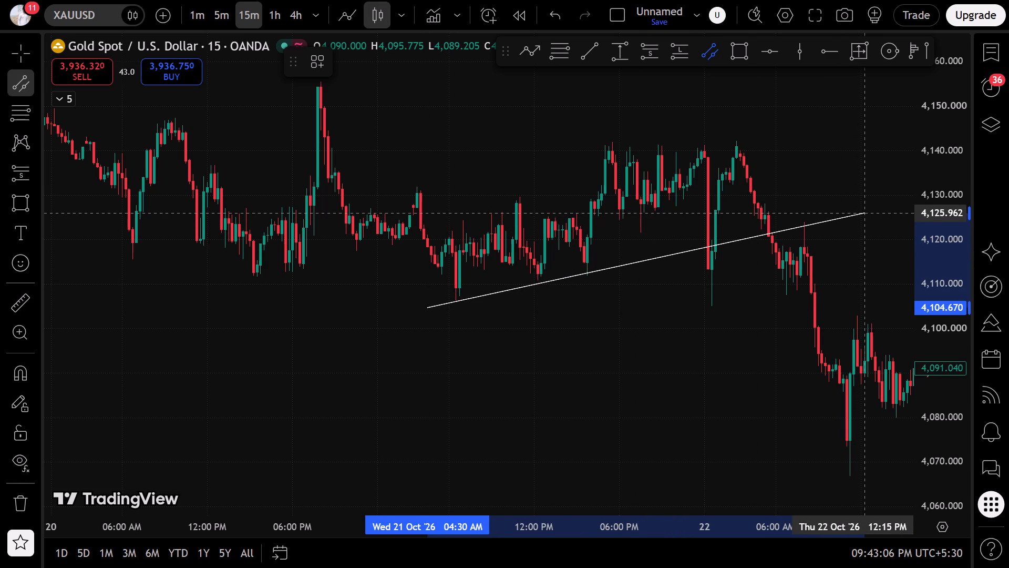
left_click(882, 215)
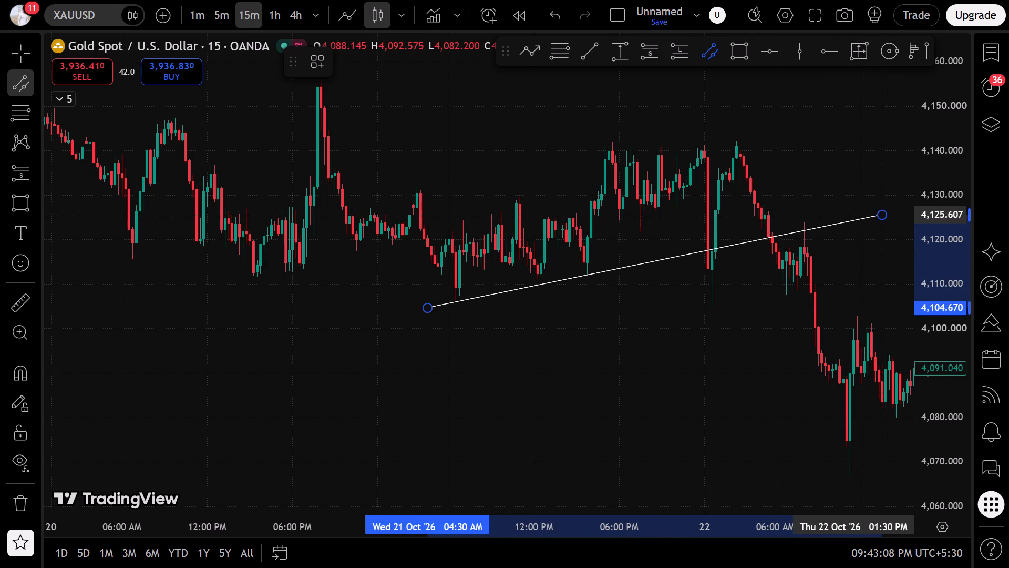
left_click(897, 199)
left_click(620, 336)
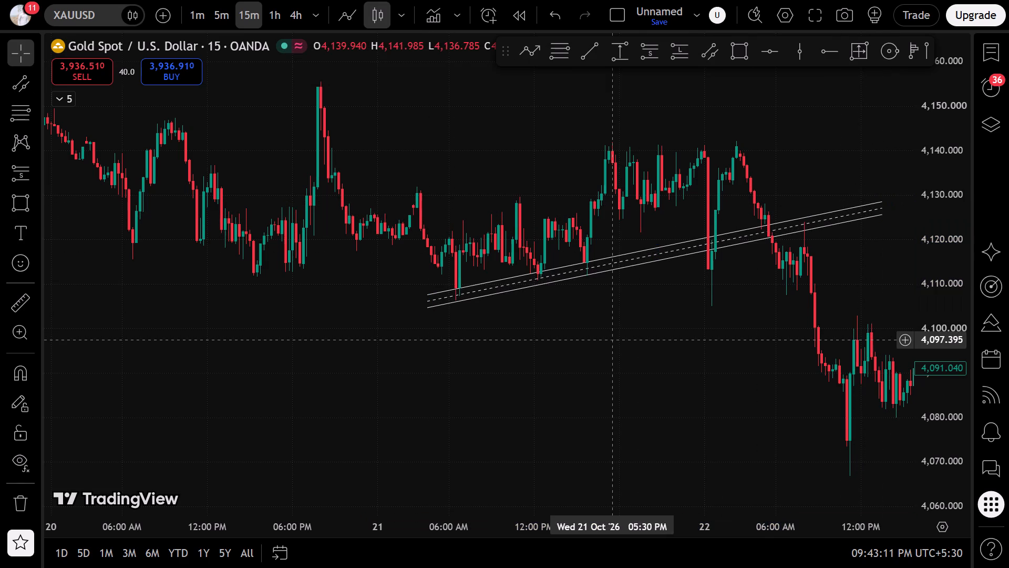
Examine price action around the new 21–22 October channel and onward through the late-October channel and short trade to the latest prices.
left_click_drag(613, 340, 292, 302)
scroll(270, 296, "down", 7)
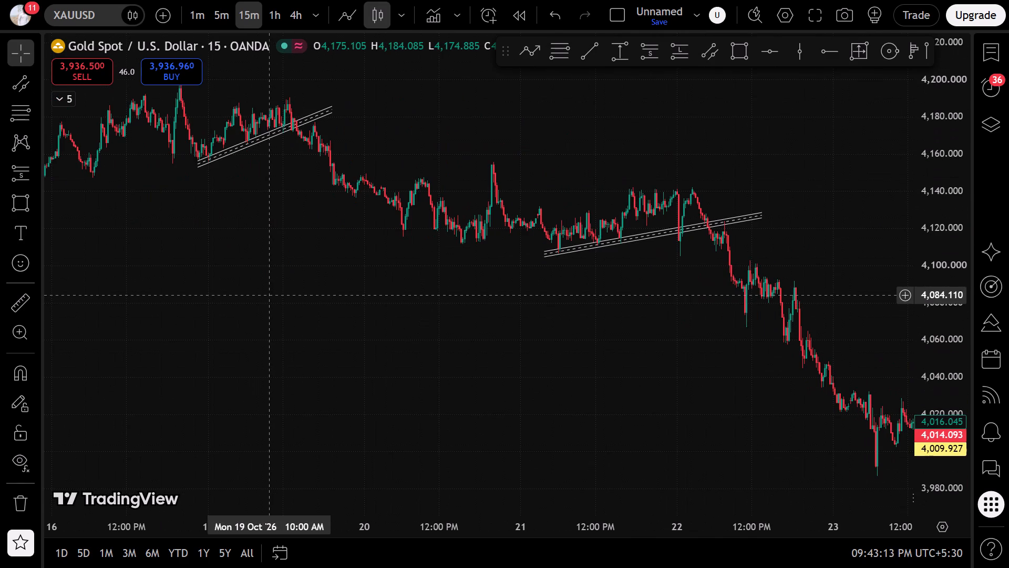
scroll(458, 347, "up", 7)
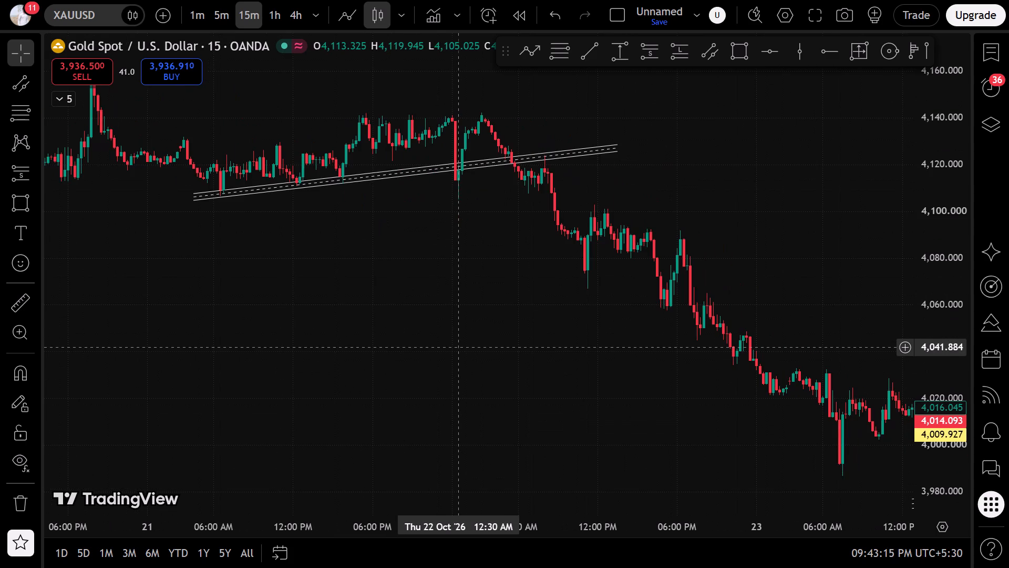
scroll(458, 347, "down", 5)
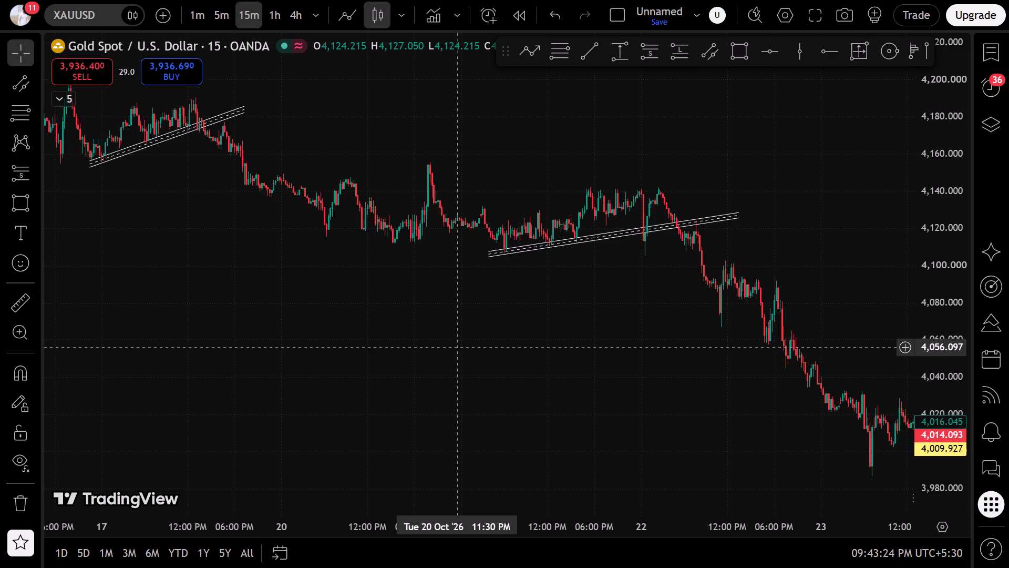
left_click_drag(627, 340, 149, 340)
left_click_drag(587, 299, 241, 316)
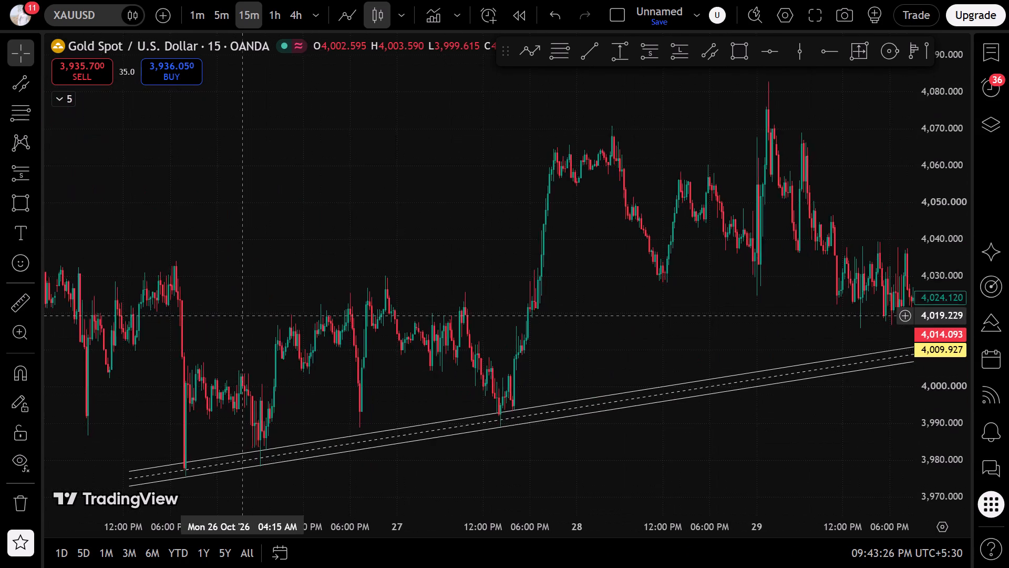
scroll(240, 316, "down", 6)
left_click_drag(660, 288, 168, 321)
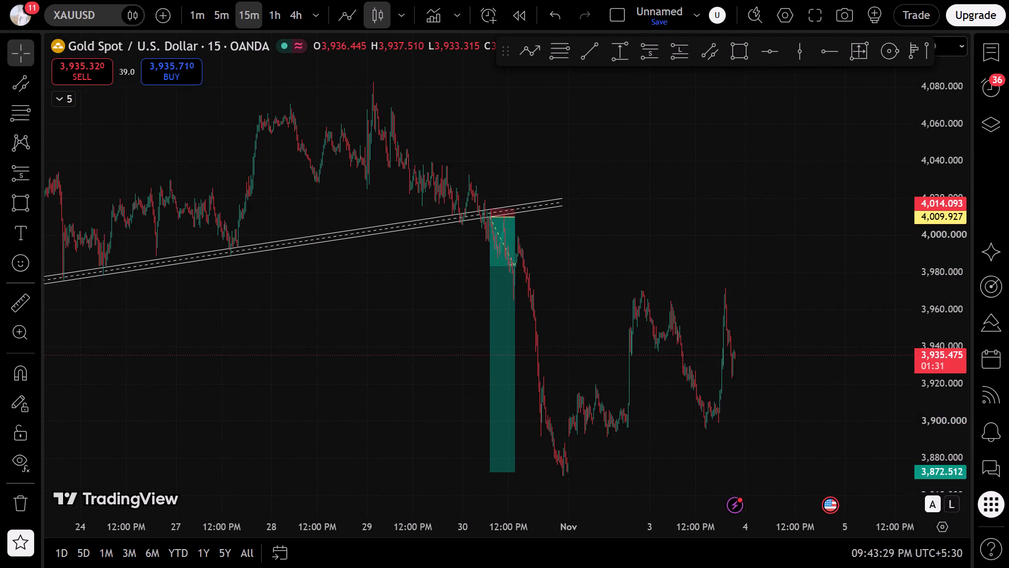
Load EURUSD from the watchlist into the chart and hide the watchlist again.
left_click(989, 61)
left_click(879, 188)
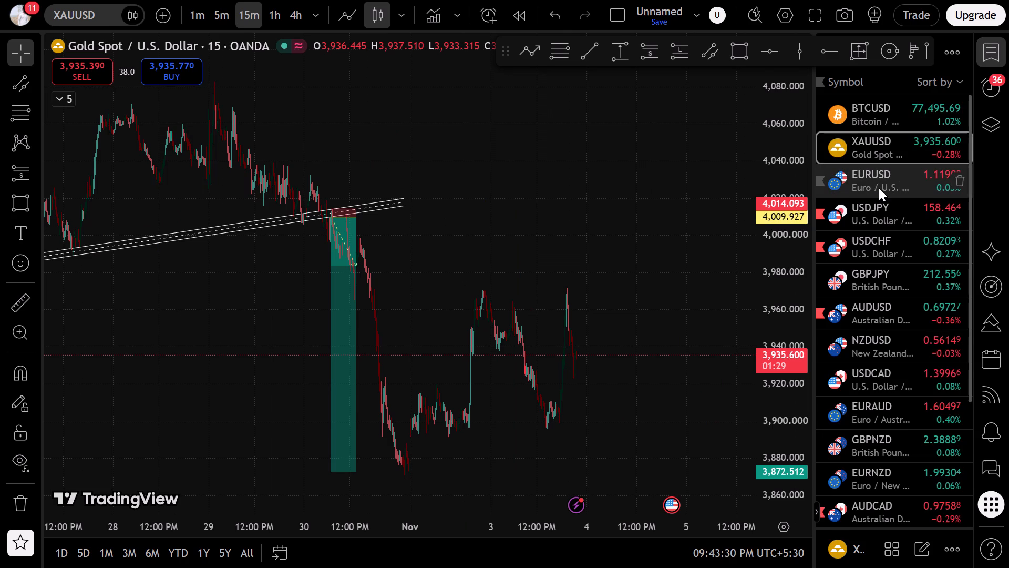
left_click(995, 56)
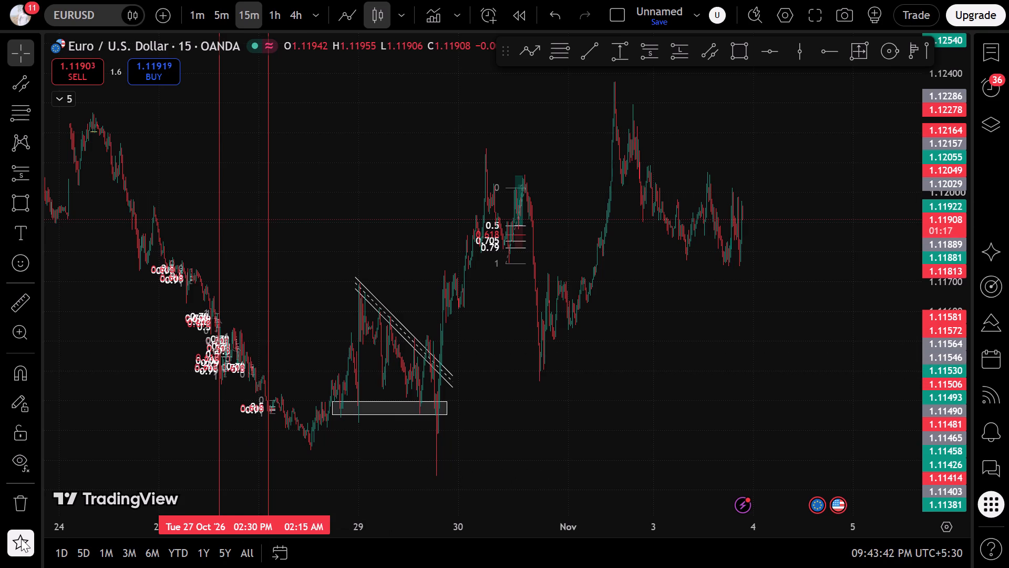
Remove all 29 drawings from the EURUSD chart, keeping the indicators.
left_click(0, 491)
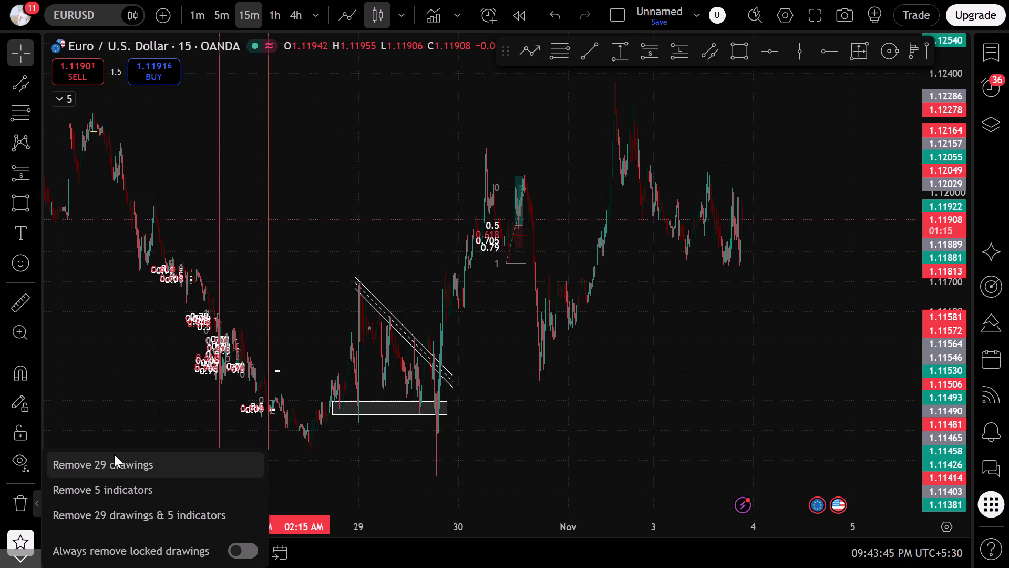
left_click(114, 454)
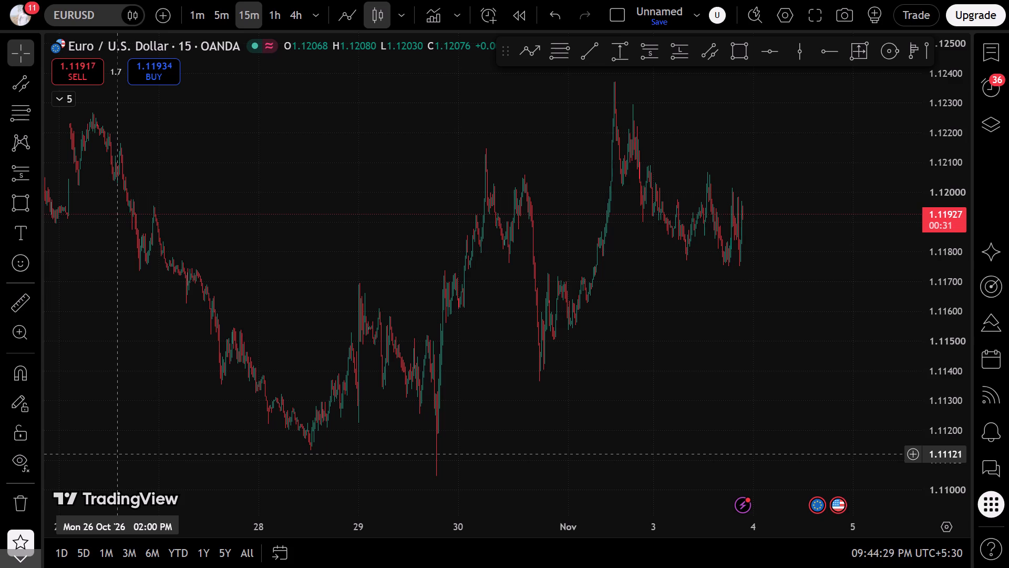
Draw a falling parallel channel on EURUSD, upper line from 1.11710 on 28 October 11:00 PM to 1.11264 on 30 October, lower line starting around 1.11659.
left_click_drag(153, 414, 435, 415)
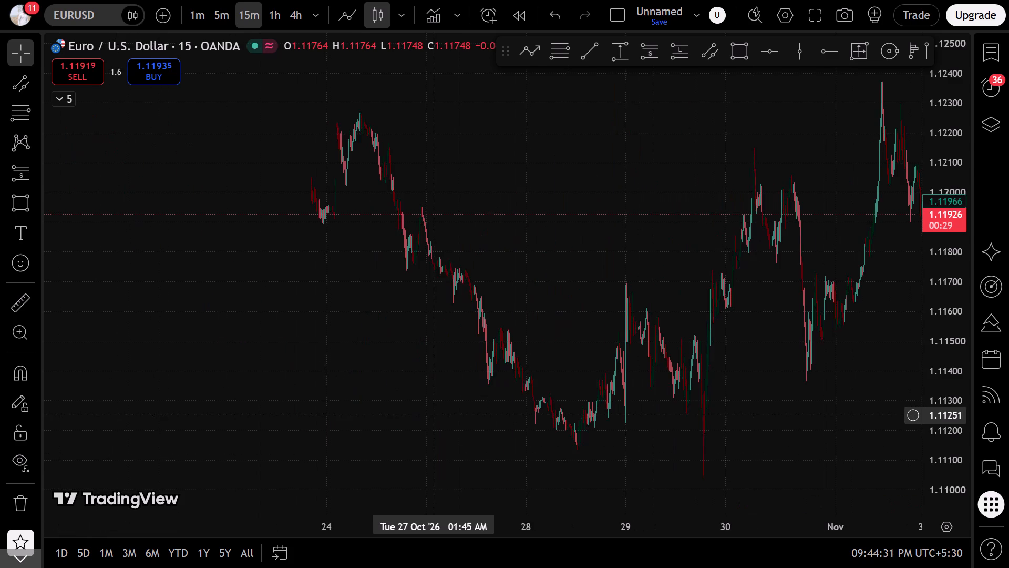
scroll(435, 415, "up", 10)
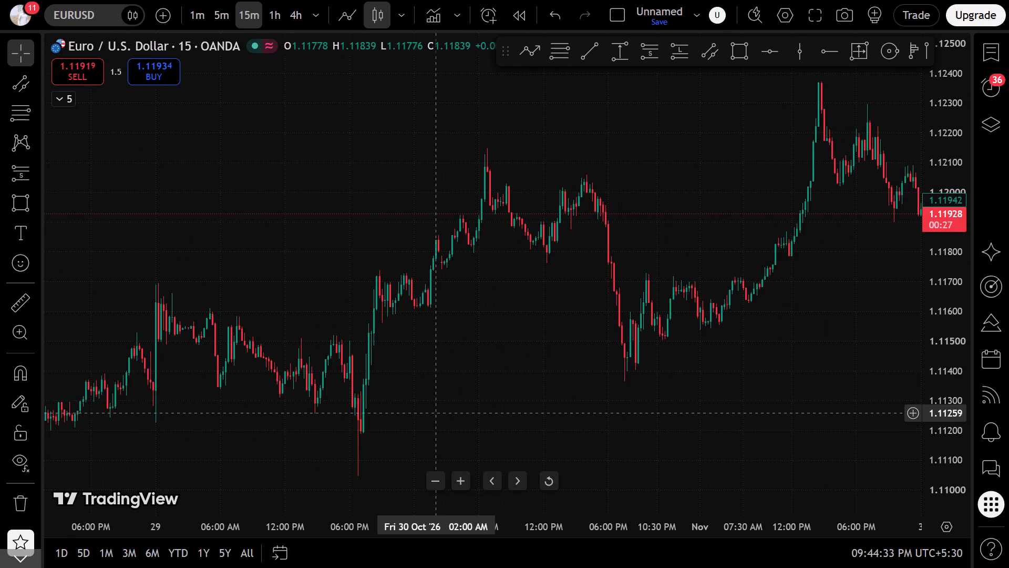
left_click(704, 56)
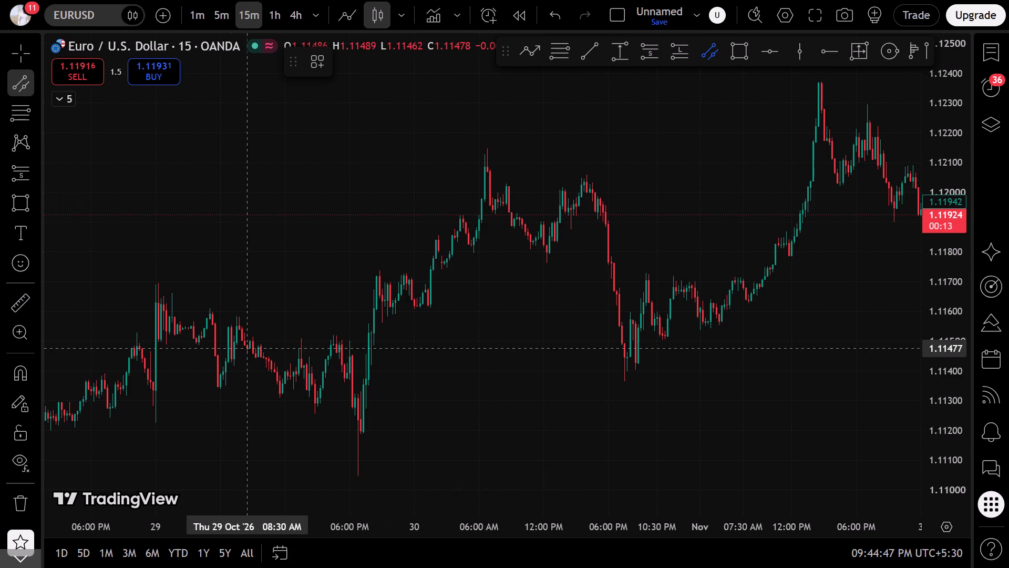
left_click(146, 279)
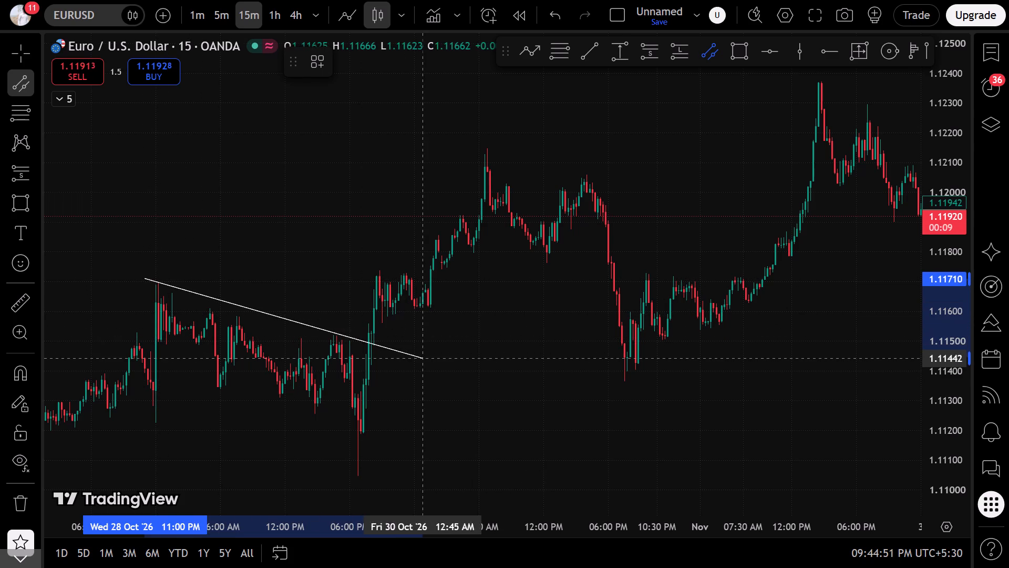
left_click(598, 411)
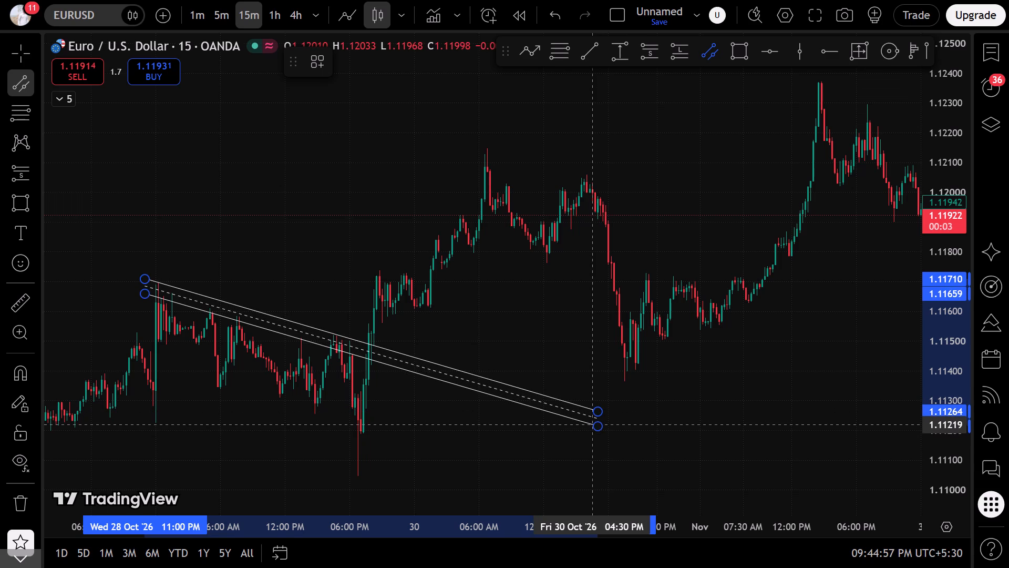
left_click(593, 426)
Draw a falling parallel channel on EURUSD, upper line from 1.12398 on 2 November 2:00 PM to 1.11806 on 3 November, lower line starting around 1.12342.
left_click_drag(668, 367, 0, 380)
scroll(461, 348, "down", 6)
scroll(461, 348, "up", 6)
left_click_drag(403, 315, 771, 341)
scroll(416, 377, "up", 2)
left_click_drag(602, 291, 603, 295)
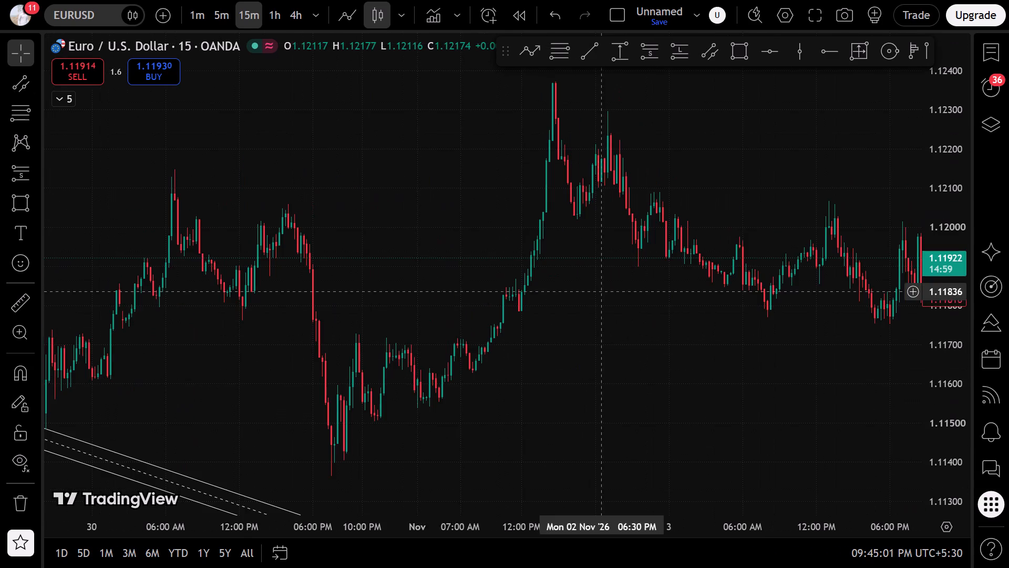
left_click_drag(603, 295, 377, 317)
scroll(392, 243, "down", 4)
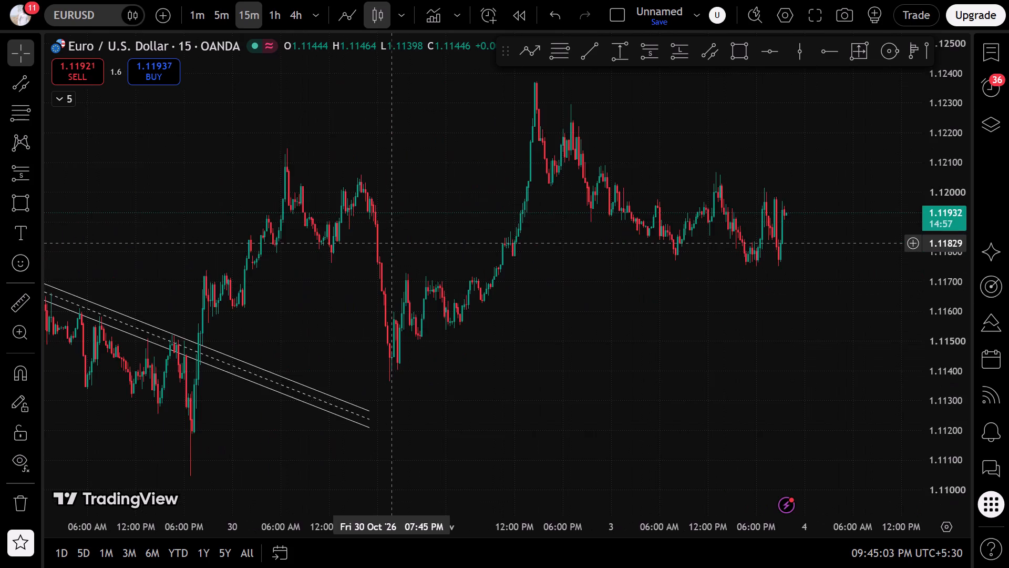
scroll(392, 243, "up", 3)
left_click(697, 57)
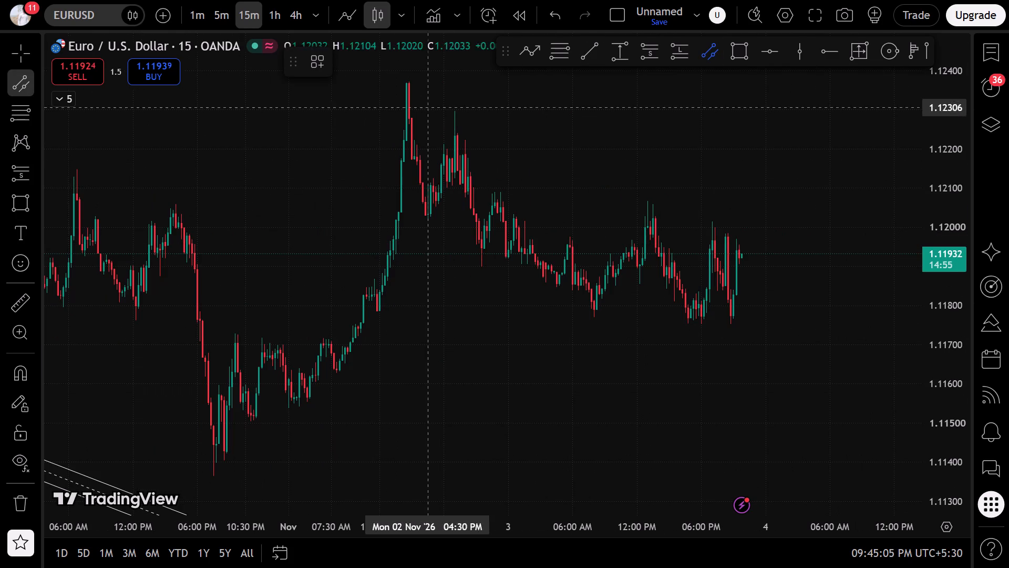
left_click(401, 71)
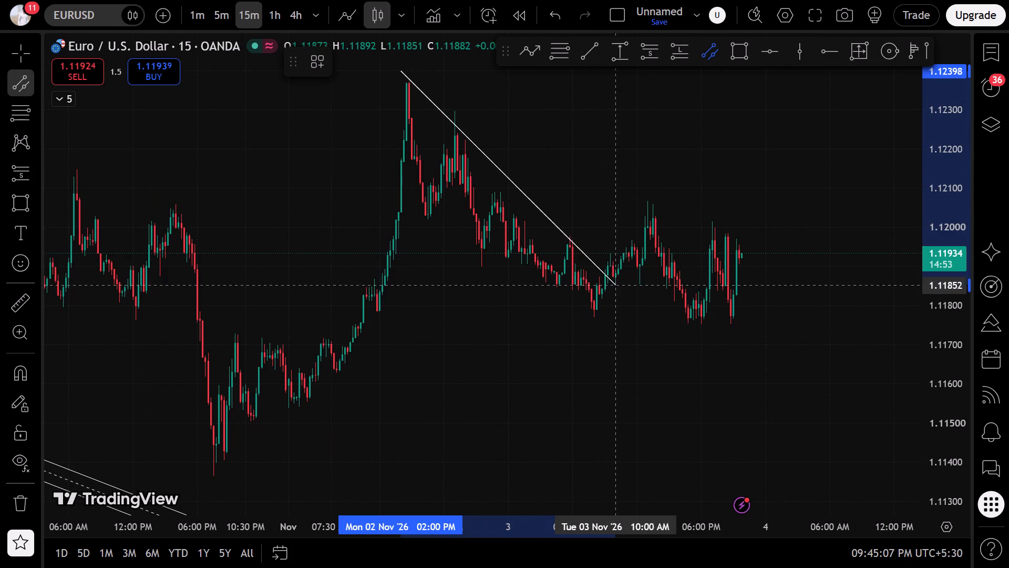
left_click(640, 303)
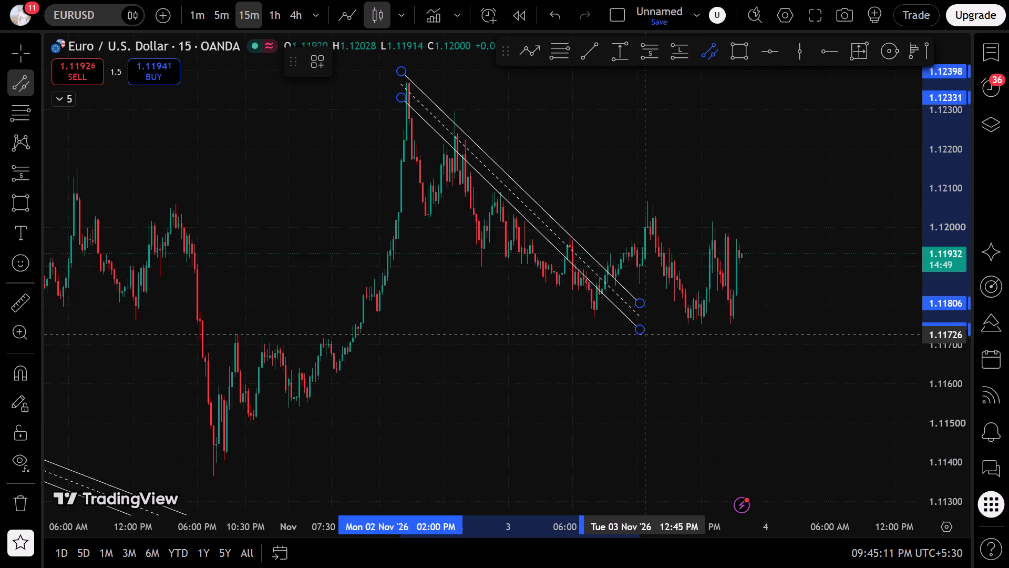
left_click(647, 333)
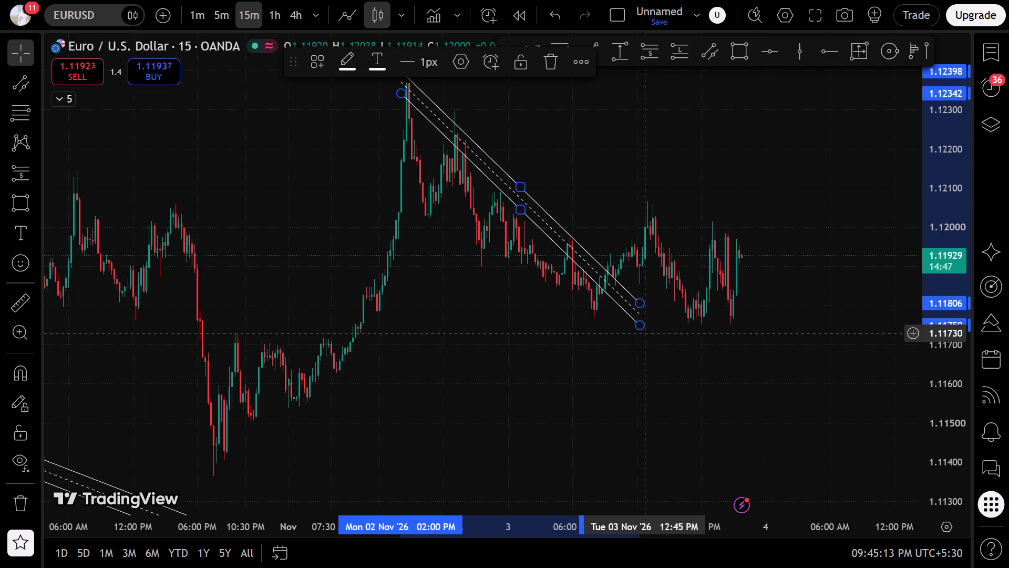
left_click(515, 333)
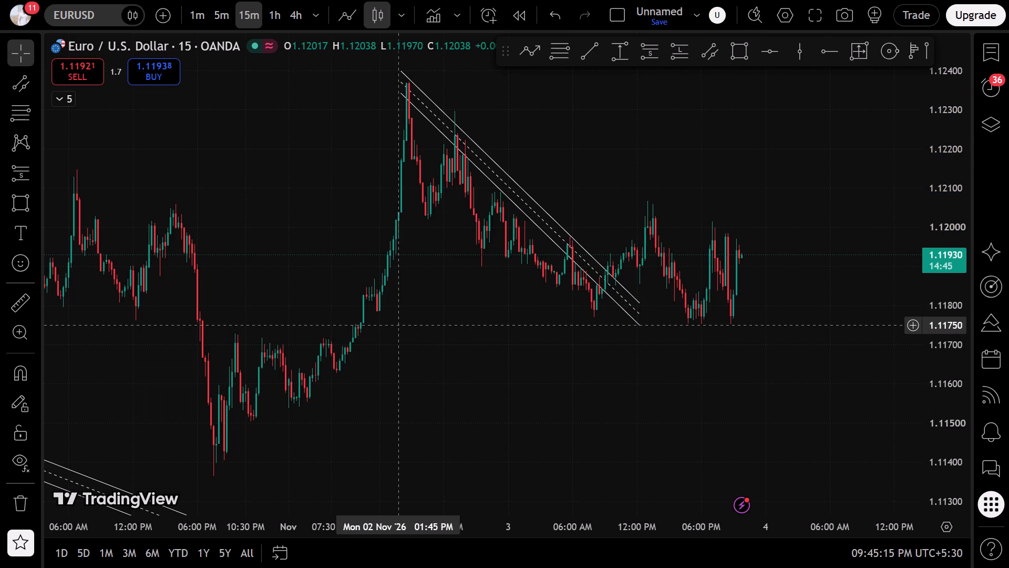
Switch EURUSD to the 1-minute timeframe, reset the chart view and examine price action around the 2–3 November channel.
scroll(397, 325, "down", 4)
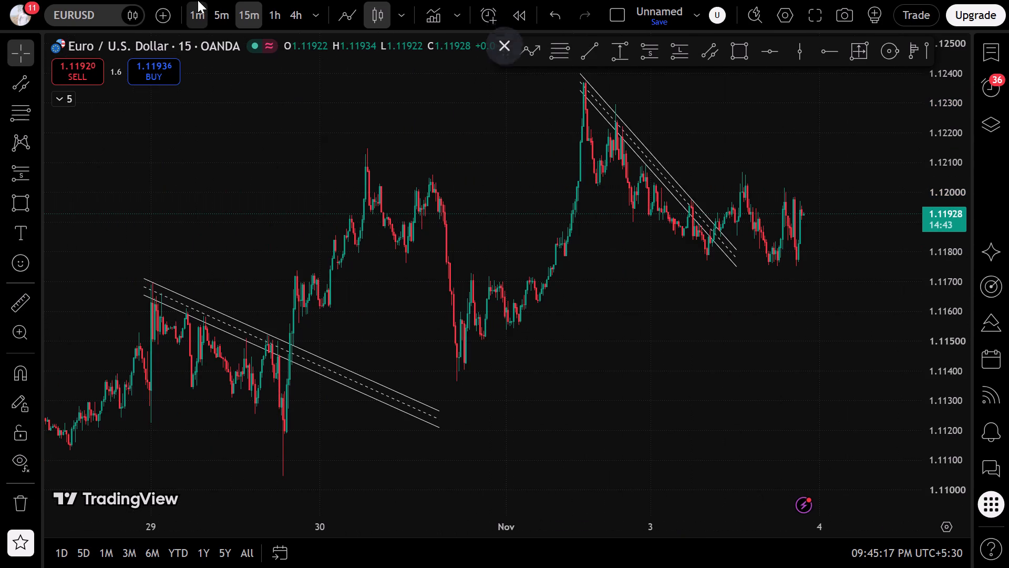
left_click(198, 0)
left_click(560, 488)
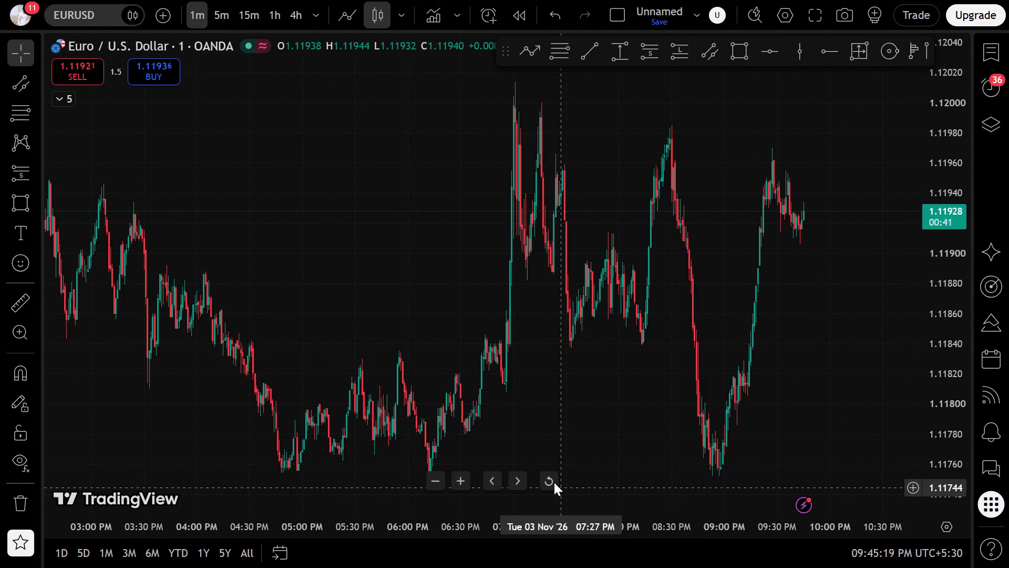
left_click(554, 482)
scroll(554, 478, "down", 13)
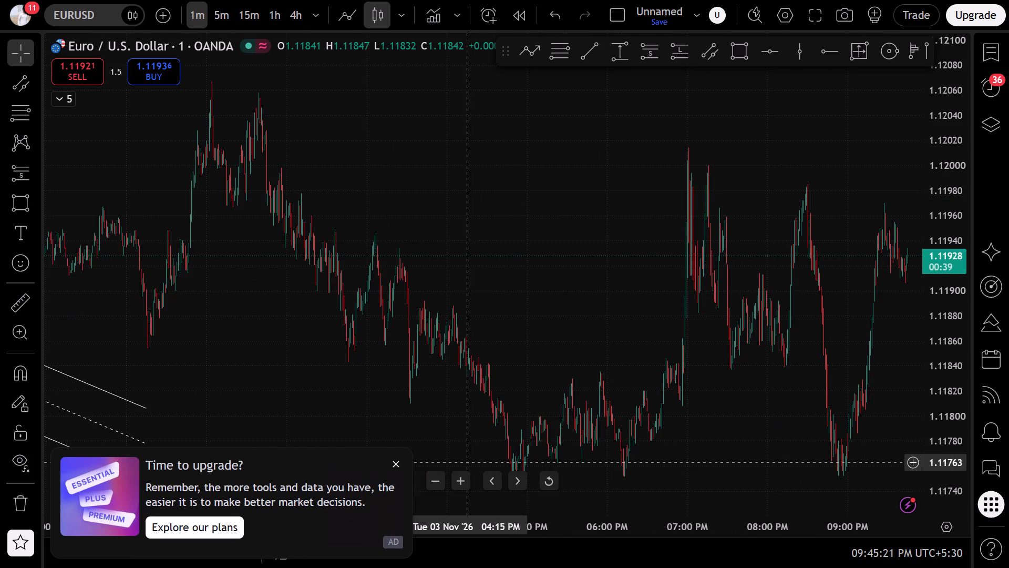
left_click(395, 470)
left_click_drag(293, 316, 847, 260)
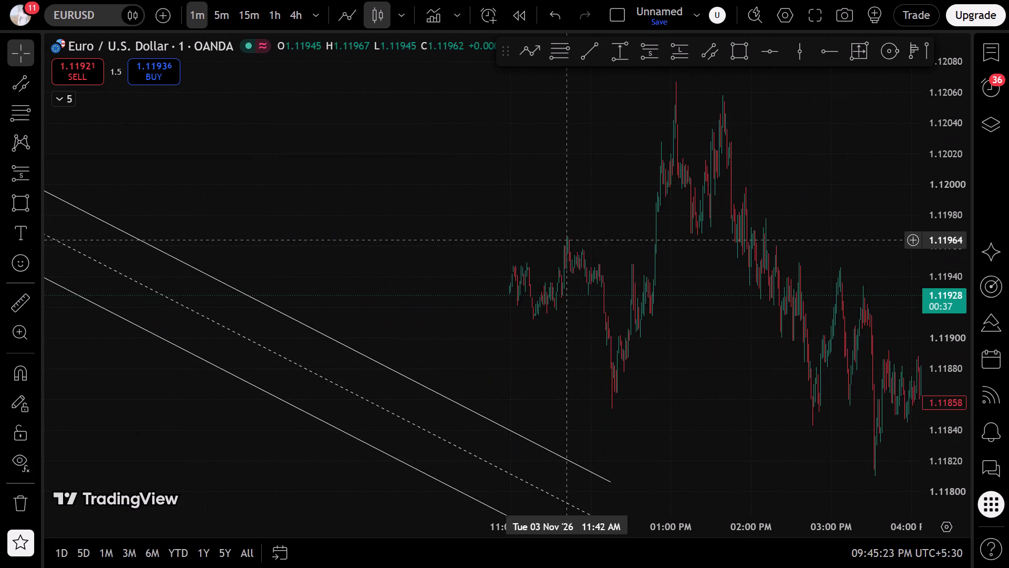
left_click_drag(389, 207, 625, 263)
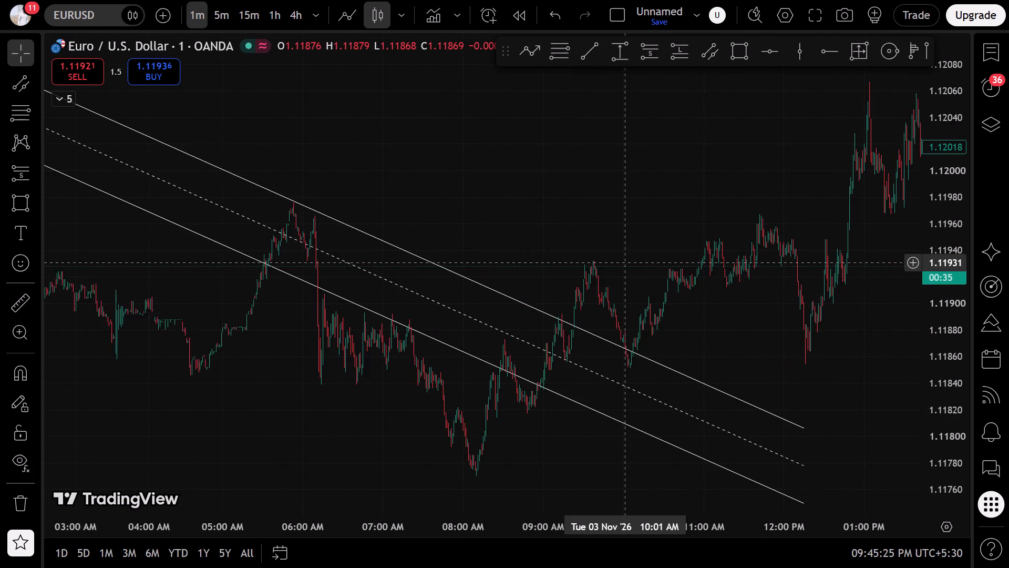
scroll(625, 263, "down", 10)
Examine 1-minute price action around the late-October falling channel, focusing on the 29 October evening breakout and the move that follows.
left_click_drag(364, 262, 948, 357)
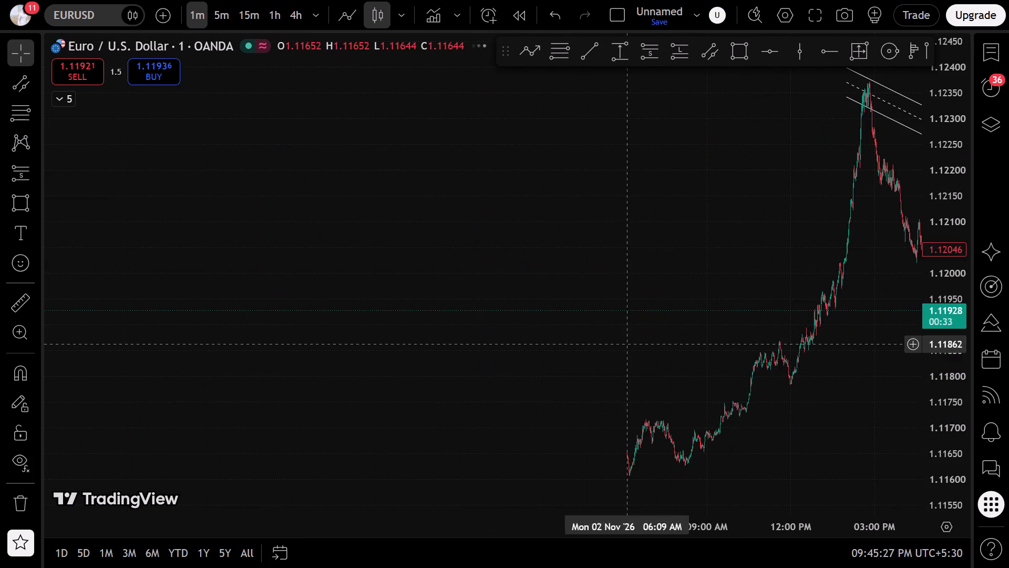
left_click_drag(449, 352, 847, 282)
left_click_drag(332, 254, 1008, 266)
scroll(698, 296, "up", 6)
left_click_drag(558, 214, 1000, 268)
scroll(817, 327, "up", 6)
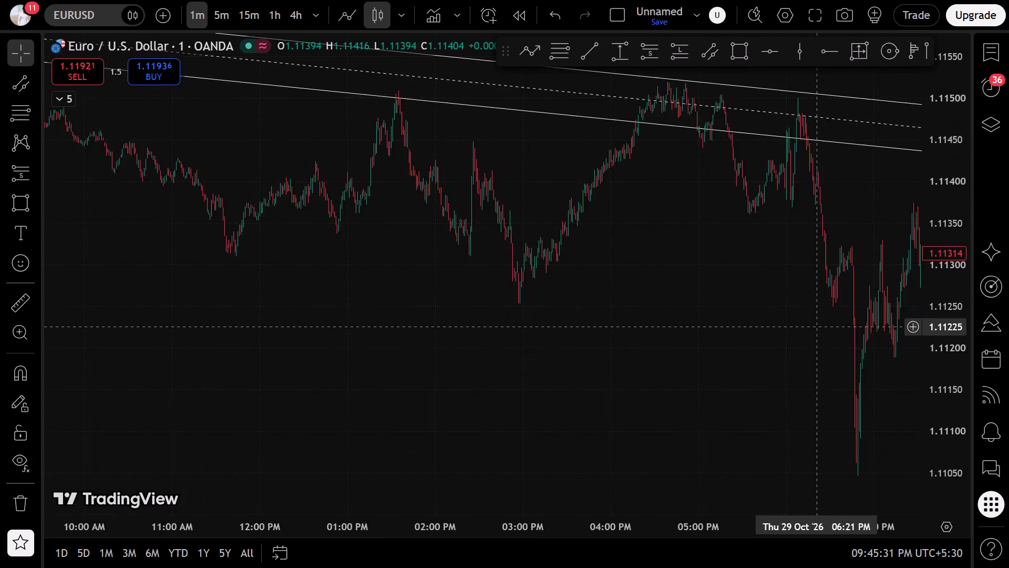
scroll(817, 327, "up", 8)
left_click_drag(817, 329, 147, 519)
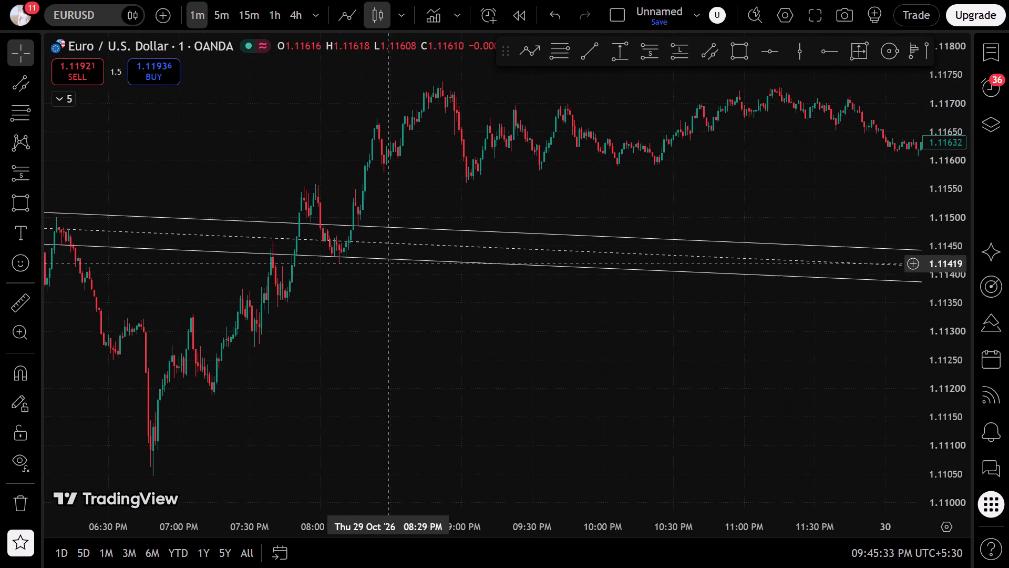
scroll(438, 379, "down", 15)
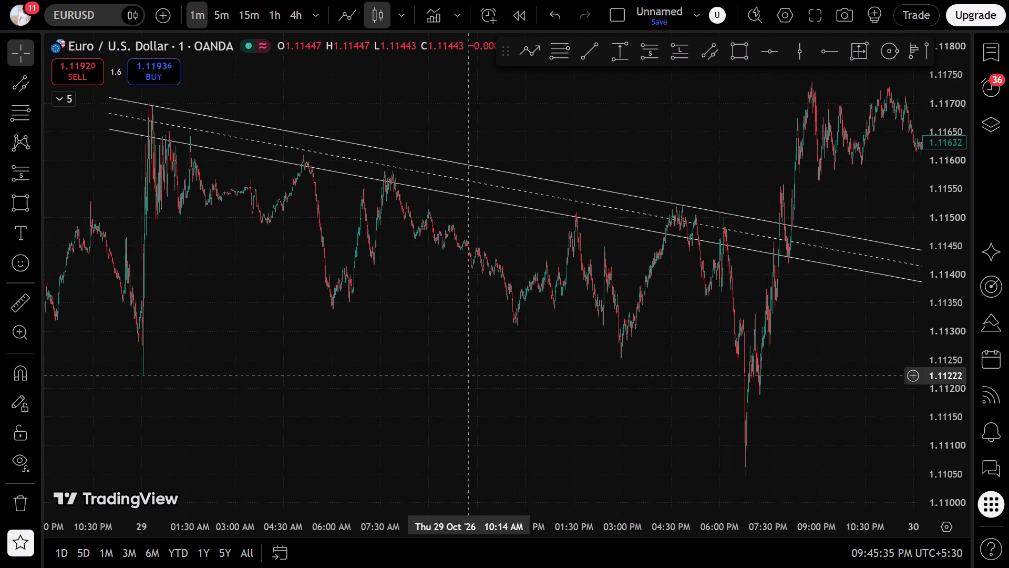
left_click_drag(632, 374, 23, 484)
left_click_drag(629, 246, 106, 321)
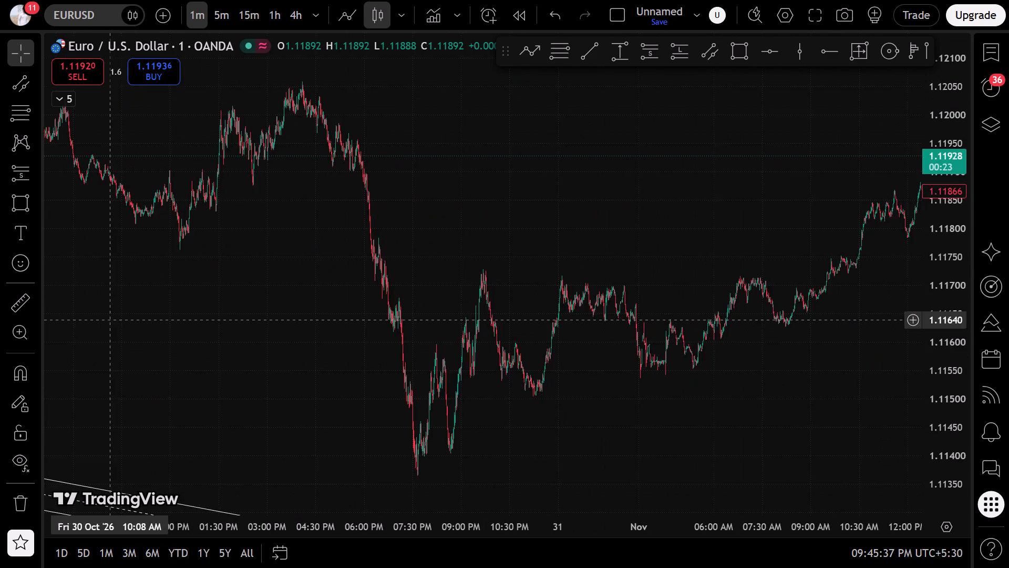
left_click_drag(106, 321, 909, 305)
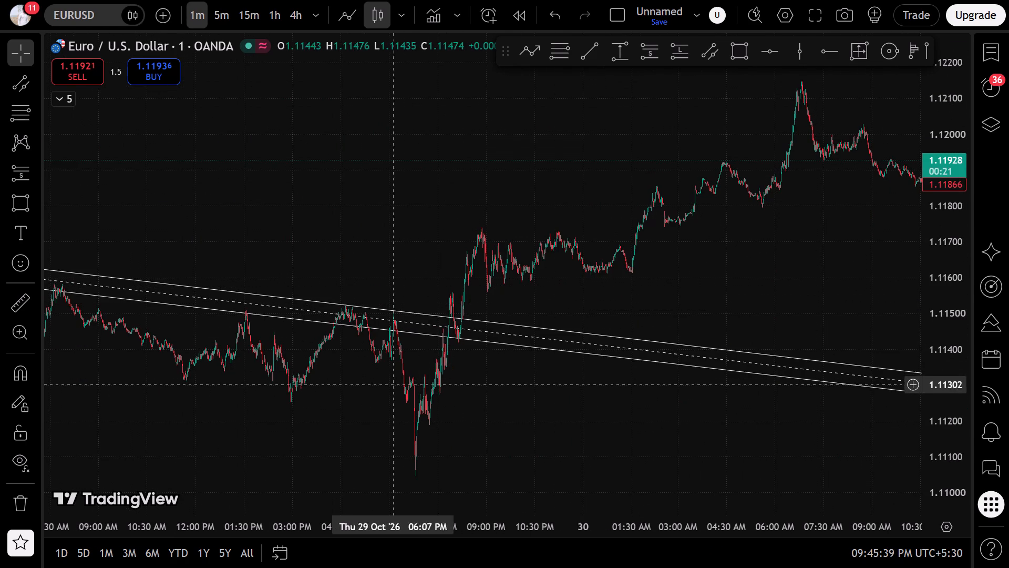
left_click_drag(393, 384, 686, 384)
scroll(634, 381, "up", 14)
left_click_drag(468, 374, 712, 442)
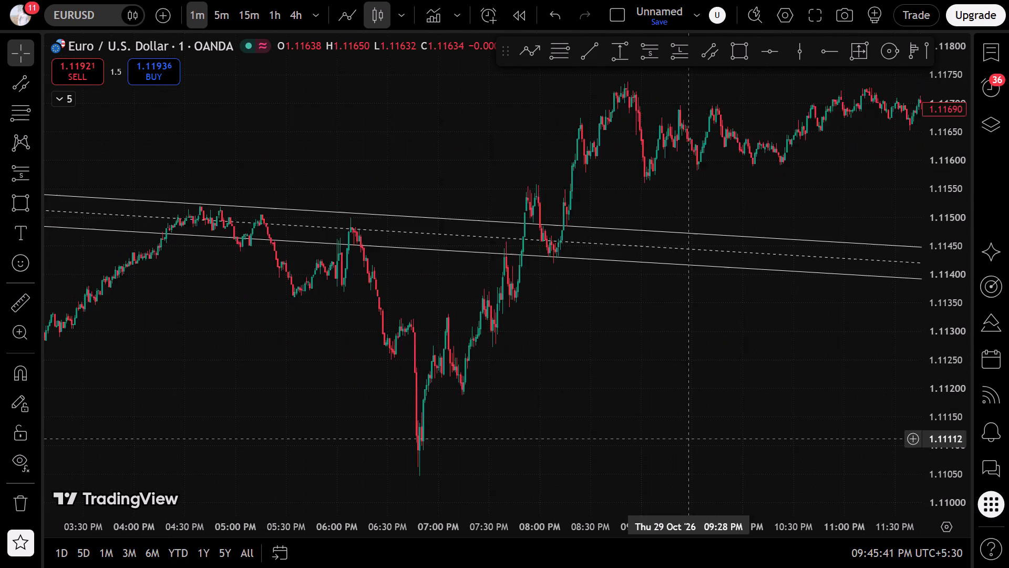
left_click_drag(712, 442, 733, 449)
scroll(615, 443, "up", 4)
Draw a Fibonacci retracement on the 29 October breakout swing, from 1.11341 at 7:38 PM to 1.11560 at 8:16 PM.
left_click(12, 128)
left_click(12, 119)
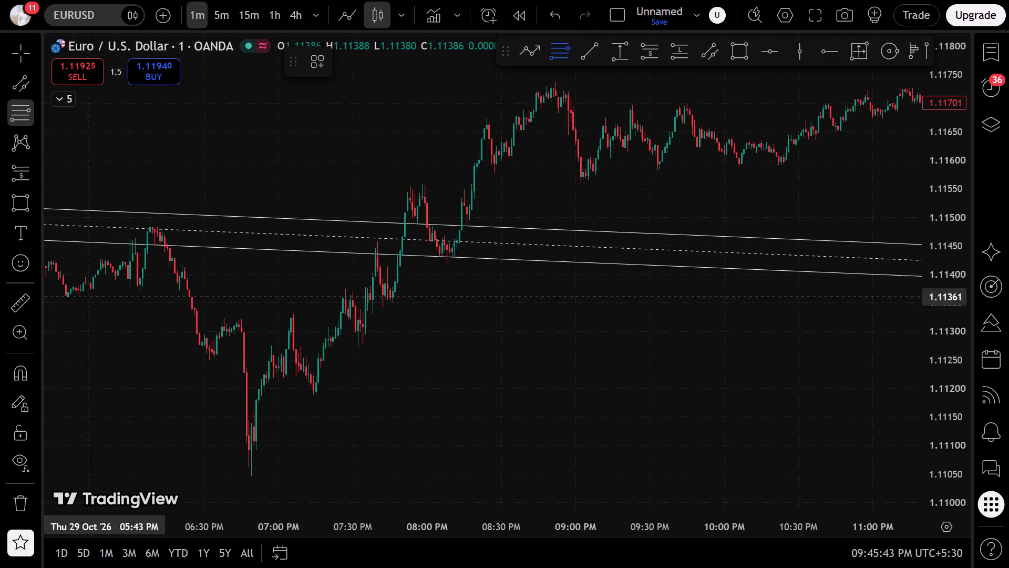
left_click(373, 308)
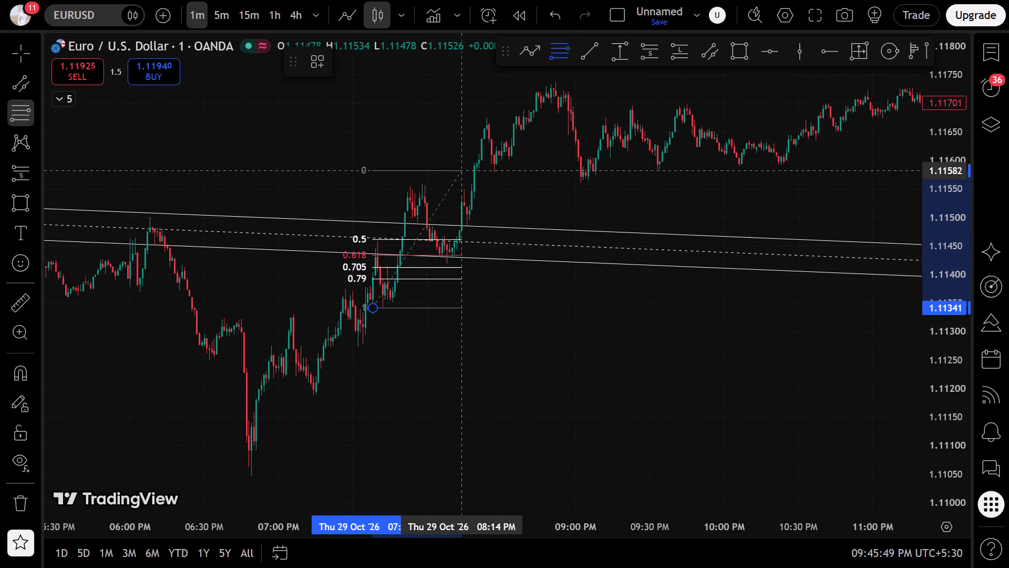
left_click(467, 184)
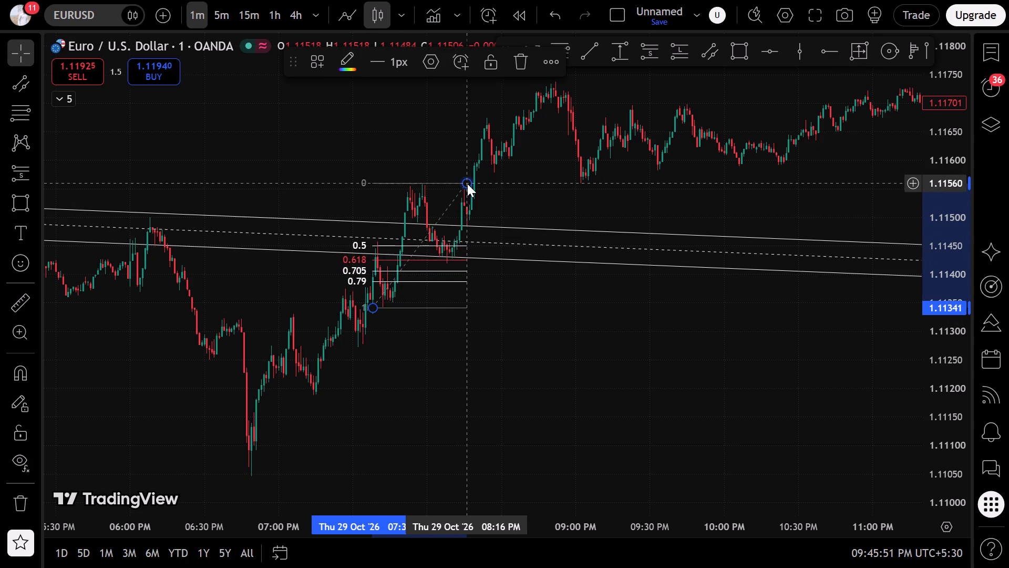
left_click(689, 163)
Examine 1-minute price action before and after the new Fibonacci retracement, onward through 30 October, adjusting the price scale for a wider view.
left_click_drag(784, 161, 362, 280)
scroll(357, 282, "down", 13)
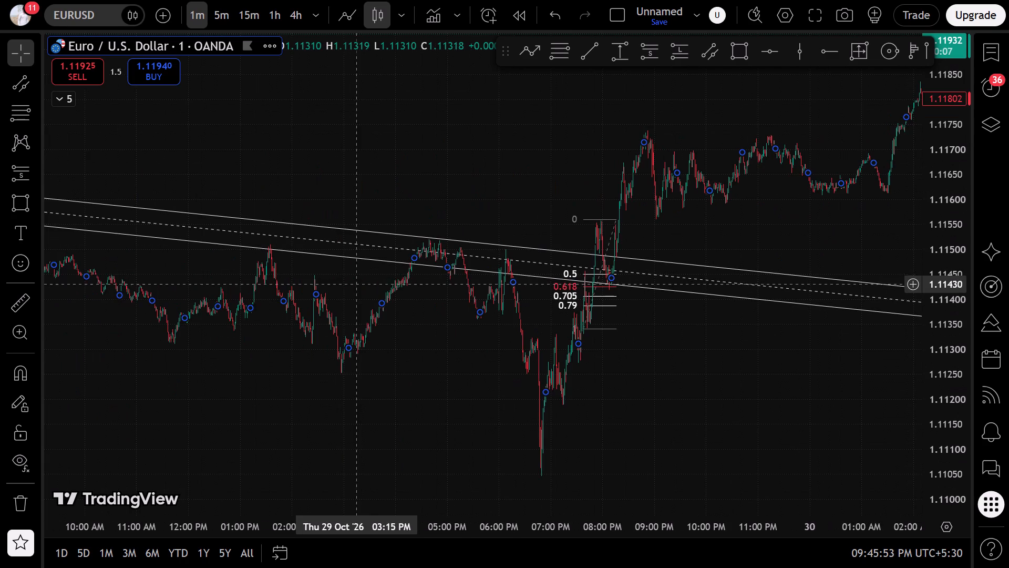
left_click_drag(994, 423, 608, 432)
left_click_drag(965, 225, 925, 385)
left_click_drag(742, 405, 731, 410)
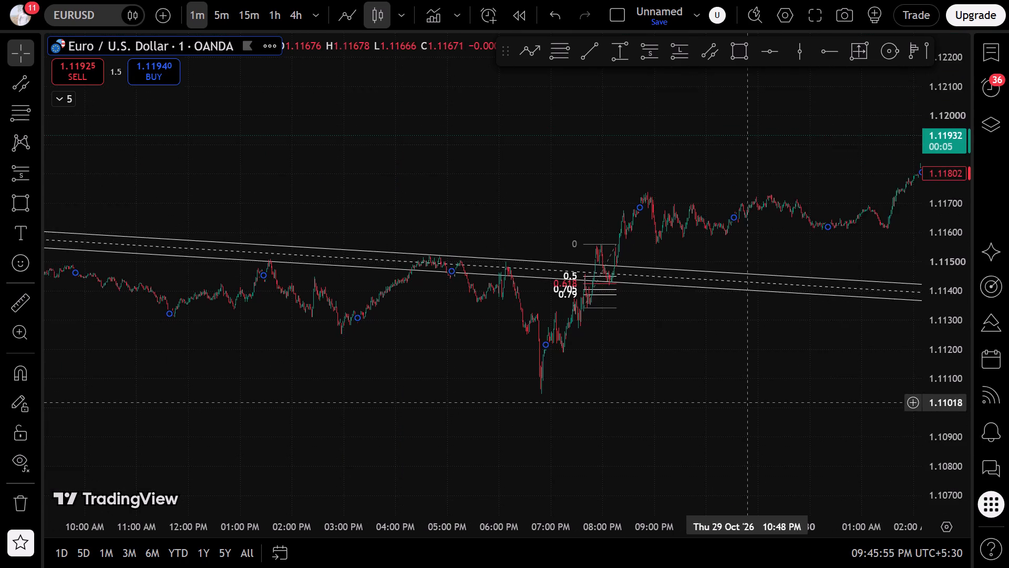
left_click_drag(731, 410, 304, 450)
scroll(307, 447, "down", 17)
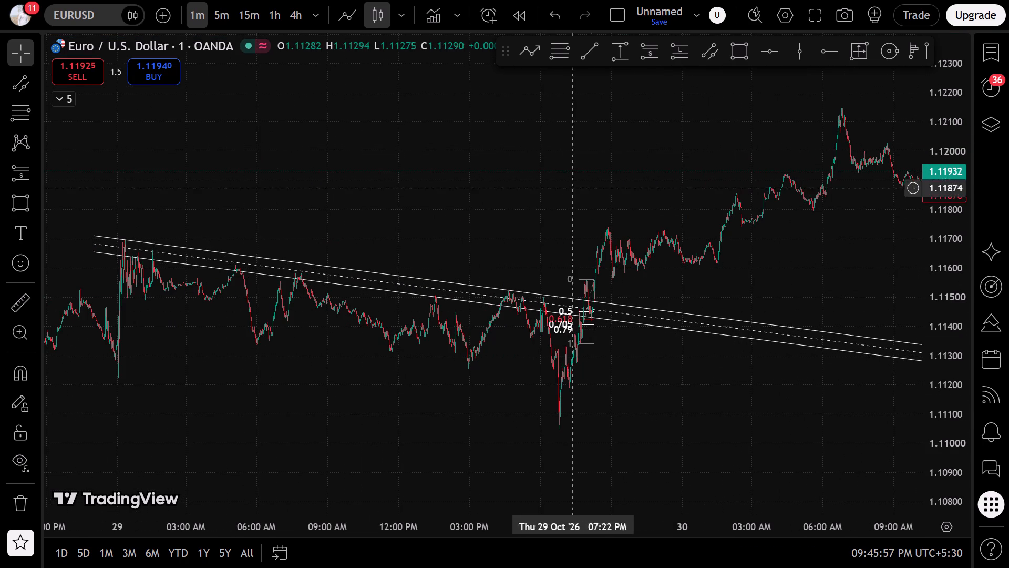
left_click_drag(709, 123, 326, 167)
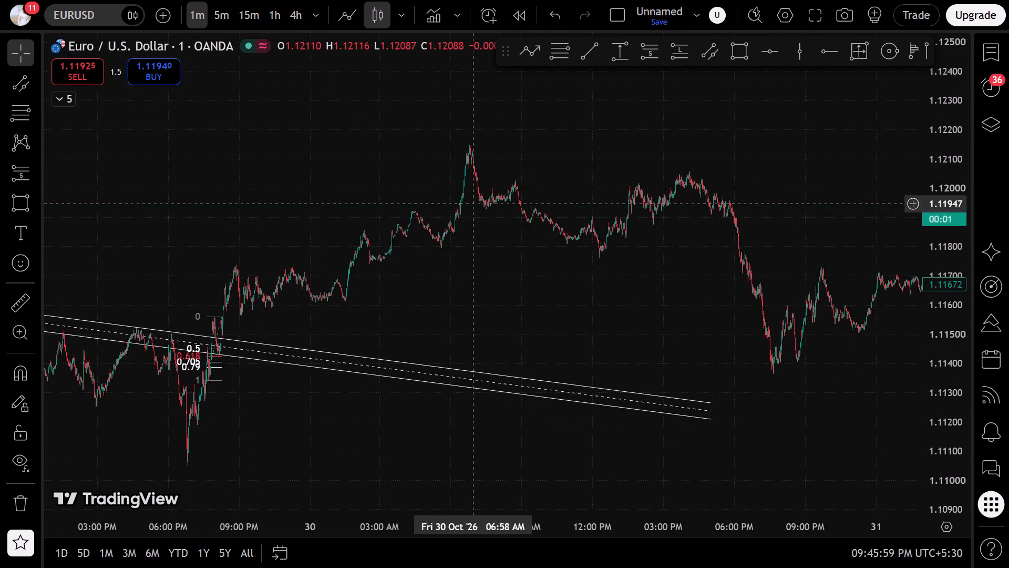
left_click_drag(645, 227, 423, 237)
Return EURUSD to the 15-minute timeframe, reset the chart view and compare price action around the late-October and November channels.
left_click(236, 8)
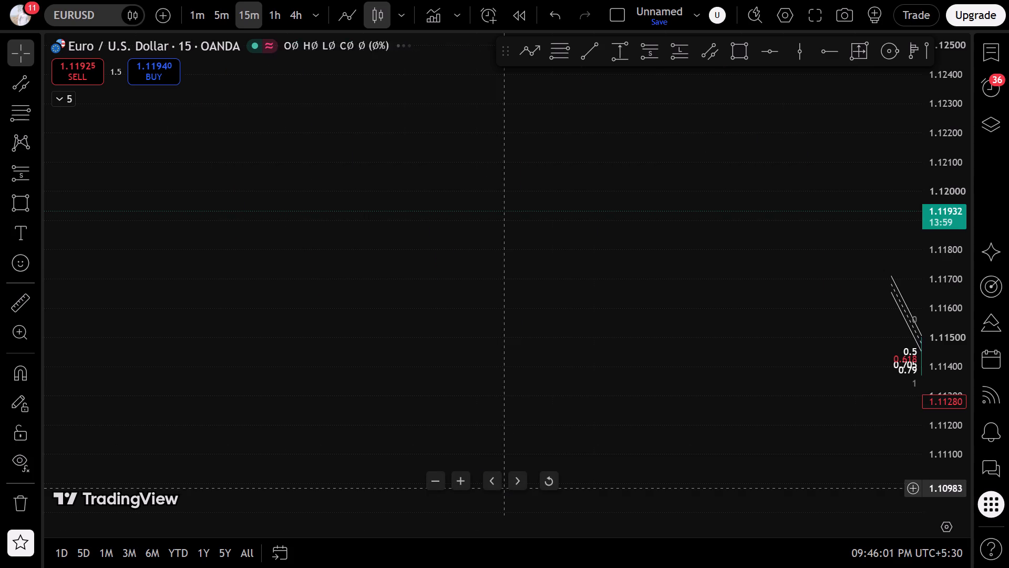
left_click(554, 488)
scroll(525, 398, "down", 12)
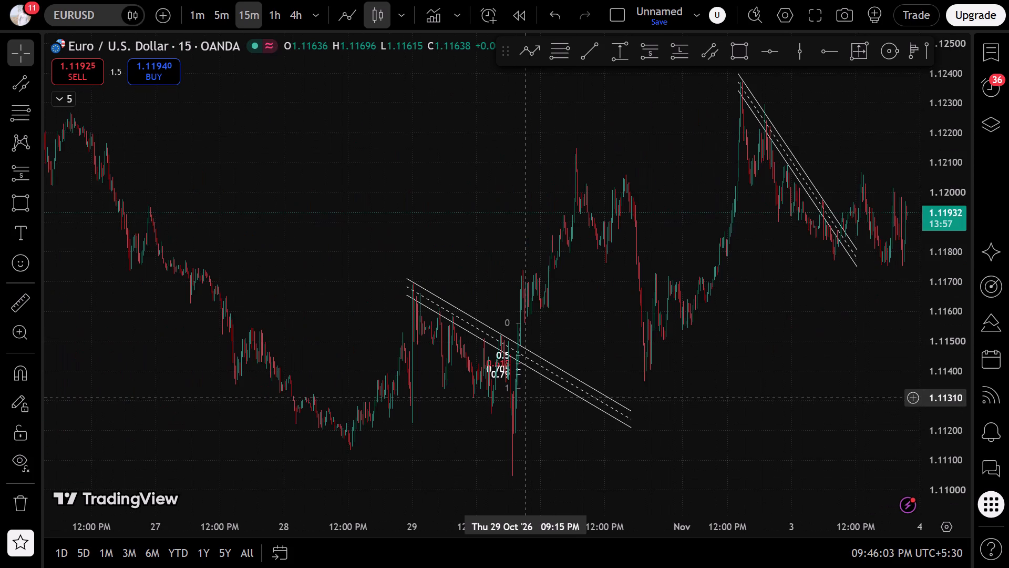
scroll(605, 339, "up", 3)
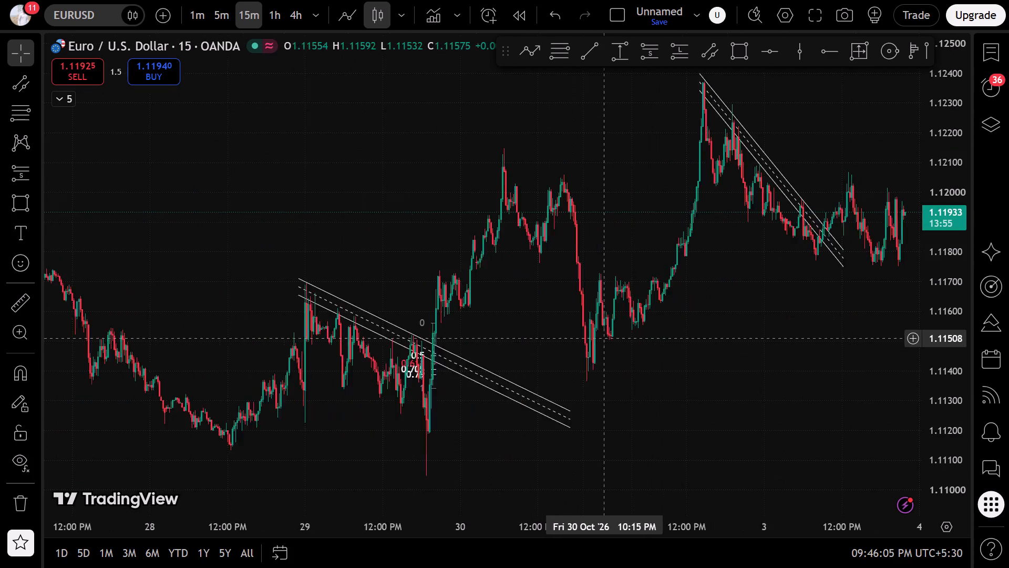
scroll(605, 339, "up", 2)
left_click_drag(403, 310, 669, 329)
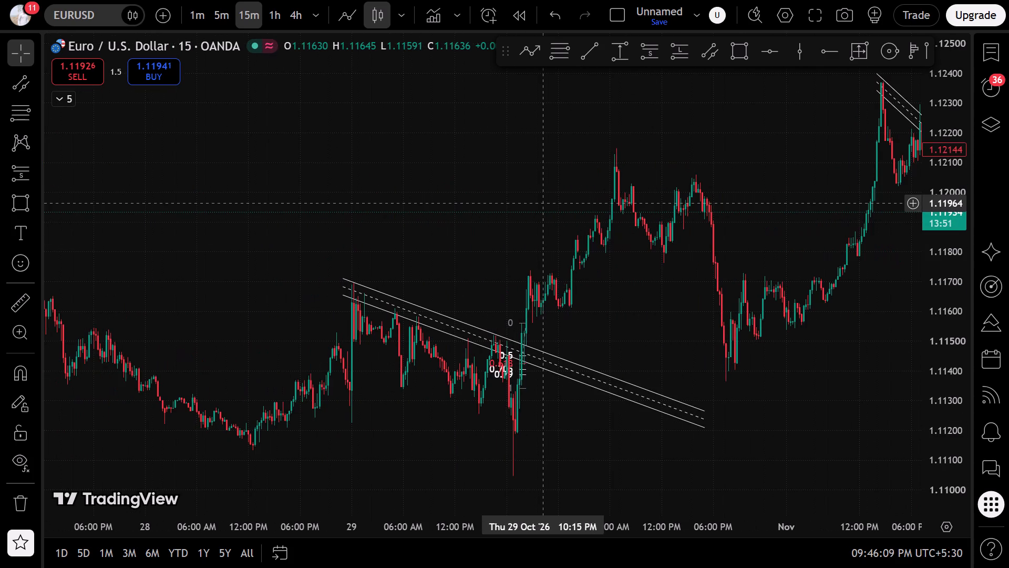
left_click_drag(850, 160, 602, 251)
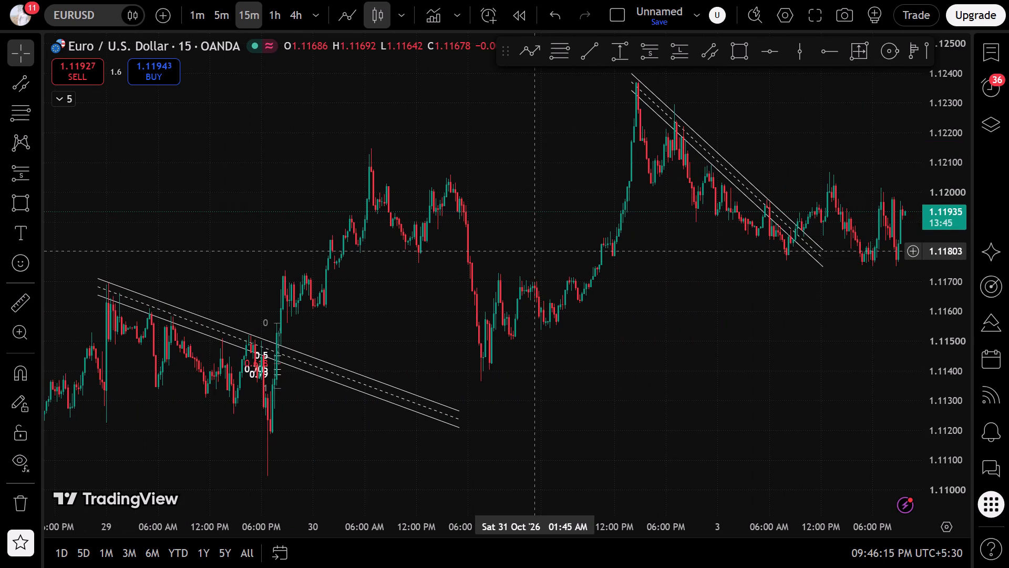
left_click_drag(738, 281, 620, 306)
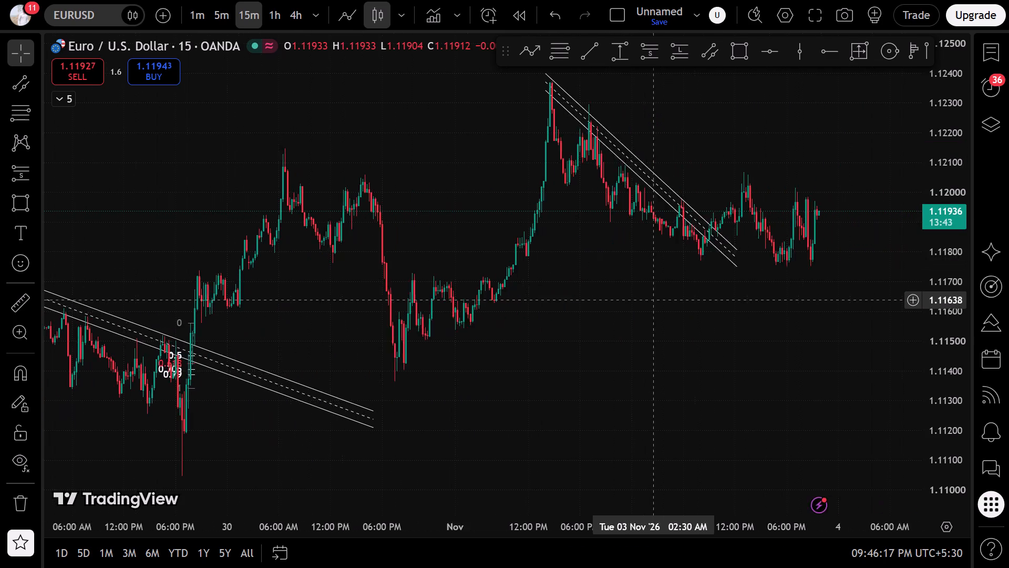
left_click_drag(620, 306, 674, 300)
Switch EURUSD to the 5-minute timeframe and examine price action around the late-October falling channel.
left_click(230, 15)
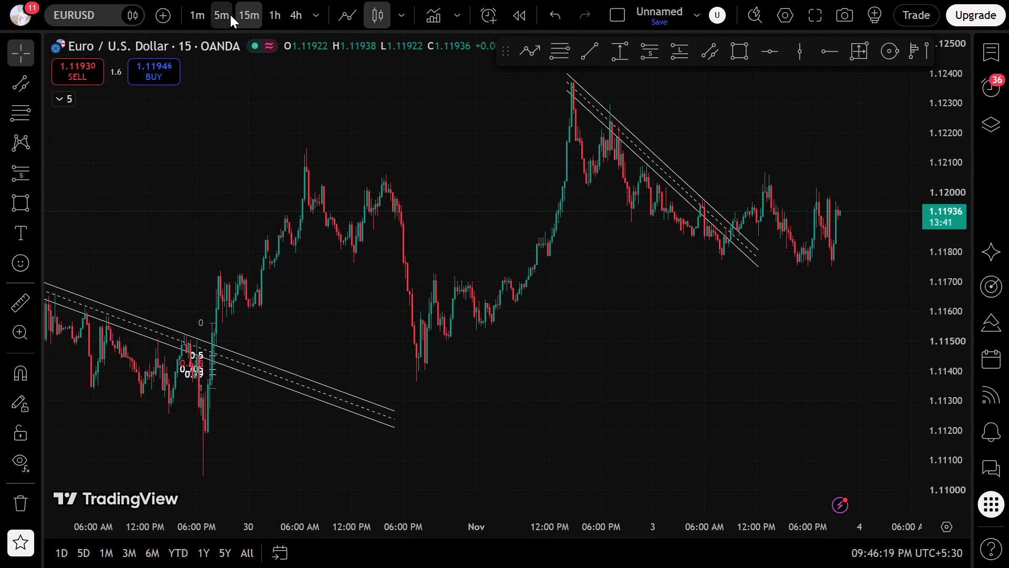
scroll(373, 245, "down", 6)
scroll(373, 245, "up", 6)
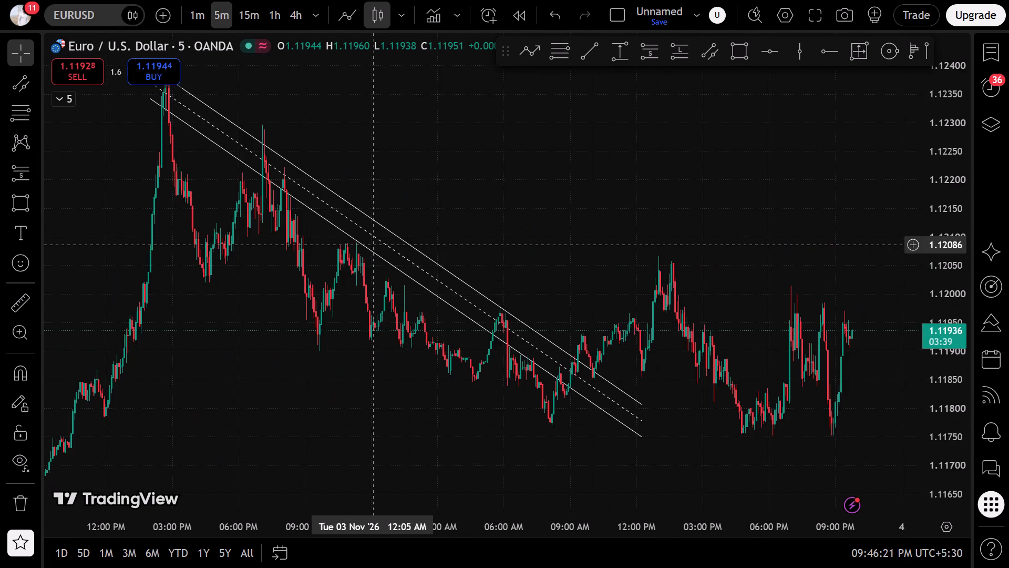
scroll(373, 245, "down", 11)
double_click(396, 291)
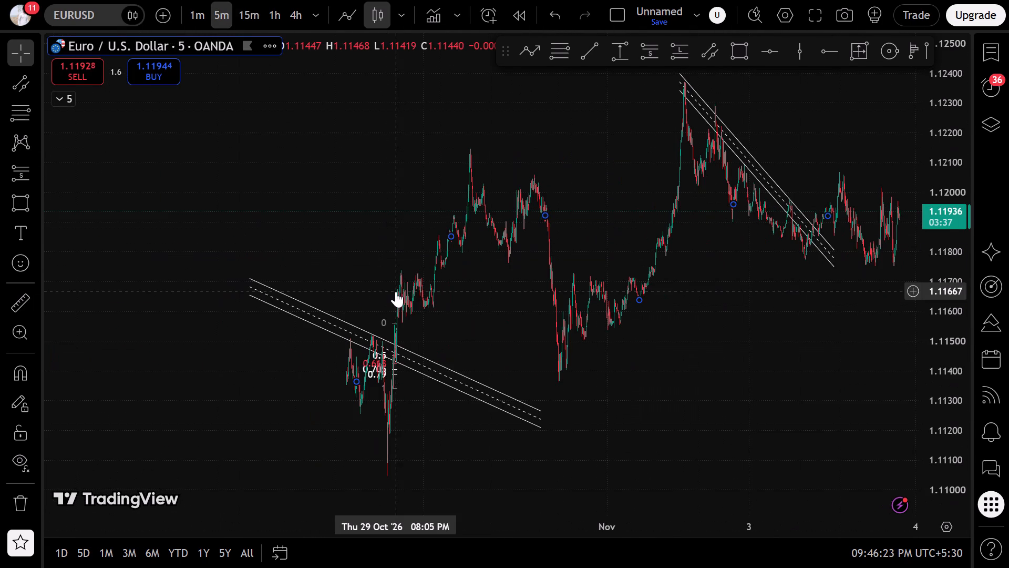
double_click(503, 269)
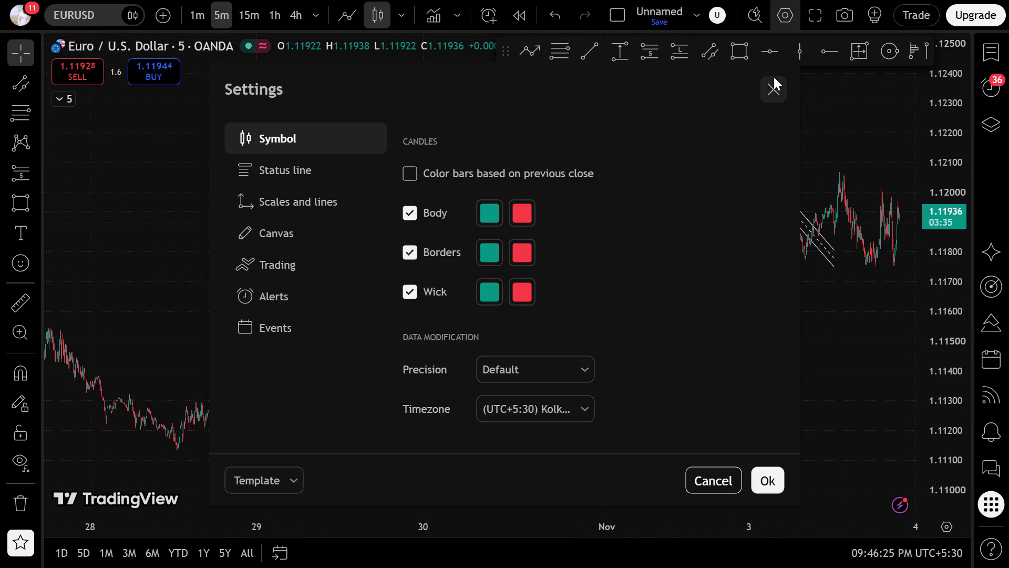
left_click(774, 77)
left_click_drag(440, 179, 717, 197)
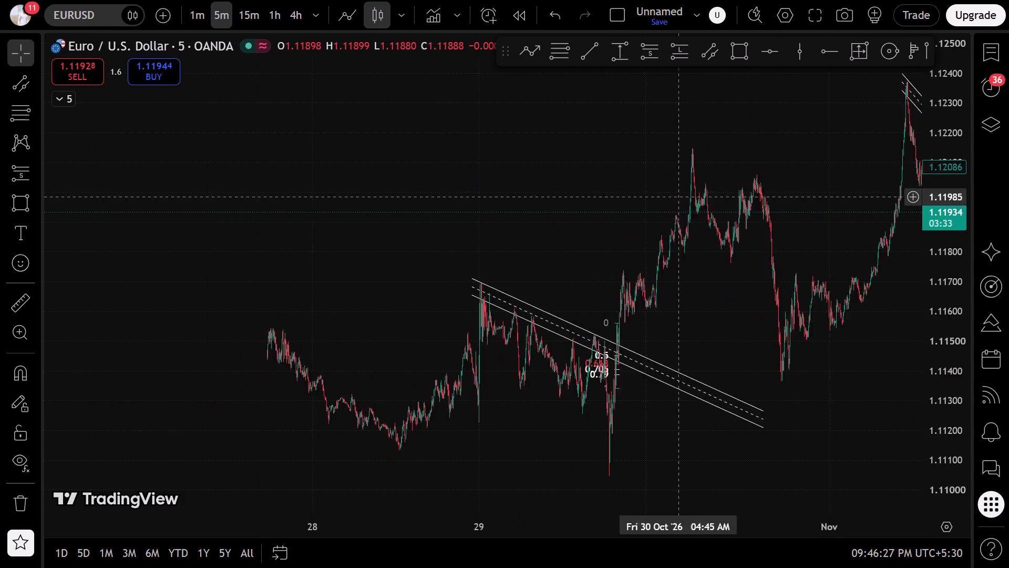
left_click_drag(717, 197, 756, 197)
scroll(385, 343, "up", 6)
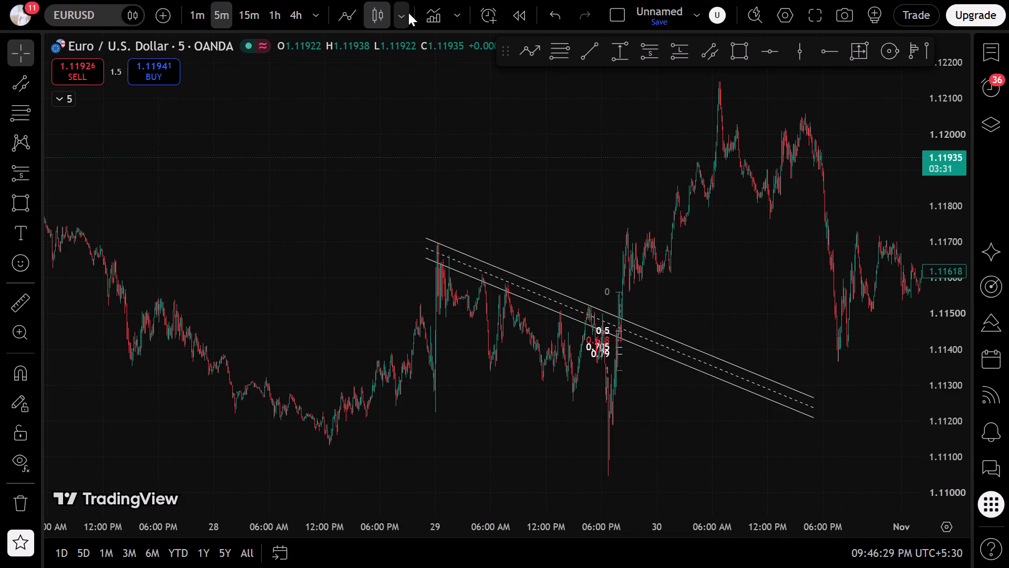
Search the indicators for "rsi" and add the Relative Strength Index to the chart.
left_click(425, 14)
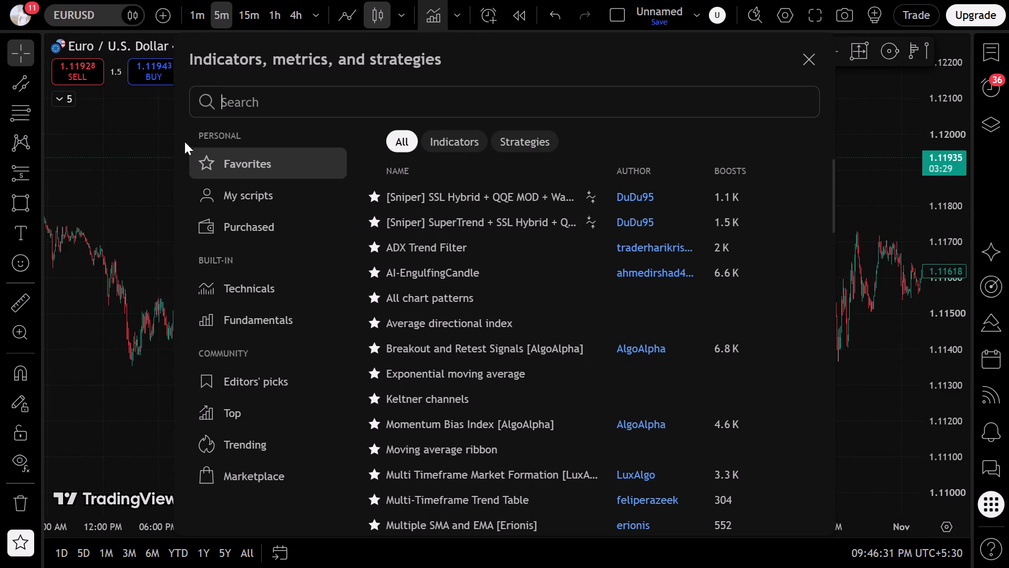
left_click(272, 107)
key("d")
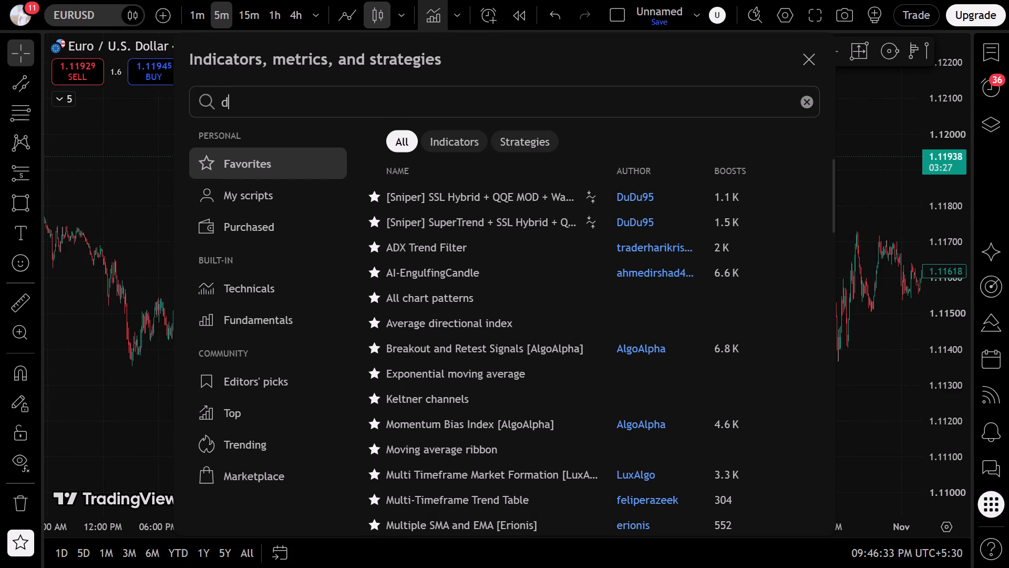
key("BackSpace")
key("BackSpace")
key("BackSpace")
key("BackSpace")
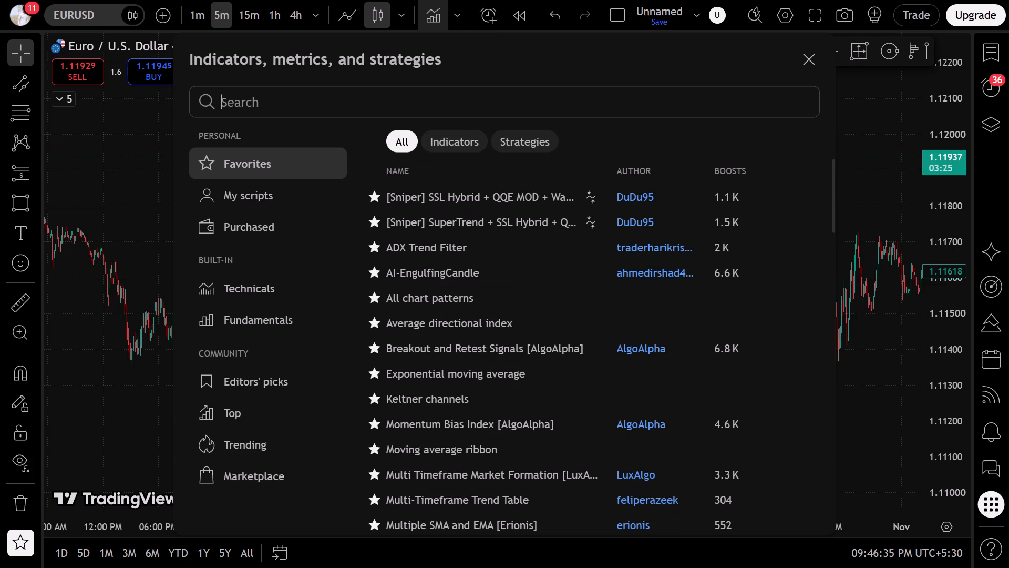
type("rso")
key("BackSpace")
key("i")
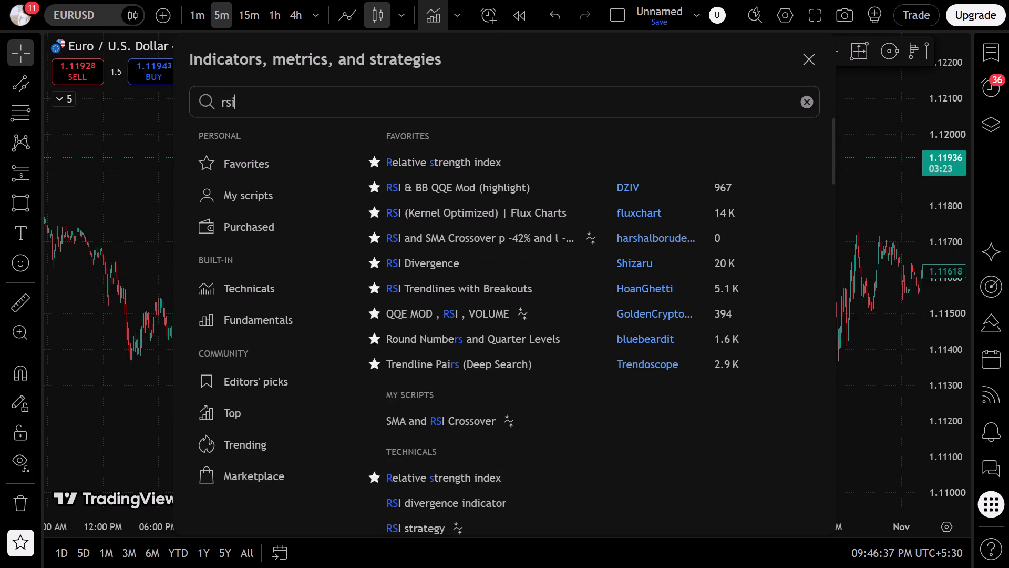
left_click(464, 155)
left_click(814, 51)
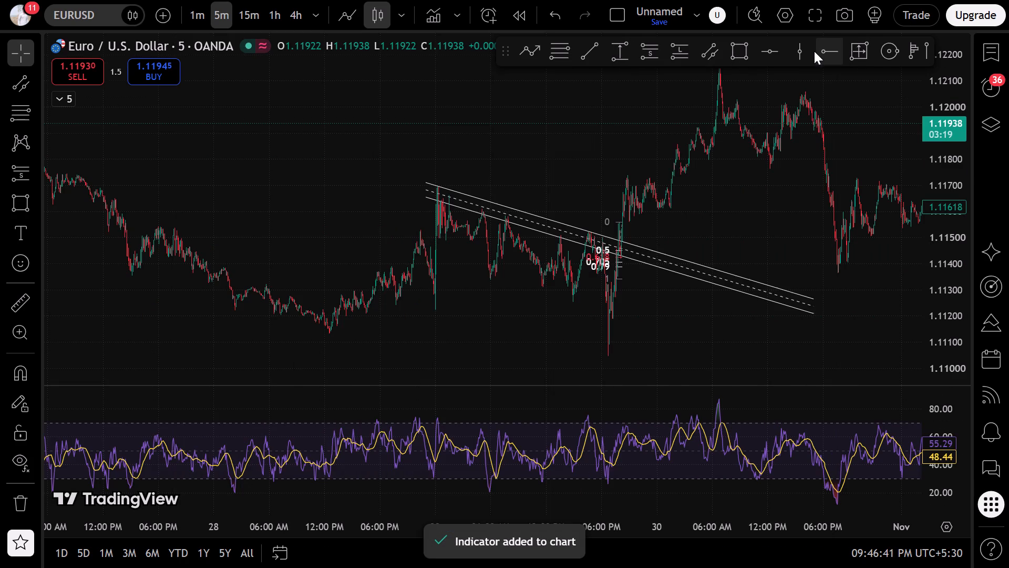
Hide the RSI-based MA and set the RSI line colour to white in the indicator's style settings.
left_click(189, 427)
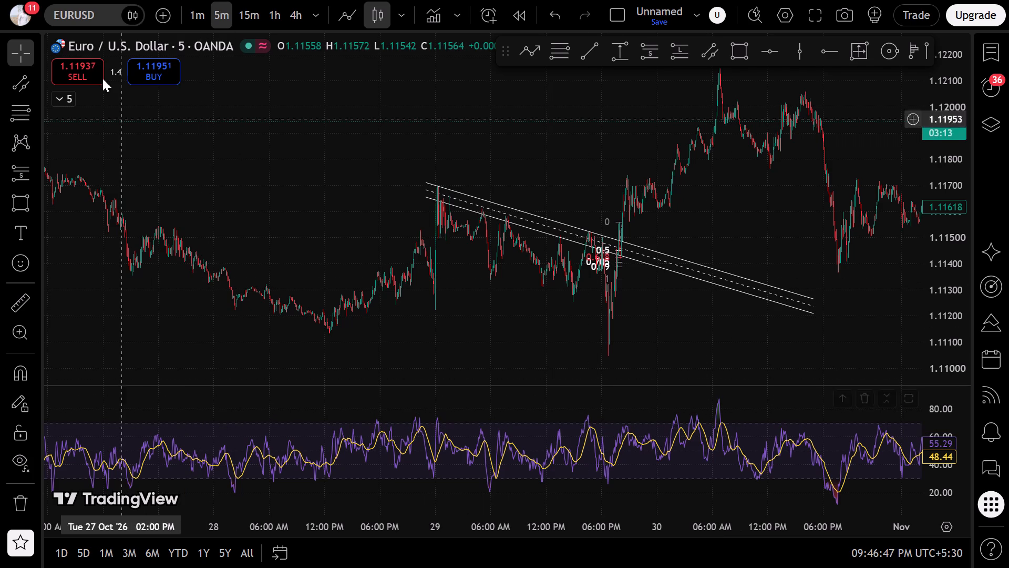
left_click(75, 96)
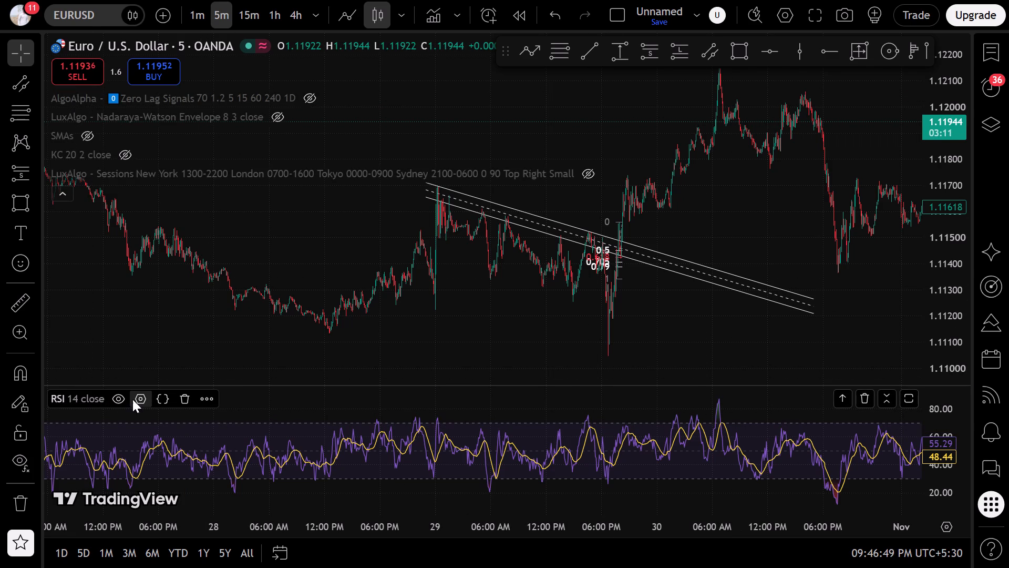
left_click(135, 399)
left_click(428, 78)
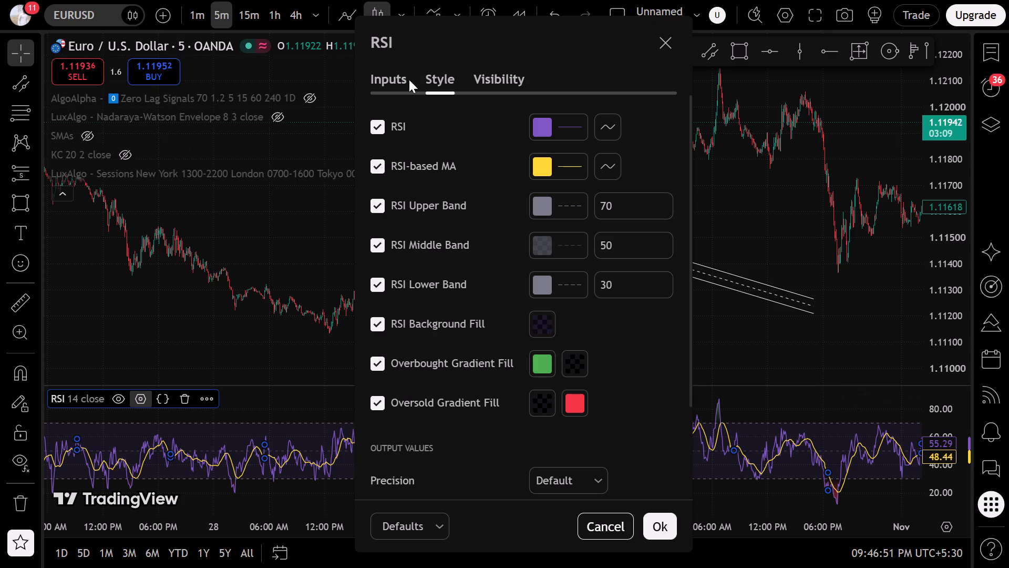
left_click(380, 168)
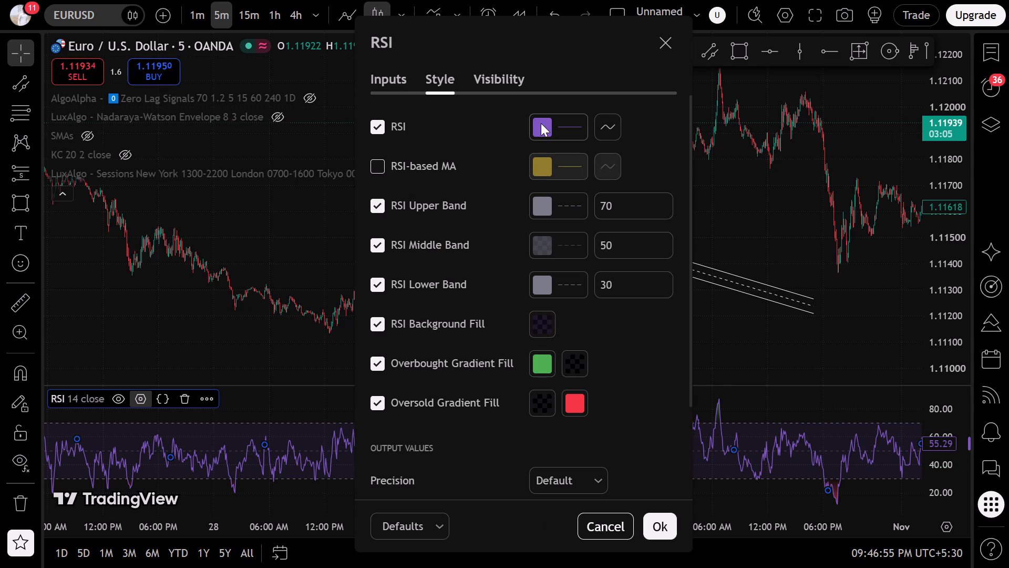
left_click(542, 123)
left_click(545, 152)
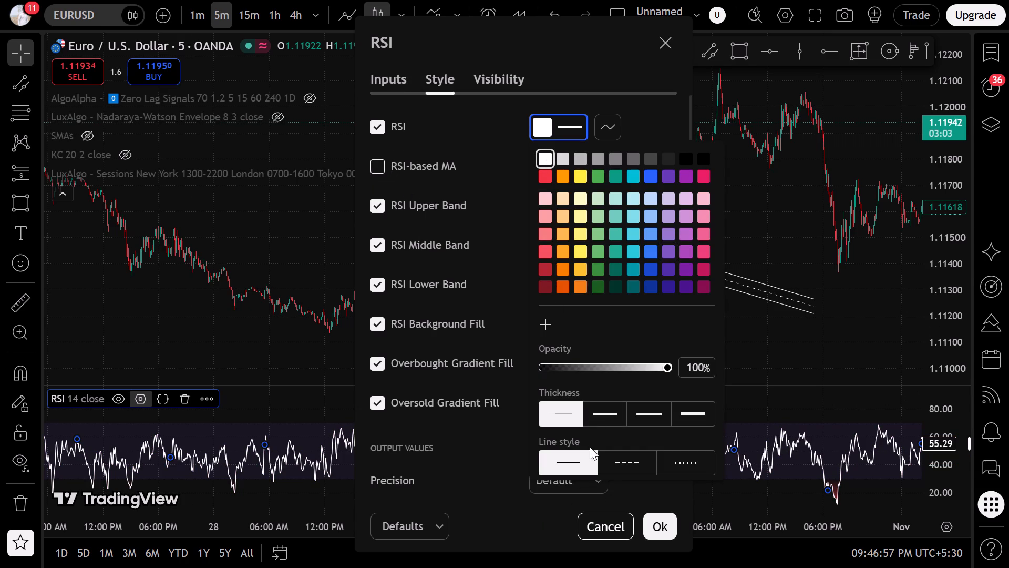
left_click(659, 529)
Collapse the indicator list and compare 5-minute price action with the RSI around the late-October and November falling channels.
scroll(434, 295, "up", 5)
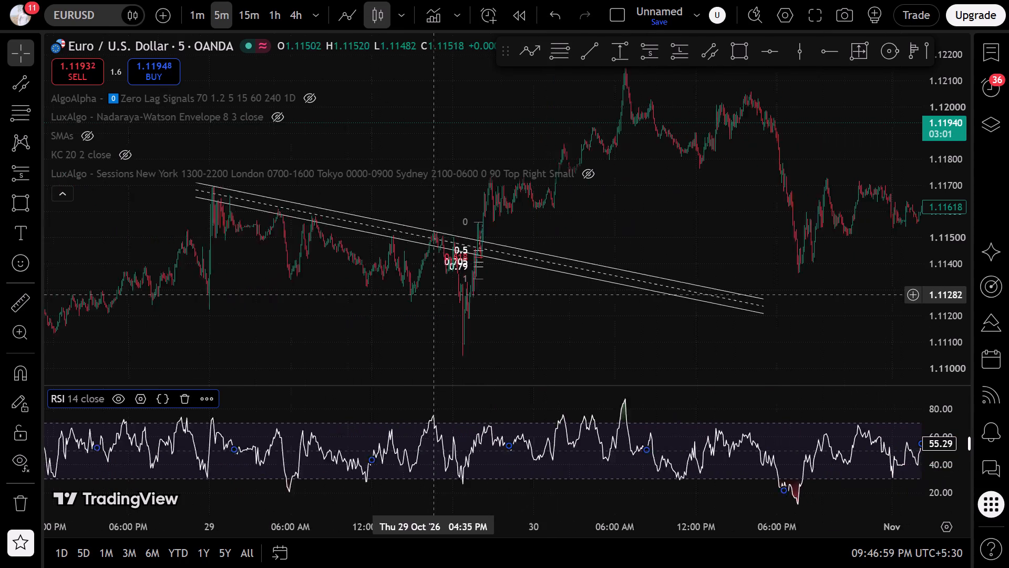
scroll(434, 295, "up", 3)
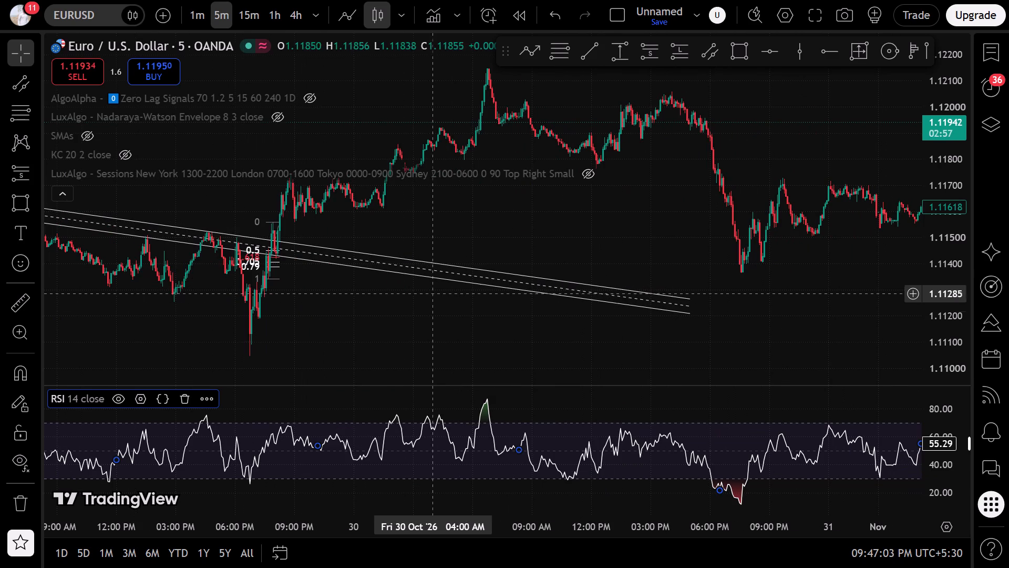
left_click(173, 338)
left_click(65, 202)
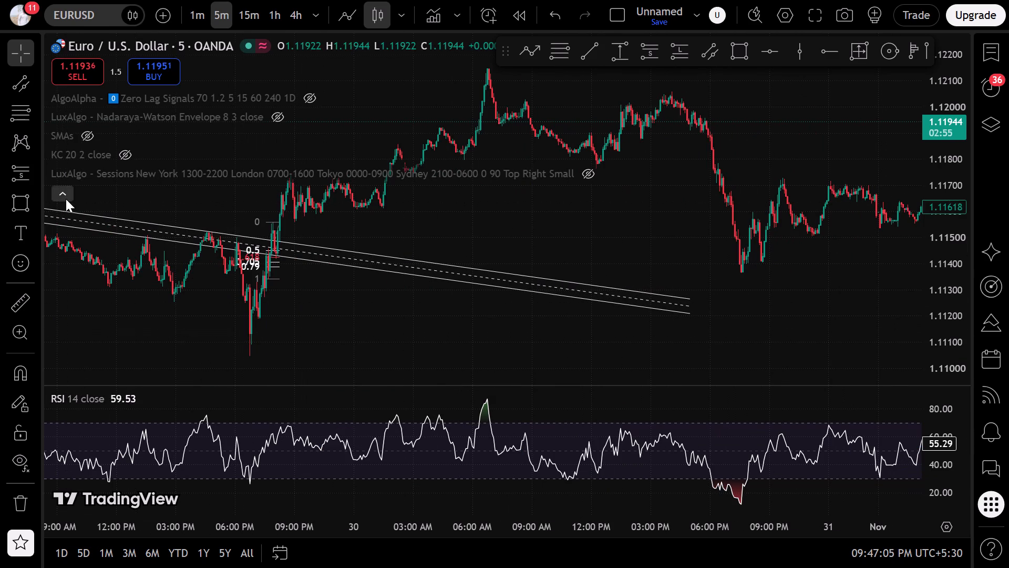
left_click(66, 199)
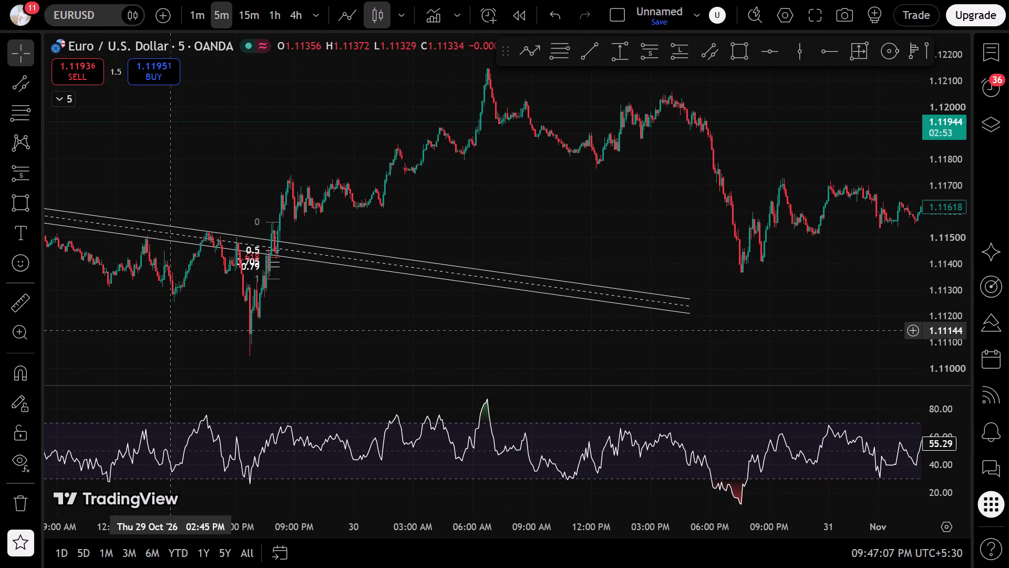
left_click_drag(709, 277, 128, 283)
left_click_drag(851, 280, 372, 285)
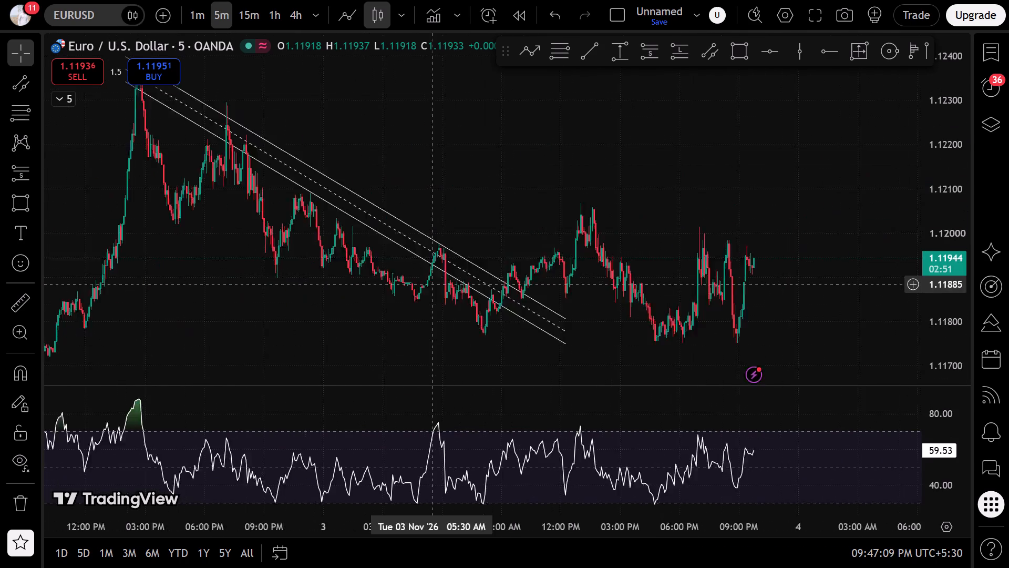
left_click_drag(372, 285, 436, 307)
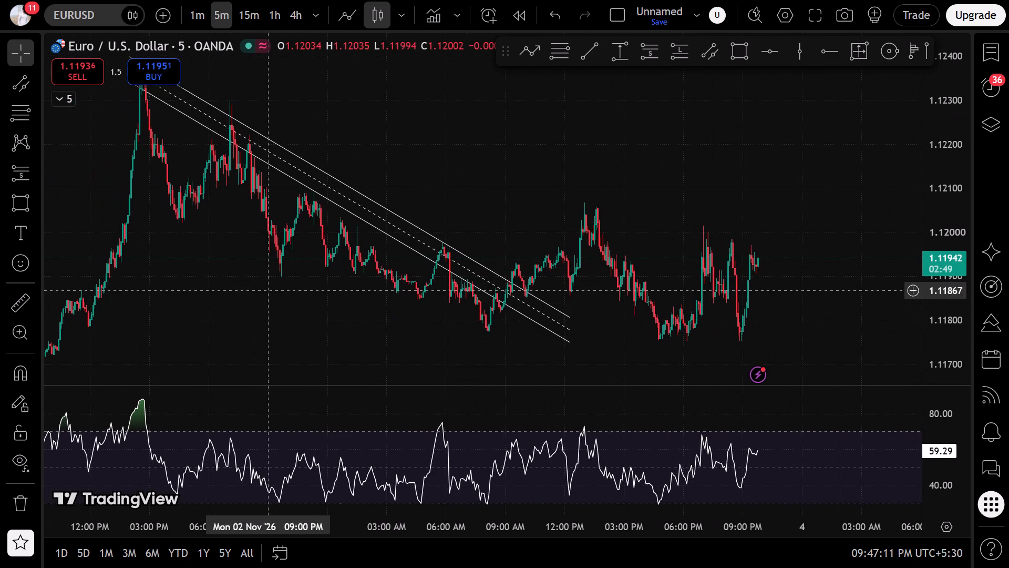
left_click_drag(266, 290, 528, 321)
On the 1-minute chart, place a long position at the 3 November 9:59 AM channel retest, entry about 1.11863 and stop about 1.11848.
left_click(192, 11)
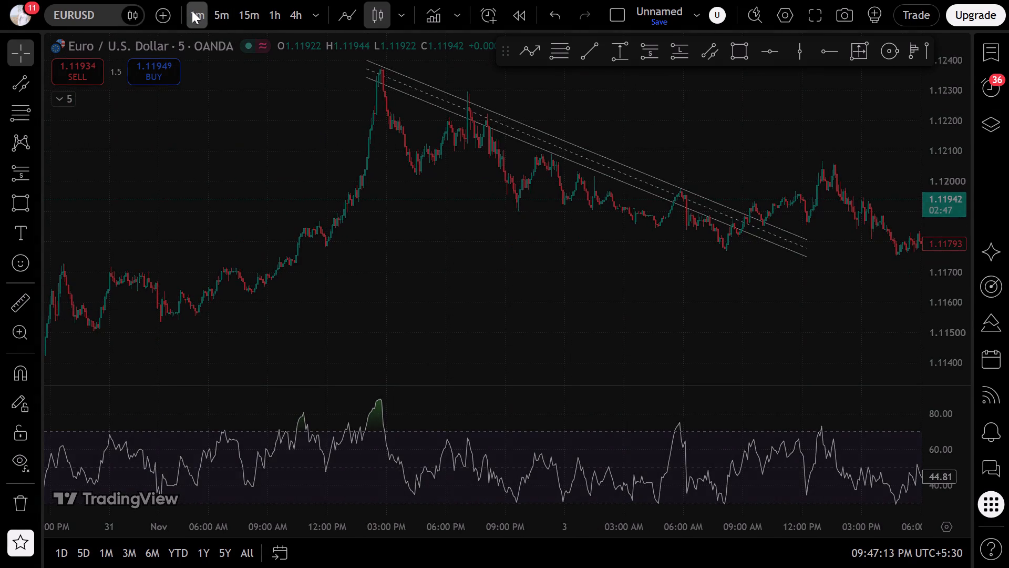
scroll(538, 268, "down", 7)
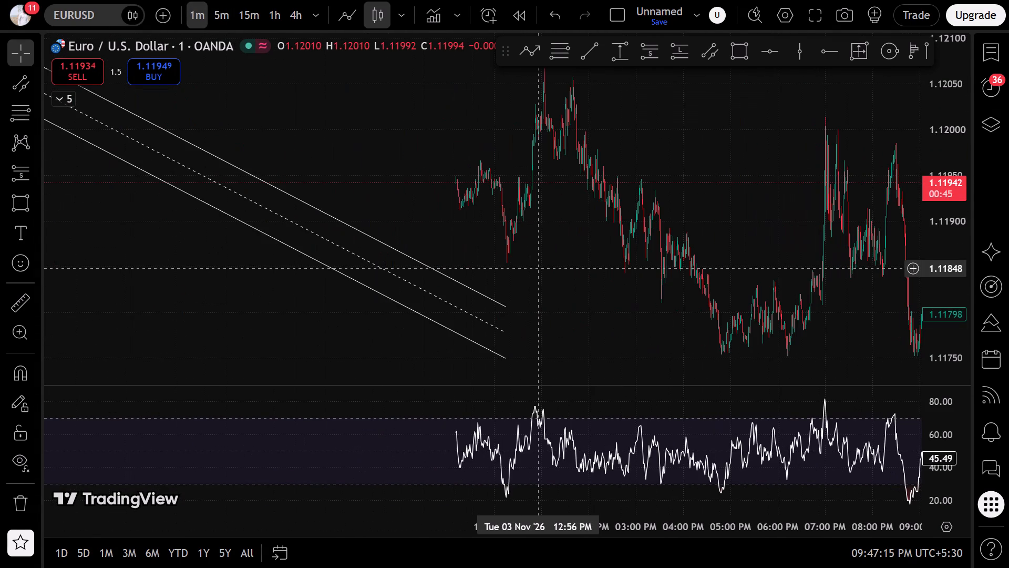
scroll(538, 268, "down", 2)
left_click_drag(561, 238, 808, 235)
scroll(614, 226, "up", 12)
left_click_drag(490, 166, 829, 187)
scroll(504, 210, "up", 12)
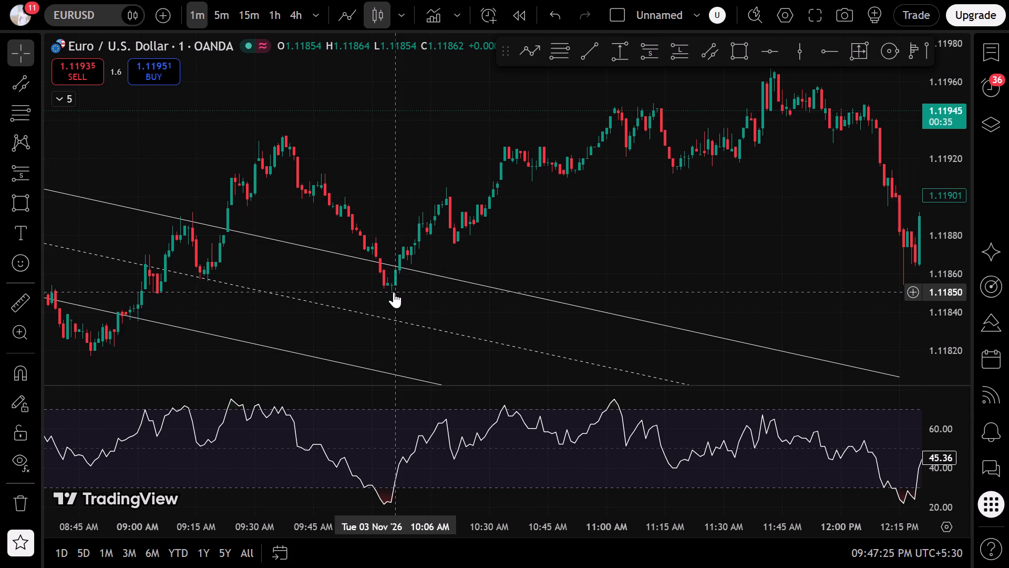
left_click(676, 50)
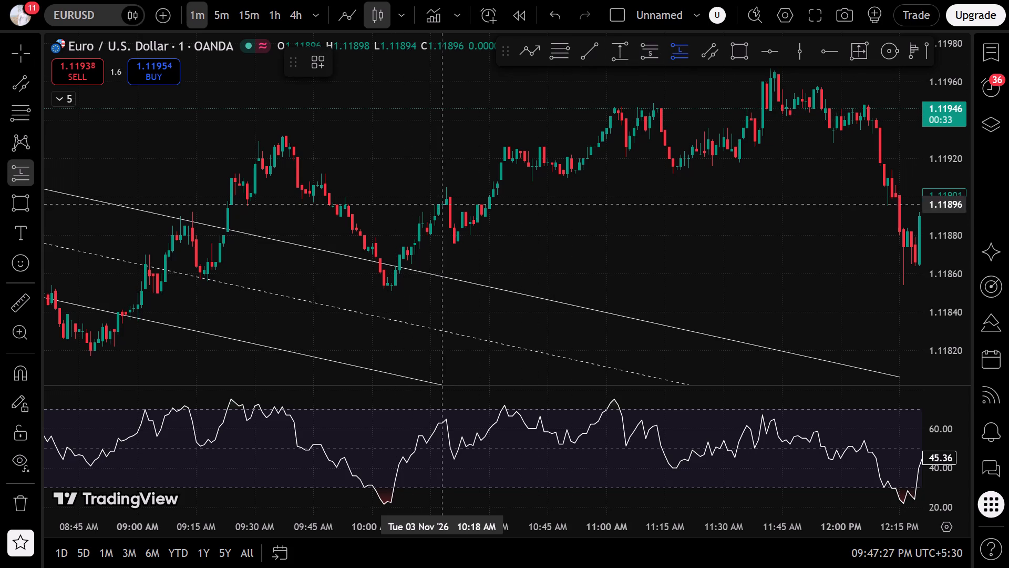
left_click(354, 271)
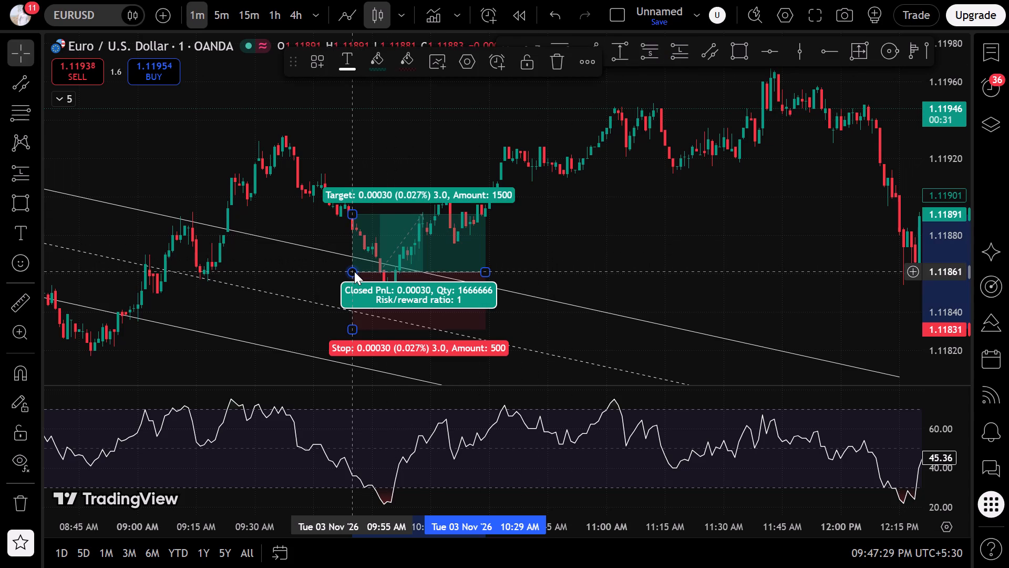
left_click_drag(354, 271, 370, 269)
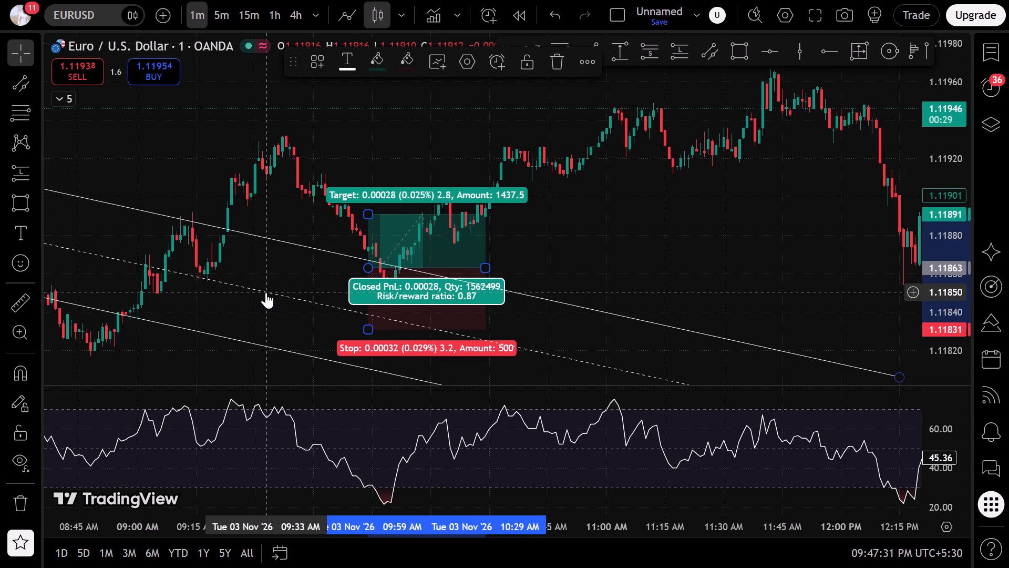
left_click_drag(372, 327, 360, 308)
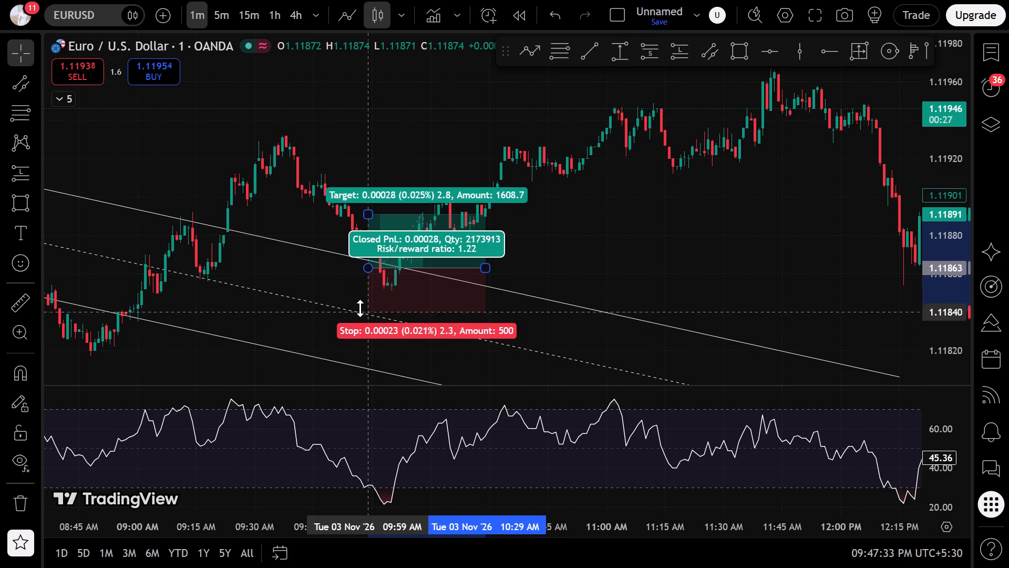
left_click_drag(360, 308, 365, 297)
left_click(668, 252)
Raise the long position's target to about 1.12052, near the highs of 3 November around 1 PM.
left_click_drag(749, 251, 407, 262)
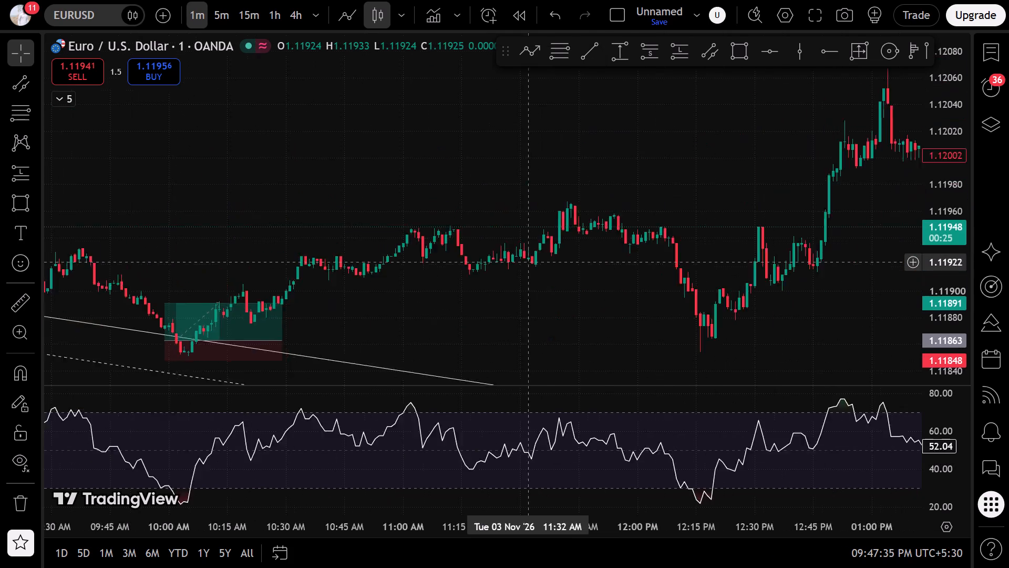
left_click_drag(407, 262, 308, 262)
scroll(314, 263, "down", 6)
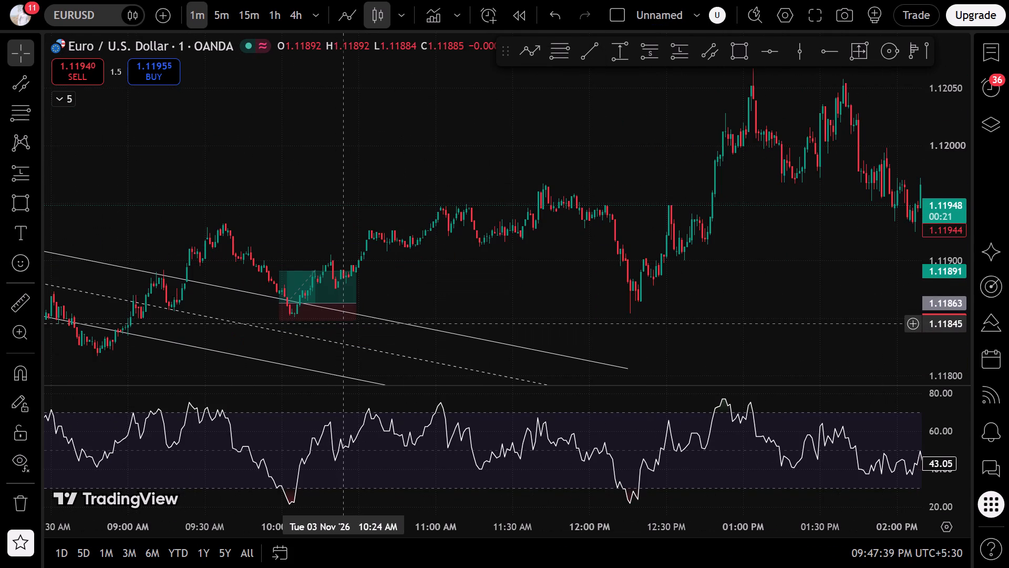
scroll(344, 323, "down", 6)
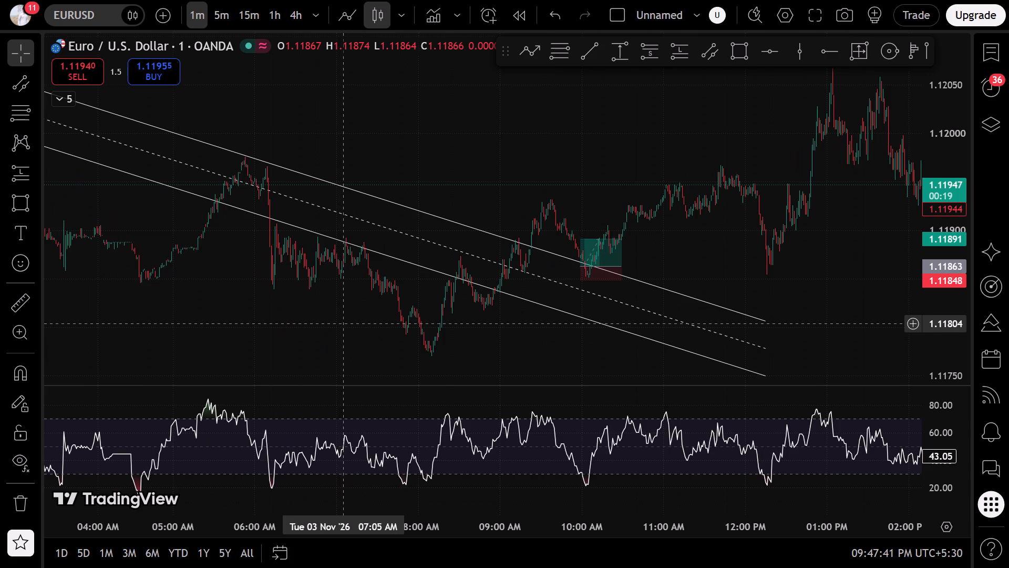
left_click_drag(581, 238, 606, 120)
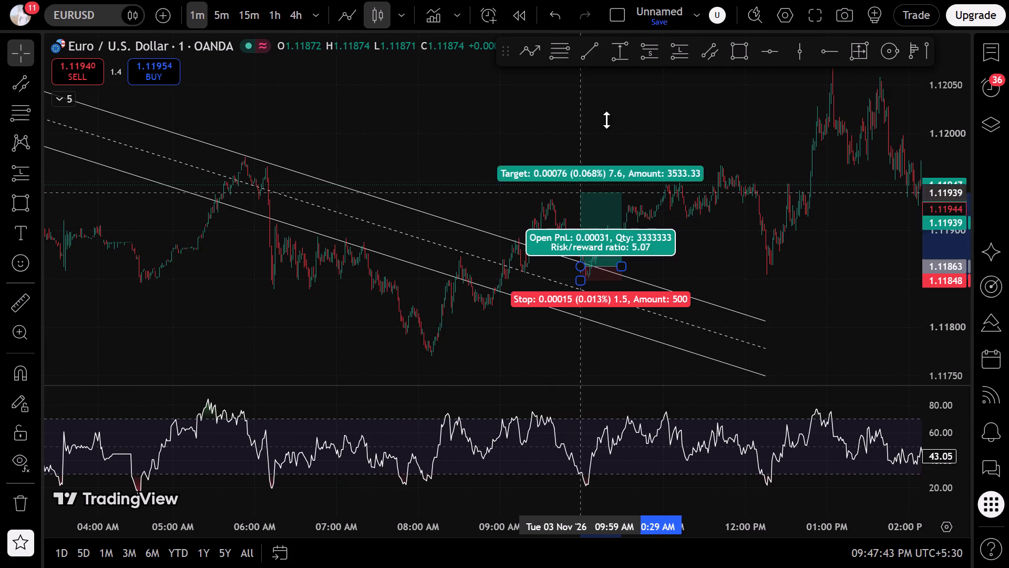
left_click_drag(606, 120, 626, 83)
Examine the 1-minute price action and RSI after the 3 November long position, through the evening session.
left_click_drag(819, 181, 521, 238)
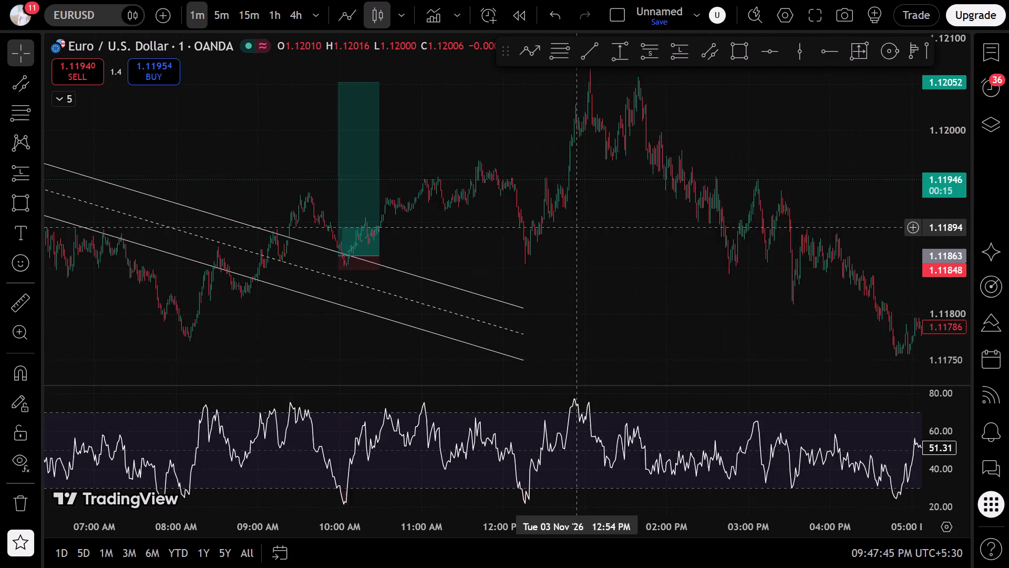
left_click_drag(521, 238, 494, 247)
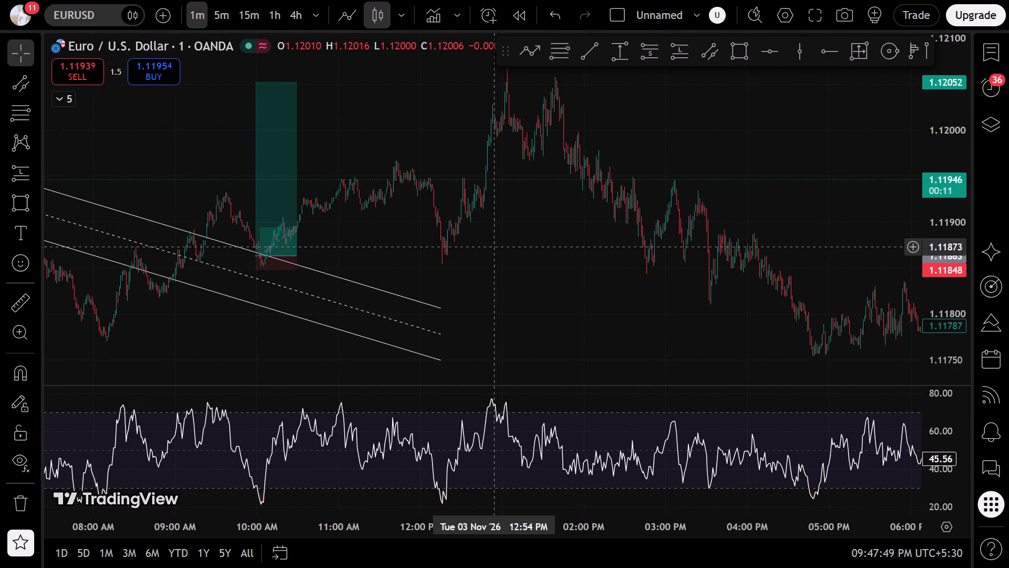
scroll(494, 247, "down", 6)
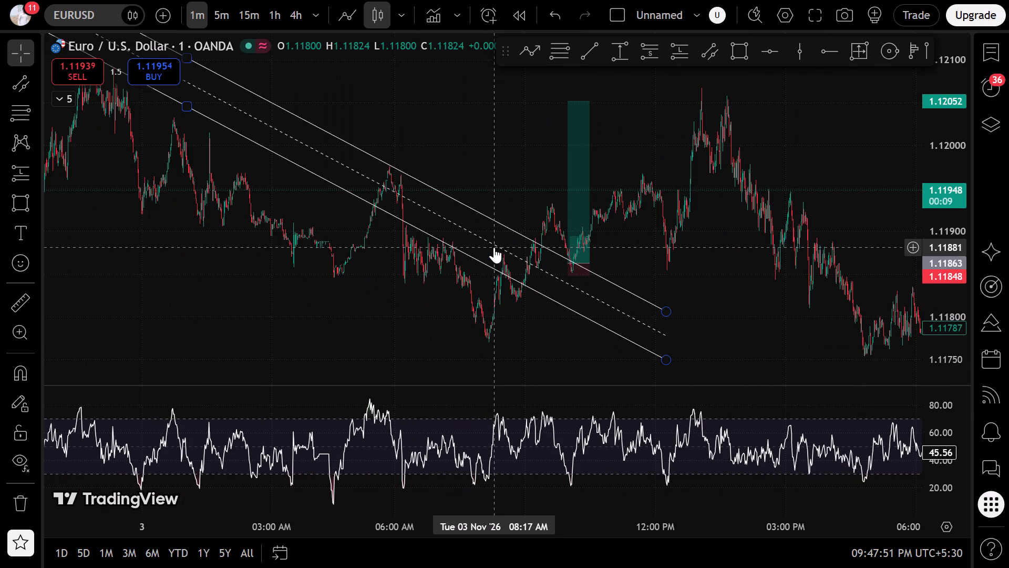
left_click_drag(949, 109, 925, 191)
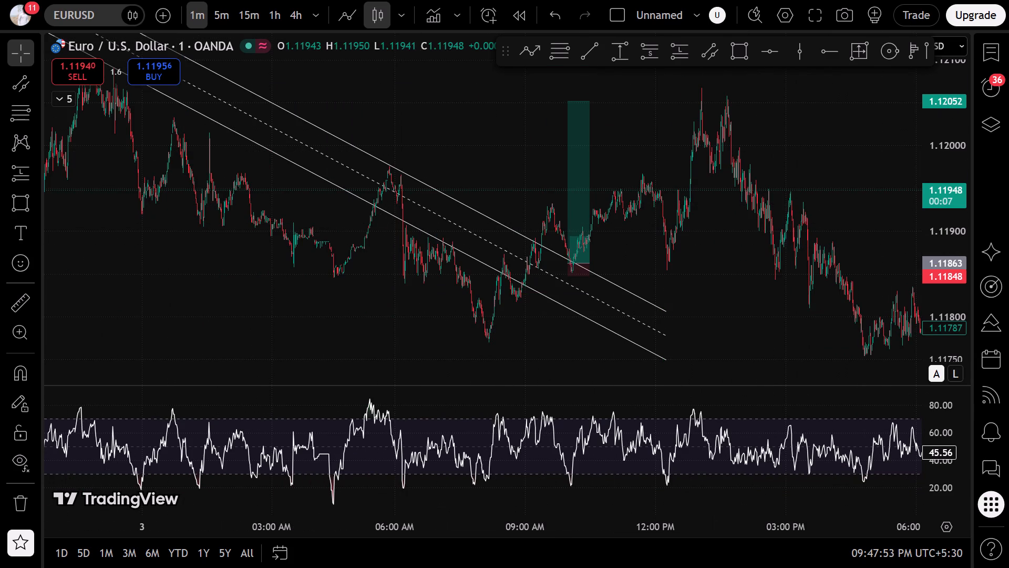
left_click_drag(925, 191, 875, 260)
left_click_drag(825, 271, 571, 311)
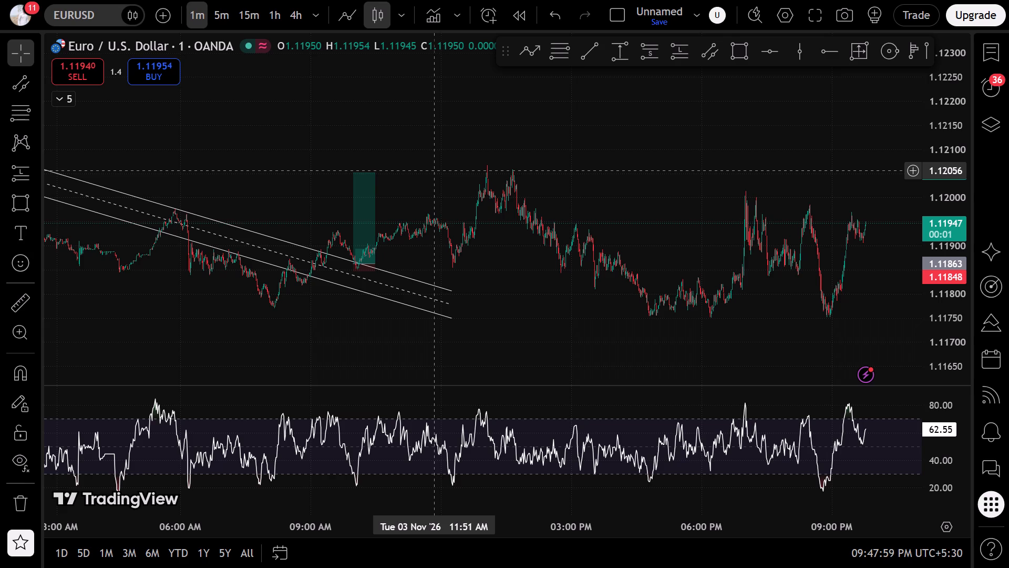
scroll(435, 170, "down", 7)
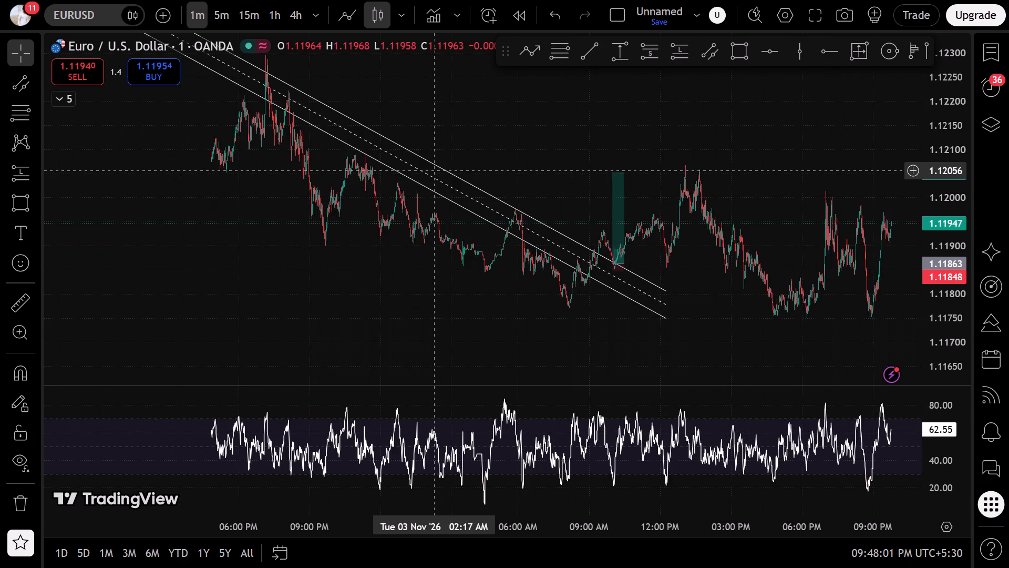
Examine the 29 October falling channel on the 1-minute chart, comparing the breakout and Fibonacci retracement with the RSI.
left_click_drag(249, 256, 881, 352)
left_click_drag(465, 342, 784, 102)
left_click_drag(406, 227, 1008, 286)
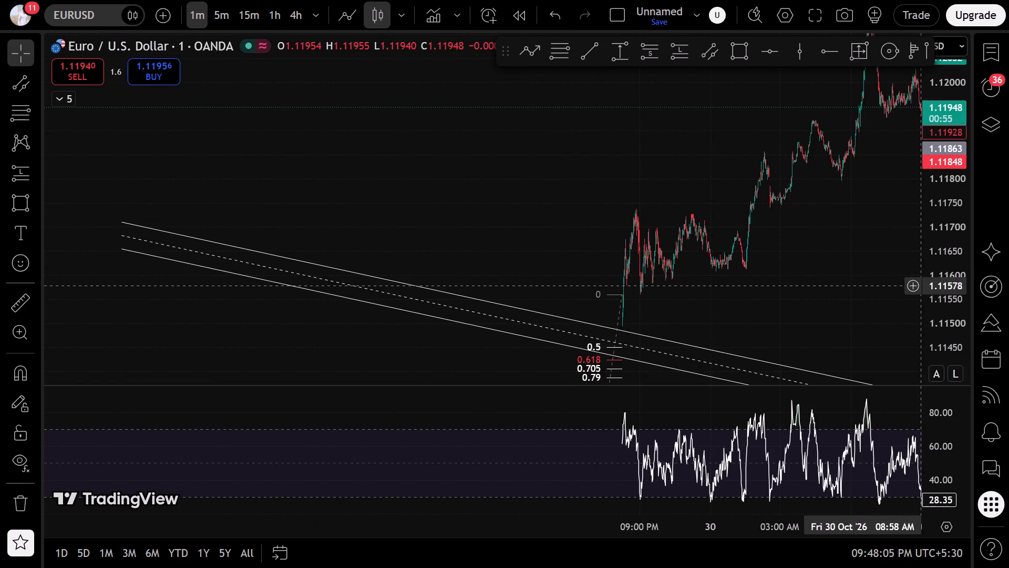
left_click_drag(544, 254, 745, 241)
scroll(745, 241, "up", 11)
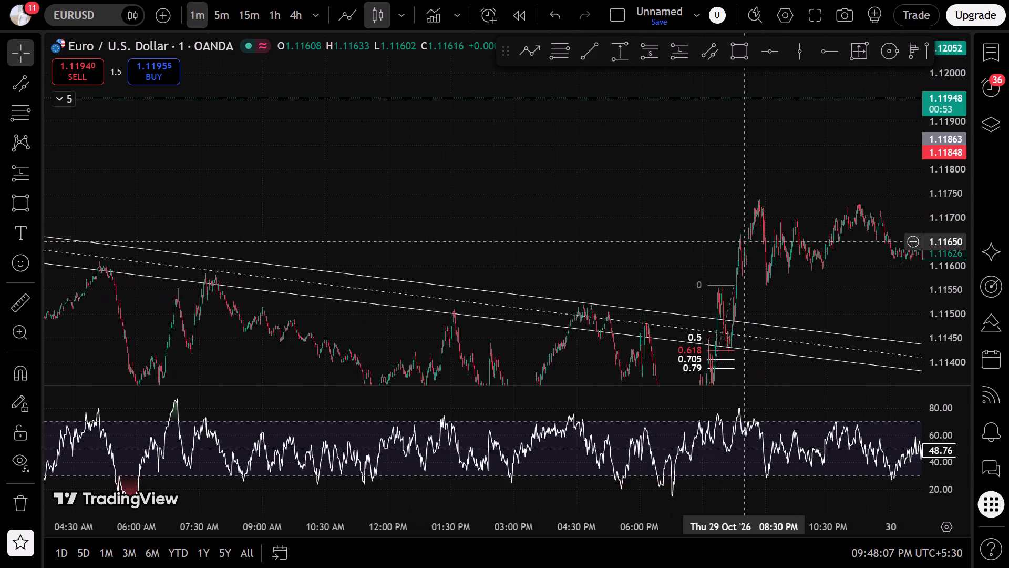
scroll(745, 241, "up", 7)
left_click_drag(642, 252, 807, 144)
scroll(620, 311, "up", 12)
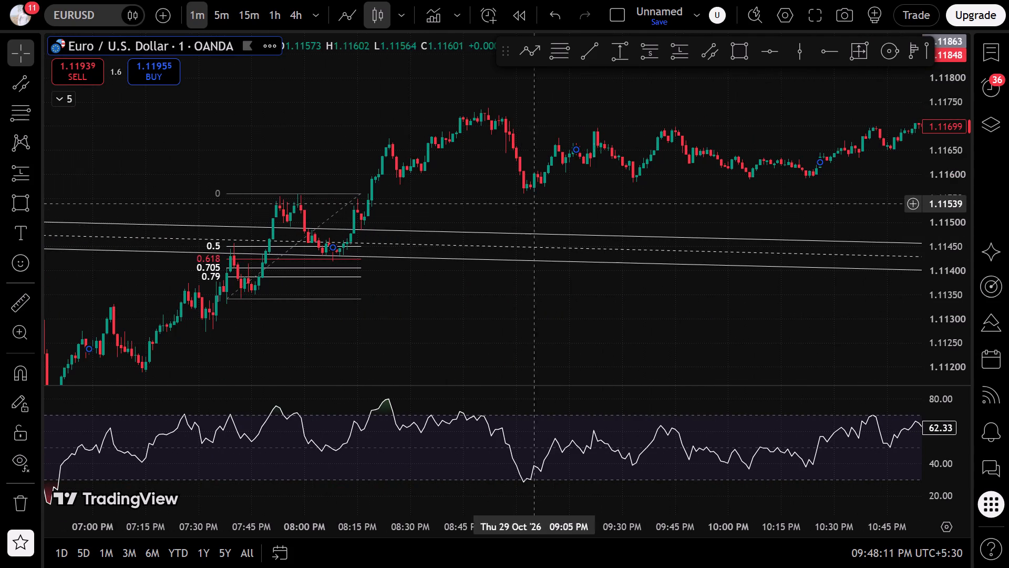
left_click_drag(656, 204, 247, 256)
scroll(247, 256, "down", 13)
left_click_drag(732, 237, 435, 249)
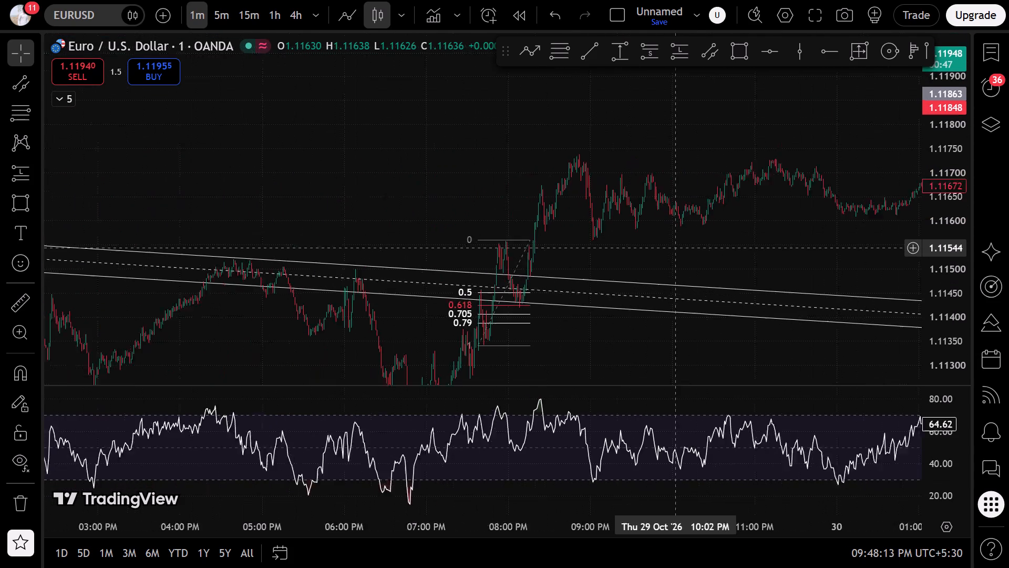
left_click_drag(435, 249, 668, 254)
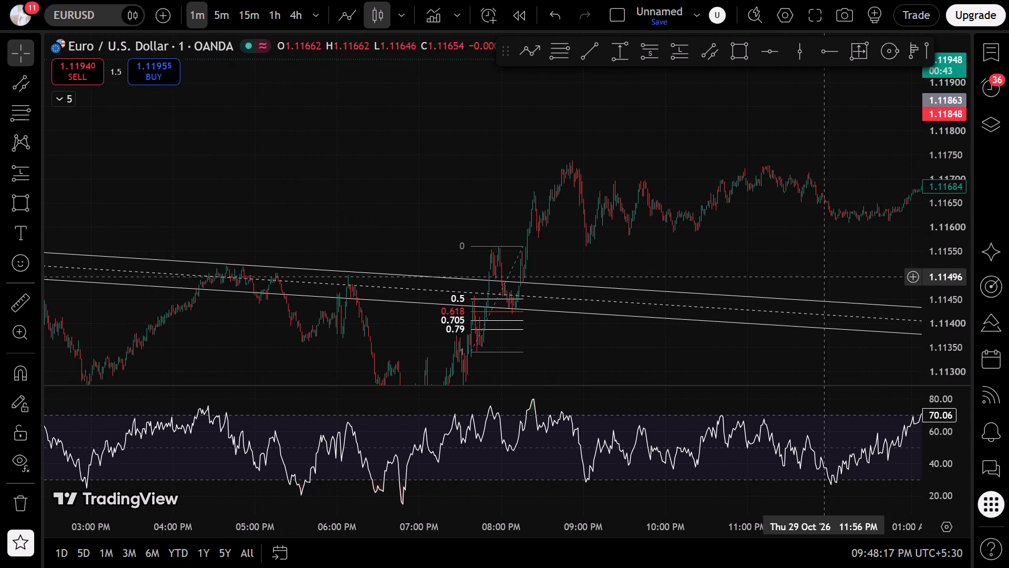
Place a long position at the 29 October 8:57 PM pullback, entry about 1.11592 and stop about 1.11560.
left_click_drag(960, 358, 890, 205)
left_click_drag(568, 284, 804, 85)
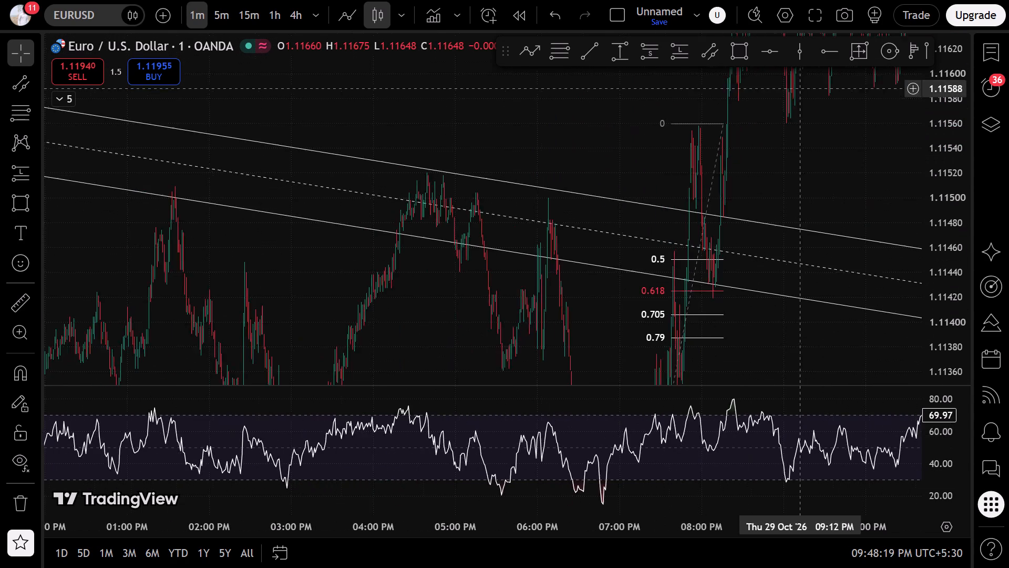
scroll(673, 190, "up", 14)
left_click_drag(562, 141, 567, 298)
scroll(567, 298, "up", 3)
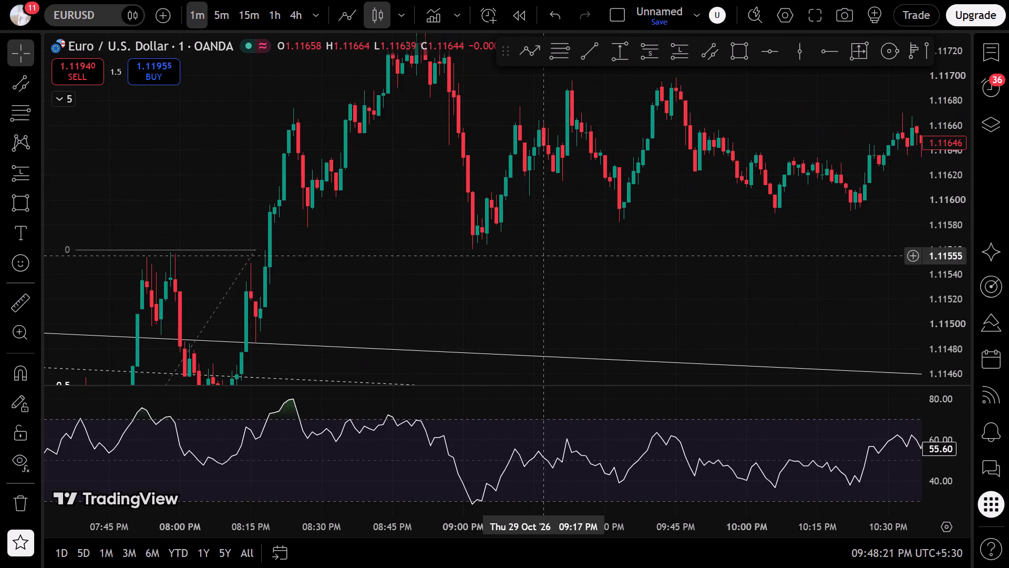
left_click(683, 54)
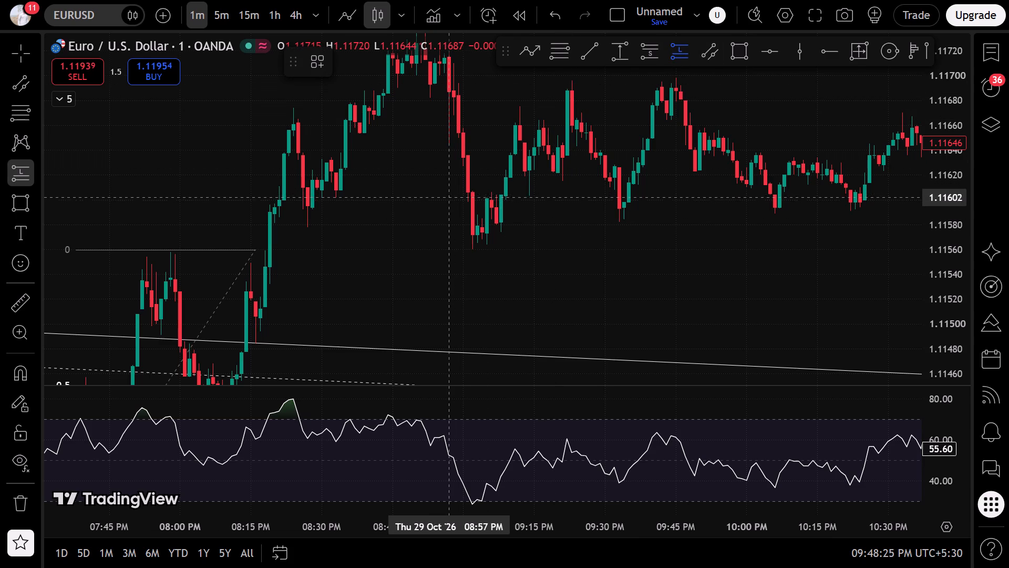
left_click(450, 202)
left_click_drag(450, 202, 450, 210)
left_click_drag(447, 317, 442, 249)
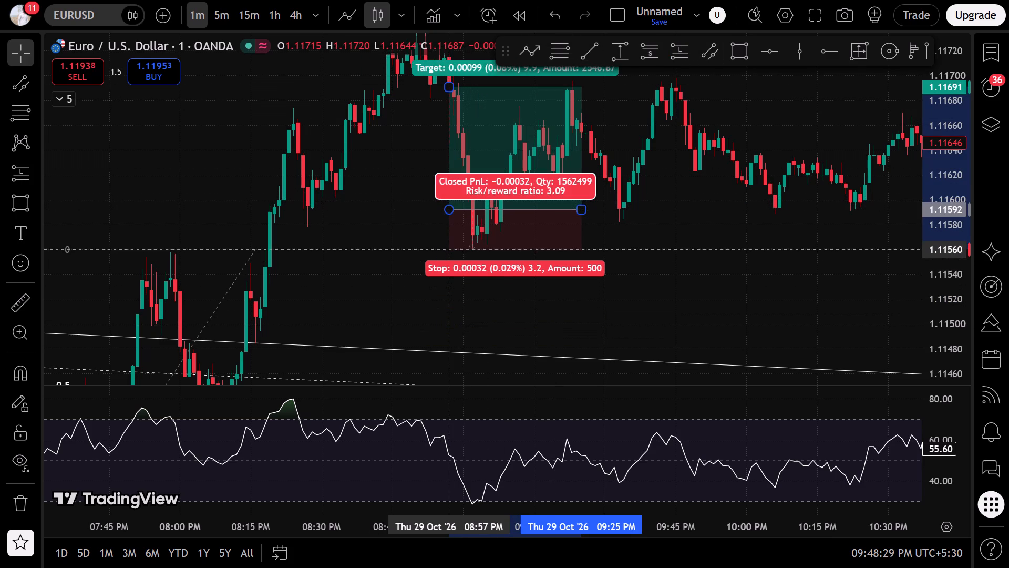
left_click(675, 282)
Extend the 29 October long position's end time to about 12:40 AM on 30 October.
left_click_drag(722, 287, 127, 317)
scroll(122, 319, "down", 8)
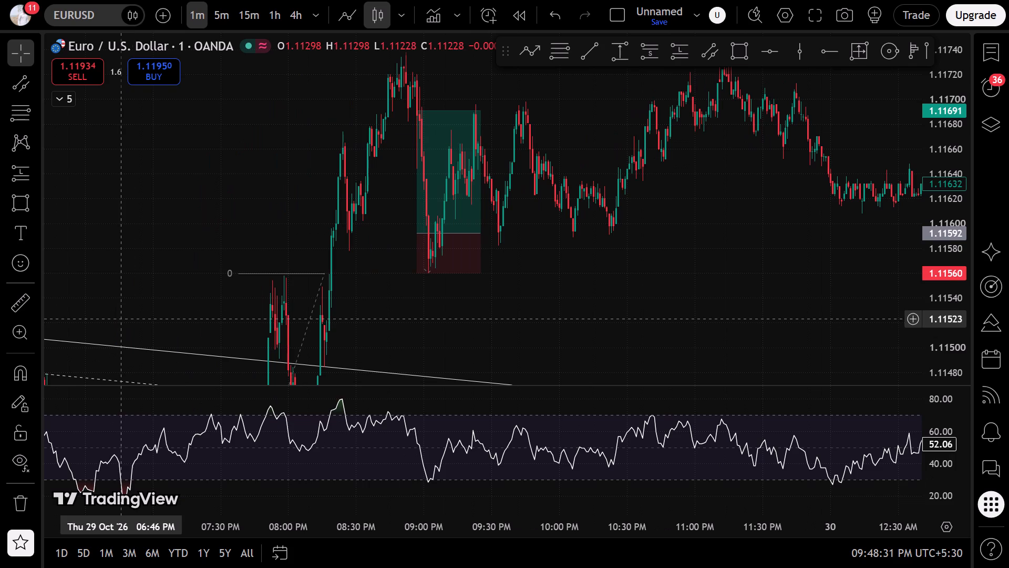
left_click_drag(482, 235, 932, 250)
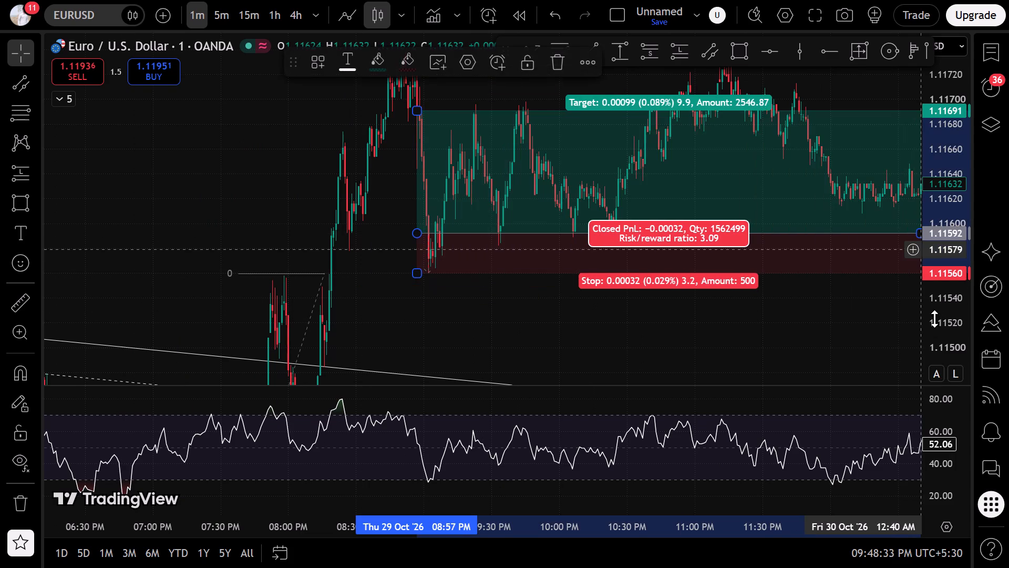
left_click_drag(927, 326, 498, 359)
scroll(503, 350, "down", 2)
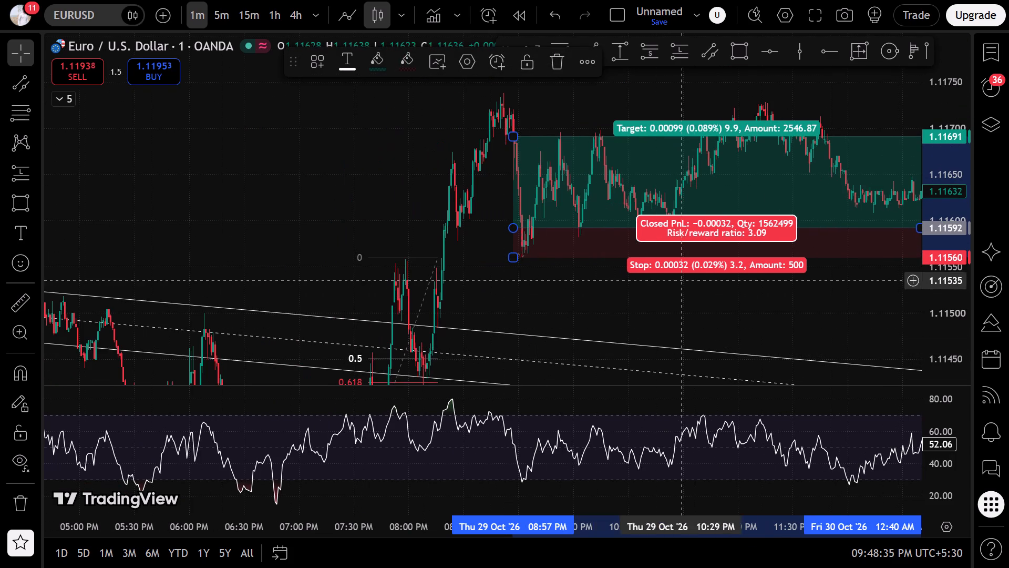
left_click(789, 308)
Raise the 29 October long position's target to about 1.12136, near the 30 October morning high.
left_click_drag(812, 310, 295, 331)
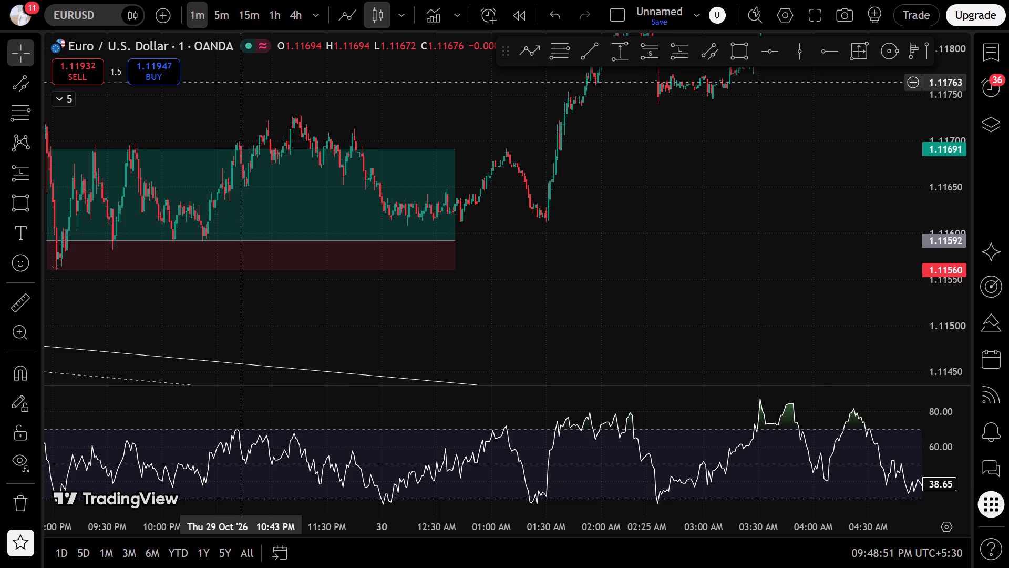
scroll(78, 140, "down", 12)
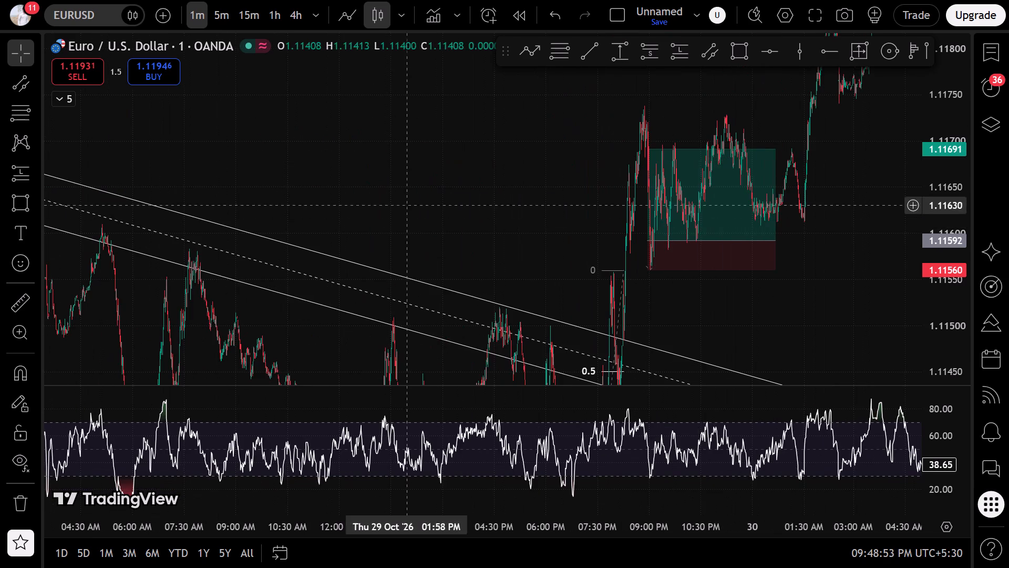
left_click_drag(448, 168, 192, 263)
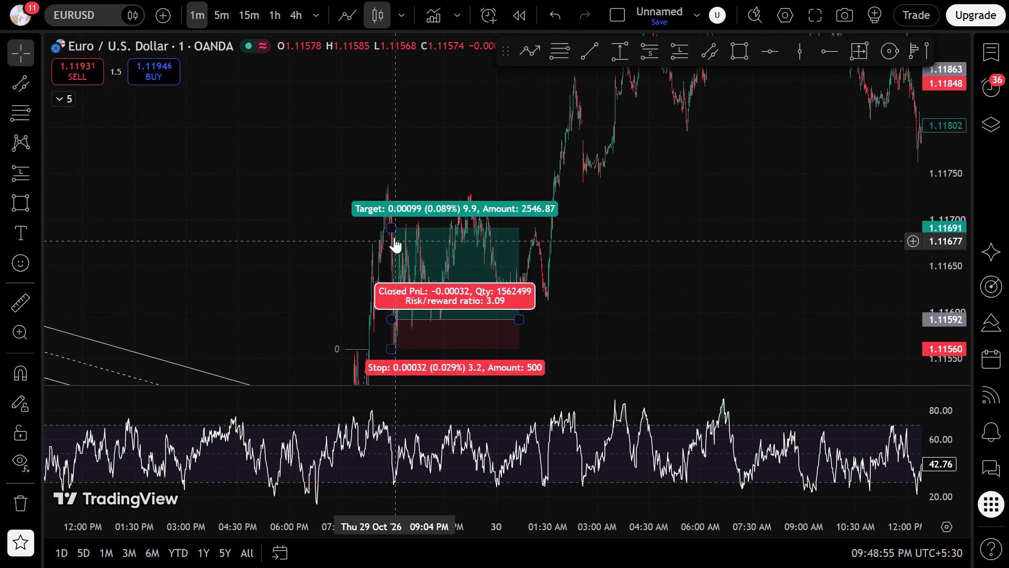
left_click_drag(392, 230, 410, 86)
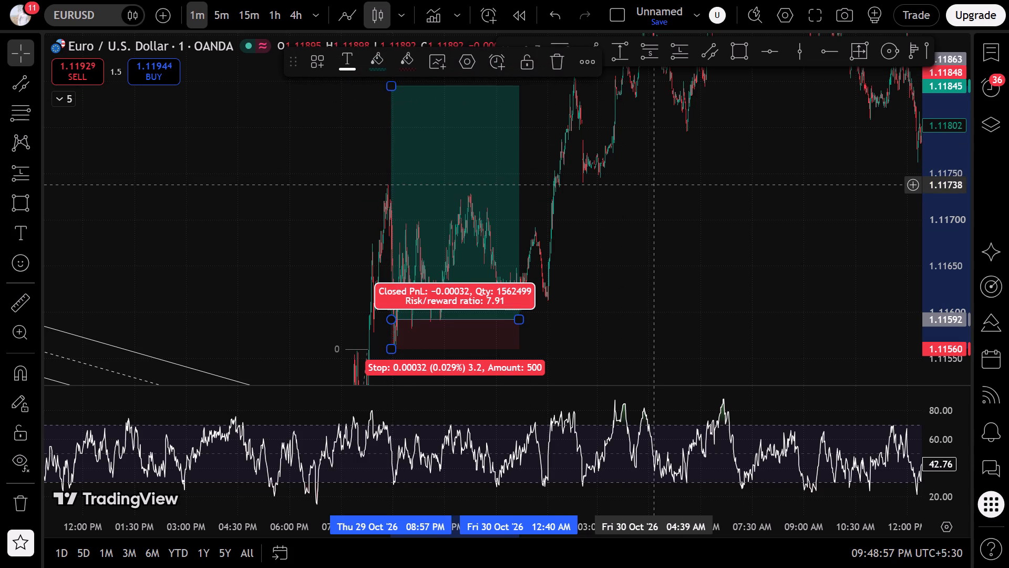
scroll(654, 185, "down", 15)
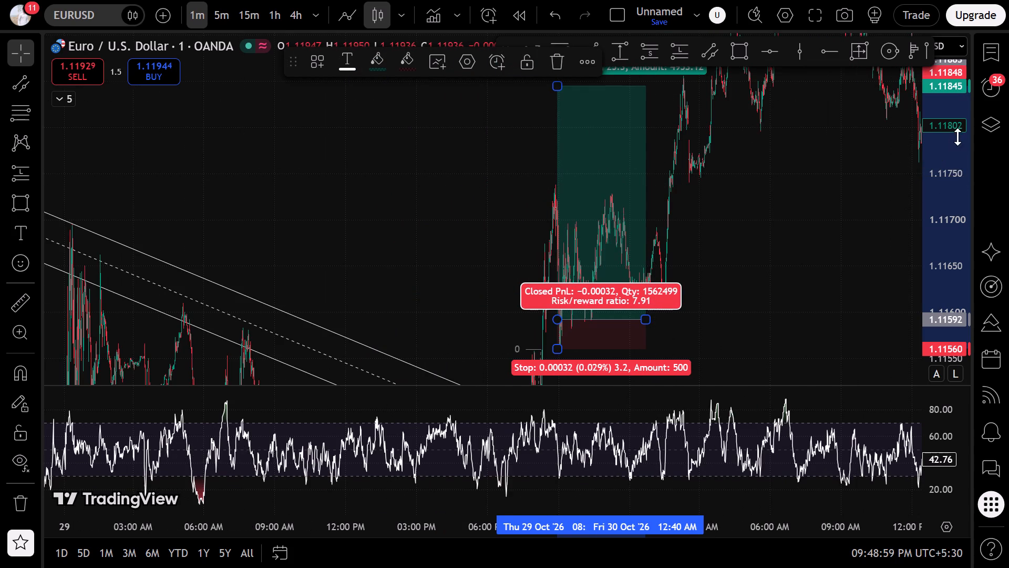
left_click_drag(960, 131, 915, 343)
scroll(700, 301, "down", 6)
left_click_drag(339, 214, 589, 230)
left_click_drag(696, 201, 694, 201)
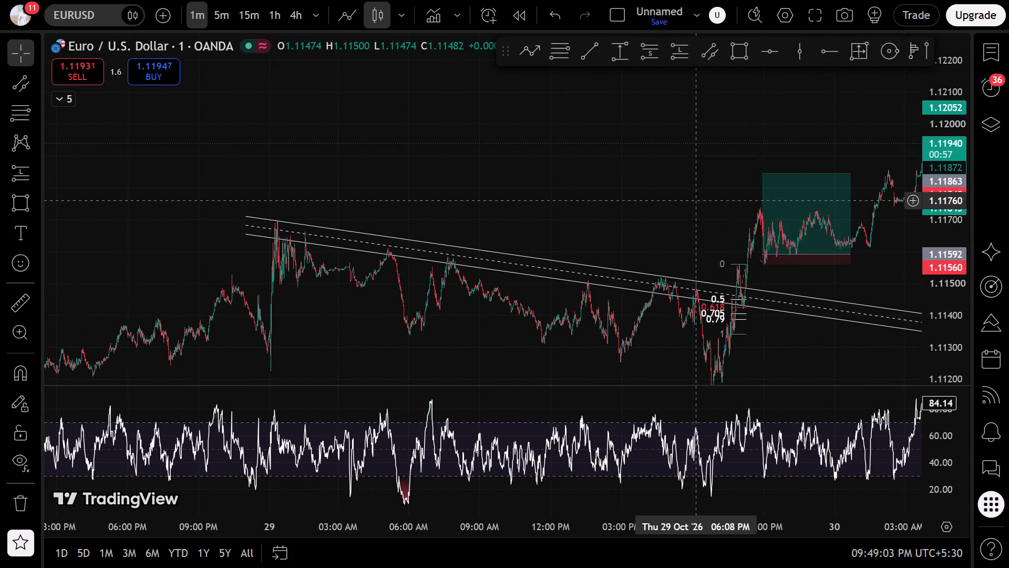
left_click_drag(694, 201, 369, 262)
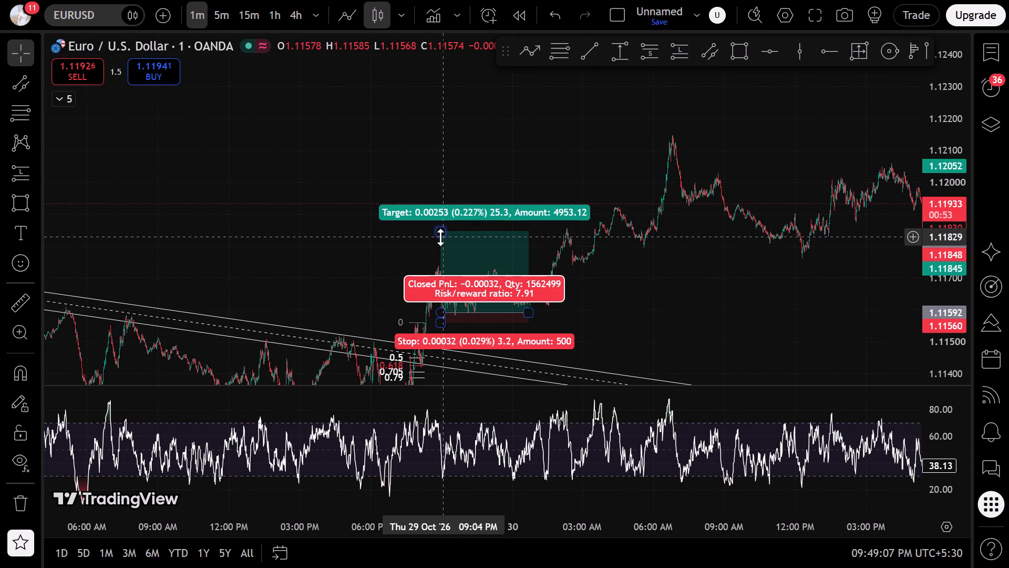
left_click_drag(440, 237, 474, 139)
left_click(318, 245)
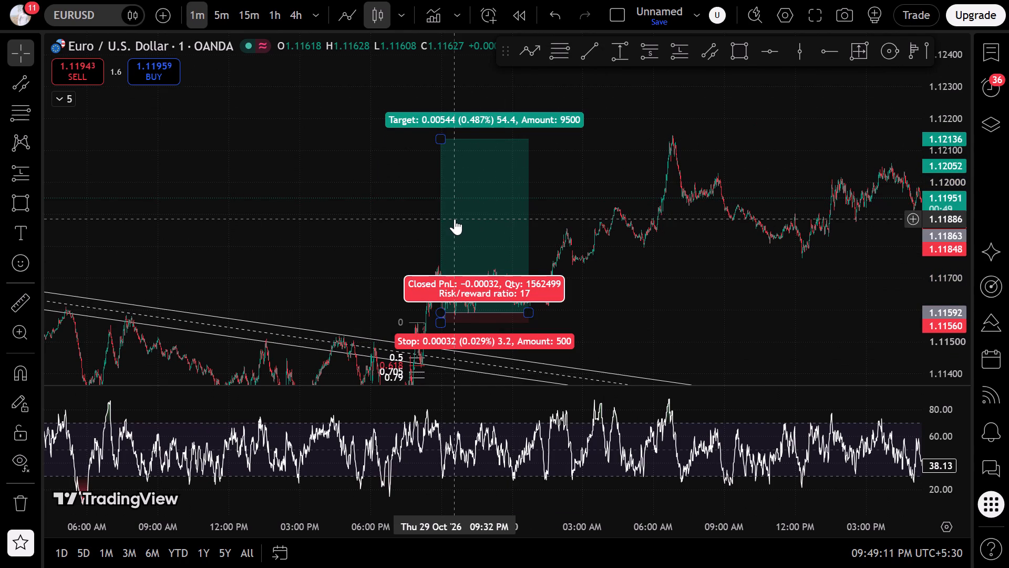
Switch to the 15-minute chart, reset the chart view, and go back to the late-October decline before the 29 October channel.
left_click_drag(799, 222, 556, 197)
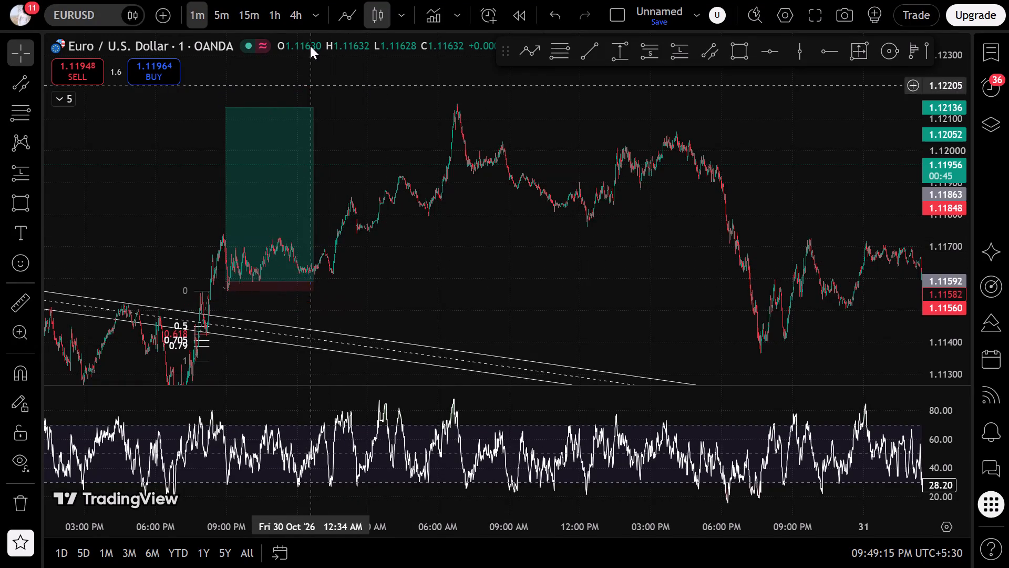
left_click(248, 21)
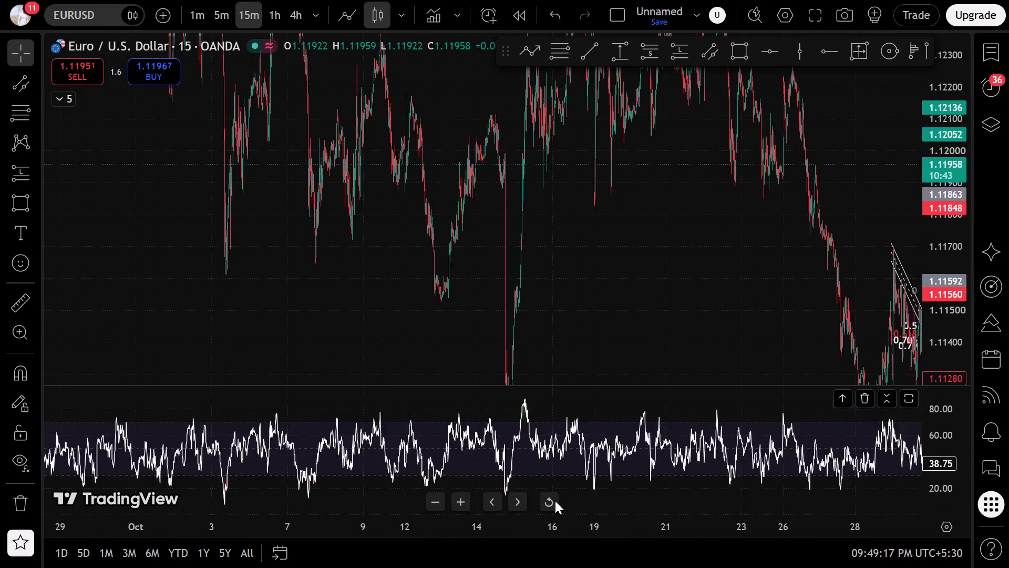
left_click(555, 501)
scroll(421, 326, "down", 7)
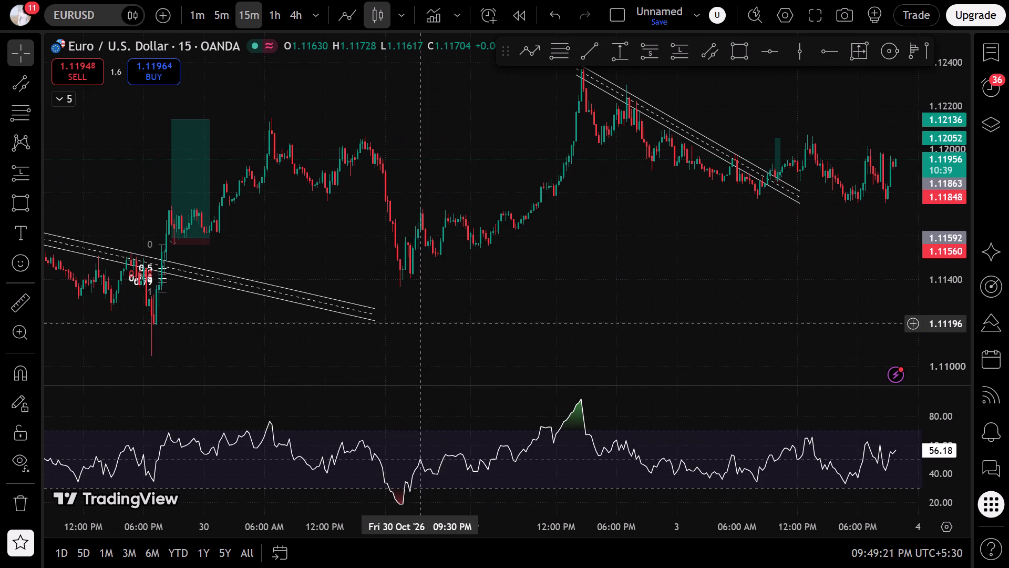
left_click_drag(418, 312, 838, 334)
left_click_drag(240, 301, 719, 238)
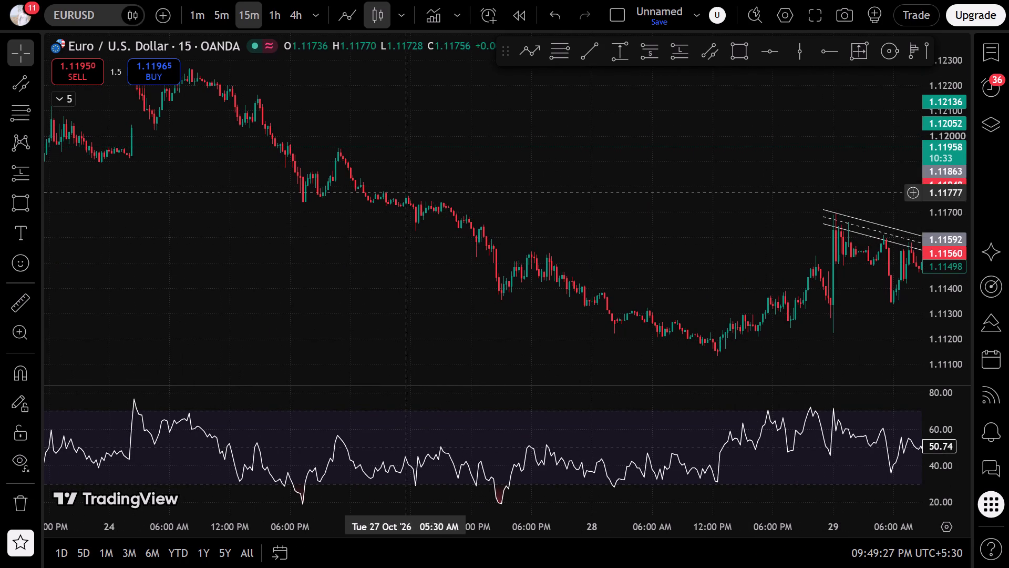
Draw a falling parallel channel along the decline from about 1.11548 on 27 October, 7:00 PM, to about 1.11112 on 28 October, 4:30 PM.
left_click_drag(654, 188, 420, 161)
scroll(420, 161, "up", 3)
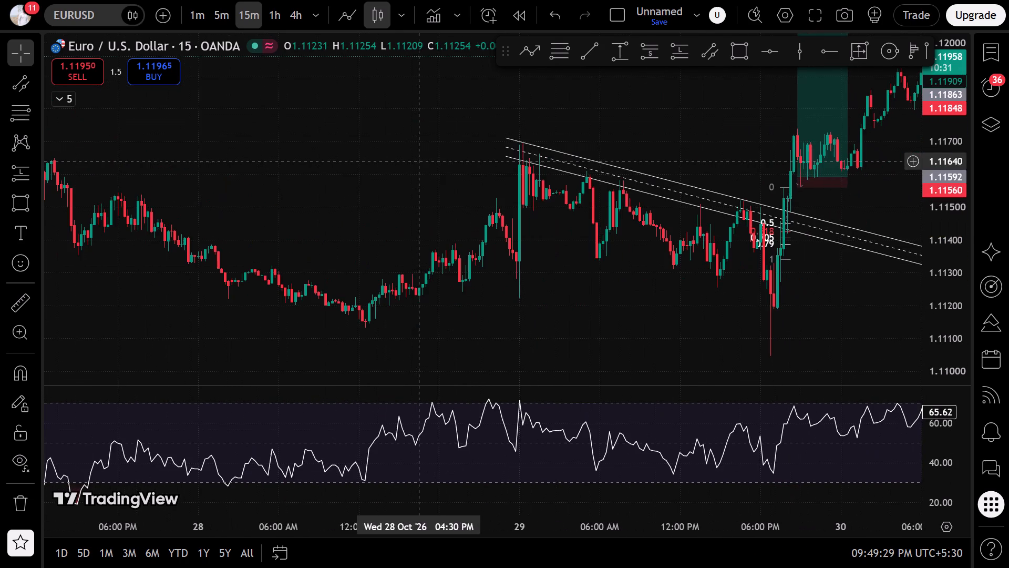
left_click_drag(284, 195, 492, 172)
scroll(479, 172, "up", 2)
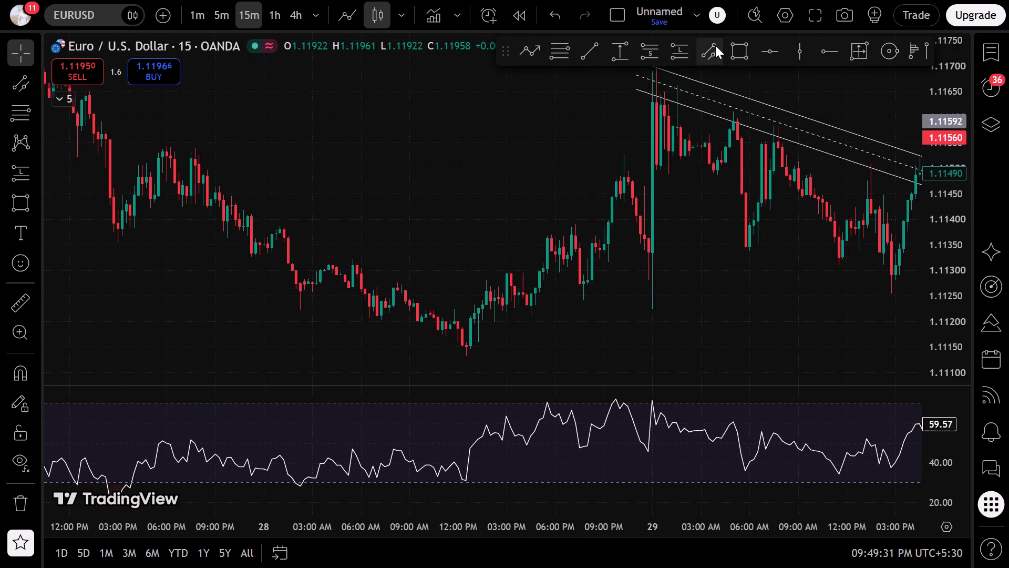
left_click(715, 45)
left_click(181, 144)
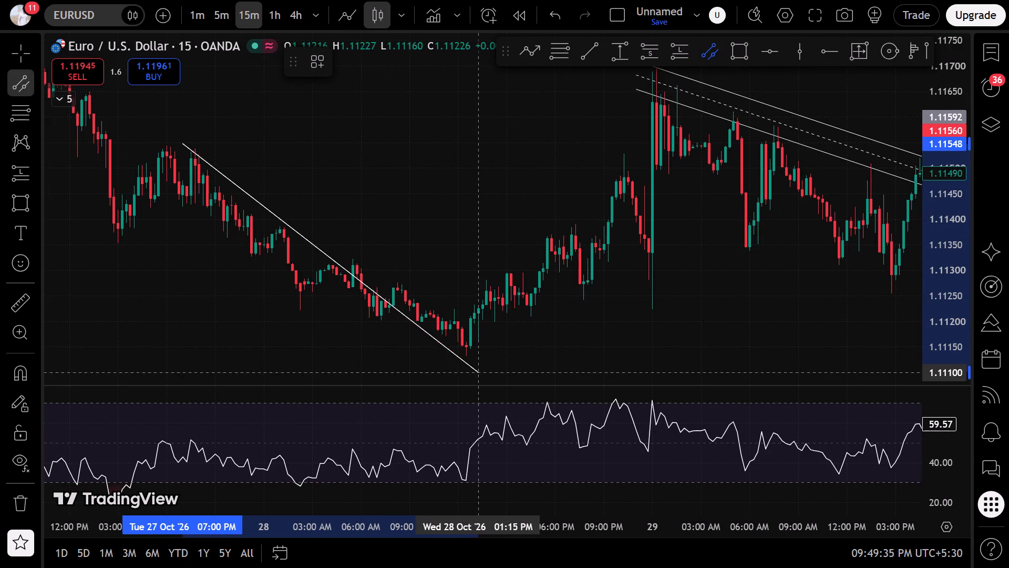
double_click(530, 367)
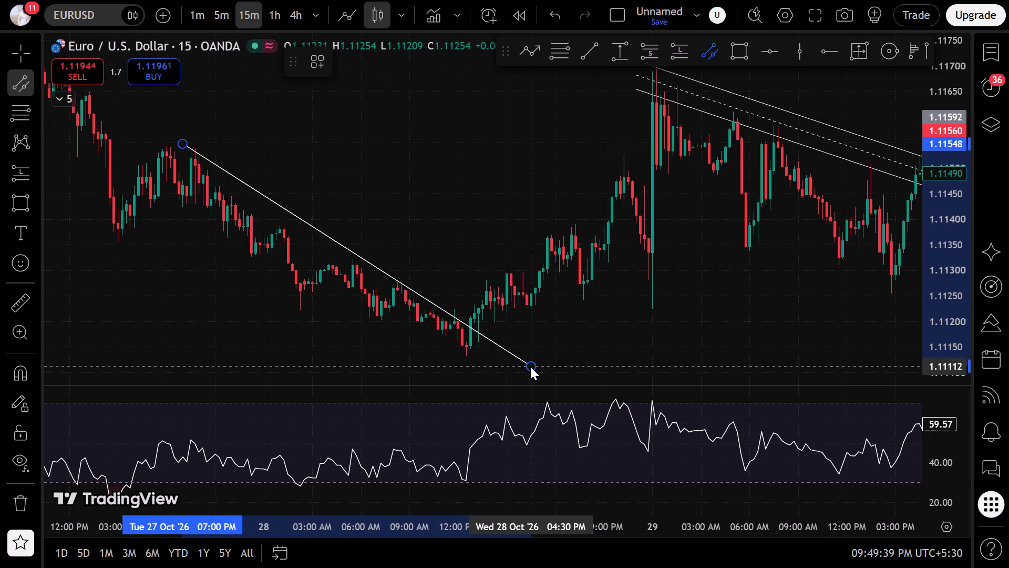
Move the new channel's start point slightly earlier and higher, and adjust its width to a thin band along the falling highs.
left_click_drag(182, 144, 174, 136)
left_click(68, 268)
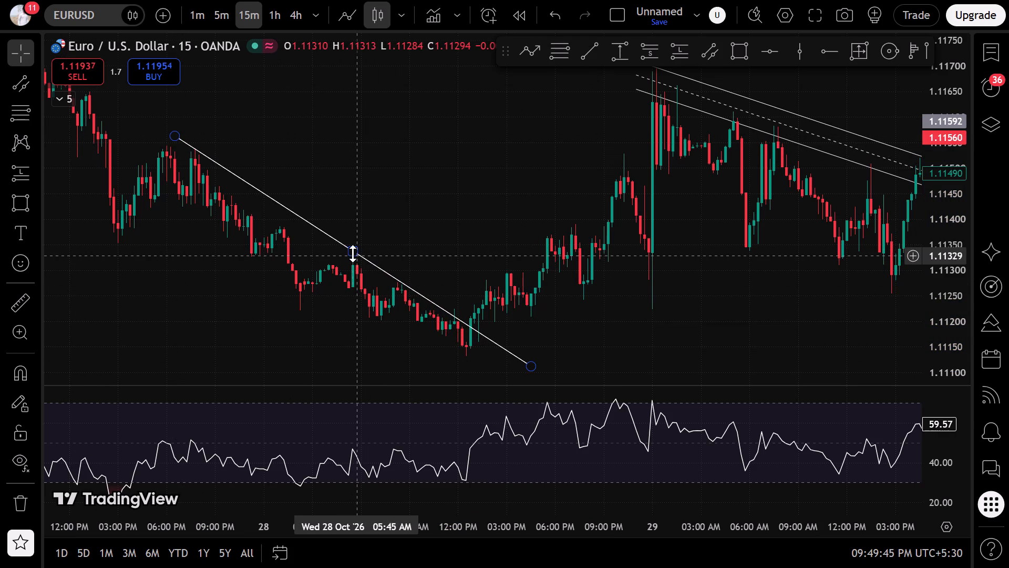
left_click_drag(353, 253, 343, 255)
left_click(402, 229)
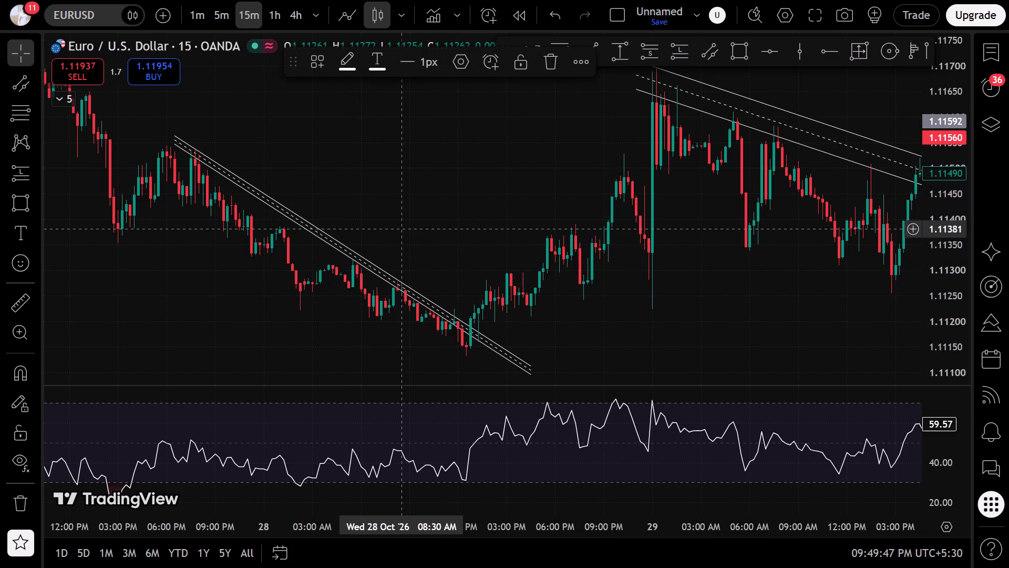
Switch to the 1-minute chart and go back to the 27–28 October falling channel.
scroll(403, 228, "down", 5)
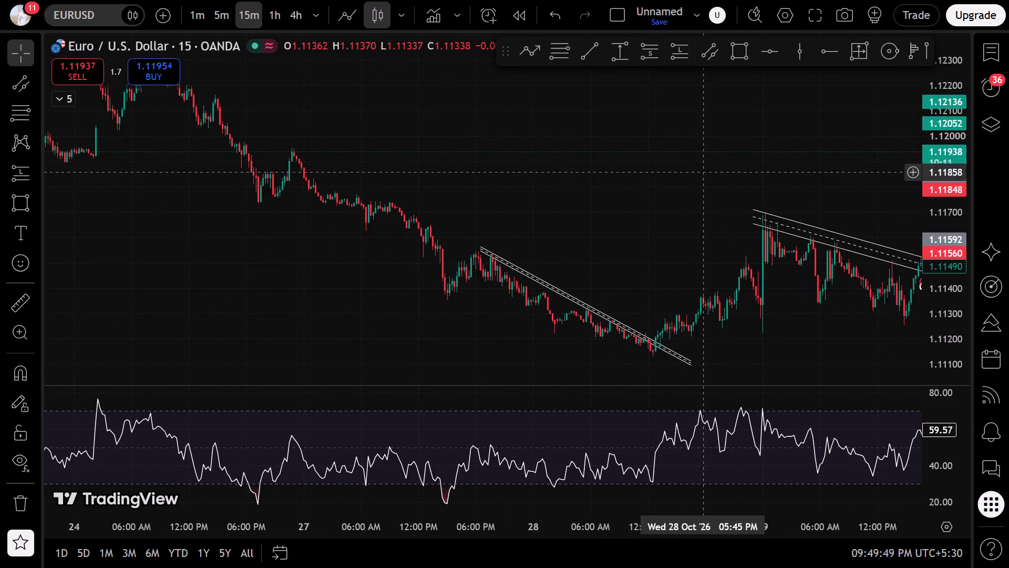
left_click_drag(705, 169, 84, 178)
left_click_drag(606, 218, 613, 281)
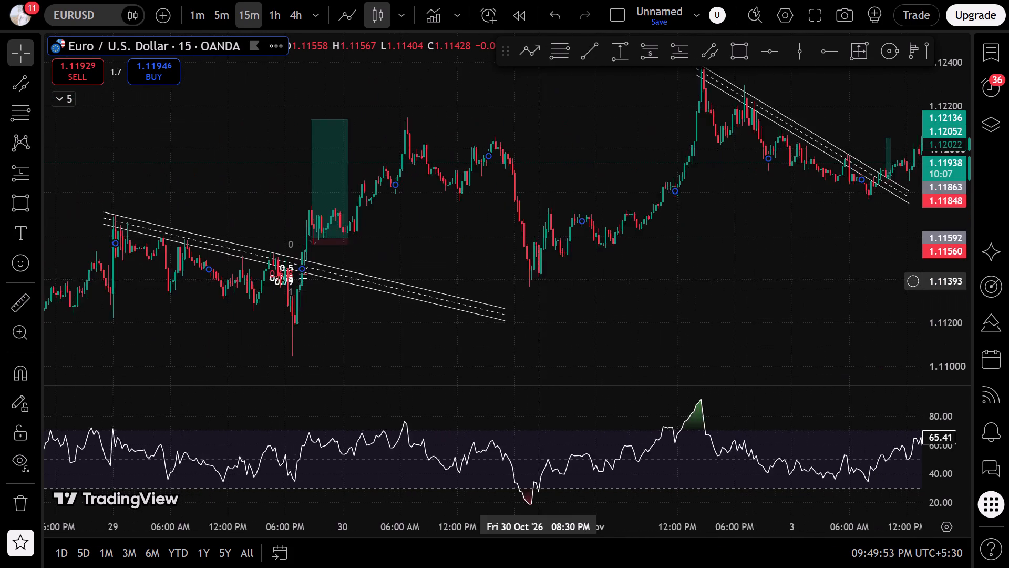
left_click_drag(613, 281, 655, 281)
left_click(188, 15)
scroll(291, 157, "down", 7)
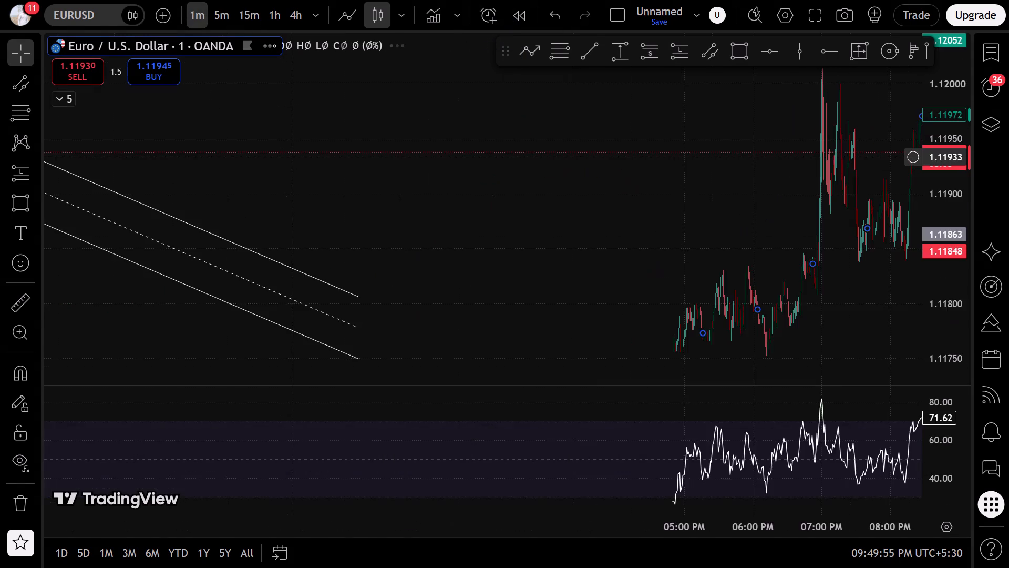
scroll(292, 157, "down", 11)
scroll(324, 239, "down", 4)
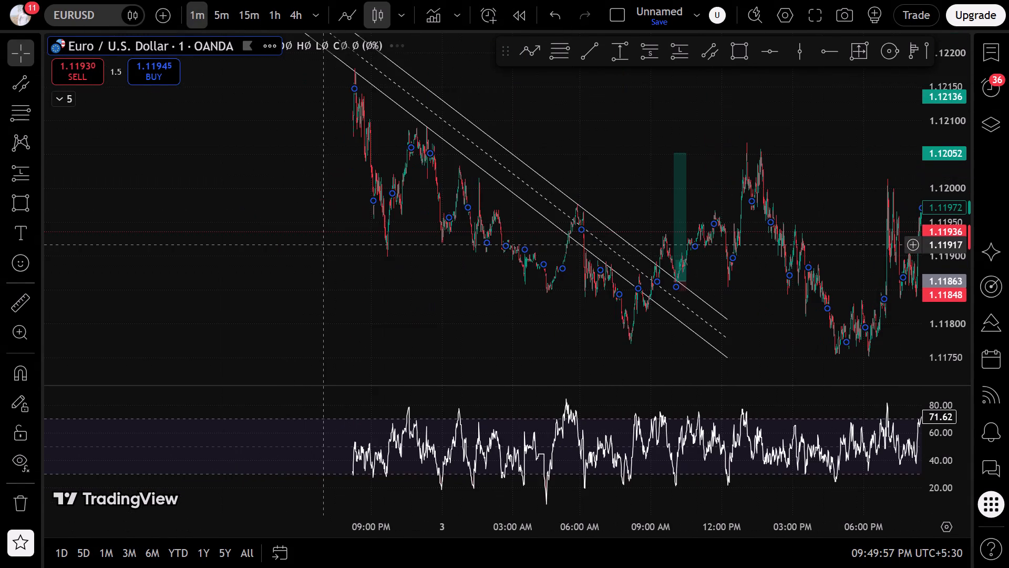
scroll(324, 245, "down", 1)
left_click_drag(937, 157, 902, 328)
left_click_drag(285, 291, 795, 283)
left_click_drag(260, 282, 956, 241)
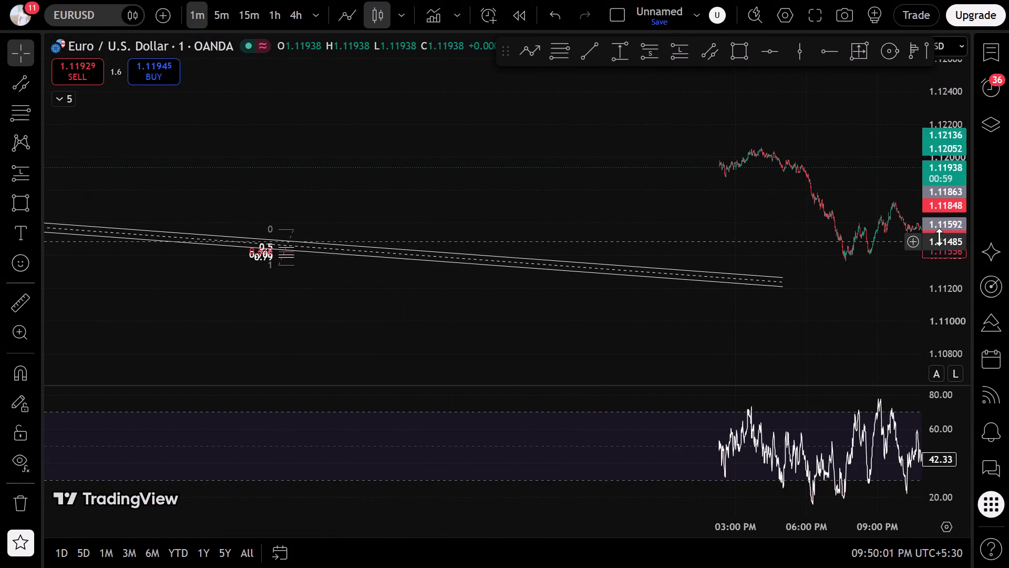
left_click_drag(293, 323, 955, 294)
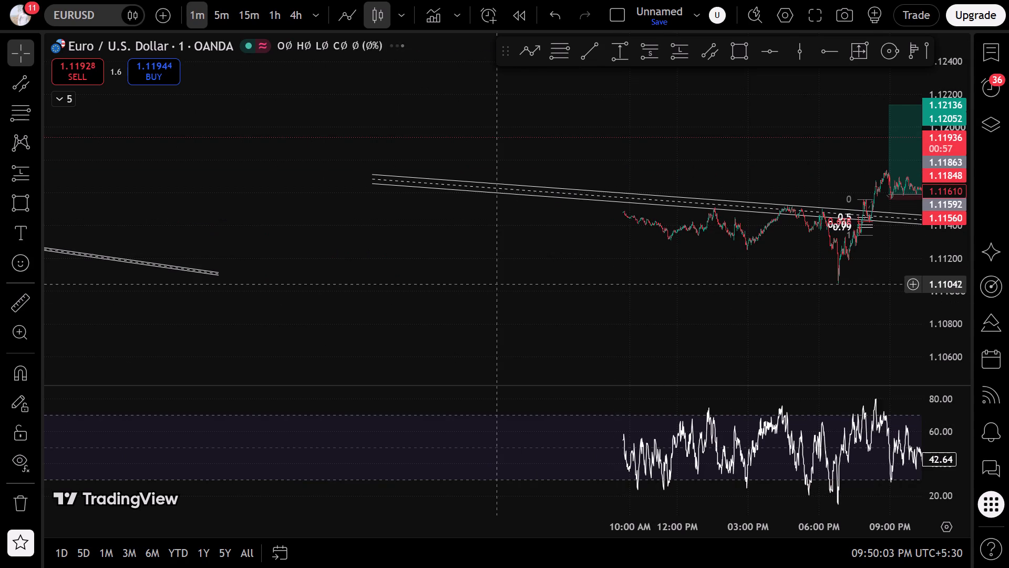
left_click_drag(754, 151, 627, 191)
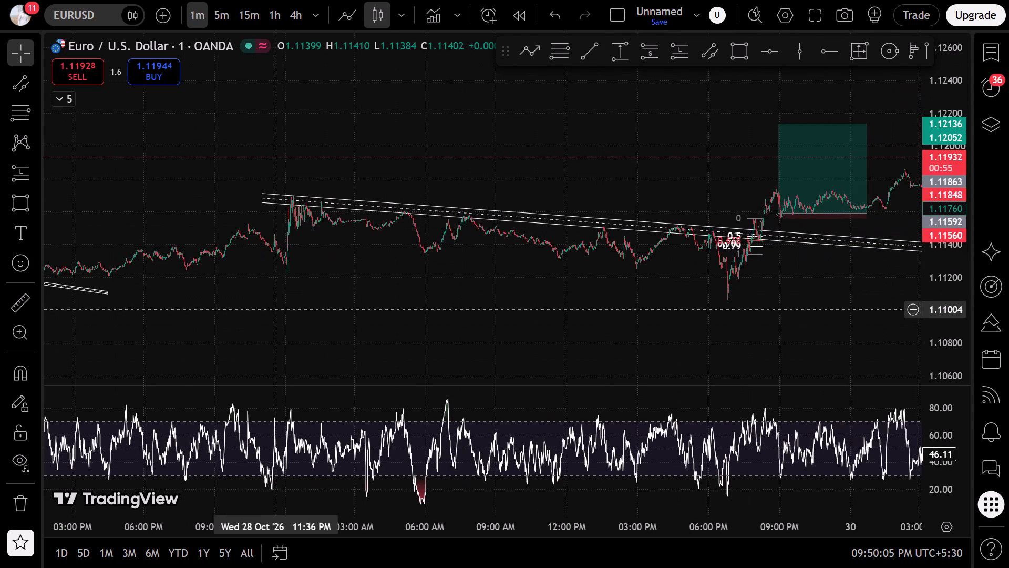
left_click_drag(275, 310, 882, 270)
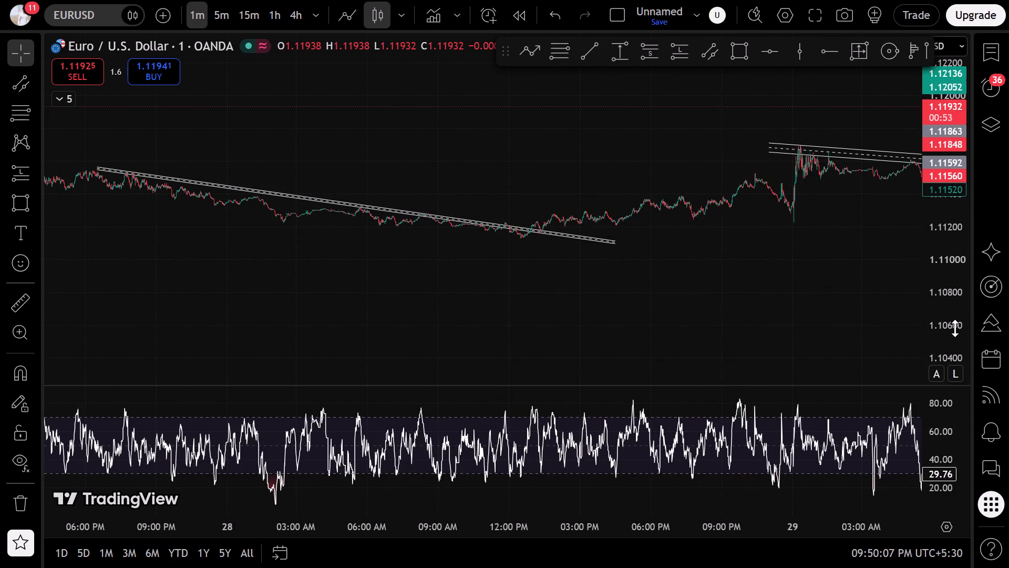
left_click_drag(953, 327, 870, 80)
Examine the 28 October channel breakout, its retest and the afternoon pullbacks against the RSI on the 1-minute chart.
left_click_drag(539, 173, 772, 121)
scroll(612, 165, "up", 15)
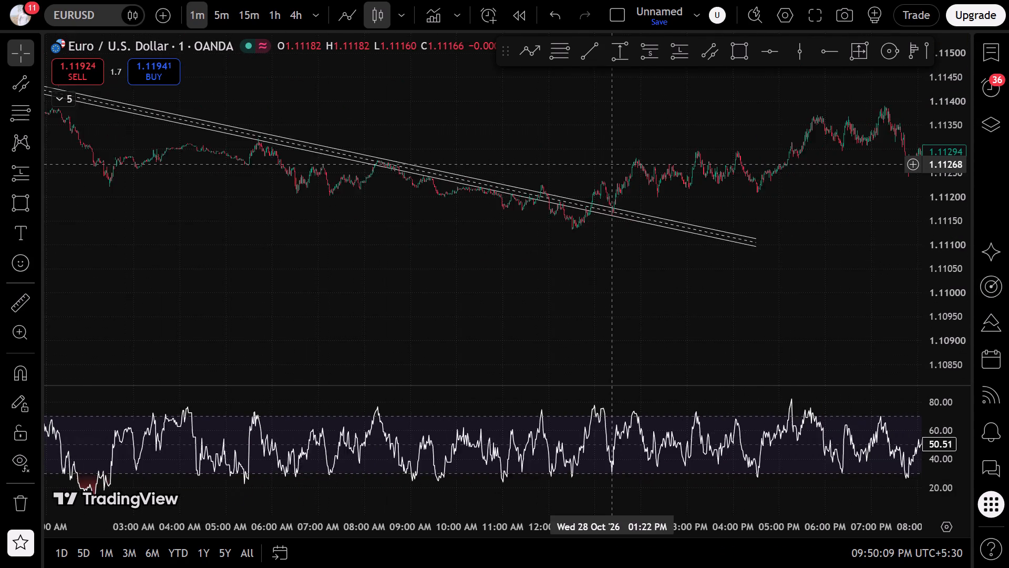
scroll(612, 165, "up", 4)
left_click_drag(604, 164, 760, 179)
left_click_drag(935, 350, 856, 9)
left_click_drag(631, 118, 796, 202)
scroll(789, 208, "up", 7)
left_click_drag(568, 196, 705, 237)
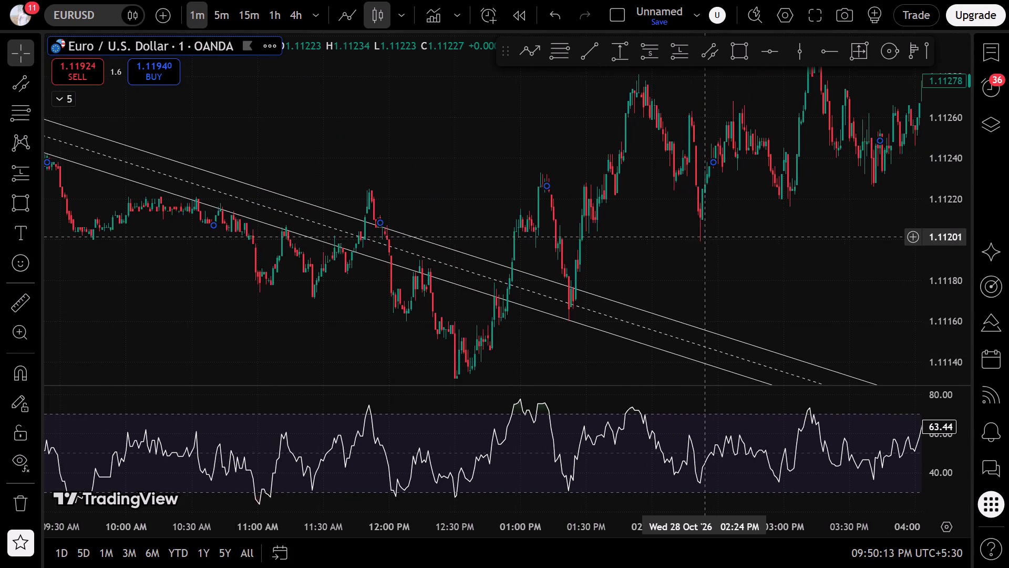
scroll(701, 234, "up", 4)
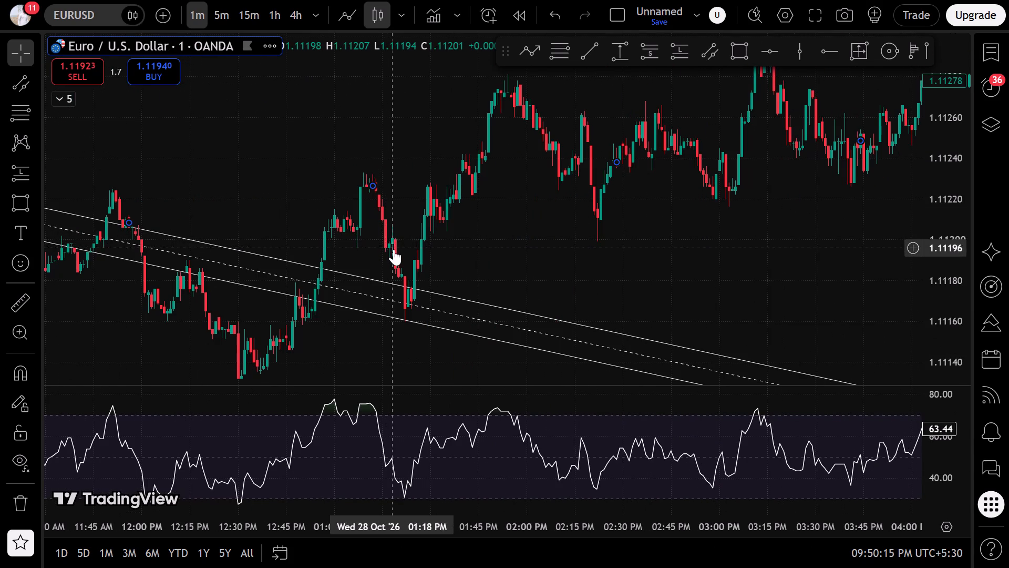
scroll(502, 277, "down", 5)
left_click_drag(751, 220, 337, 247)
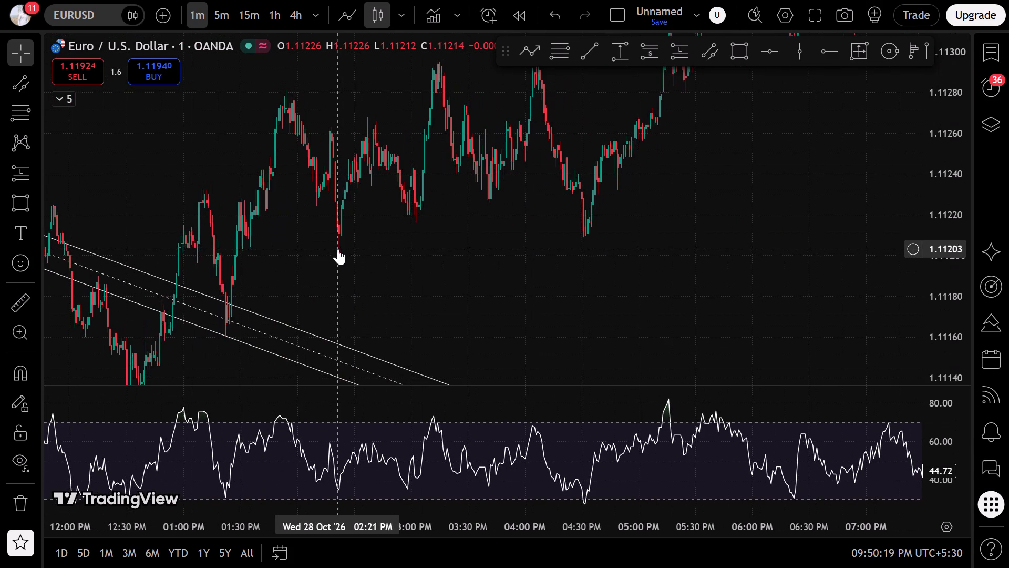
scroll(617, 218, "up", 6)
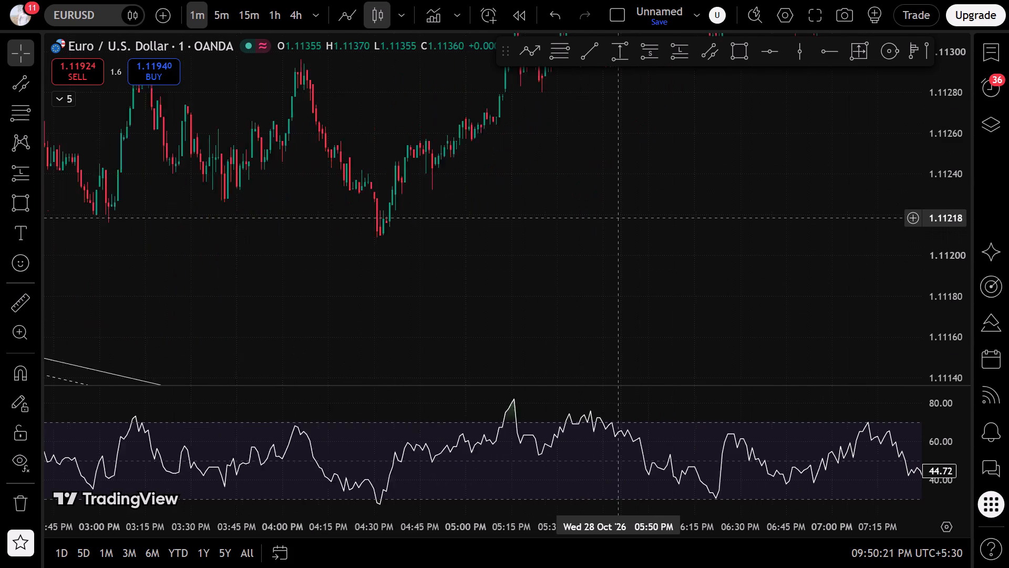
Place a long position at the 28 October 4:26 PM pullback, with entry about 1.11225 and stop about 1.11208.
left_click(667, 49)
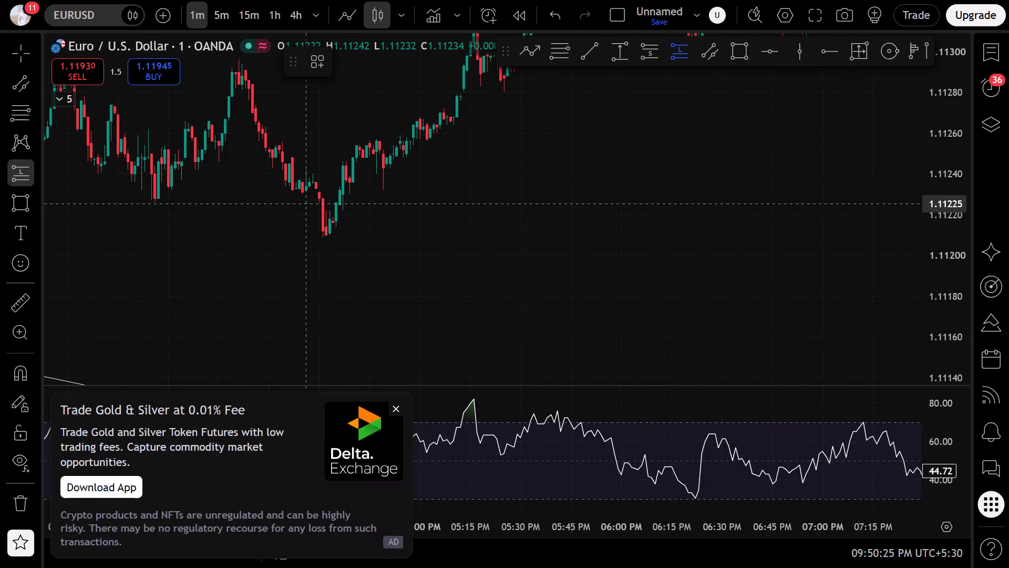
left_click(307, 204)
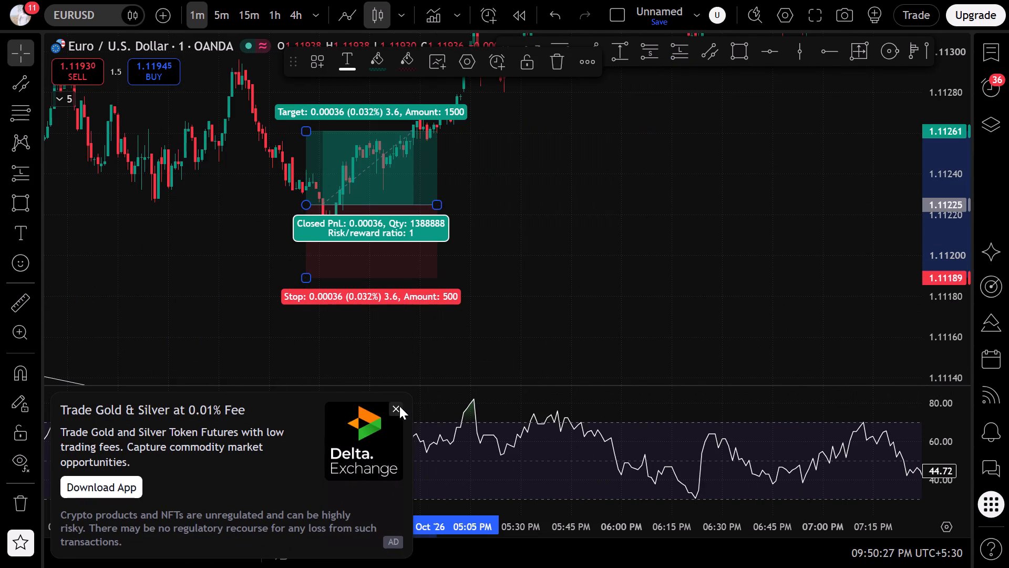
left_click(399, 406)
left_click_drag(307, 280, 296, 241)
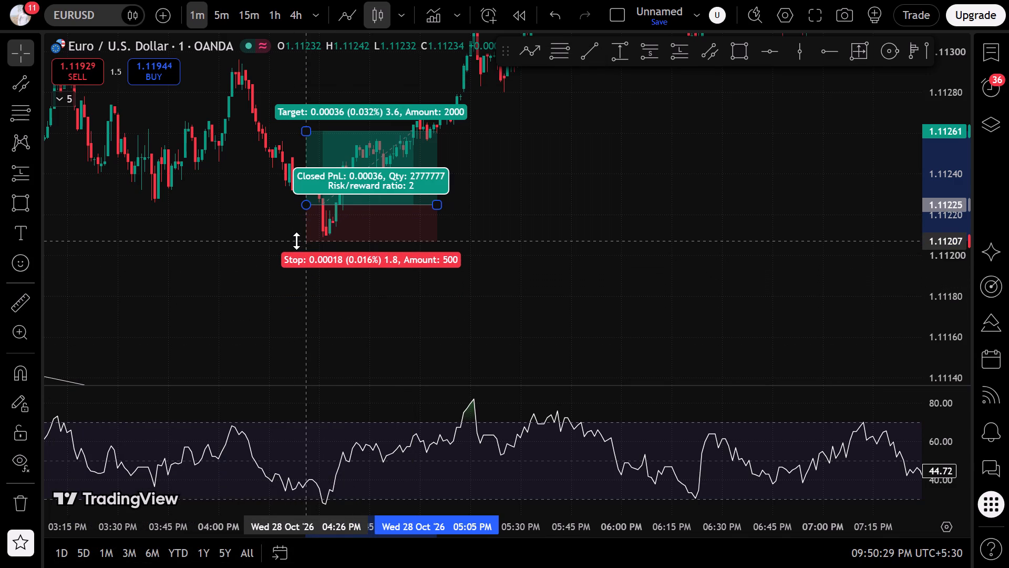
left_click_drag(296, 241, 296, 238)
left_click(552, 269)
Extend the 28 October long position's end time to about 6:58 PM.
left_click_drag(615, 236, 546, 365)
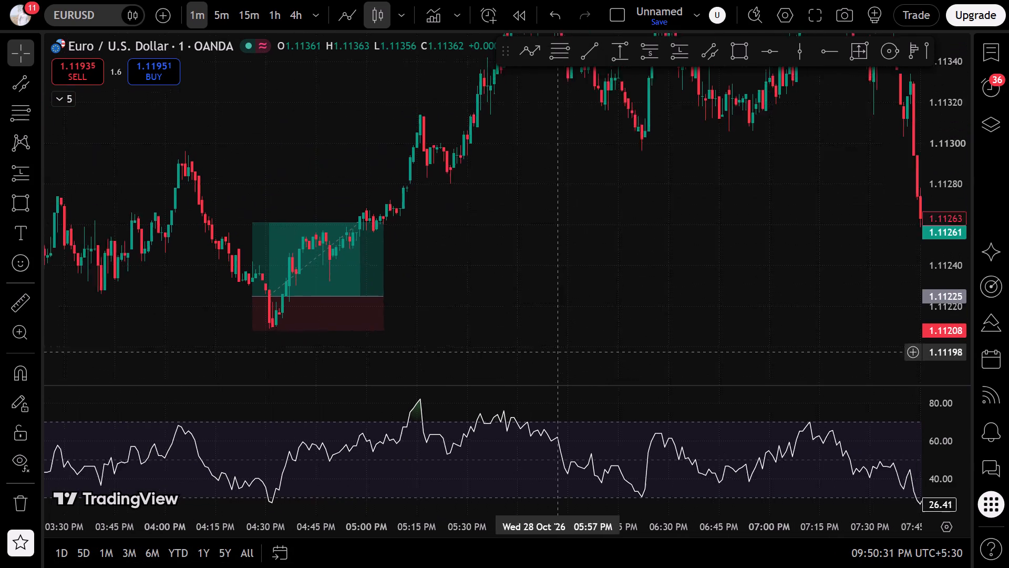
left_click_drag(368, 312, 636, 312)
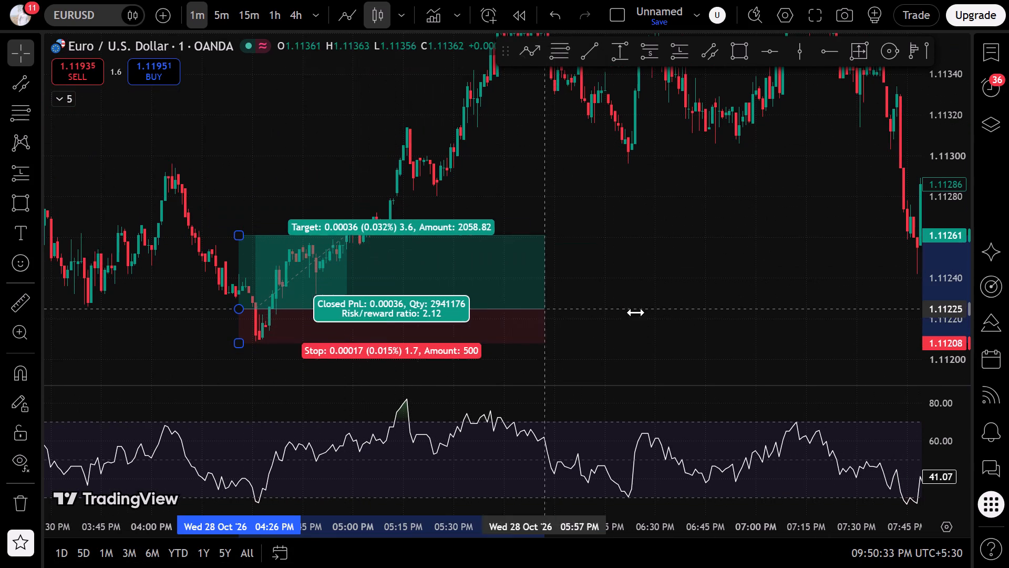
left_click_drag(636, 312, 747, 312)
Raise the 28 October long position's target to about 1.11564, level with the falling channel's starting high.
scroll(747, 312, "down", 6)
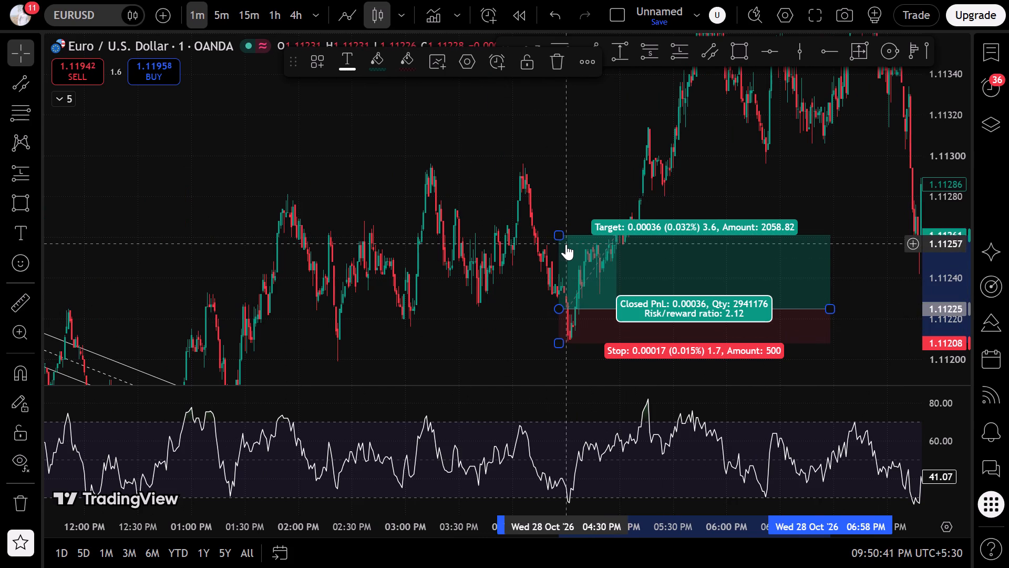
left_click_drag(562, 237, 578, 98)
scroll(349, 168, "down", 12)
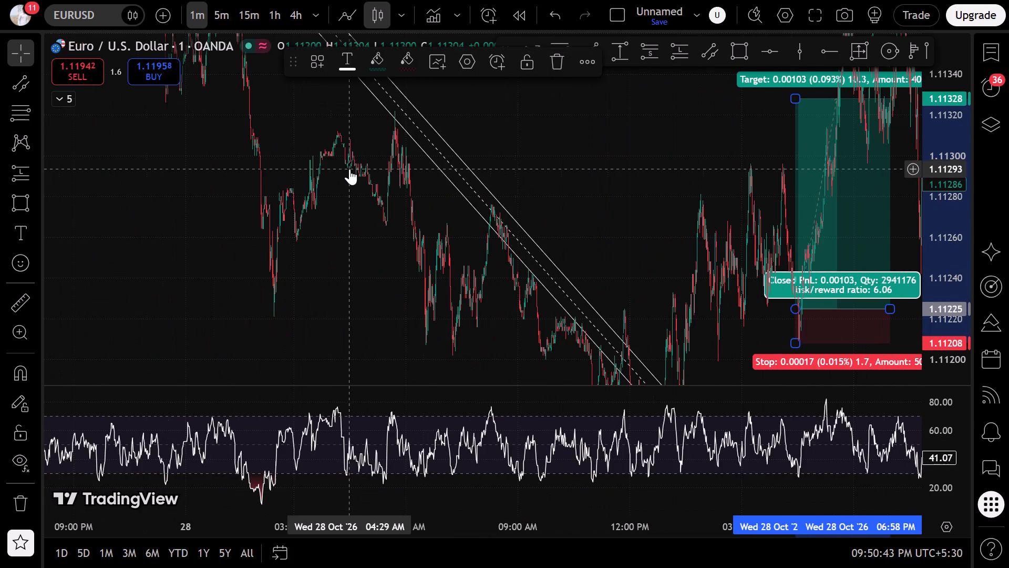
left_click_drag(928, 102, 920, 293)
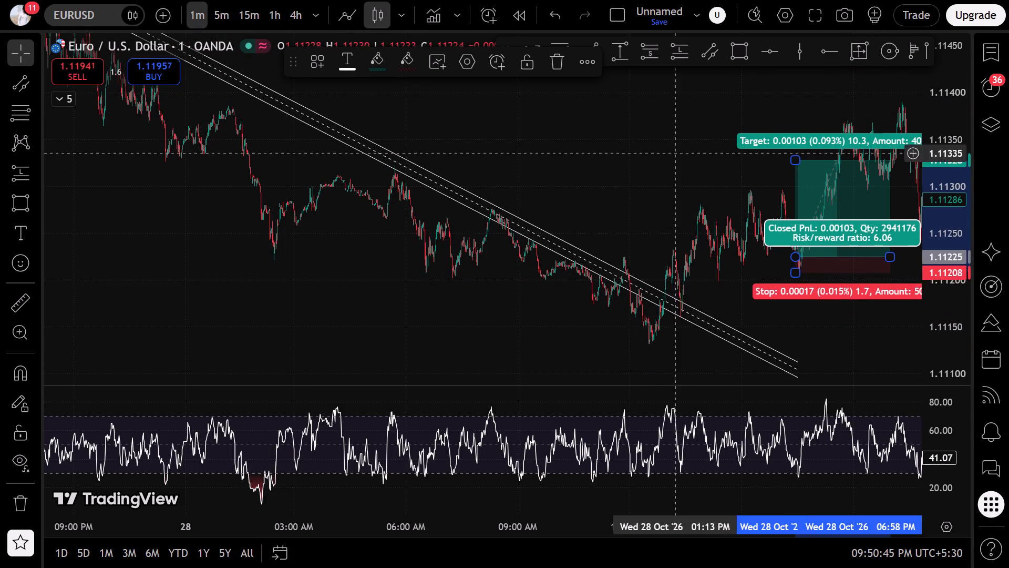
left_click_drag(670, 147, 466, 229)
scroll(439, 232, "down", 11)
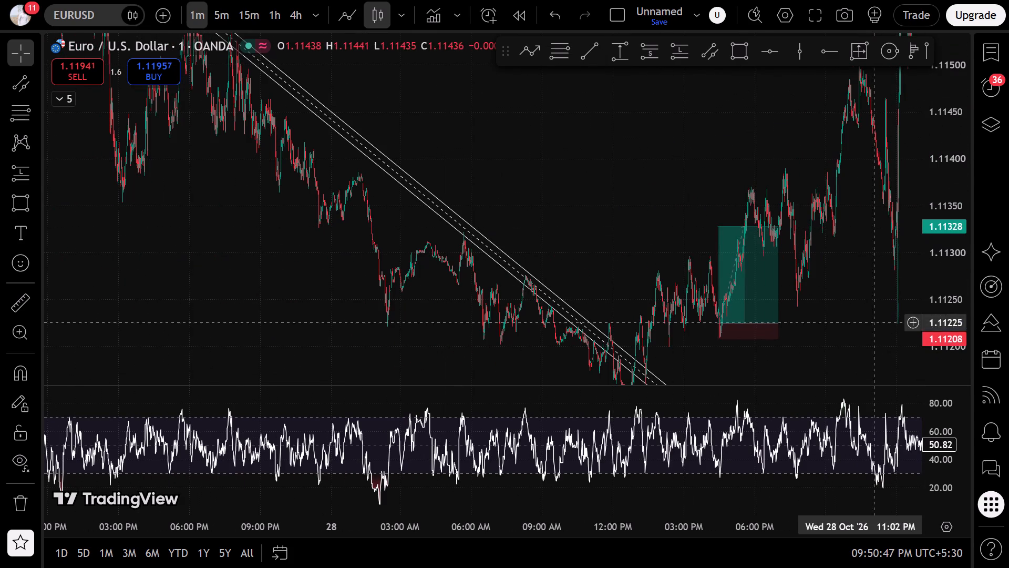
left_click_drag(964, 130, 915, 330)
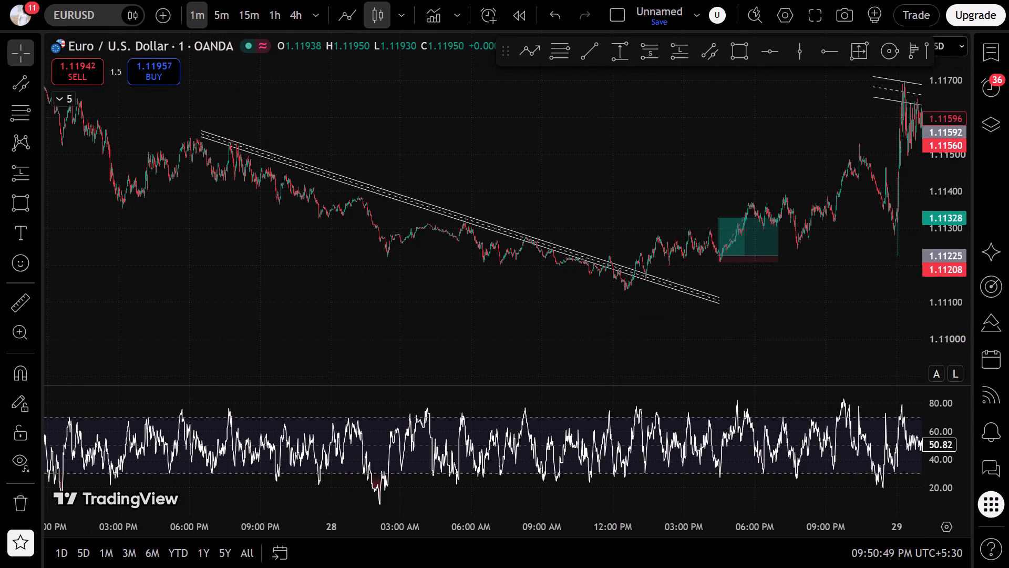
left_click_drag(550, 281, 389, 322)
left_click_drag(585, 243, 594, 163)
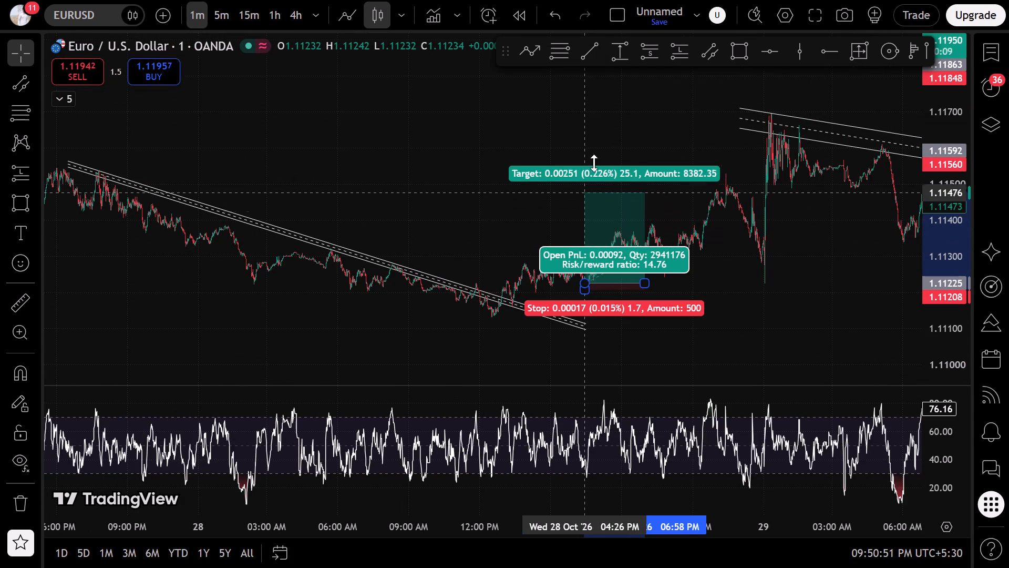
left_click_drag(594, 163, 617, 159)
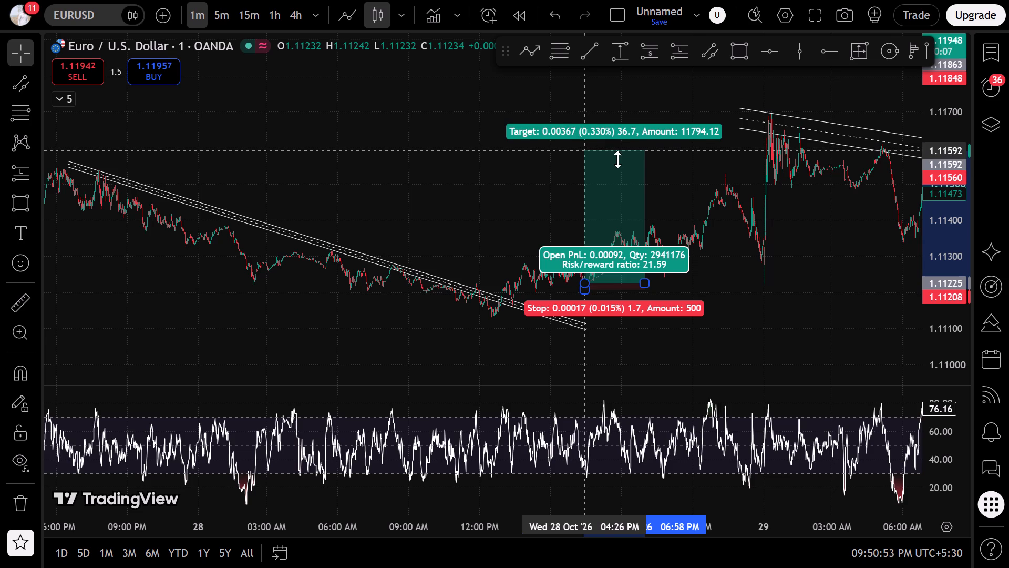
left_click_drag(617, 159, 620, 161)
left_click(436, 238)
Switch to the 15-minute chart, reset the chart view, and go back to the 21–28 October price action before the marked channel.
scroll(435, 238, "down", 6)
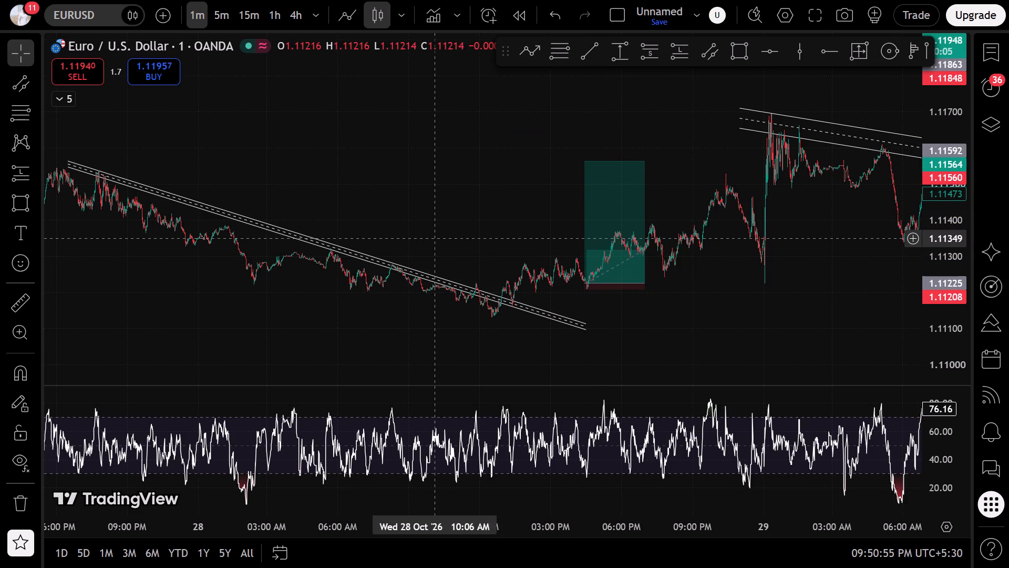
scroll(435, 239, "down", 1)
left_click(260, 7)
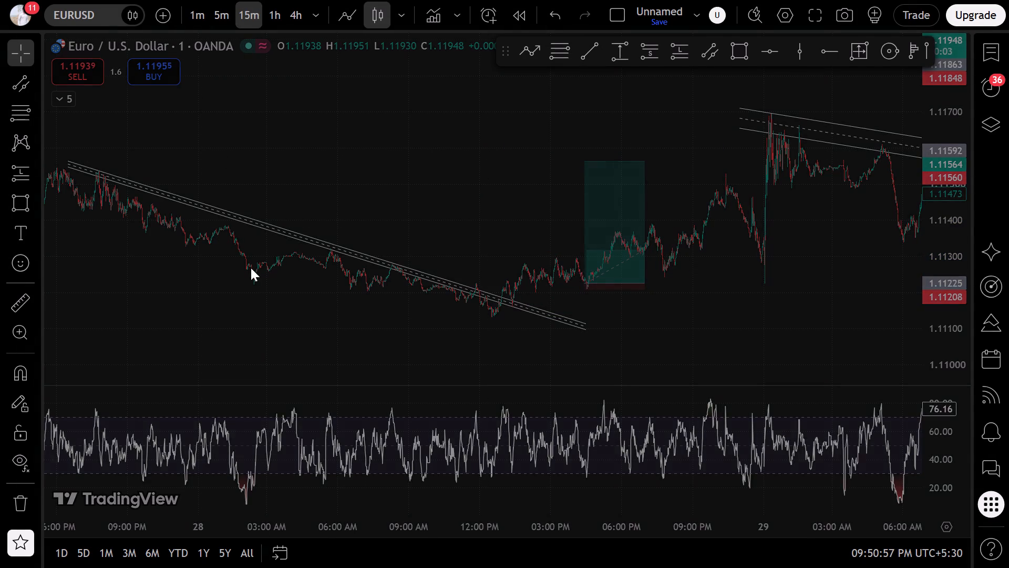
left_click(551, 505)
scroll(473, 251, "down", 2)
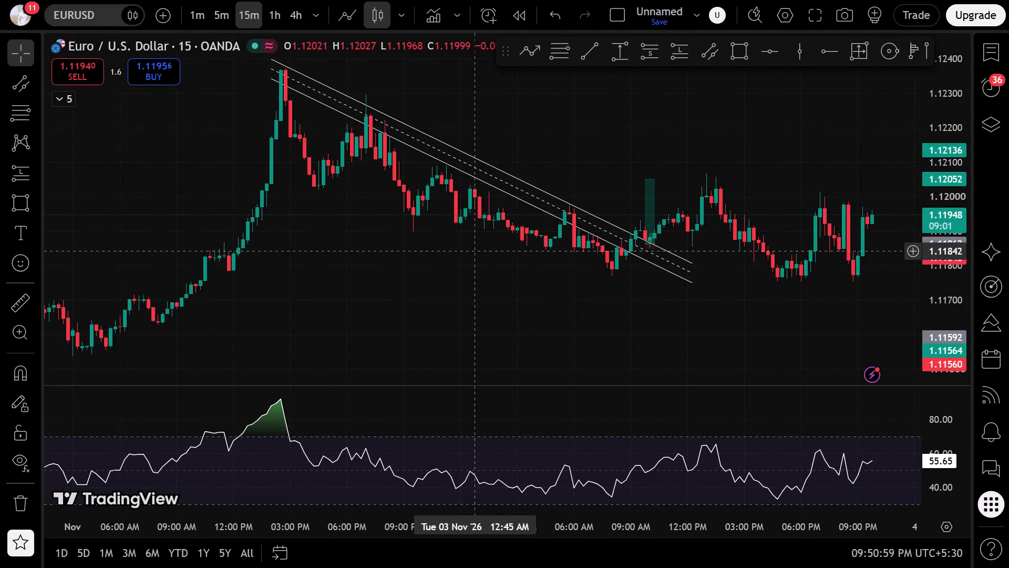
scroll(473, 251, "down", 8)
left_click_drag(262, 341, 835, 374)
left_click_drag(354, 211, 465, 231)
scroll(465, 231, "down", 1)
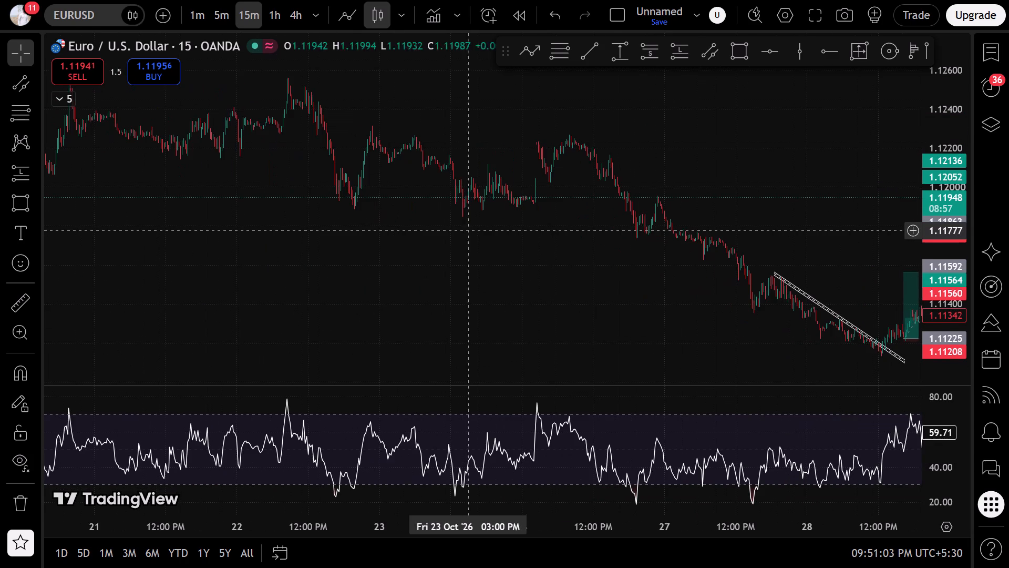
Examine EURUSD's October price action on the 15-minute and 1-hour charts, comparing the swings with the marked falling channels.
scroll(480, 226, "up", 6)
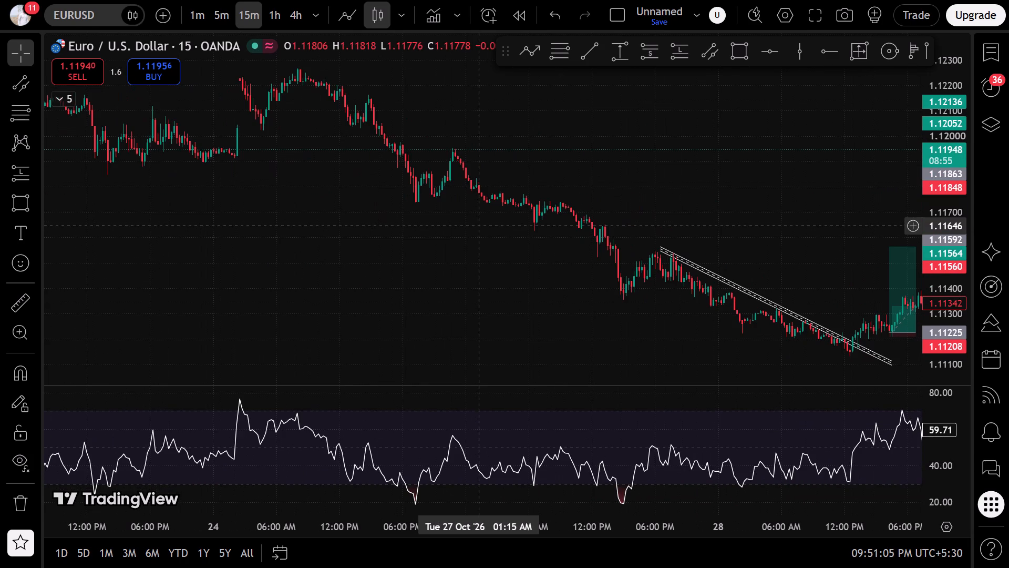
scroll(480, 226, "down", 1)
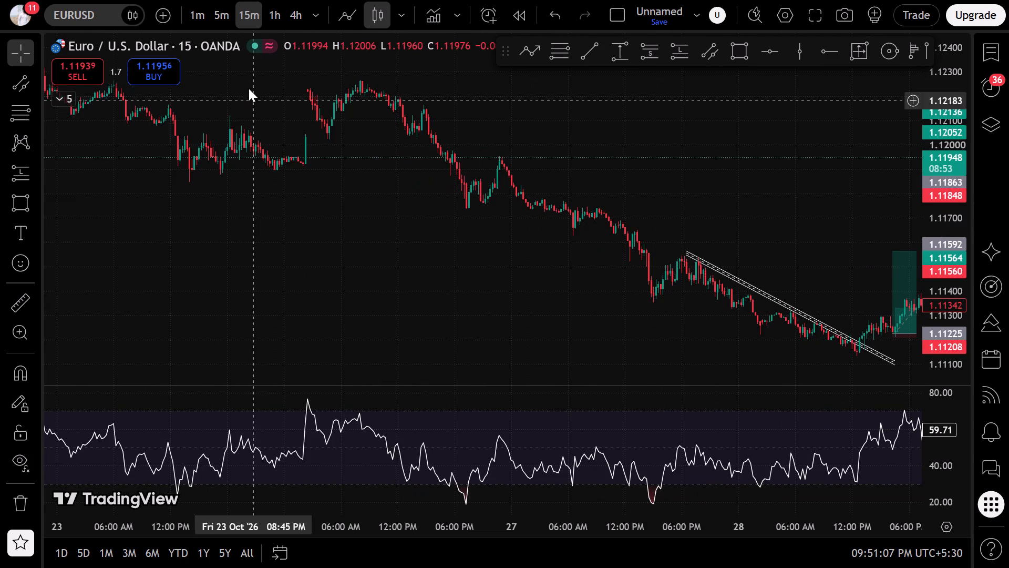
left_click(269, 17)
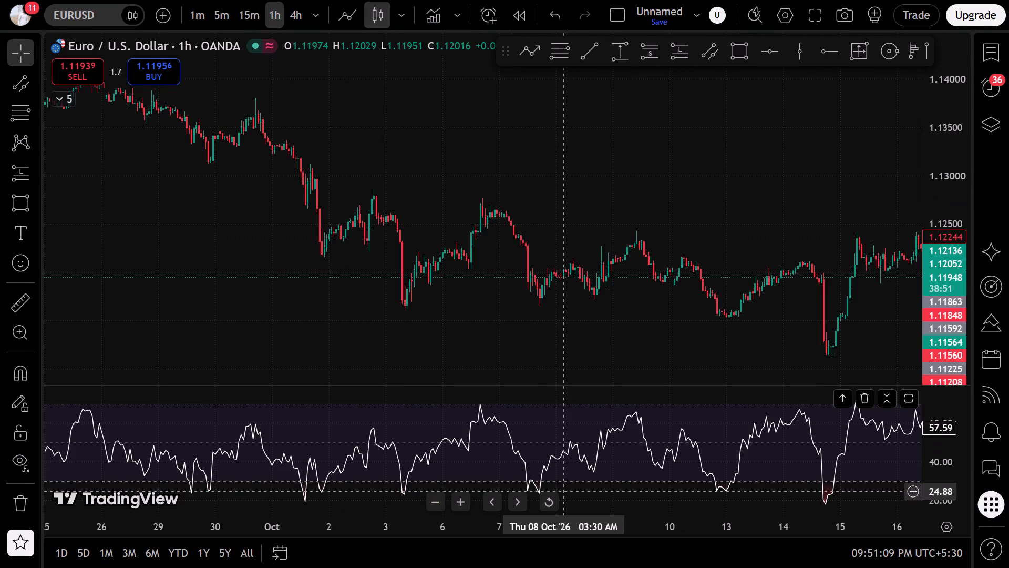
left_click(538, 505)
left_click_drag(568, 279, 310, 298)
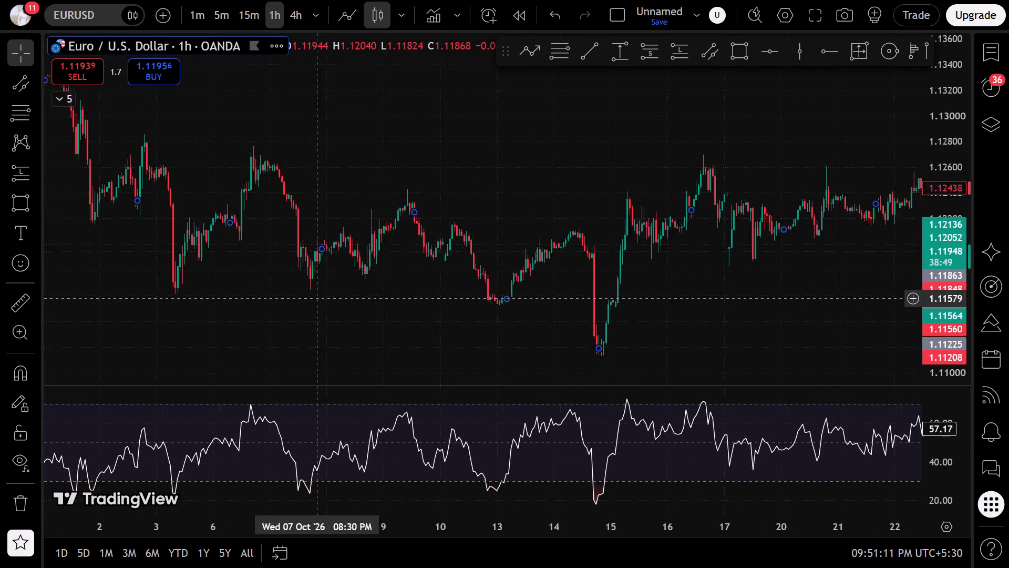
left_click_drag(310, 298, 211, 306)
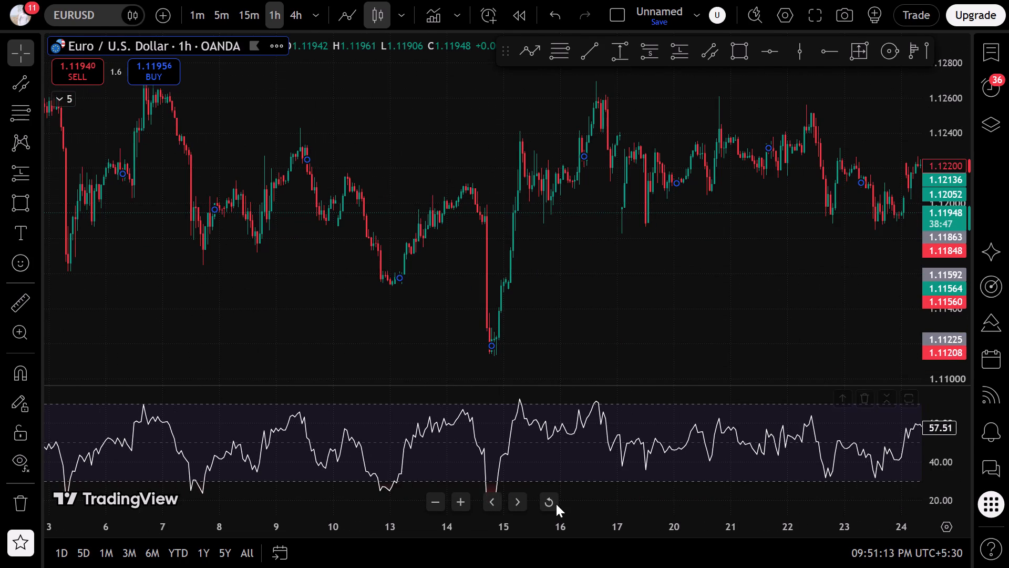
left_click(556, 504)
scroll(479, 276, "down", 9)
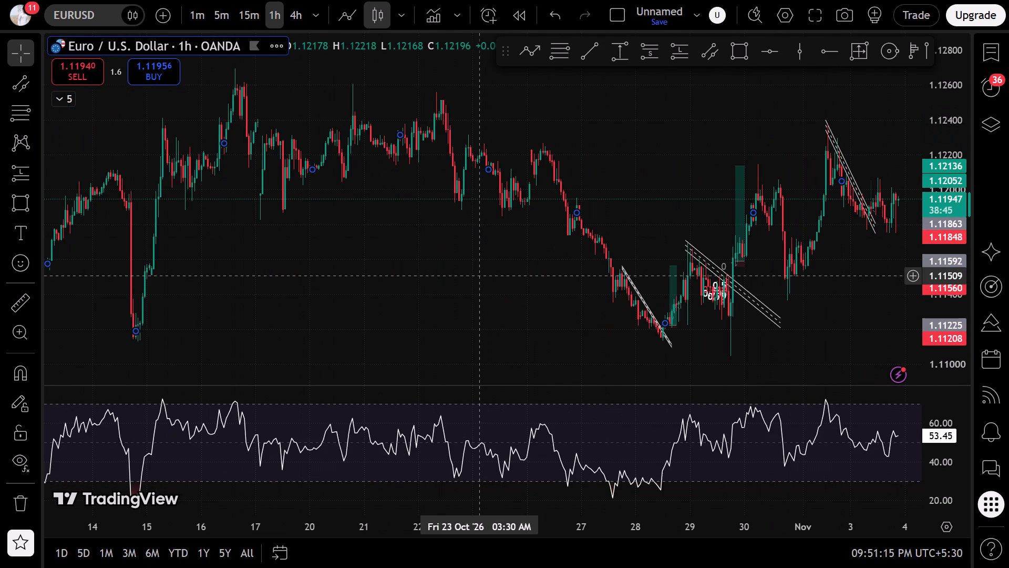
scroll(479, 276, "up", 3)
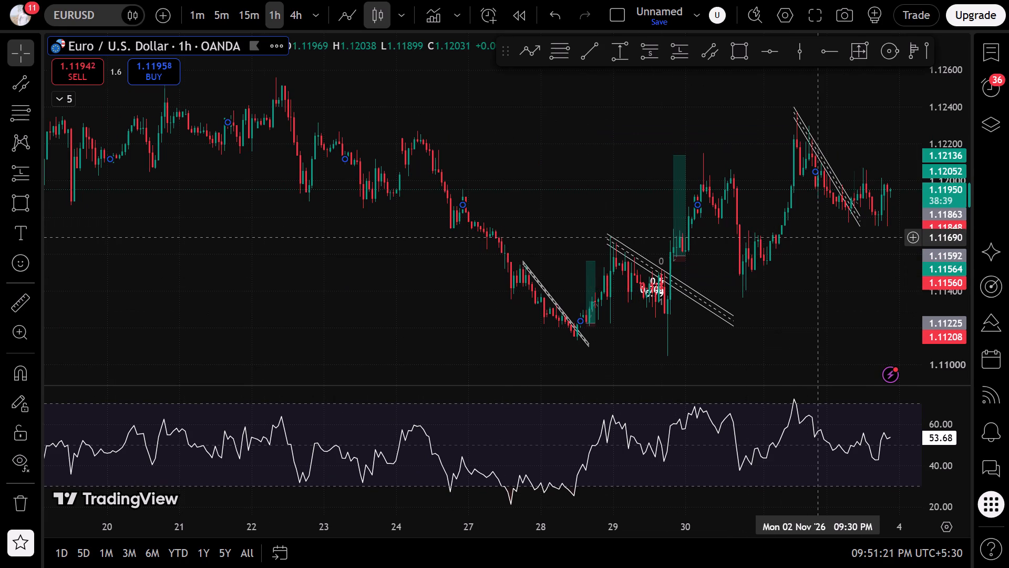
scroll(817, 238, "up", 5)
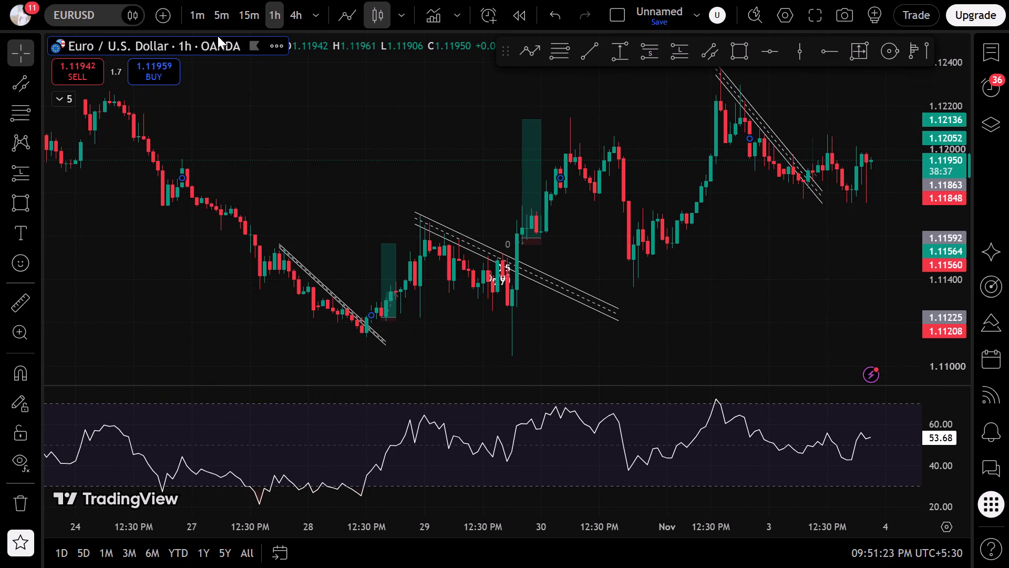
scroll(288, 209, "down", 9)
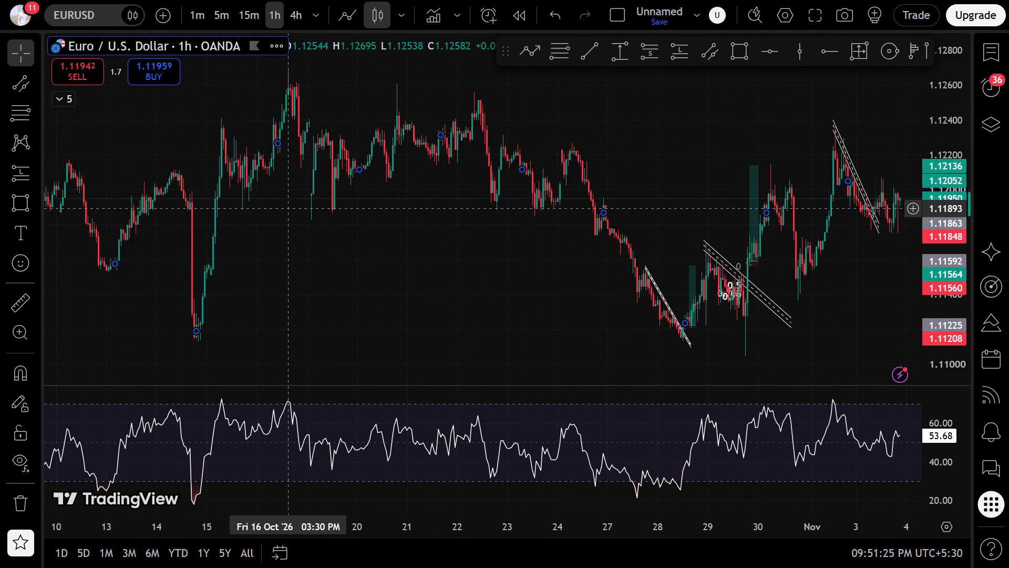
Check recent EURUSD price action around the marked channels and long positions on the 1-minute and 15-minute charts.
left_click(253, 21)
left_click(195, 13)
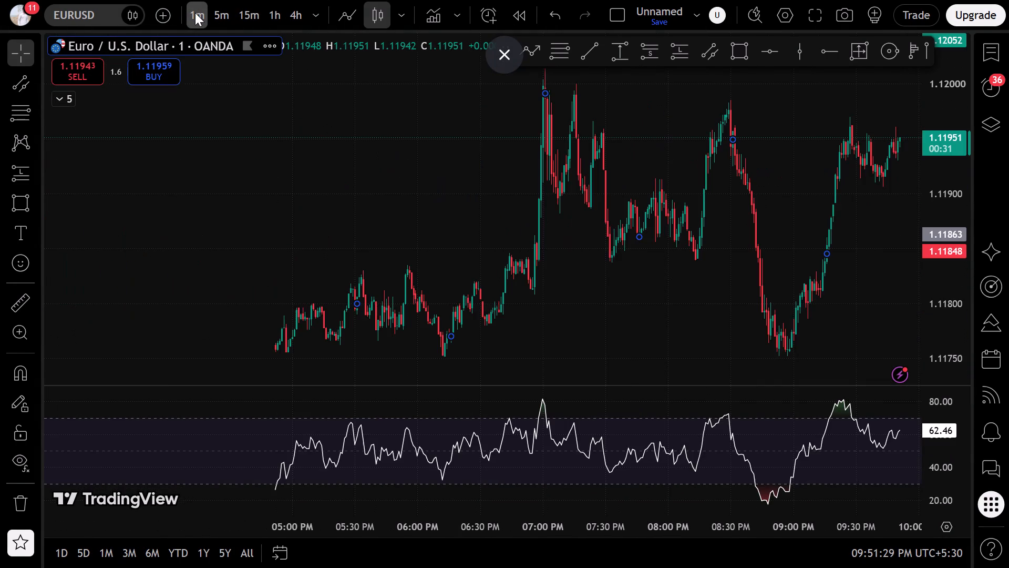
scroll(303, 150, "down", 12)
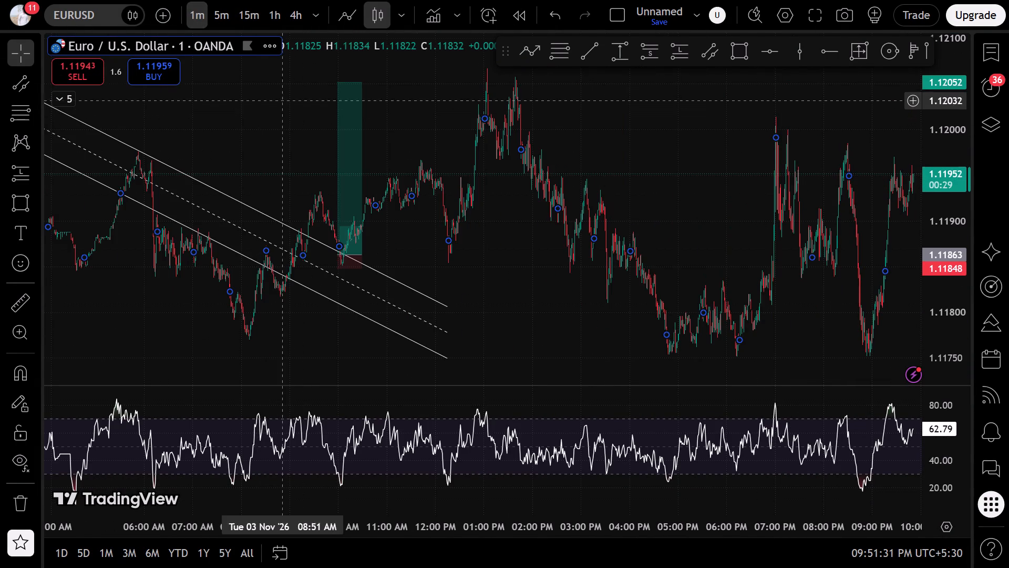
left_click(246, 7)
scroll(367, 294, "up", 2)
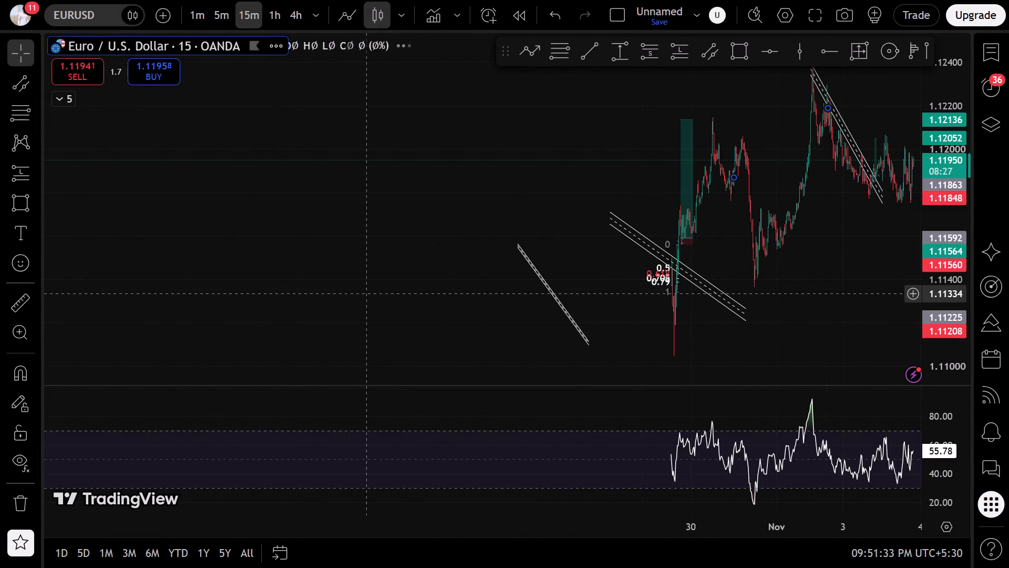
scroll(367, 294, "up", 8)
Switch the chart to XAUUSD from the watchlist, check the 1-hour view, and go to the 15-minute price action of 28–30 October with the watchlist closed.
left_click(976, 49)
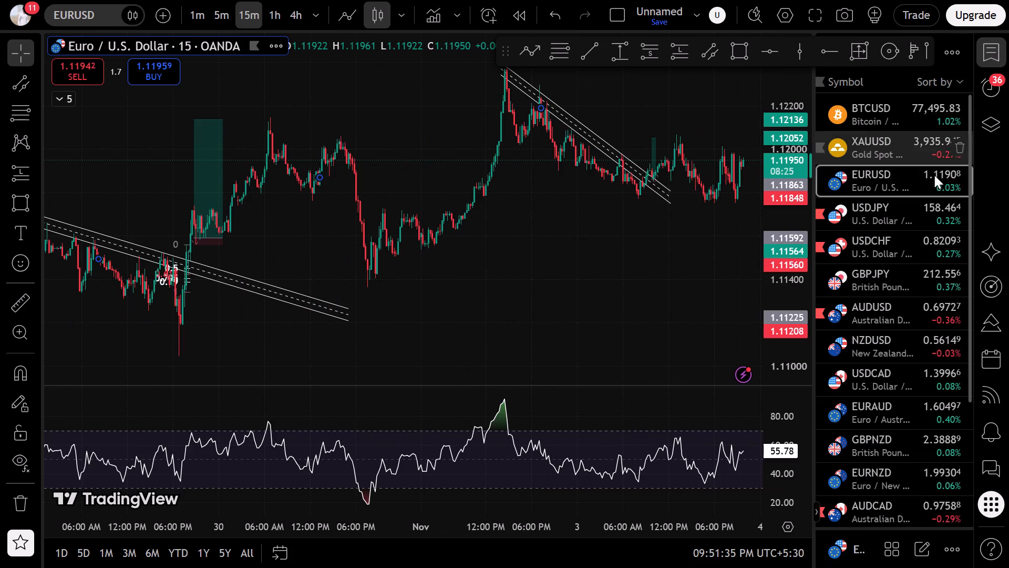
left_click(873, 149)
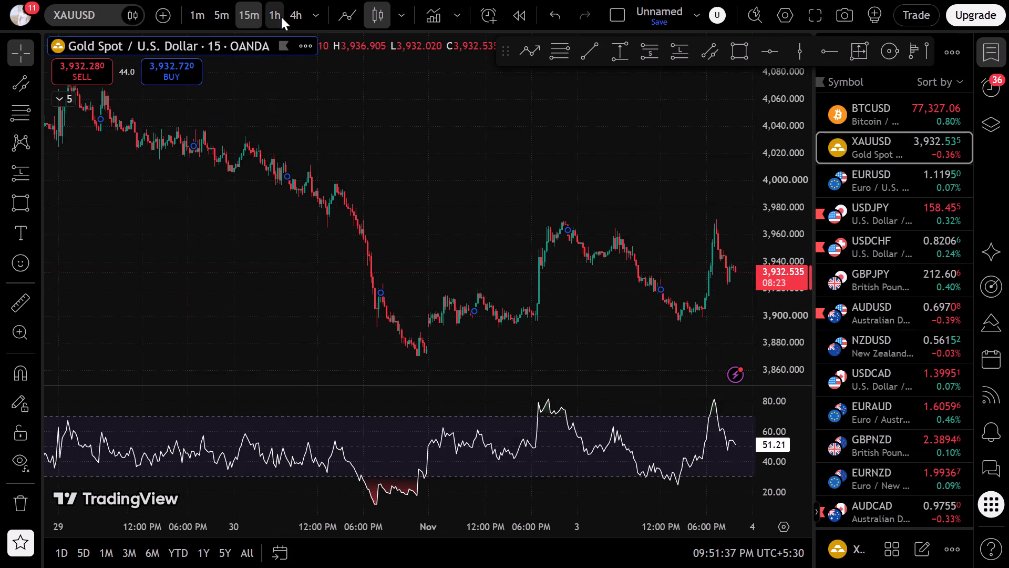
left_click(281, 17)
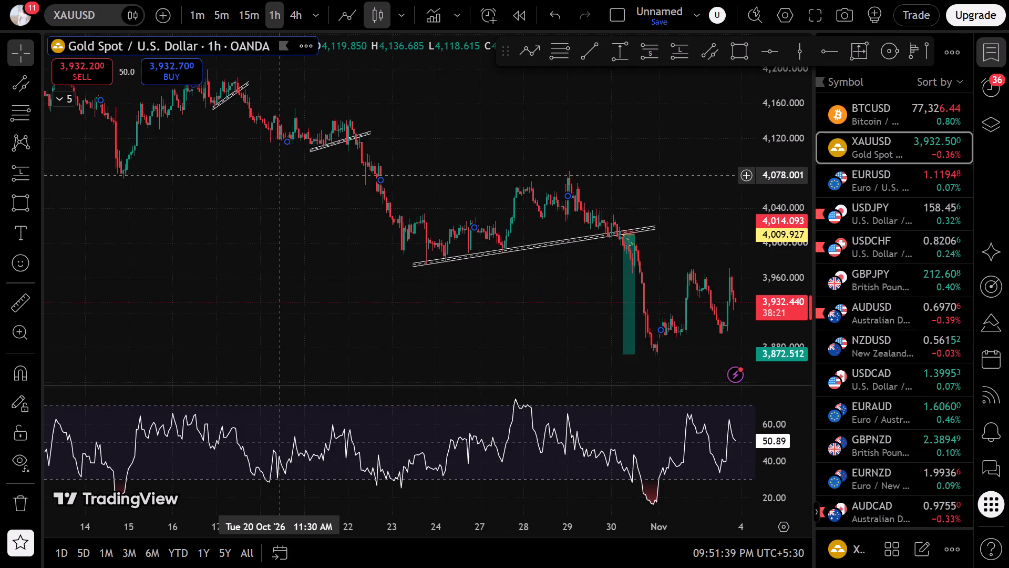
left_click(248, 17)
scroll(298, 228, "down", 4)
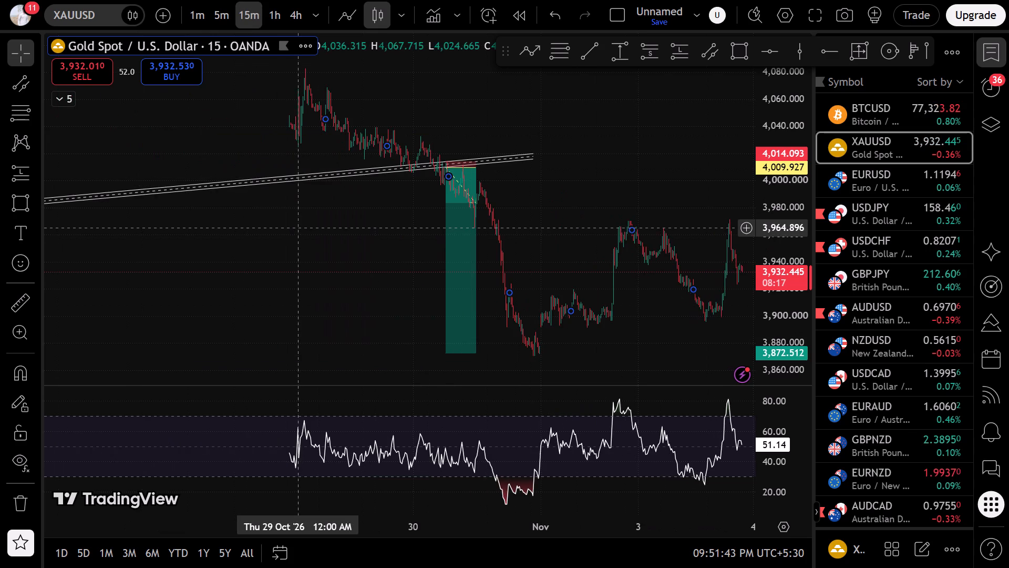
scroll(282, 263, "up", 4)
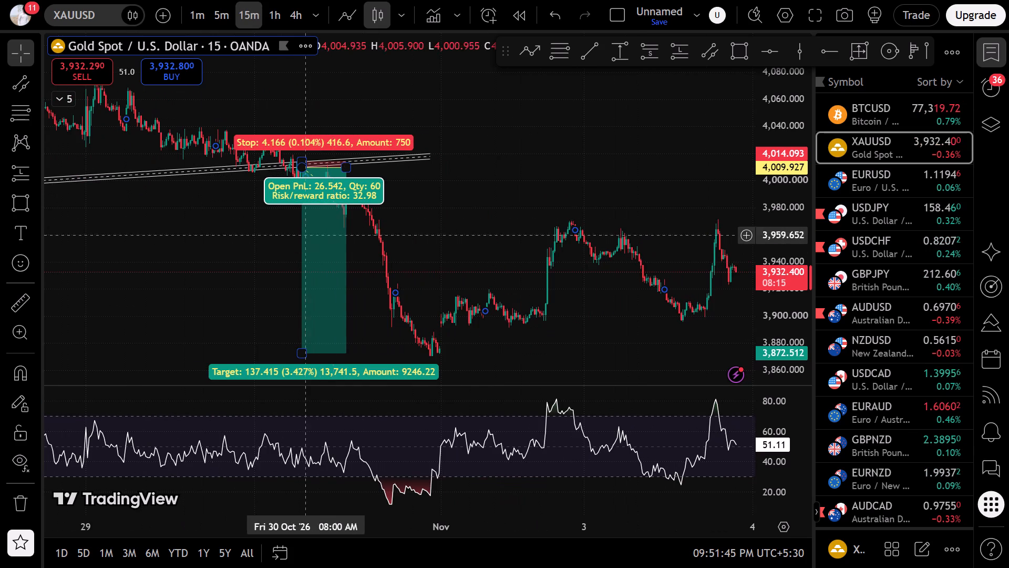
left_click_drag(184, 248, 481, 282)
scroll(344, 234, "up", 4)
left_click_drag(345, 234, 419, 286)
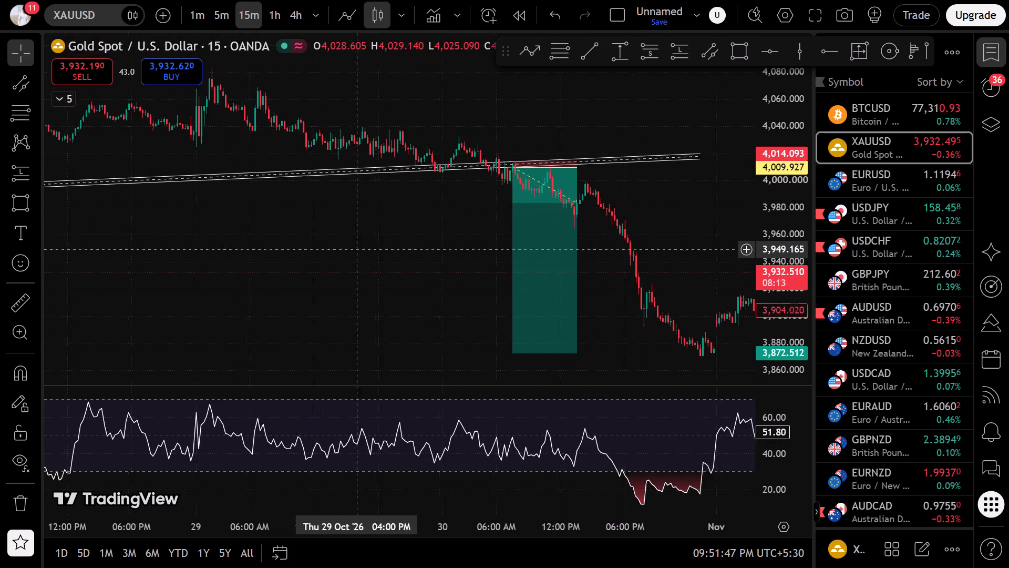
left_click_drag(419, 286, 587, 301)
left_click(979, 55)
Draw a narrow rising parallel channel under the 27 and 29 October lows, from 27 October 11:00 AM at about 3,986 to 30 October at about 4,061.
left_click_drag(952, 373, 941, 246)
left_click_drag(496, 293, 529, 249)
left_click_drag(935, 97, 930, 357)
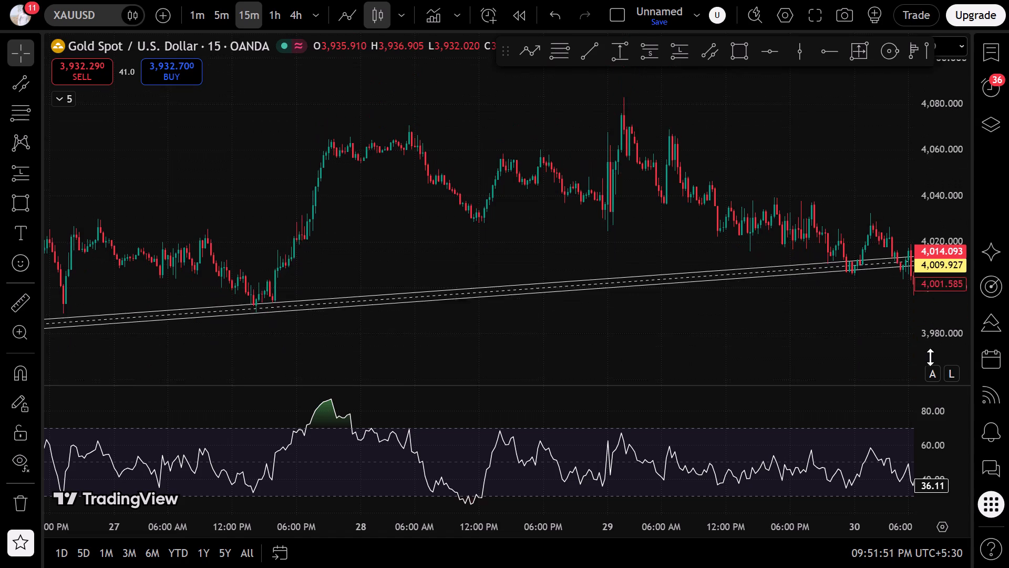
left_click_drag(930, 357, 928, 357)
scroll(675, 295, "down", 3)
left_click_drag(741, 200, 520, 211)
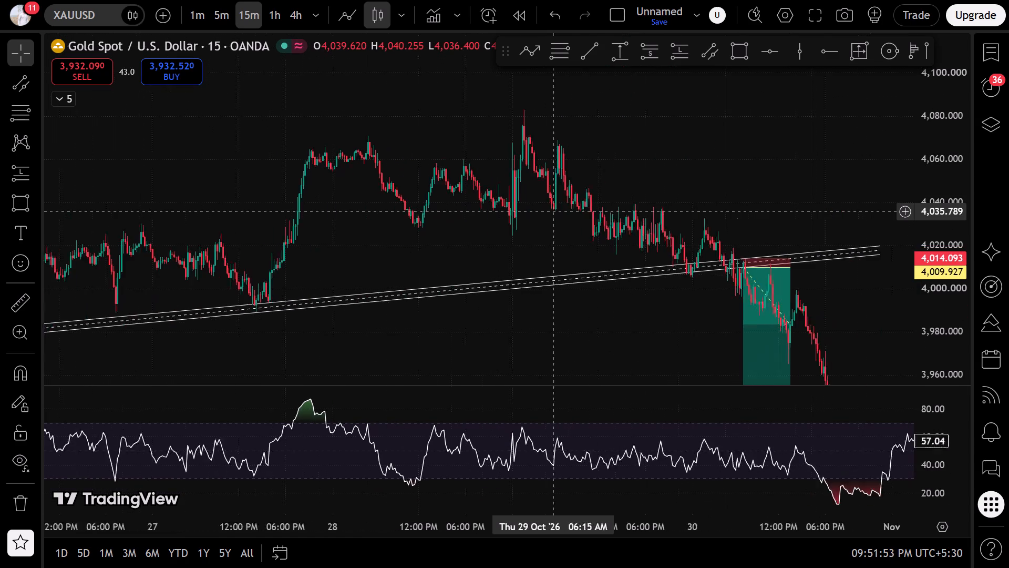
left_click_drag(520, 211, 404, 211)
scroll(454, 256, "down", 2)
scroll(28, 384, "down", 1)
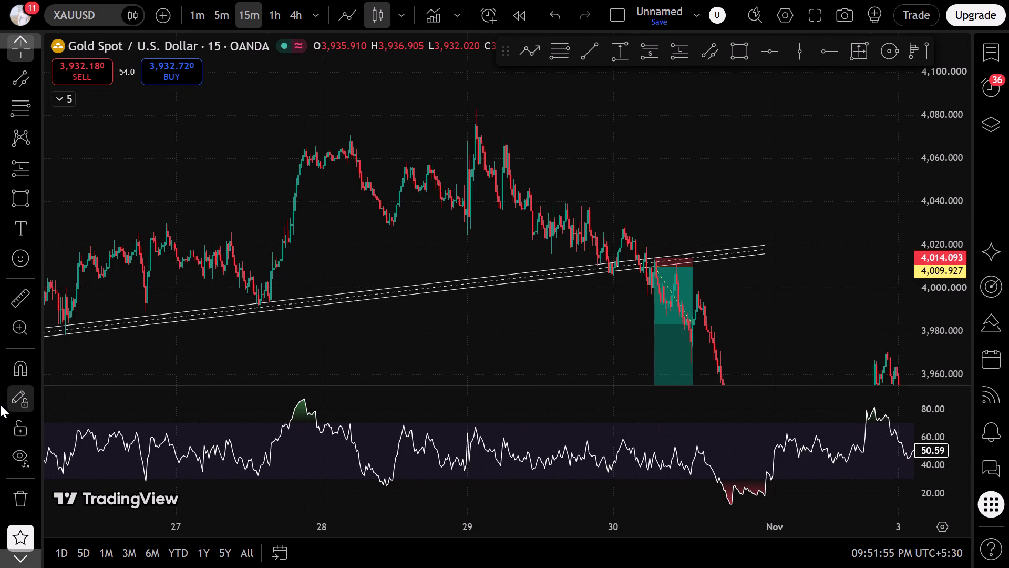
left_click(1, 487)
left_click(1, 487)
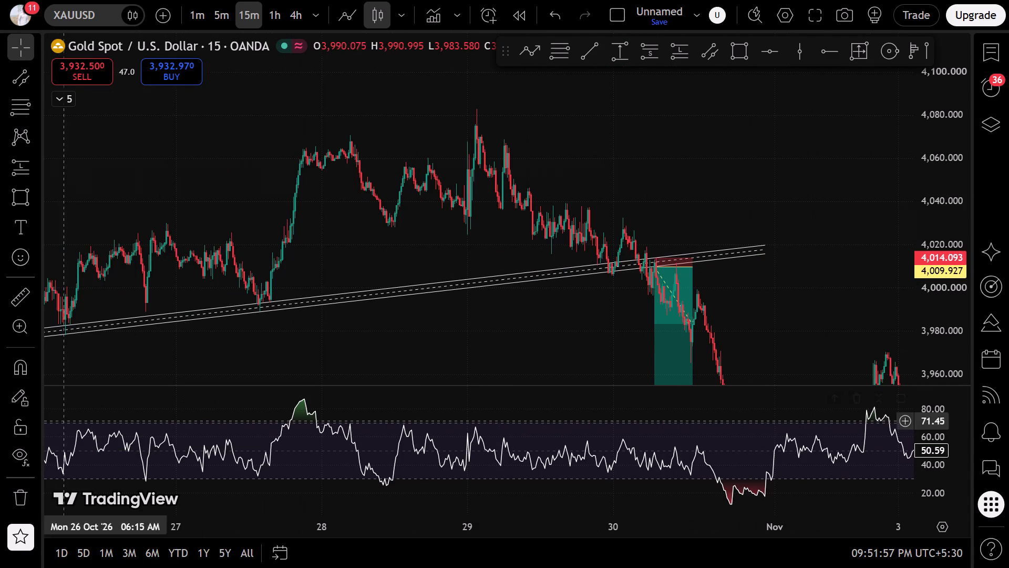
left_click(717, 53)
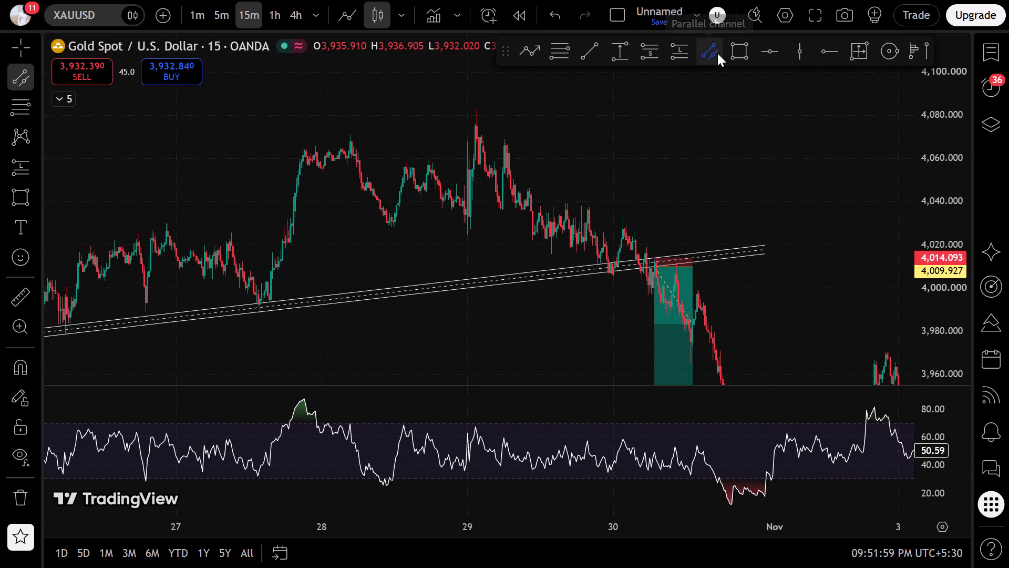
left_click(240, 317)
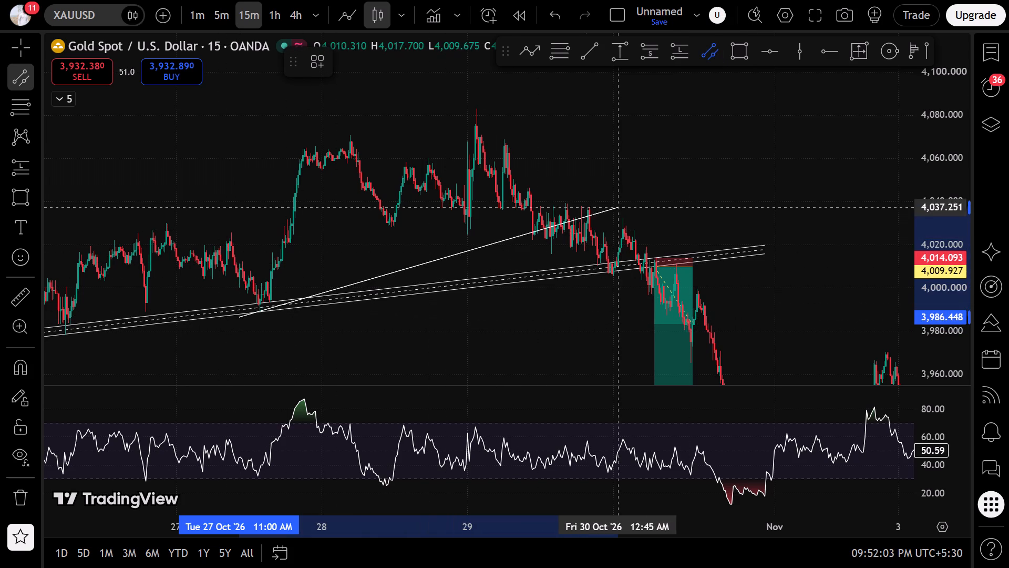
left_click(642, 155)
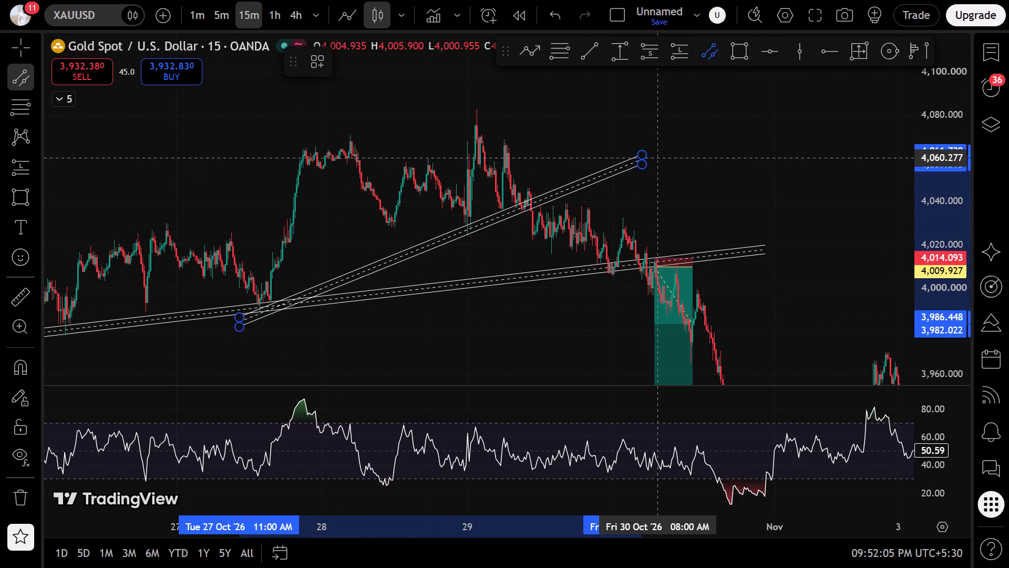
left_click(657, 158)
left_click(522, 310)
Switch XAUUSD to the 1-minute chart, reset the chart view, and go back to the rising channels around 29–30 October.
scroll(522, 310, "down", 1)
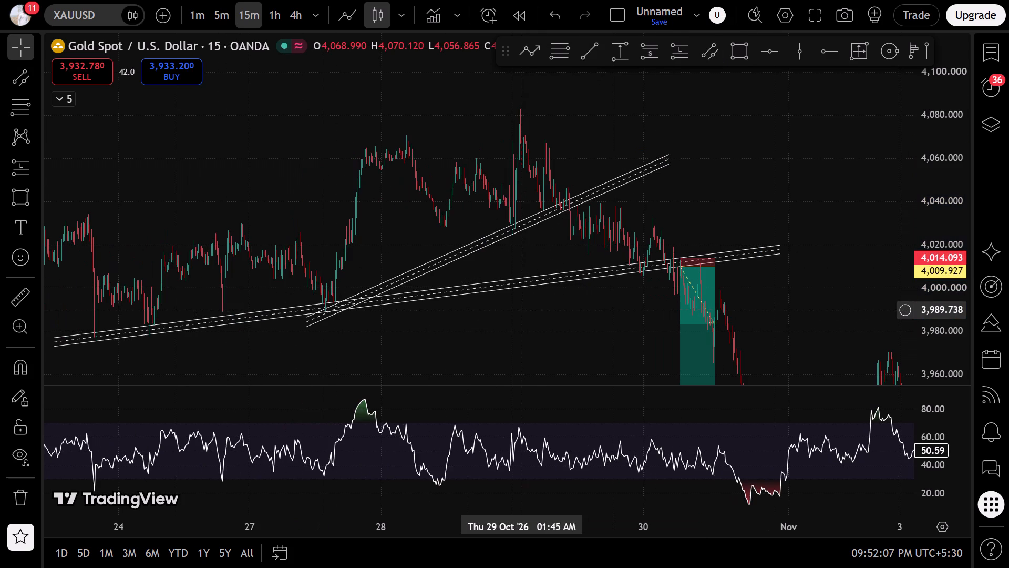
left_click(200, 18)
scroll(284, 229, "down", 6)
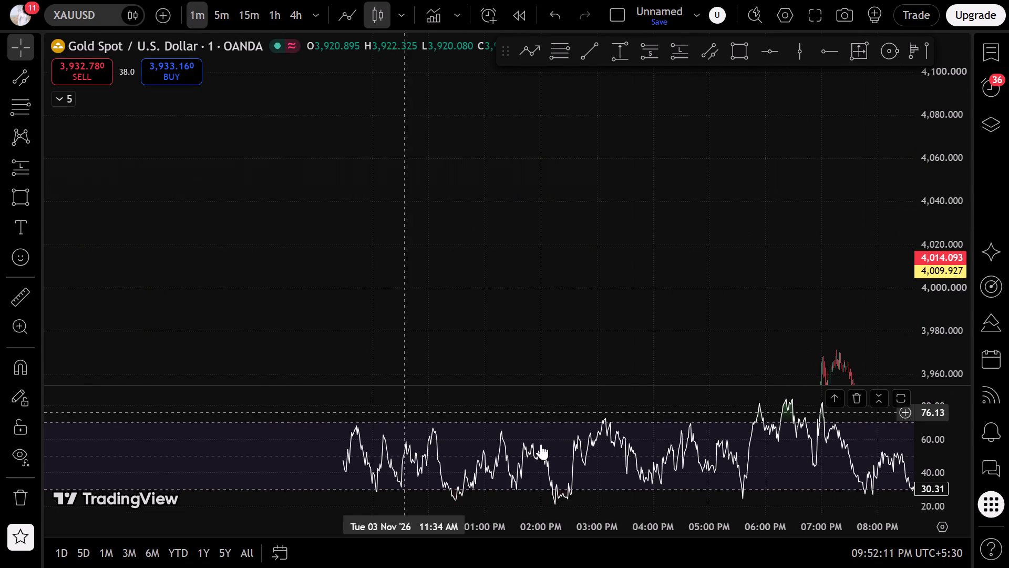
left_click(555, 498)
scroll(510, 330, "down", 15)
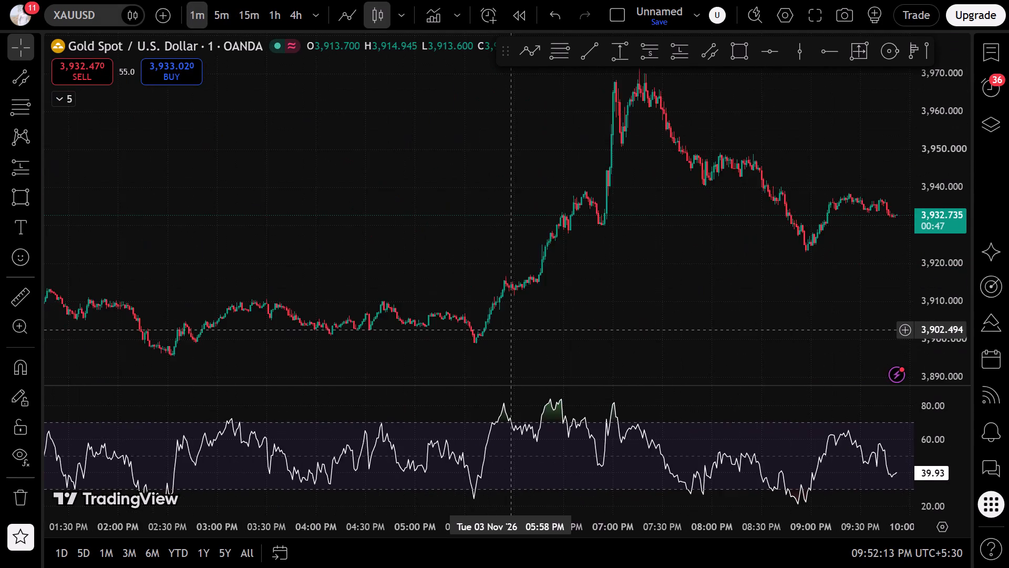
scroll(510, 330, "down", 17)
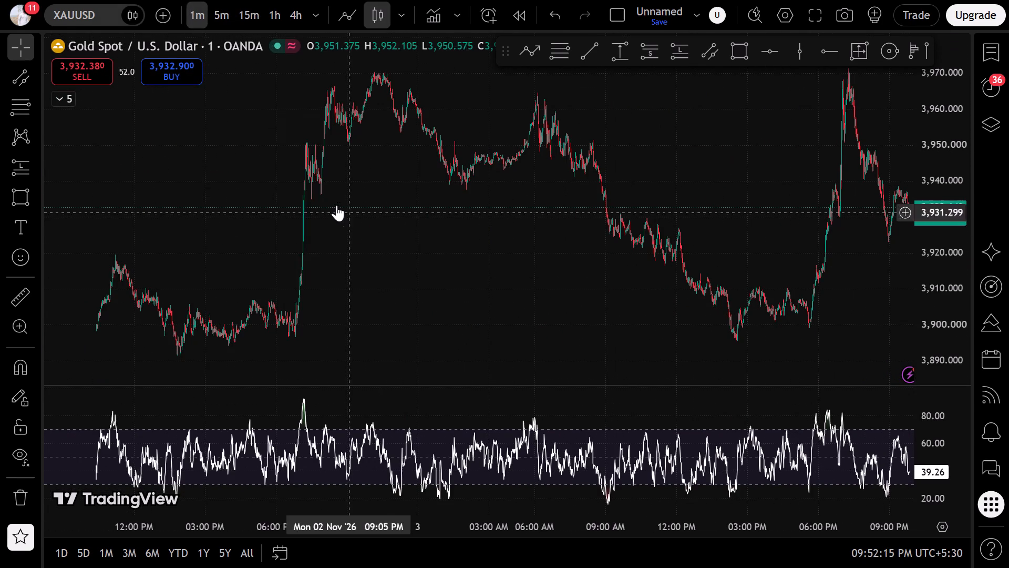
left_click_drag(303, 190, 768, 267)
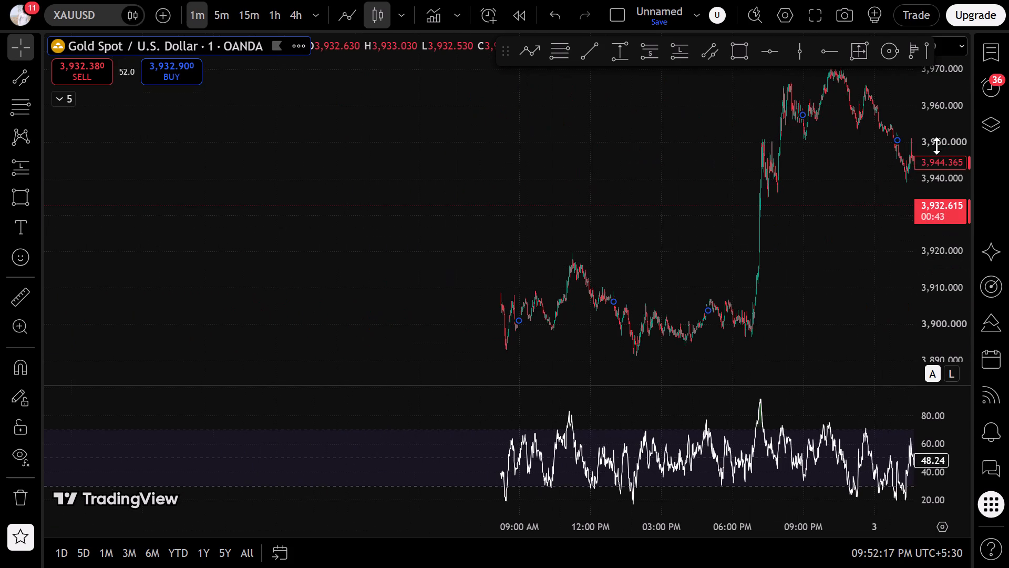
left_click_drag(937, 156, 924, 225)
left_click_drag(200, 229, 678, 430)
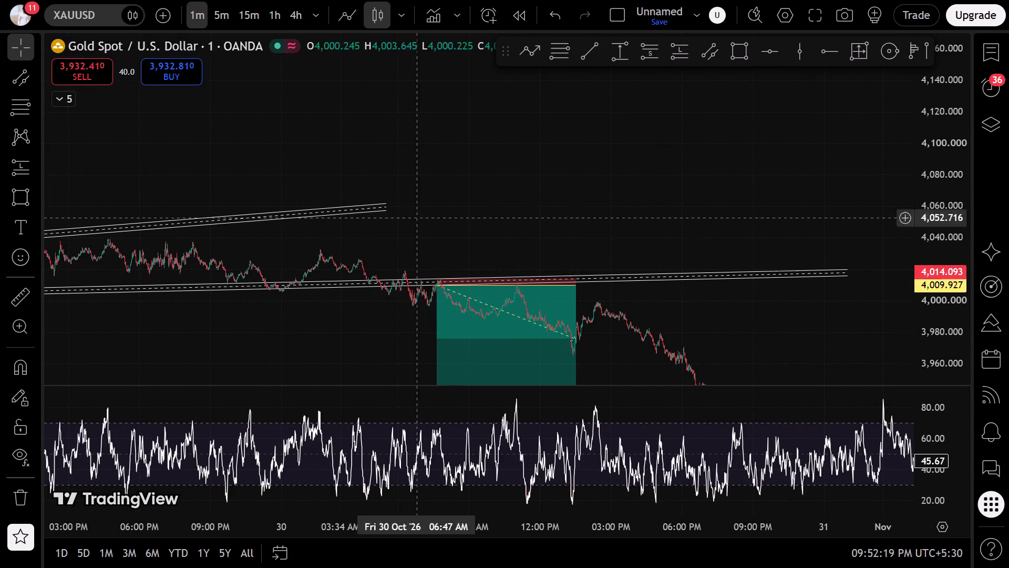
left_click_drag(427, 144, 874, 108)
left_click_drag(444, 298, 622, 297)
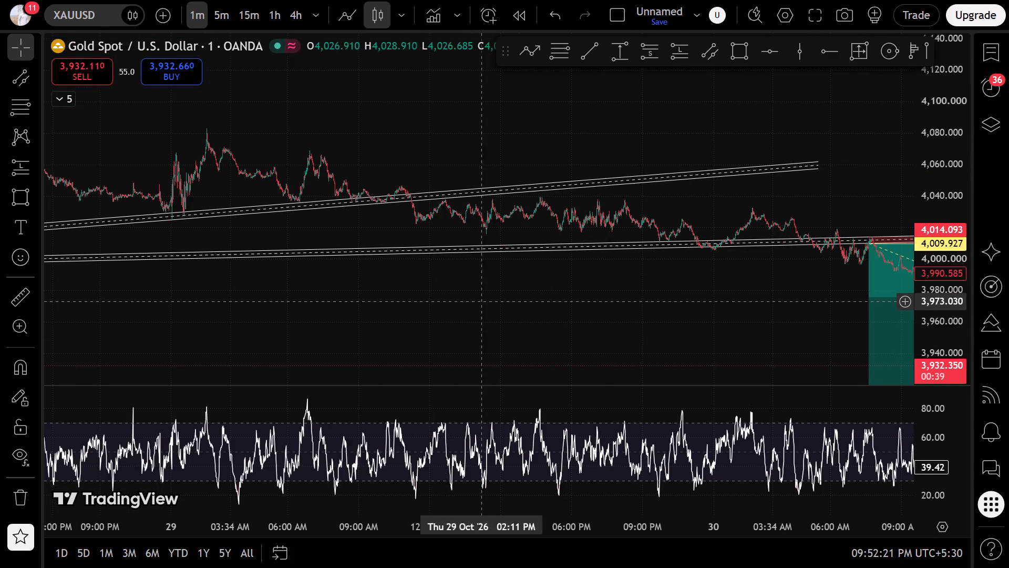
Examine the XAUUSD price action below the upper rising channel on 29 October, comparing it with an enlarged RSI pane.
left_click_drag(622, 297, 736, 283)
left_click_drag(932, 333, 901, 38)
scroll(475, 275, "up", 8)
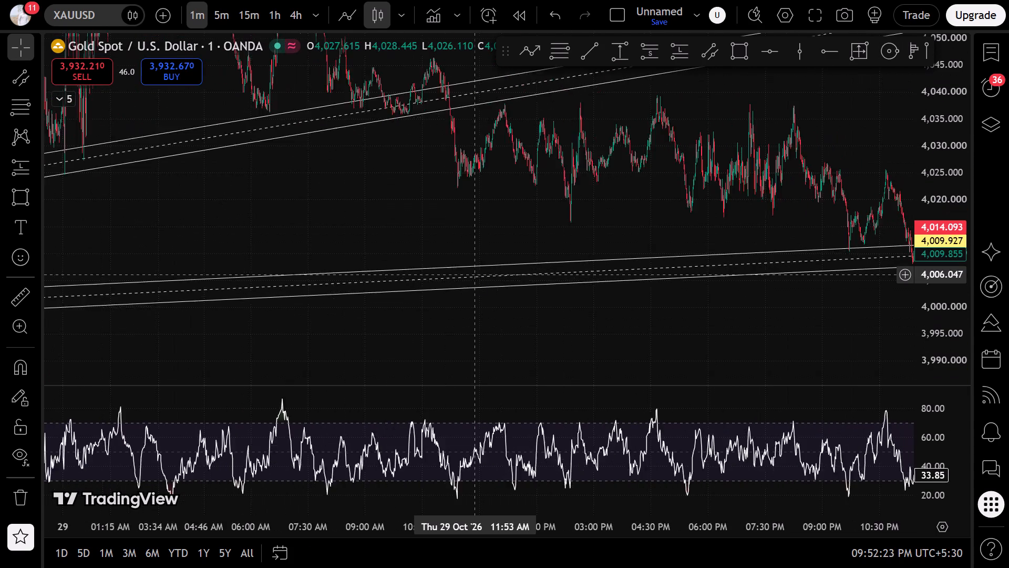
scroll(475, 275, "up", 8)
left_click_drag(212, 195, 652, 304)
scroll(473, 271, "up", 3)
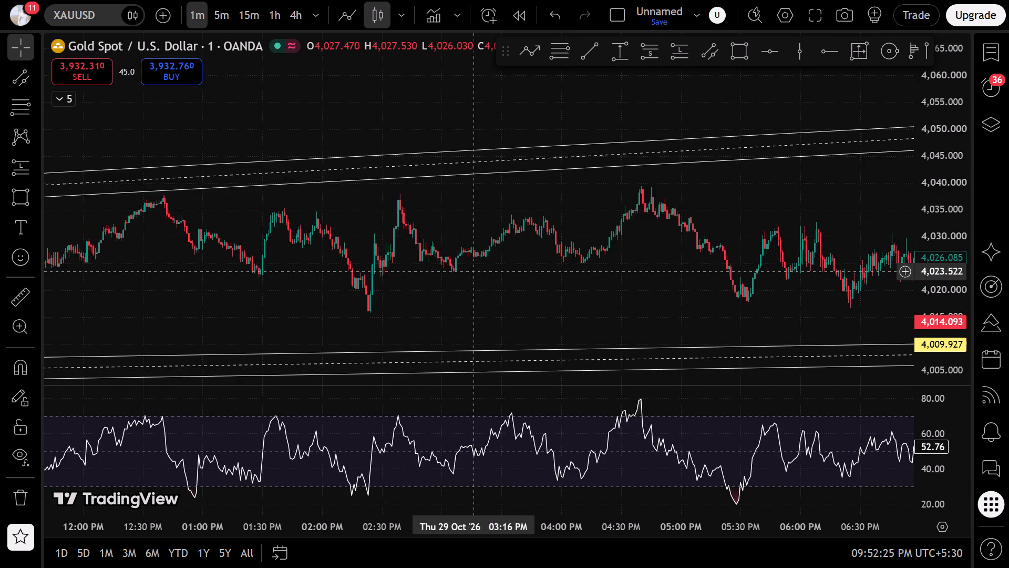
left_click_drag(412, 225, 631, 267)
scroll(620, 267, "down", 1)
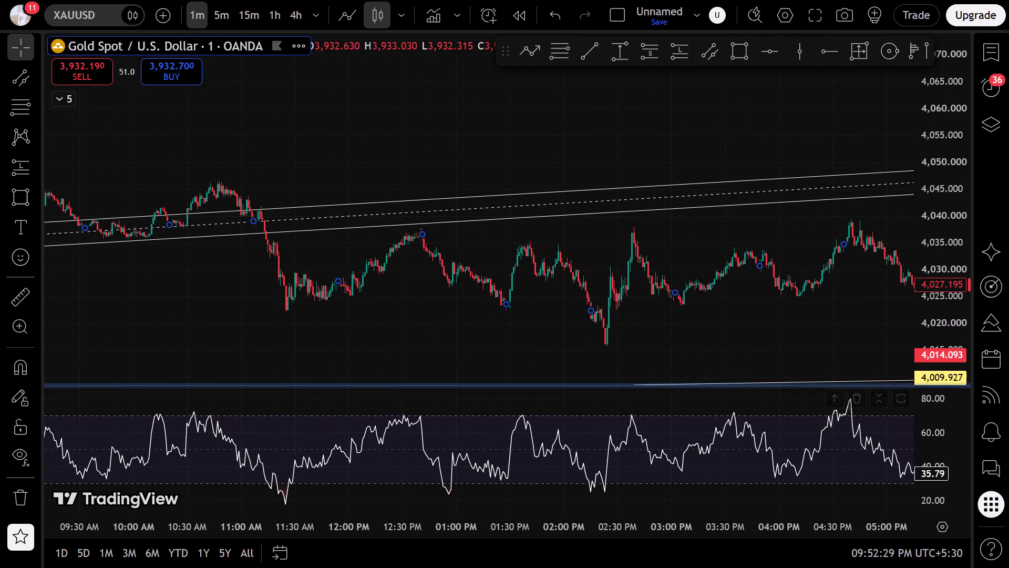
left_click(466, 244)
left_click_drag(617, 259, 532, 263)
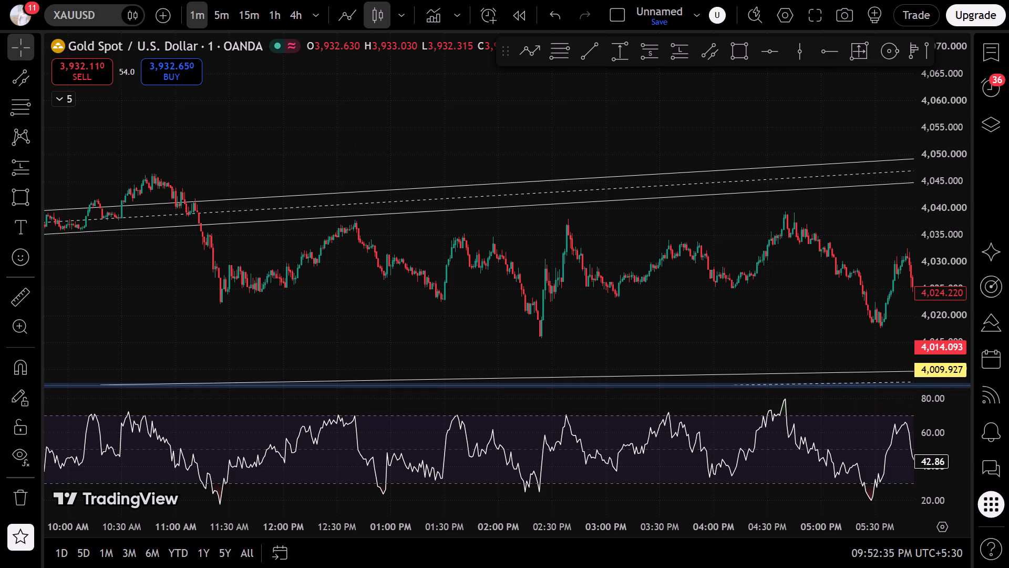
left_click_drag(368, 384, 378, 275)
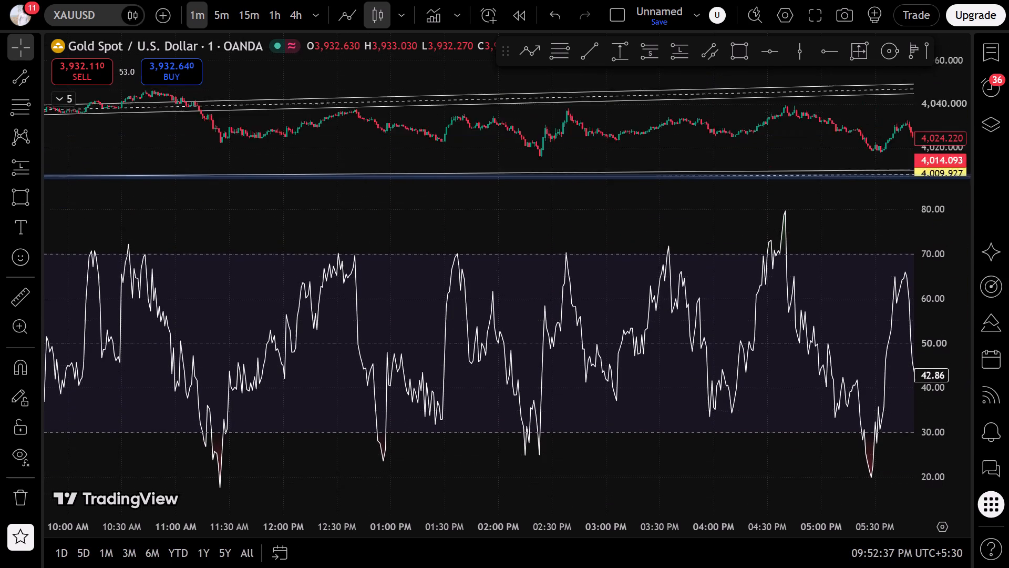
left_click_drag(378, 275, 371, 453)
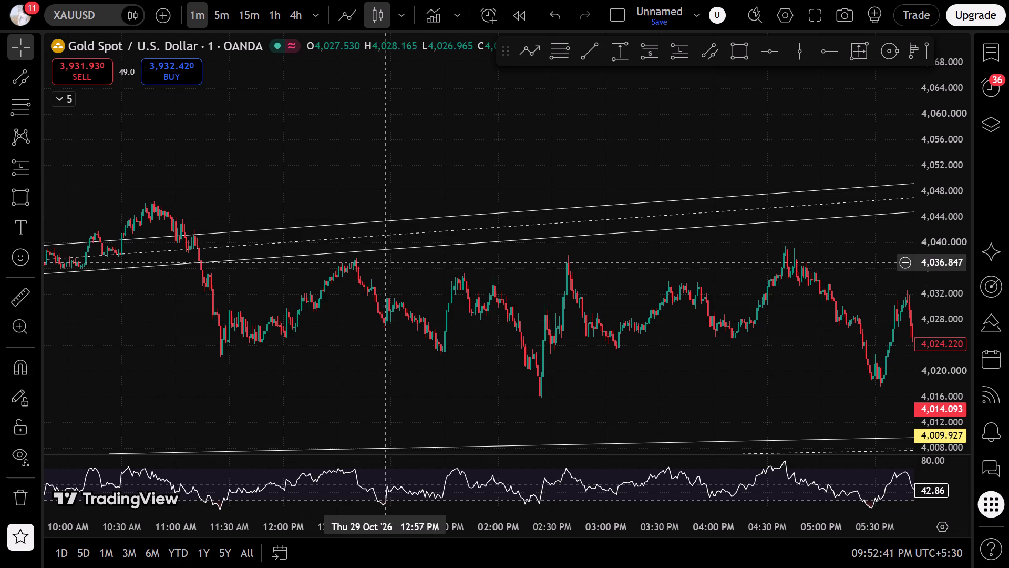
Examine closely the 29 October retest of the upper channel's lower edge between 12:00 PM and 2:00 PM.
scroll(391, 271, "up", 3)
left_click_drag(321, 275, 845, 356)
scroll(684, 377, "up", 9)
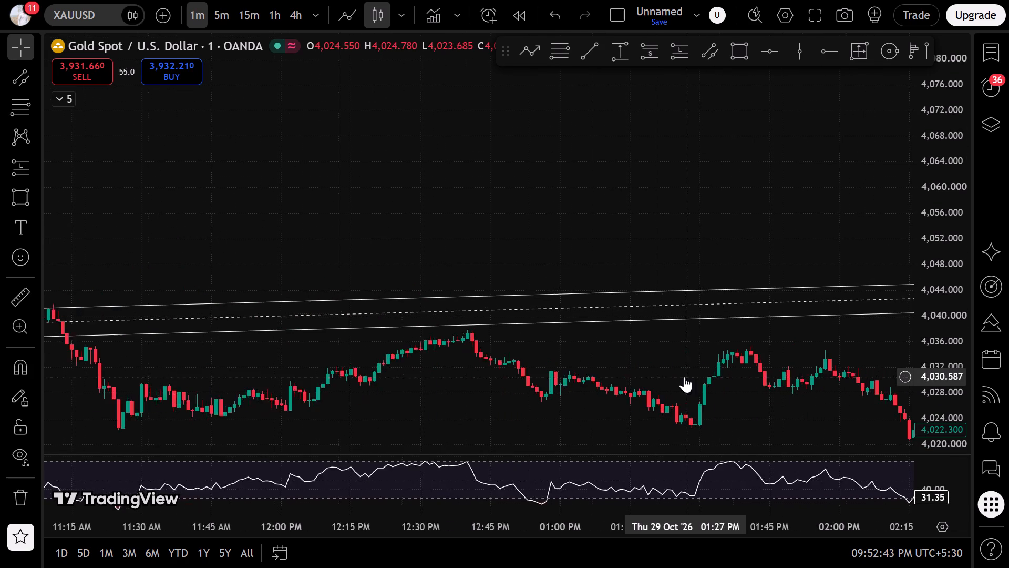
scroll(684, 377, "up", 2)
left_click_drag(923, 395, 908, 221)
left_click_drag(522, 268, 526, 266)
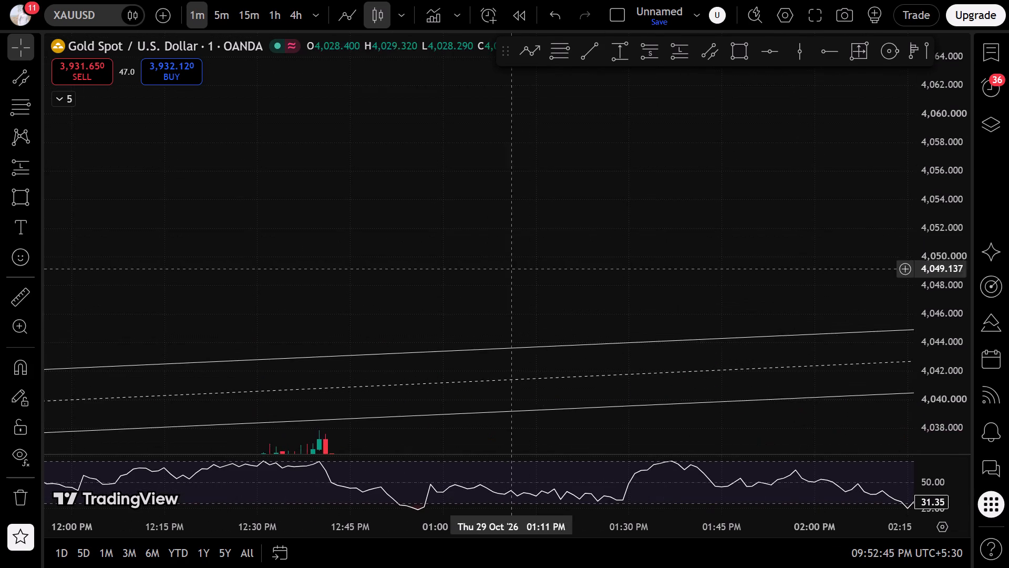
left_click_drag(526, 266, 588, 80)
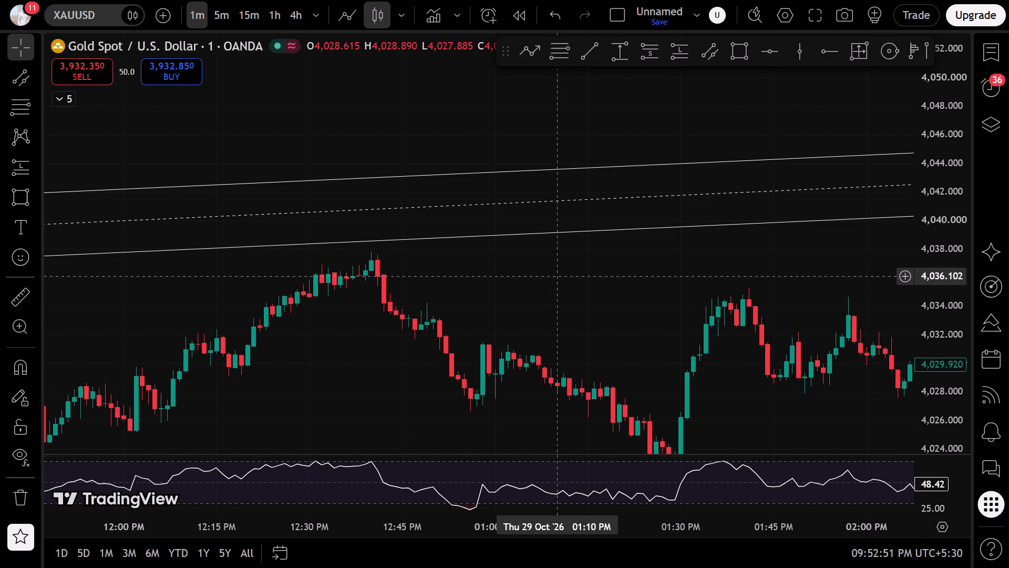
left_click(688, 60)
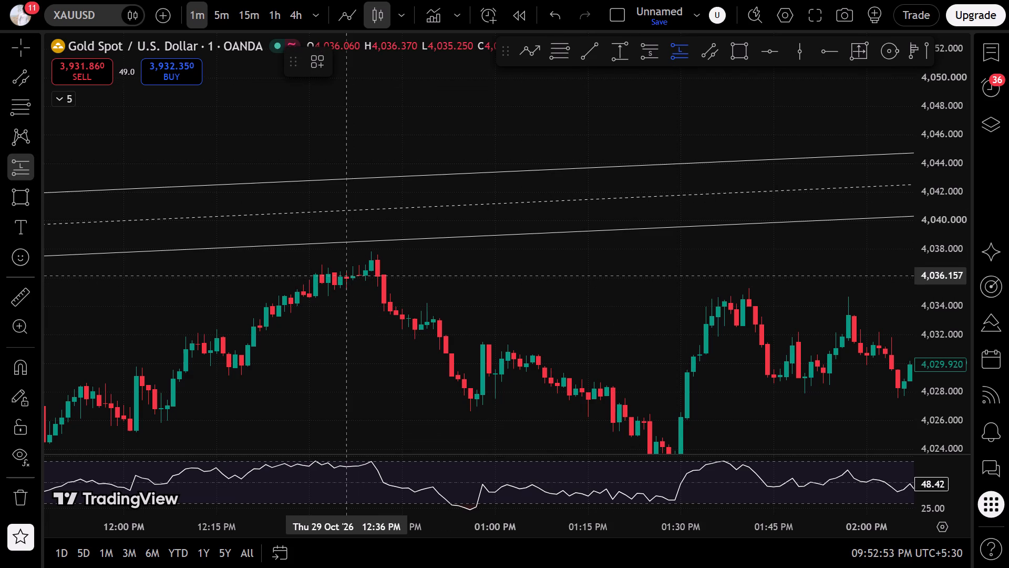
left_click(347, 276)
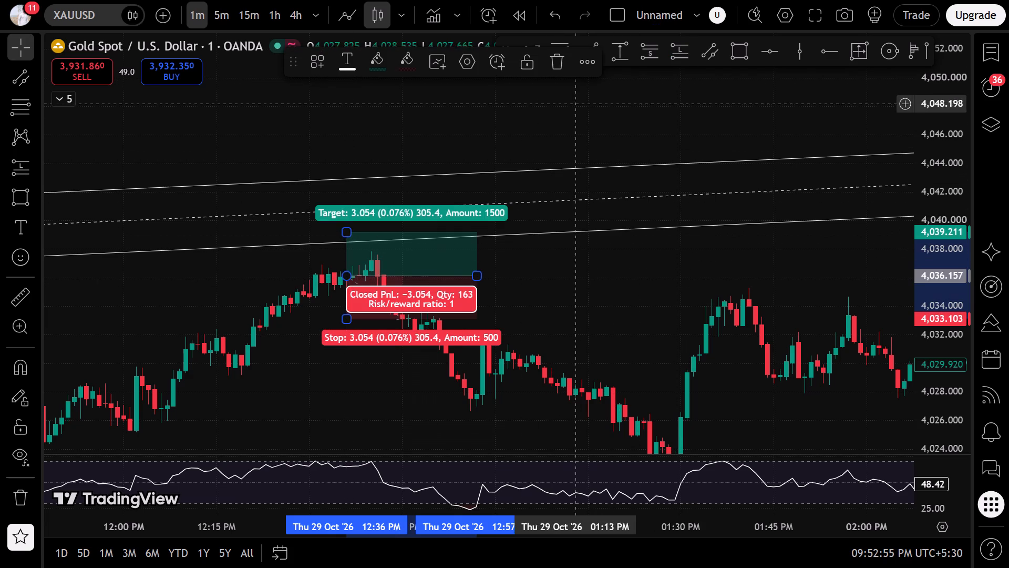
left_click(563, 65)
Place a short position at 12:39 PM on 29 October, entry about 4,036.2 and stop about 4,037.87, extending it to 1:57 PM.
left_click(645, 55)
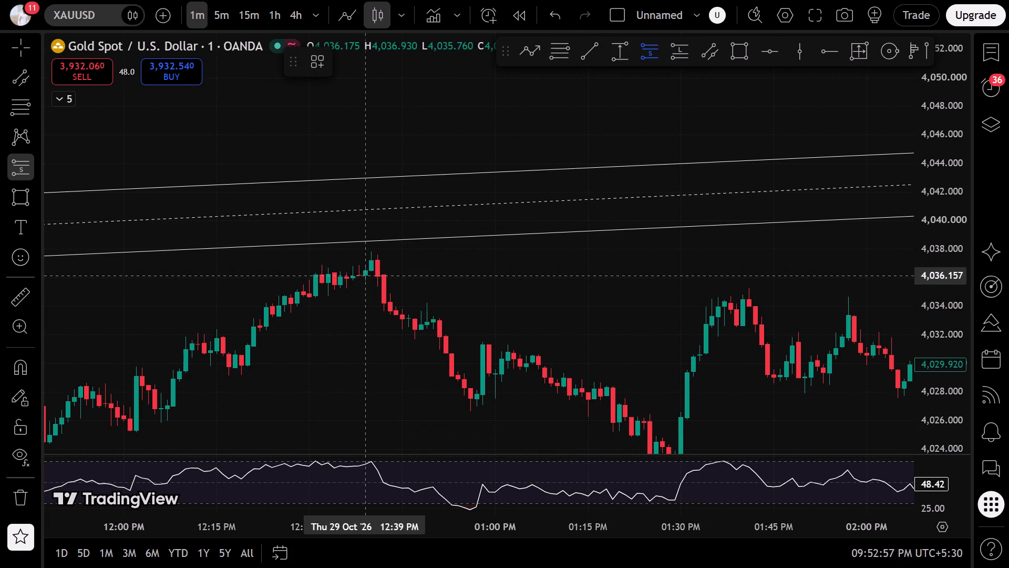
left_click(365, 275)
left_click_drag(368, 228, 361, 246)
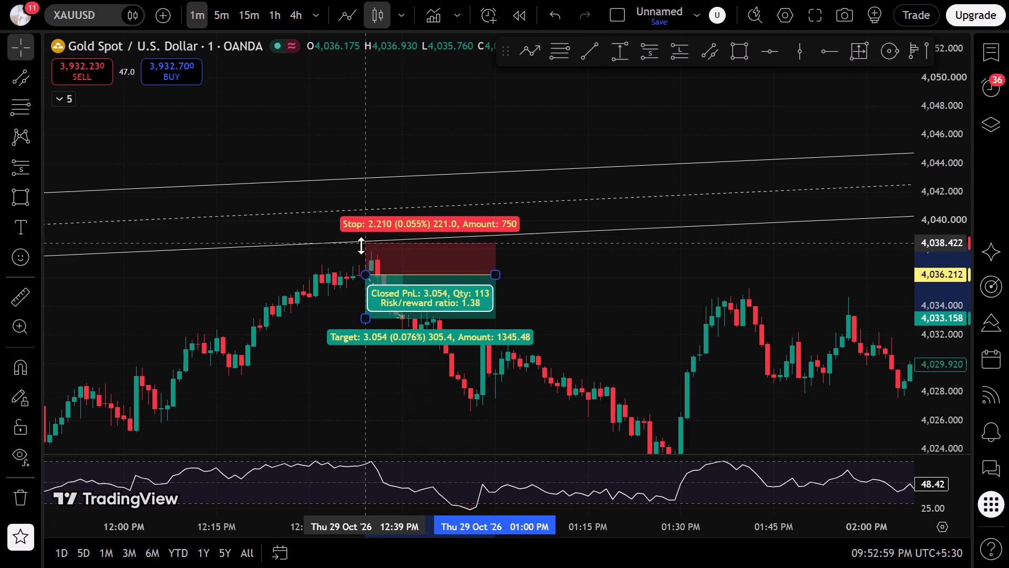
left_click_drag(361, 246, 359, 251)
left_click_drag(493, 279, 894, 297)
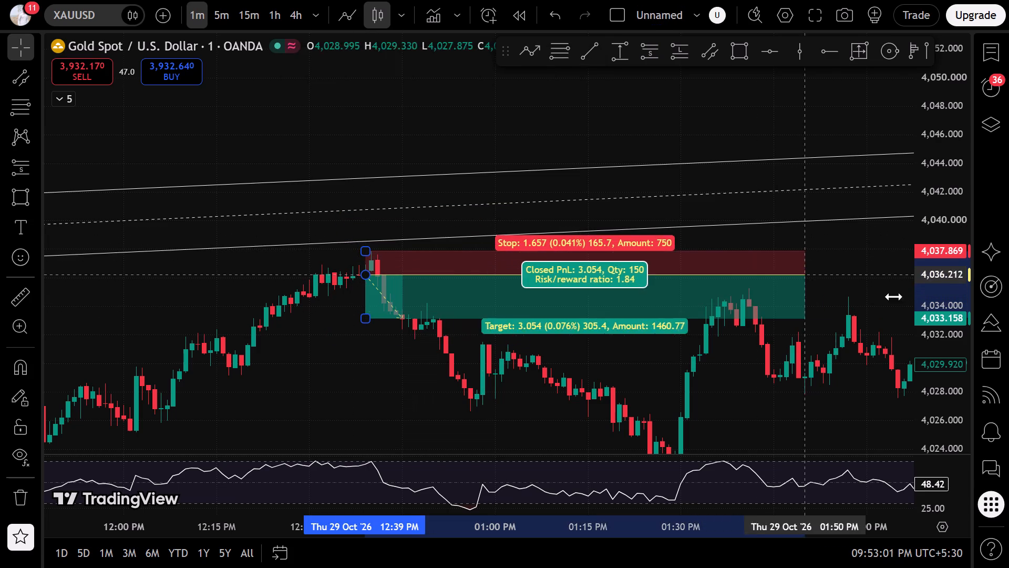
left_click_drag(894, 297, 847, 278)
left_click(861, 367)
Examine the price action following the short position through the evening of 29 October, comparing its swings with the RSI.
left_click_drag(855, 363, 348, 319)
scroll(326, 309, "down", 11)
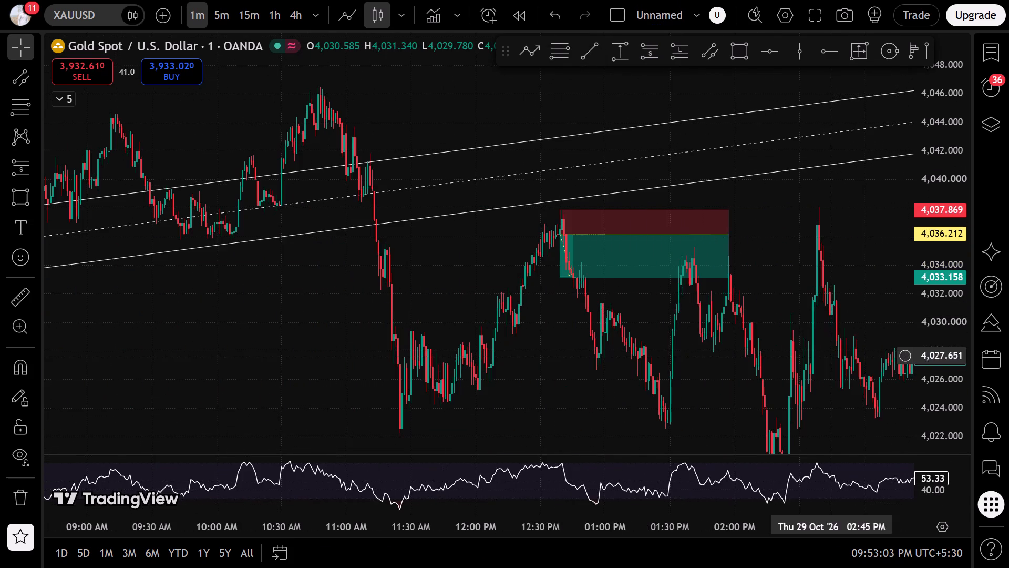
left_click_drag(832, 356, 251, 282)
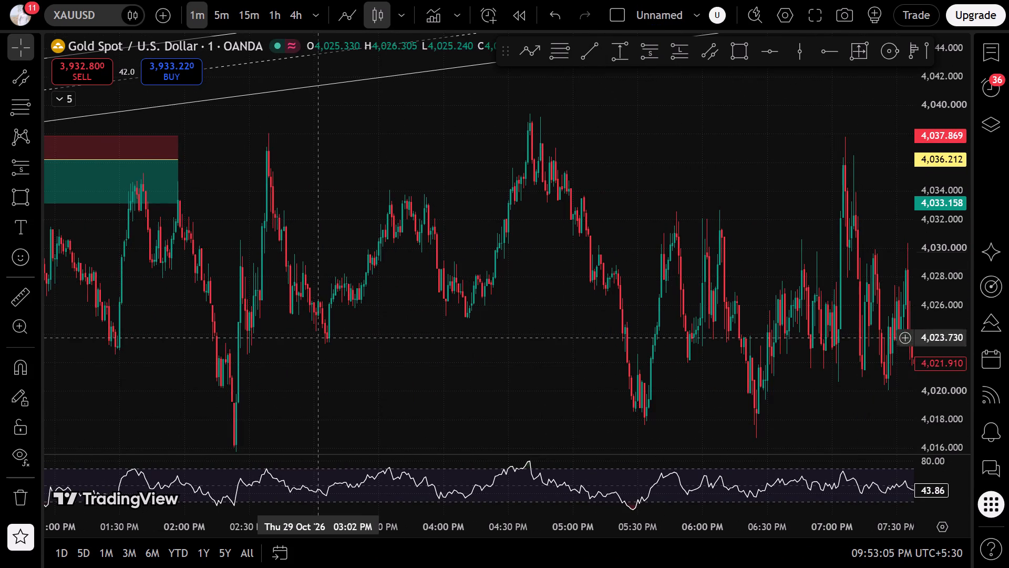
left_click_drag(310, 455, 393, 227)
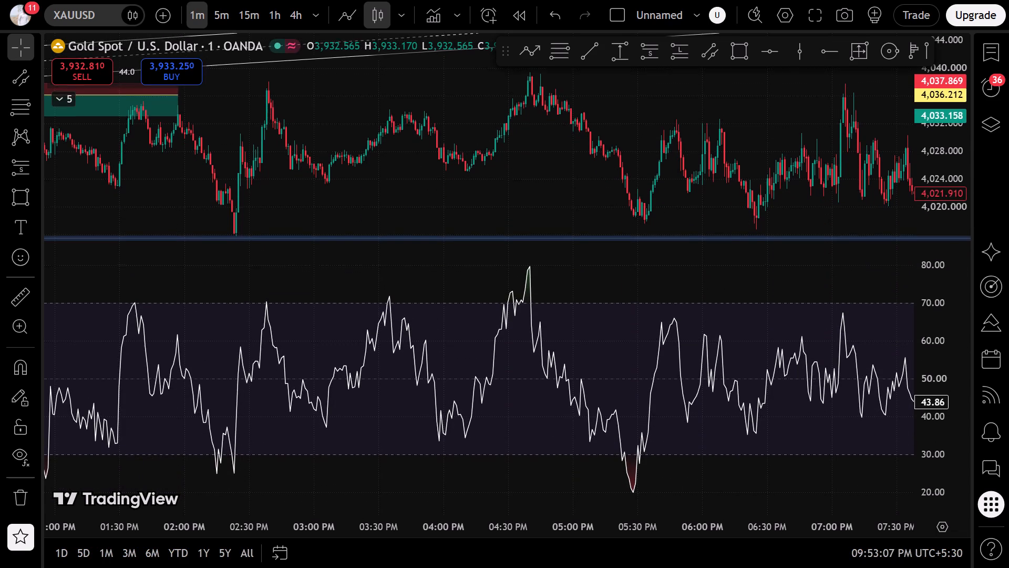
left_click_drag(393, 227, 372, 449)
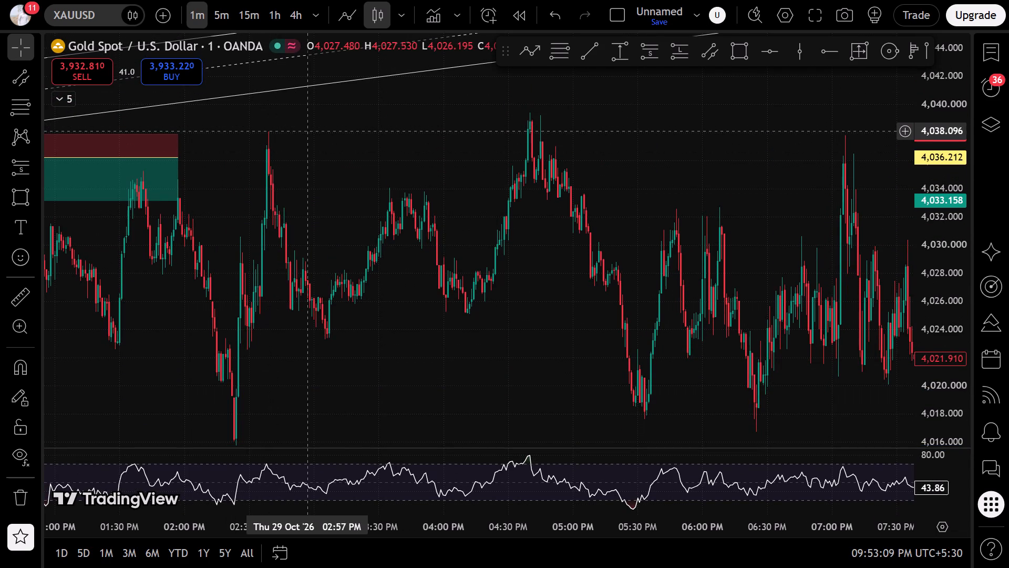
left_click(317, 133)
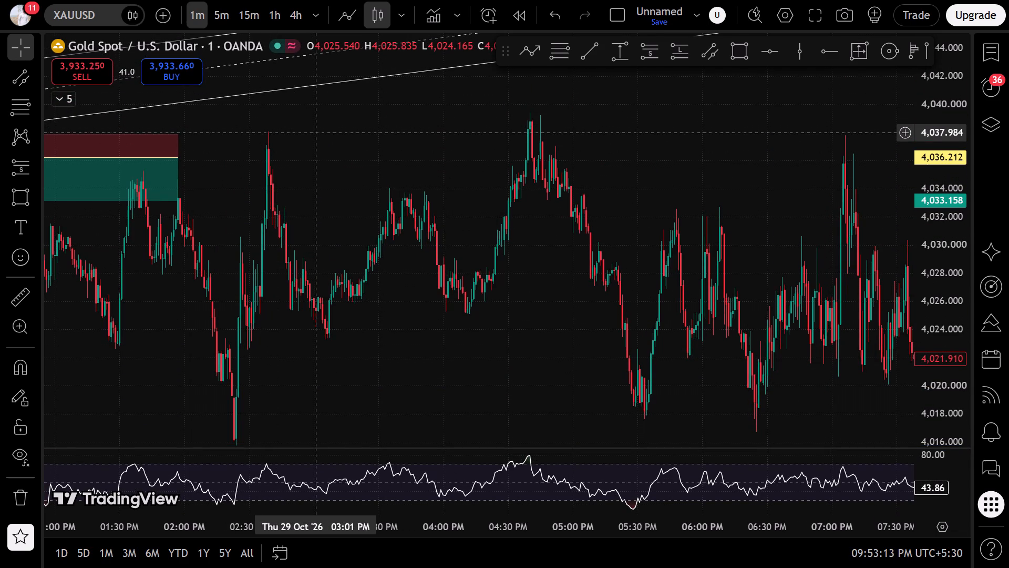
left_click_drag(247, 315, 397, 305)
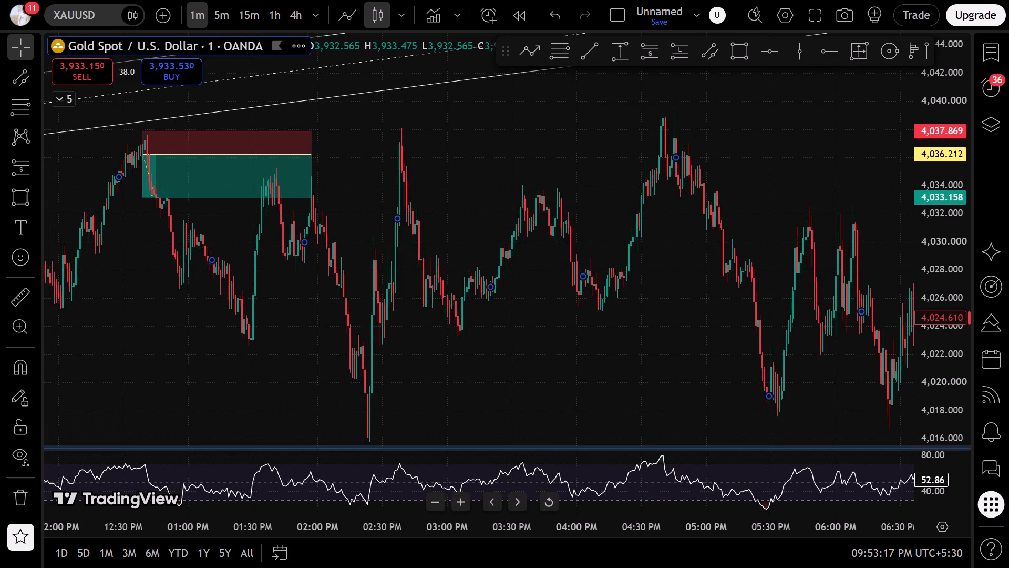
left_click_drag(387, 449, 410, 393)
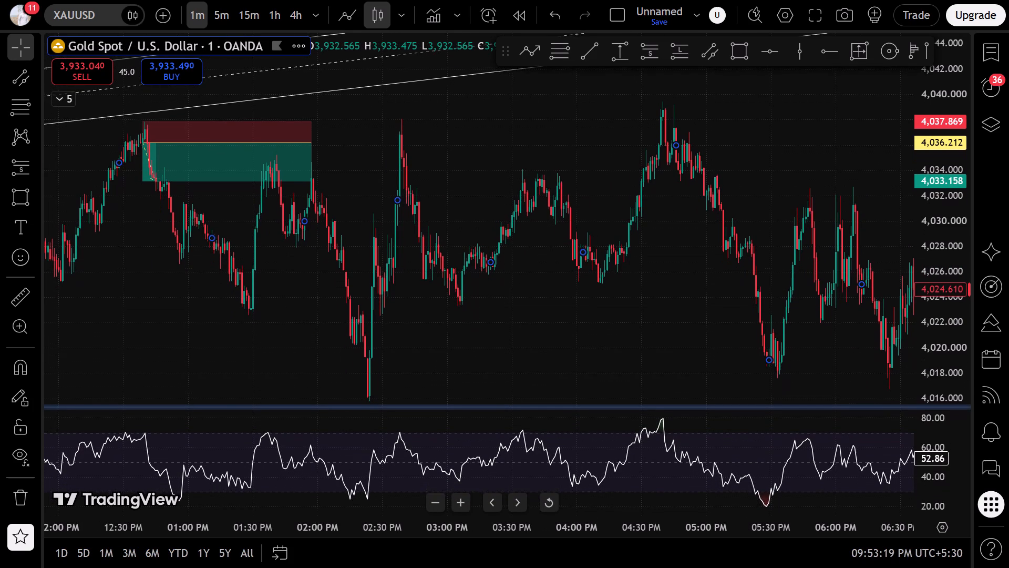
left_click_drag(410, 393, 417, 401)
left_click(446, 378)
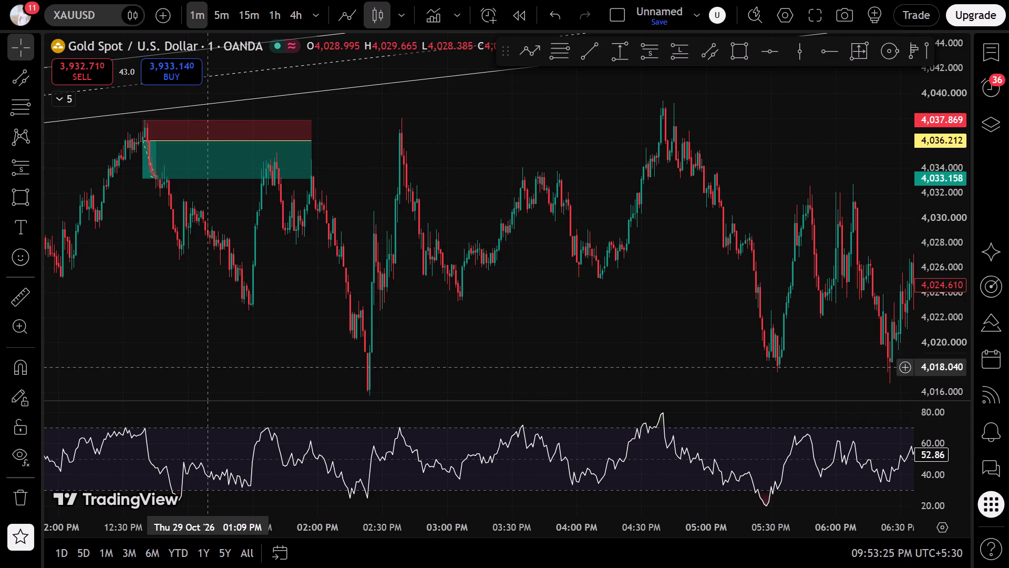
Lower the short position's target to about 4,018.48.
left_click_drag(140, 290, 379, 326)
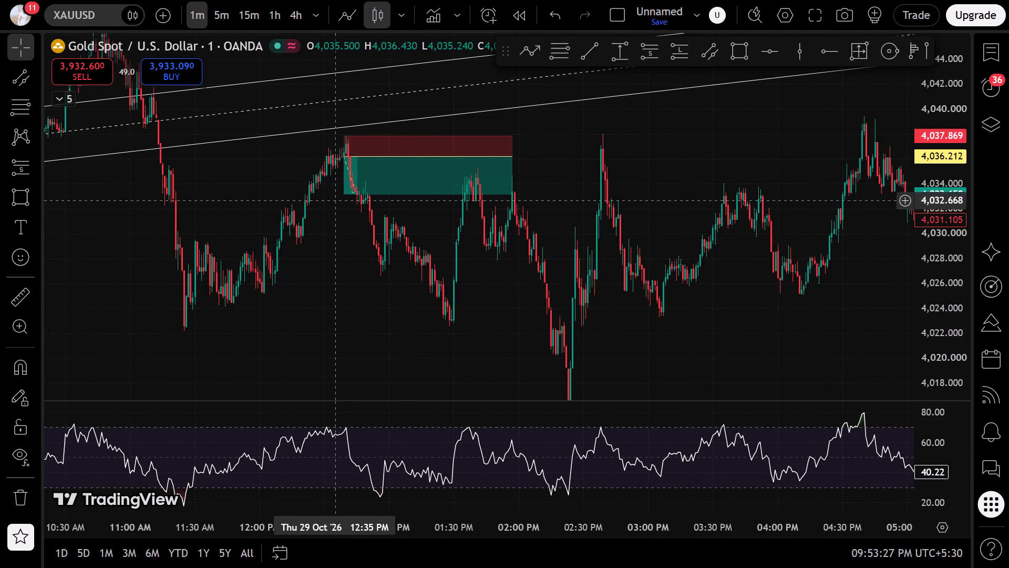
left_click_drag(341, 191, 328, 350)
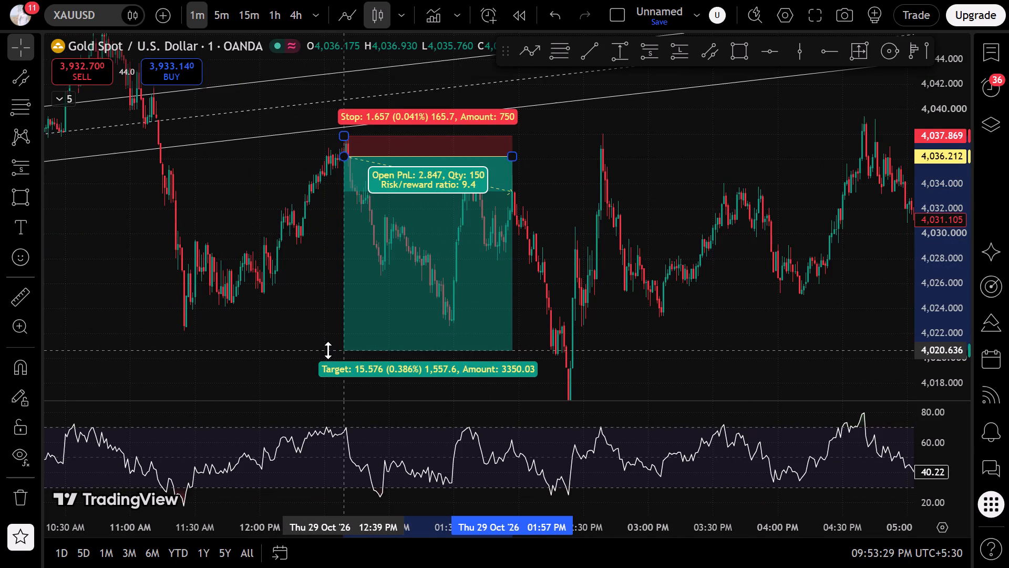
left_click_drag(328, 350, 324, 377)
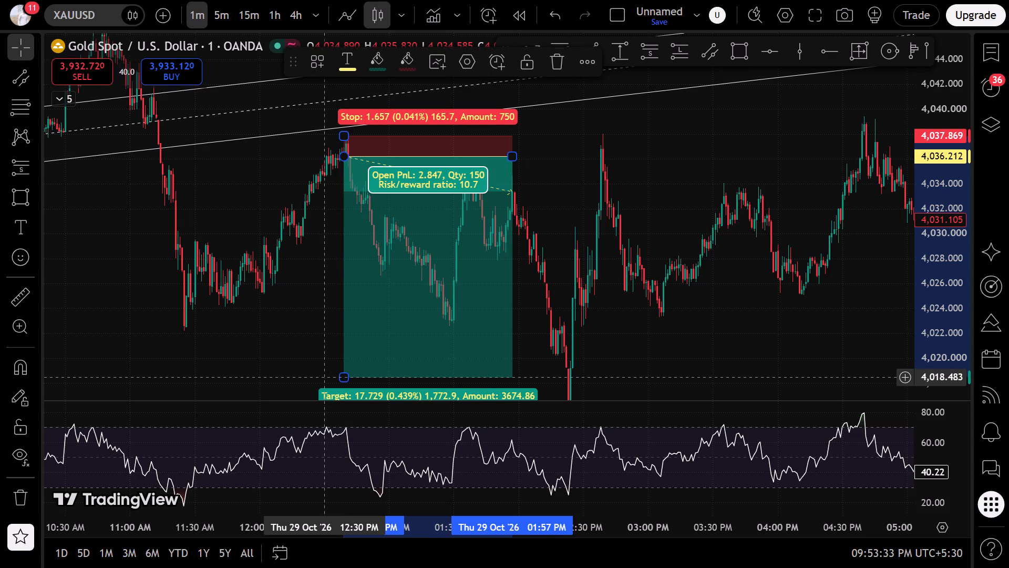
Compare the price highs after the short position with the RSI between 2:00 PM and 5:45 PM on 29 October.
scroll(325, 357, "down", 5)
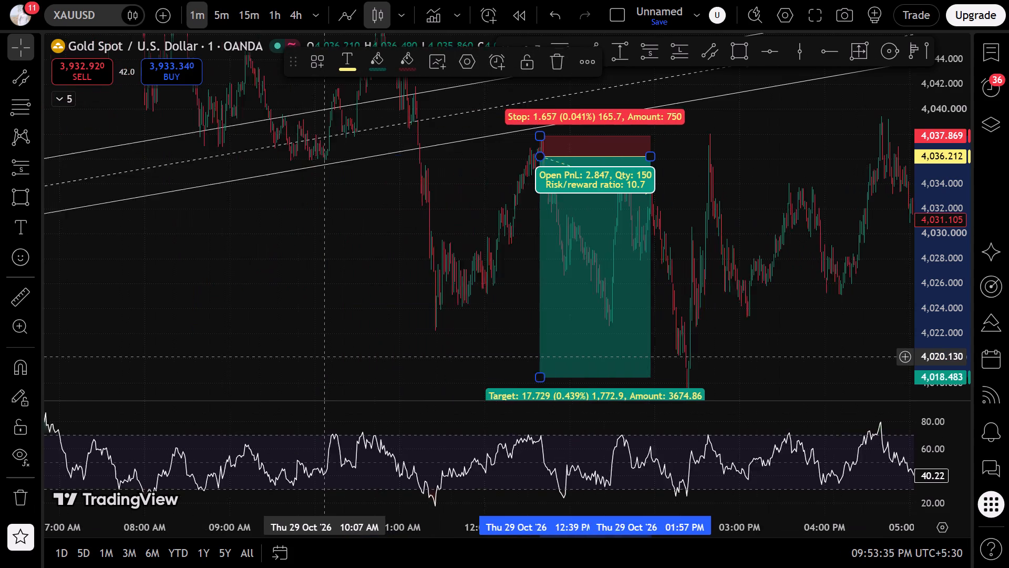
scroll(325, 357, "down", 2)
scroll(325, 357, "up", 11)
left_click(540, 207)
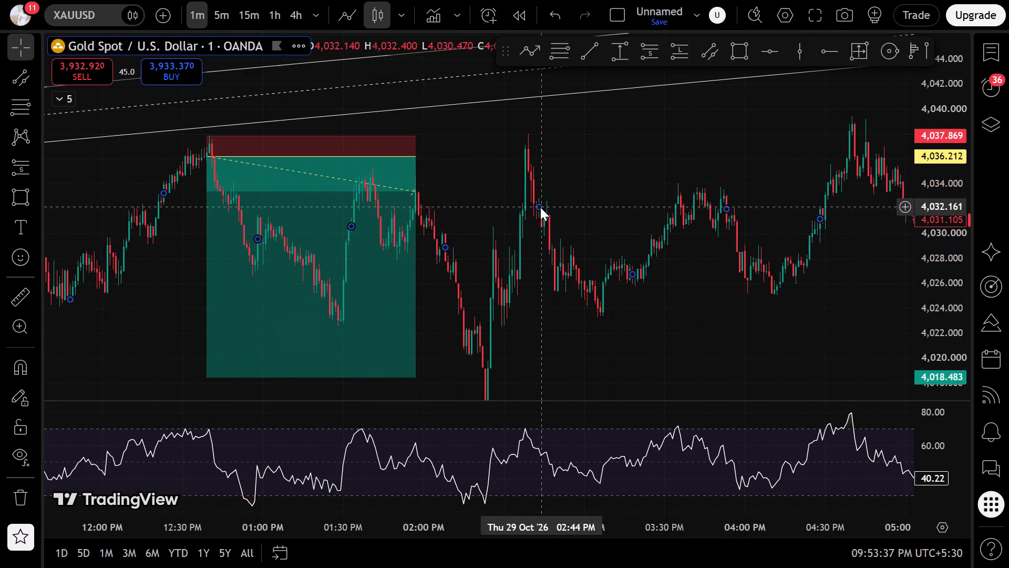
left_click_drag(542, 207, 419, 235)
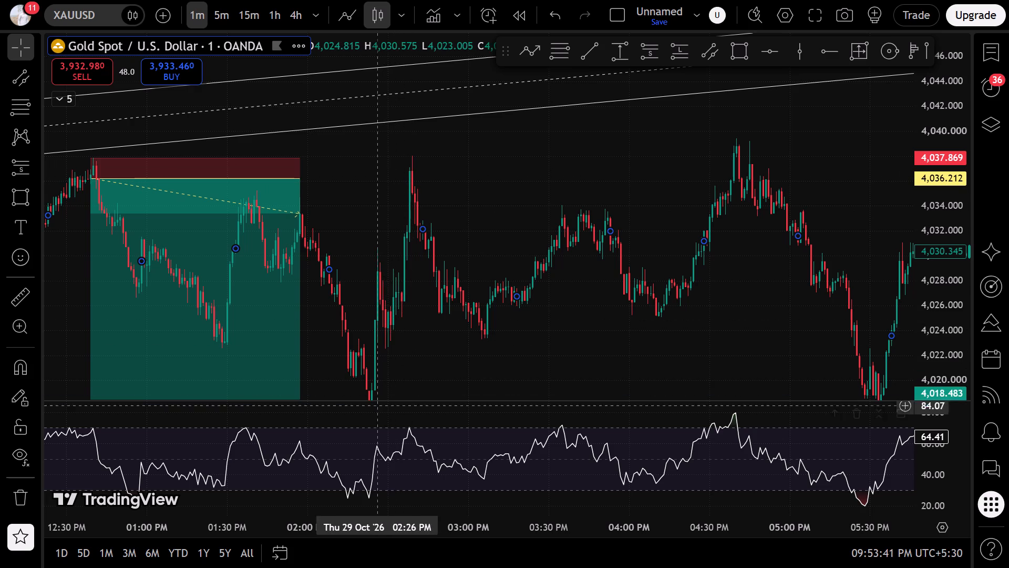
left_click_drag(376, 403, 436, 143)
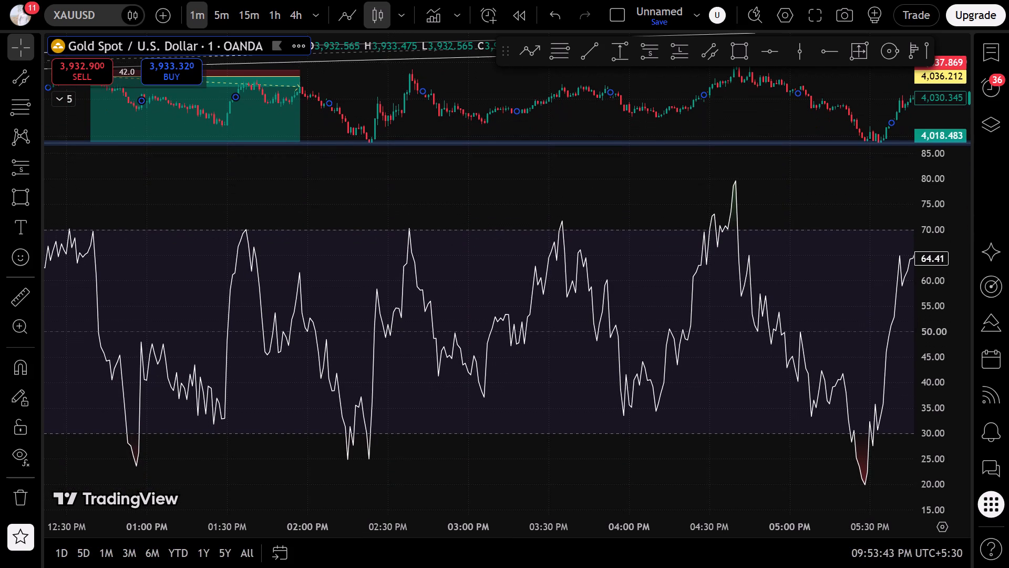
left_click_drag(436, 143, 425, 429)
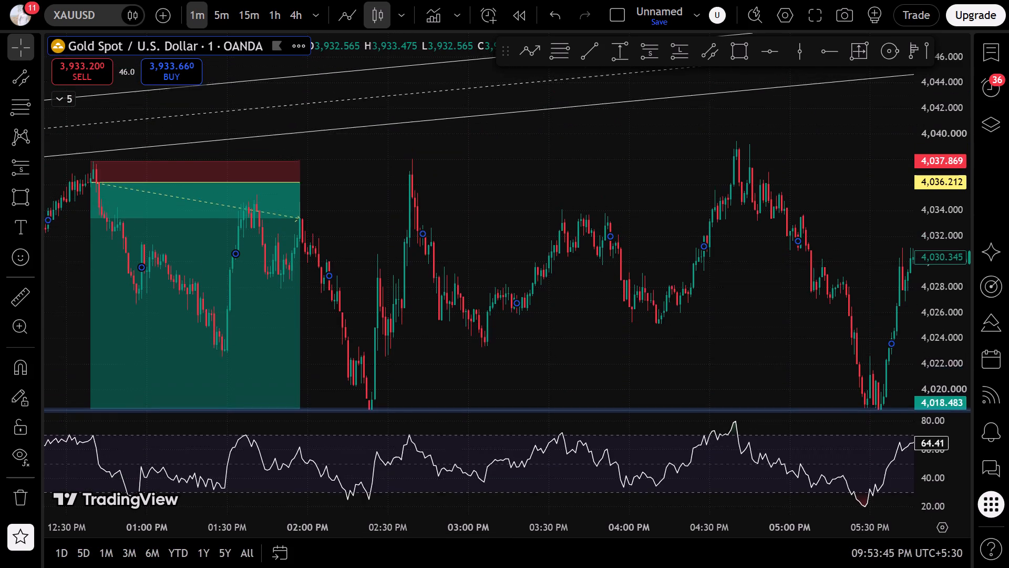
left_click_drag(425, 429, 422, 450)
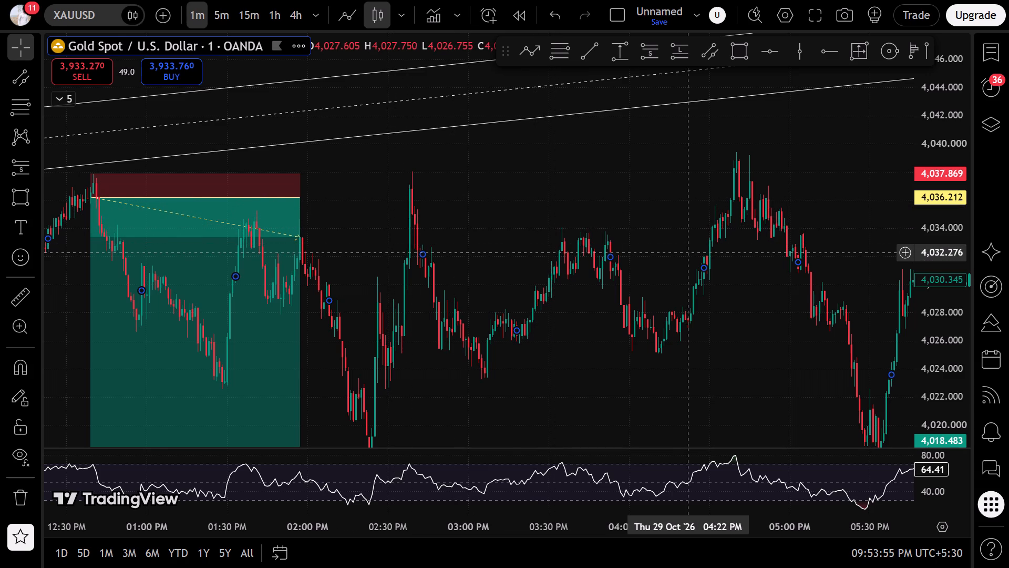
scroll(688, 253, "up", 2)
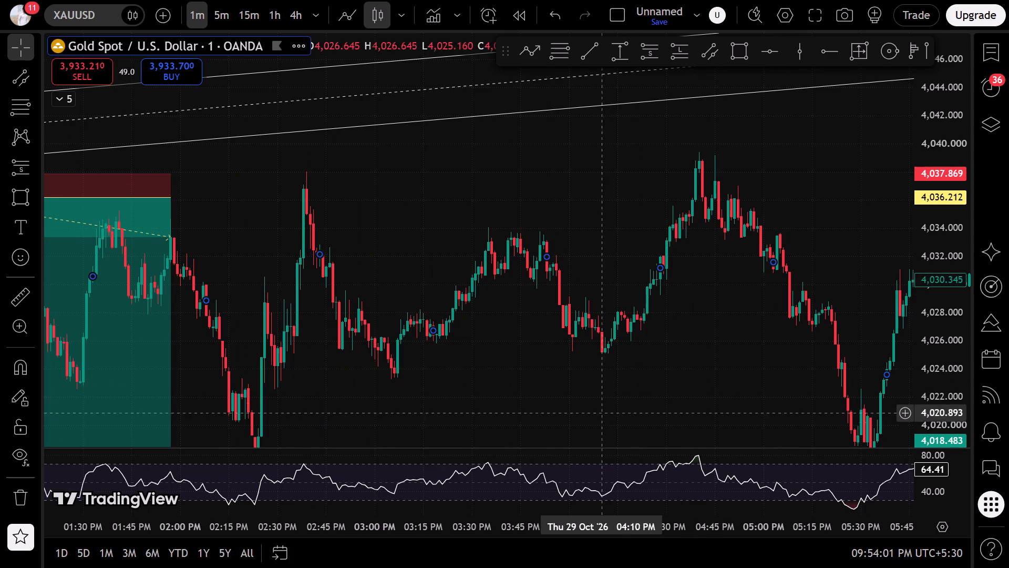
left_click_drag(579, 449, 553, 313)
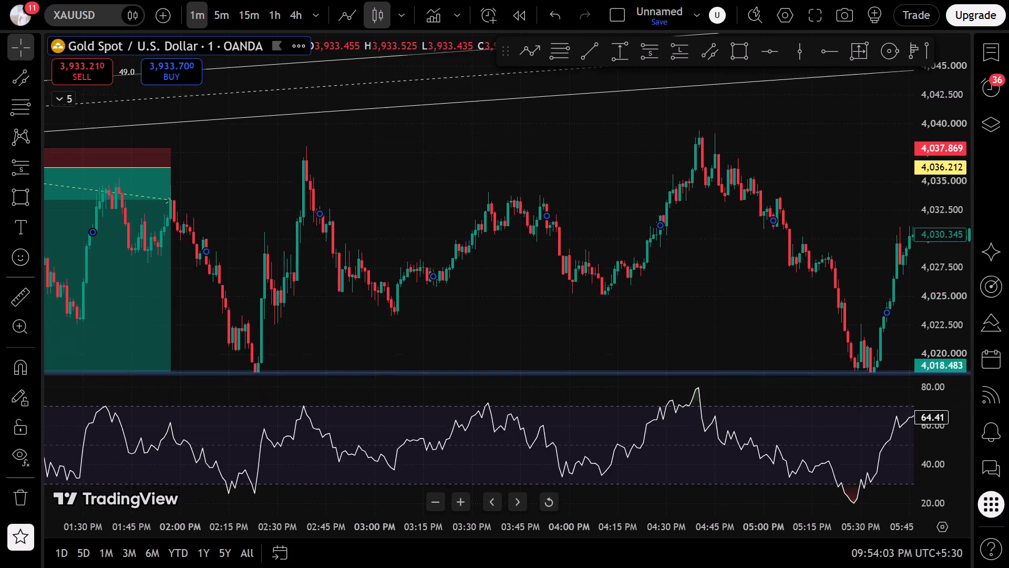
left_click_drag(553, 313, 481, 395)
scroll(523, 346, "up", 6)
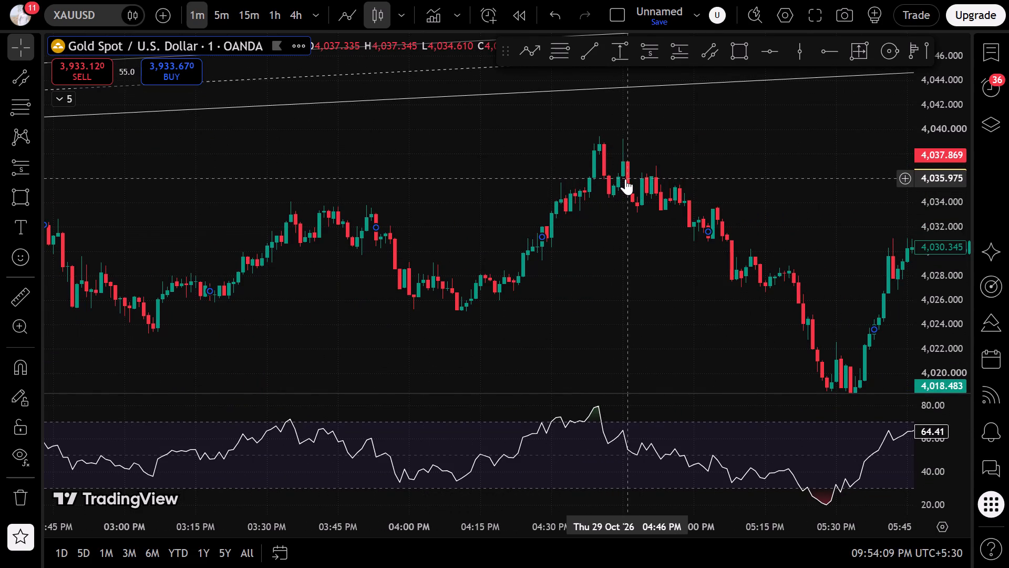
Place a short position at 2:35 PM on 29 October, entry about 4,034.3 and stop about 4,038.04.
left_click(645, 45)
scroll(464, 229, "down", 4)
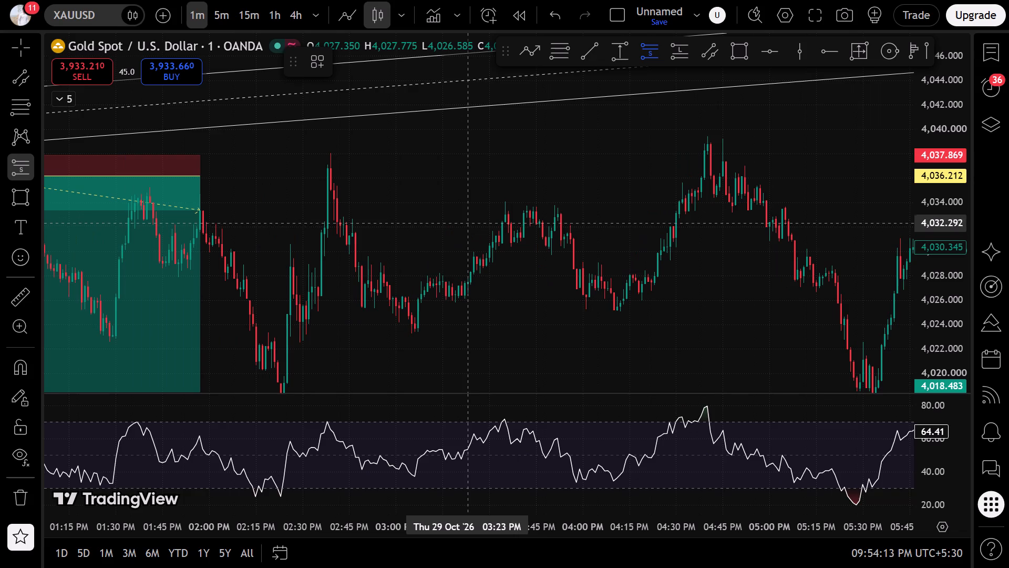
left_click(318, 199)
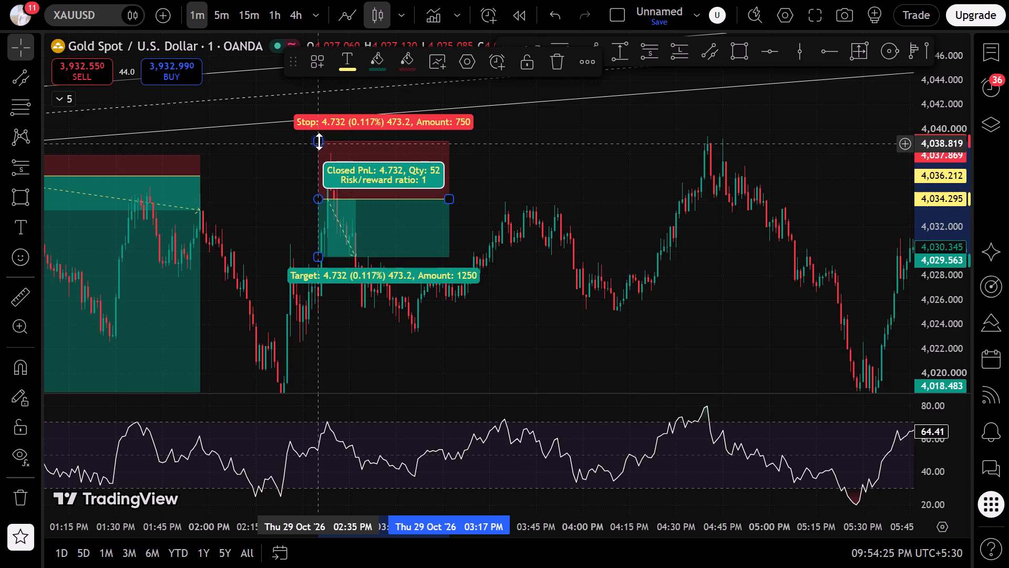
left_click_drag(319, 141, 320, 154)
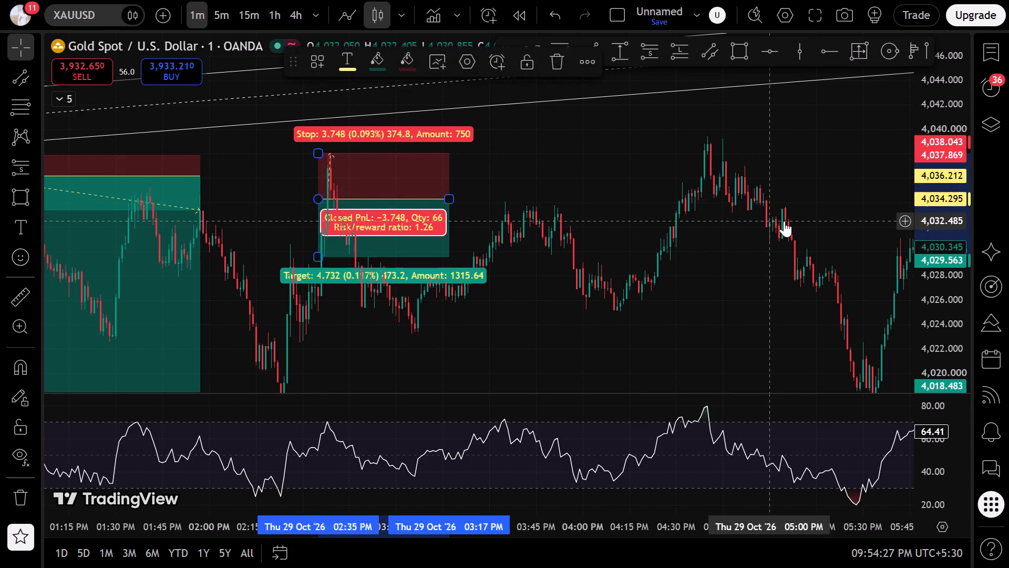
left_click(784, 221)
Examine the price swings against the RSI and both channels from the 2:35 PM short position through late evening on 29 October.
left_click_drag(693, 220, 106, 222)
scroll(101, 222, "down", 5)
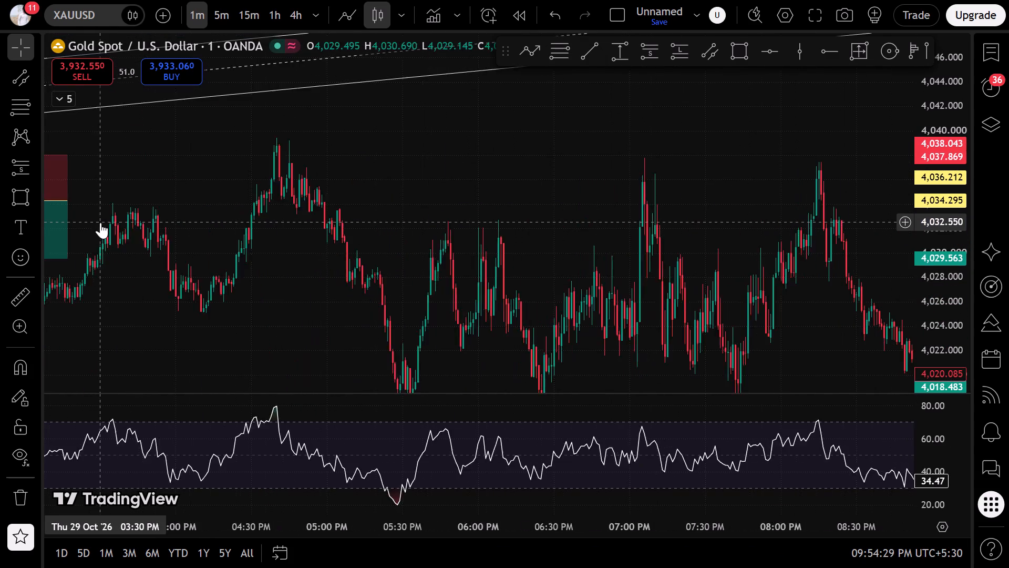
scroll(100, 222, "down", 3)
left_click_drag(925, 160, 856, 338)
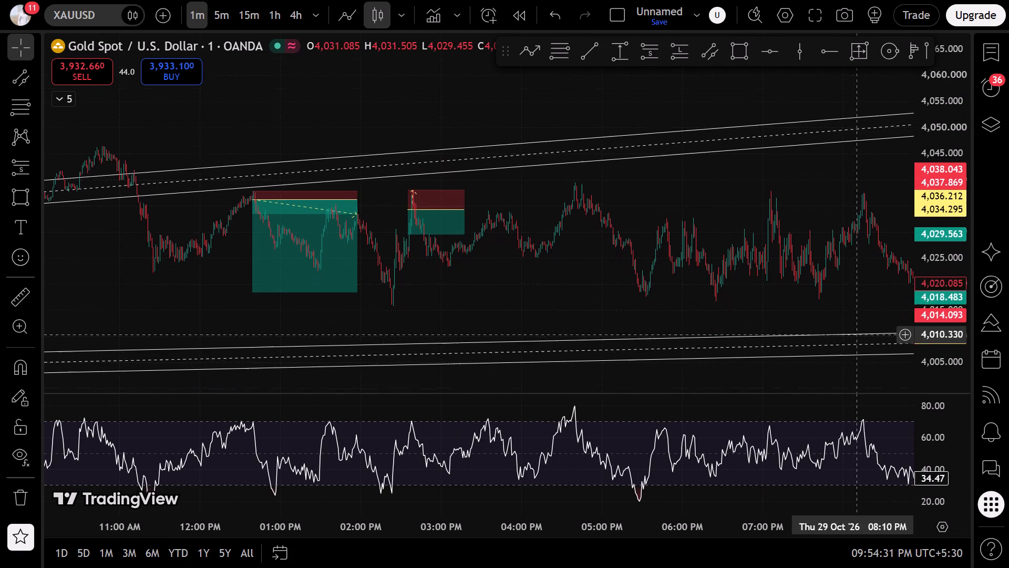
left_click_drag(856, 338, 857, 337)
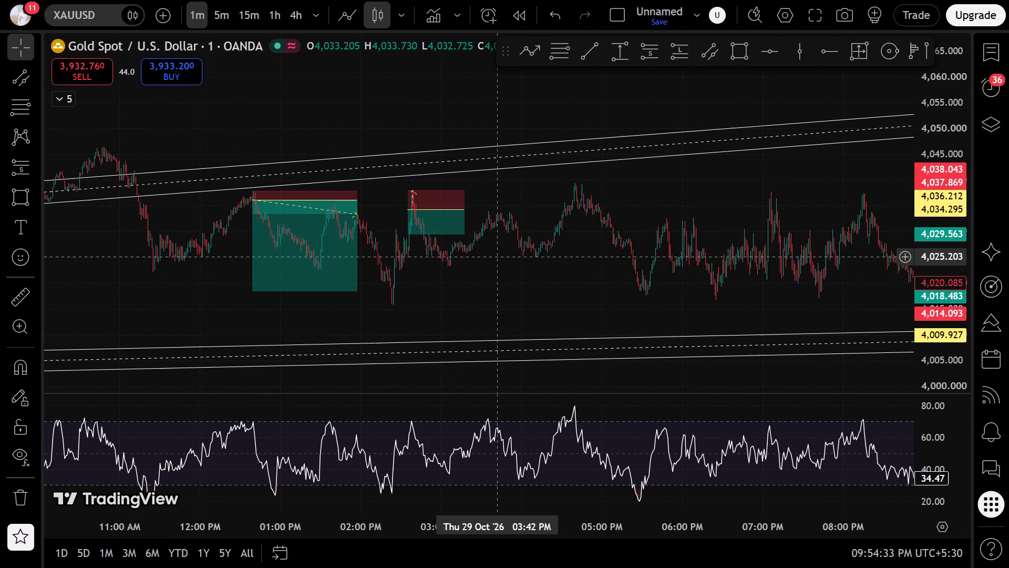
scroll(497, 257, "up", 5)
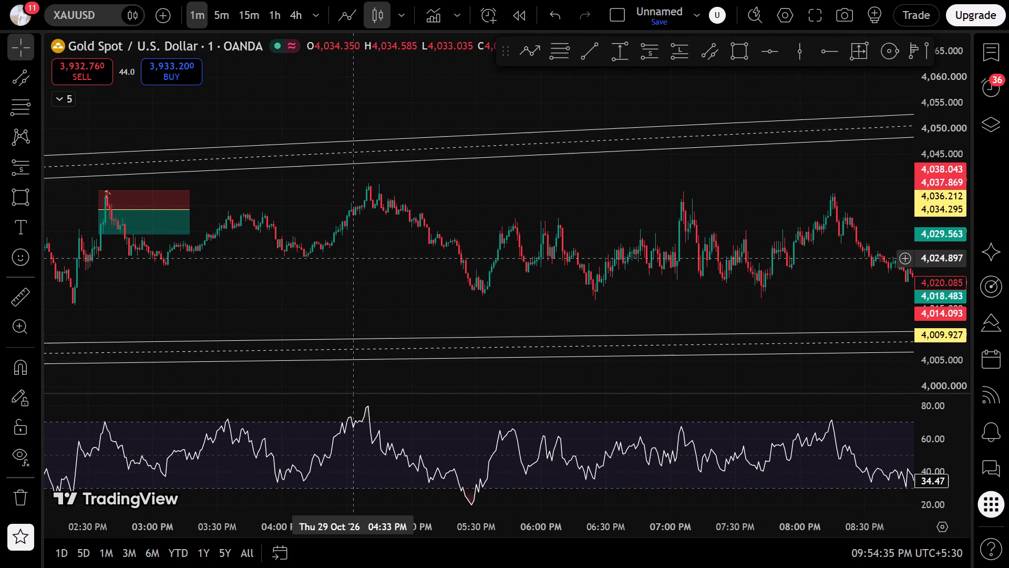
left_click_drag(645, 228, 180, 248)
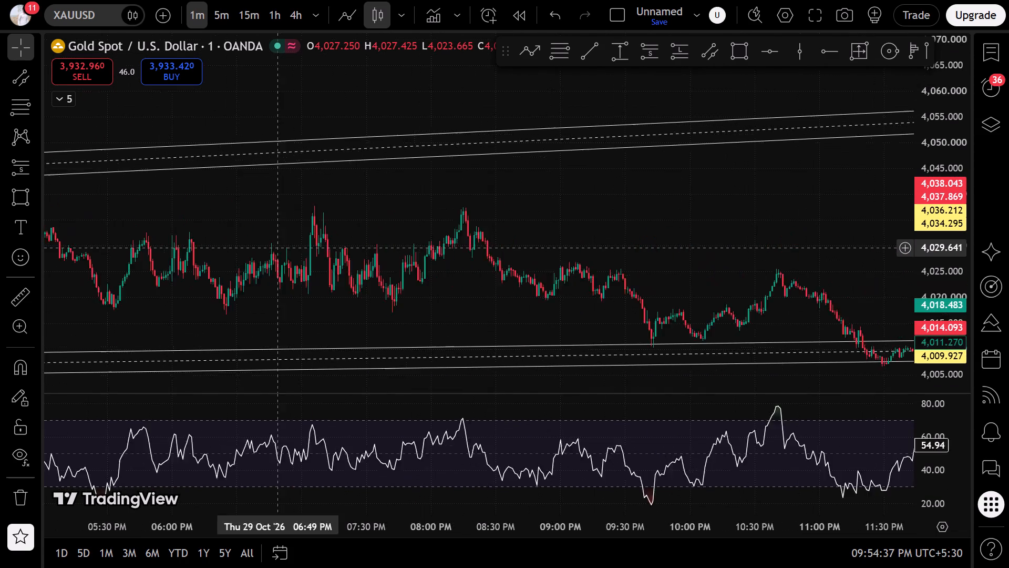
left_click_drag(180, 248, 755, 232)
left_click_drag(581, 181, 305, 192)
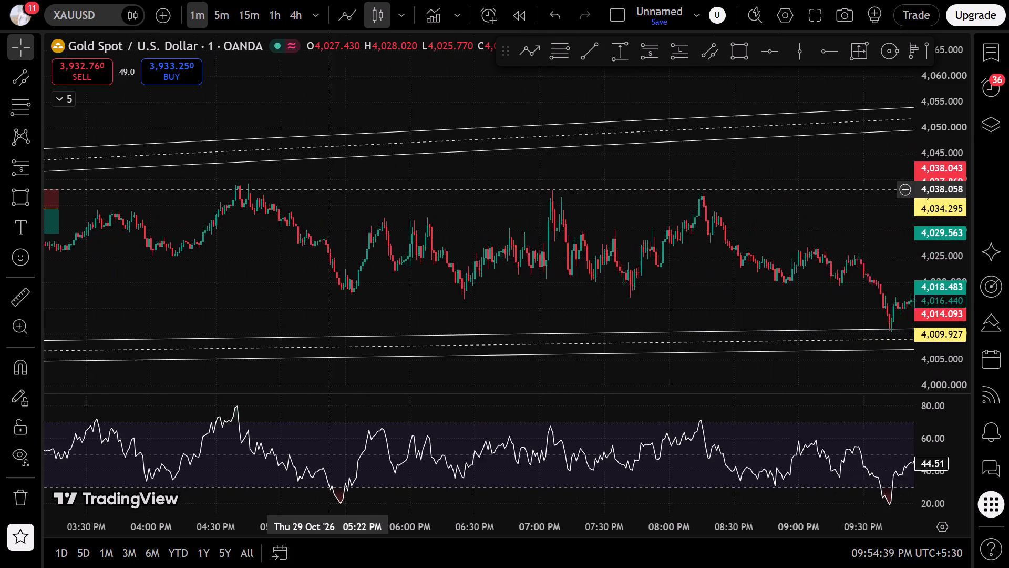
left_click_drag(305, 192, 303, 192)
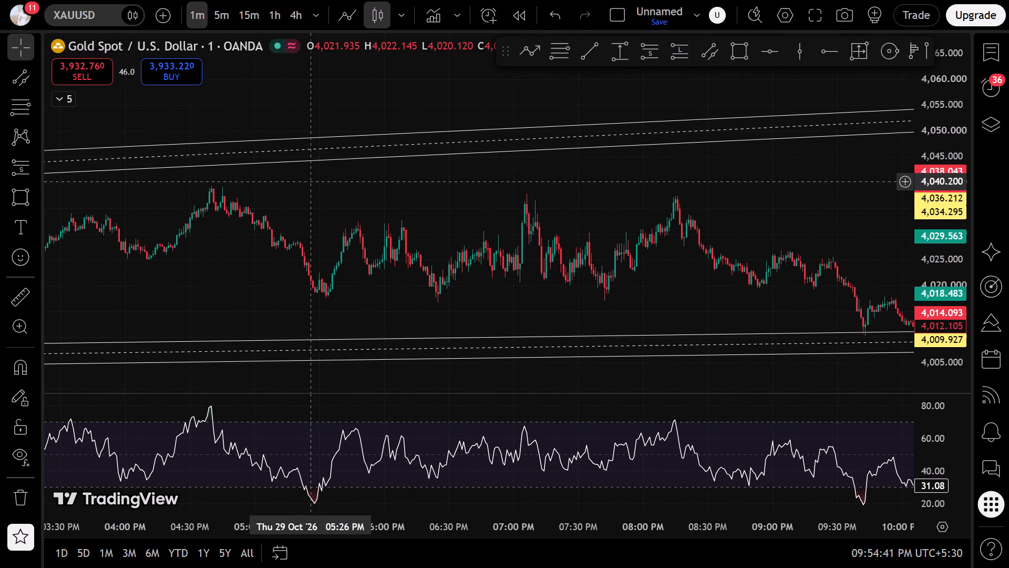
left_click_drag(311, 182, 737, 189)
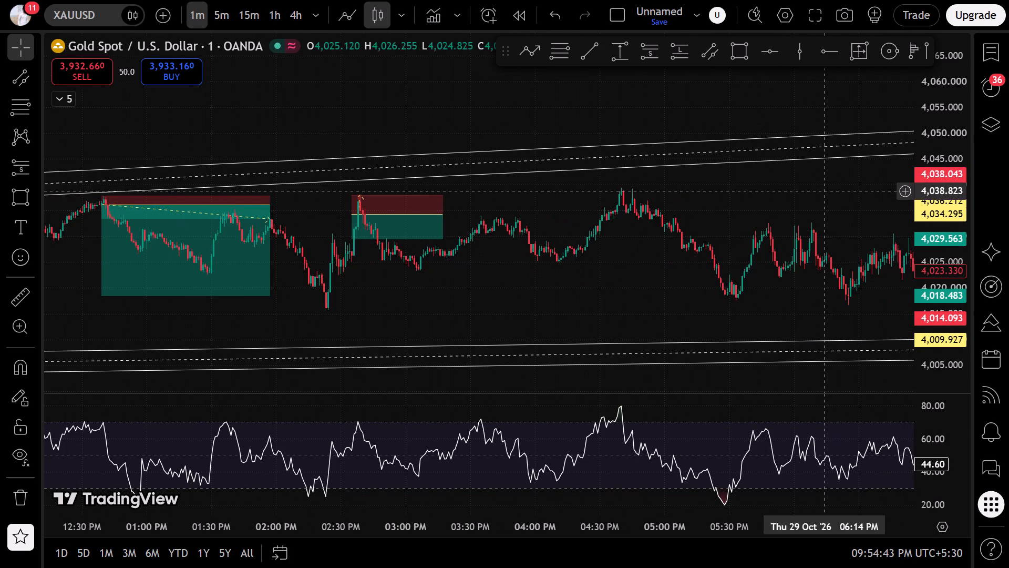
Place a short position at 4:33 PM on 29 October, entry about 4,034.66 and stop about 4,039.75, extending it to about 6:55 PM.
left_click_drag(928, 282, 920, 86)
scroll(601, 239, "up", 6)
scroll(523, 230, "up", 2)
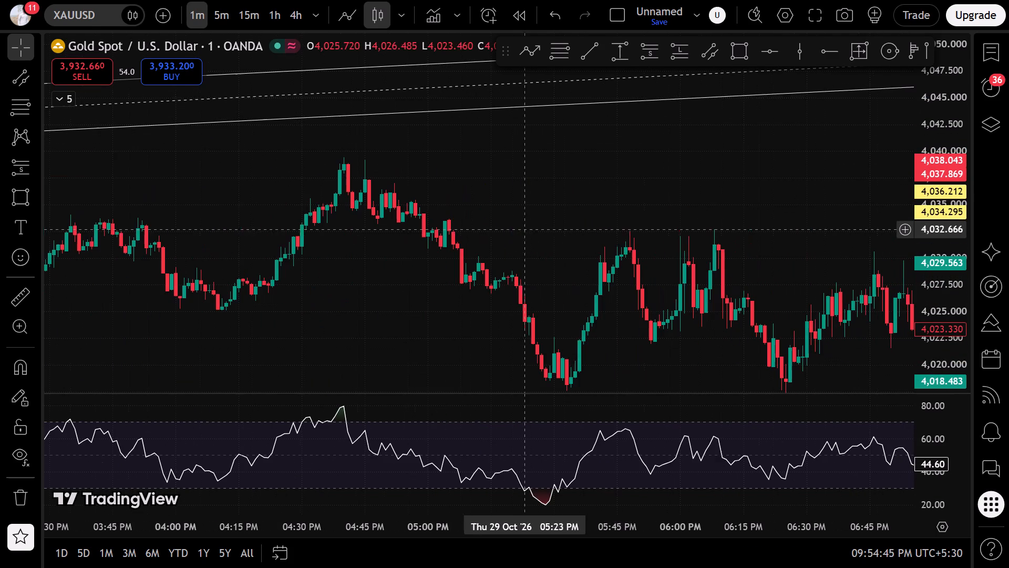
left_click(655, 37)
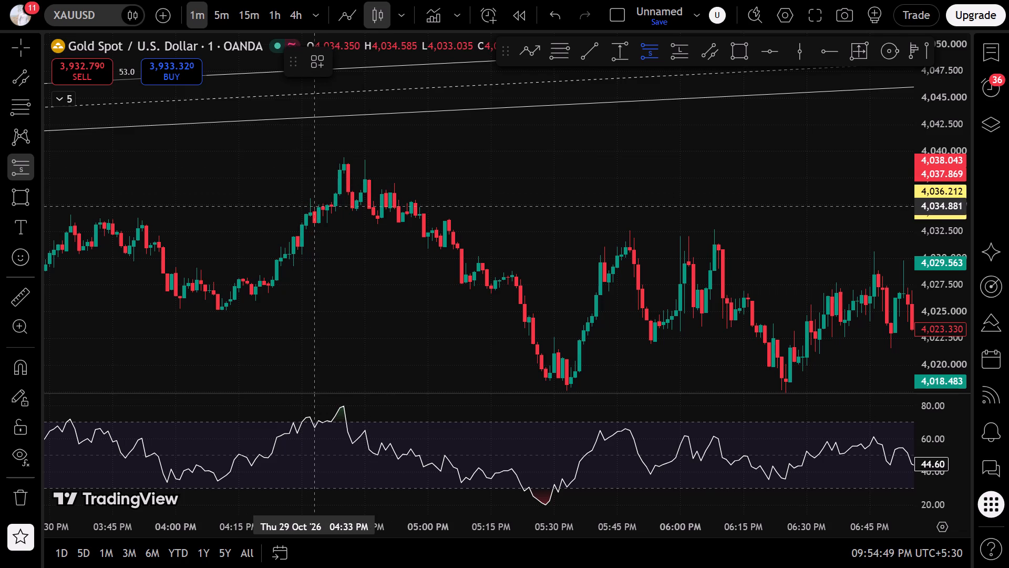
left_click(314, 209)
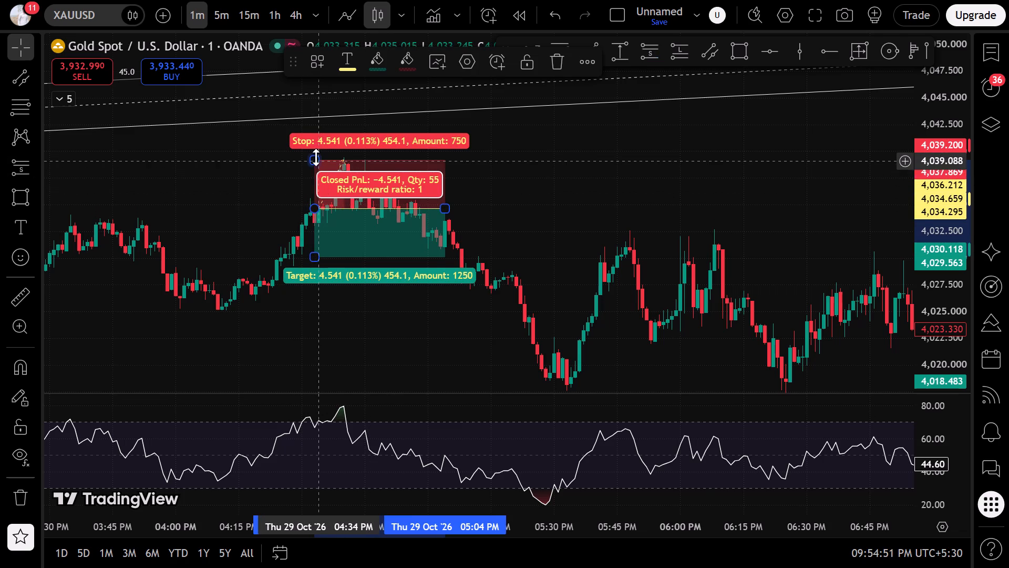
left_click_drag(316, 157, 323, 154)
left_click_drag(447, 207, 1008, 226)
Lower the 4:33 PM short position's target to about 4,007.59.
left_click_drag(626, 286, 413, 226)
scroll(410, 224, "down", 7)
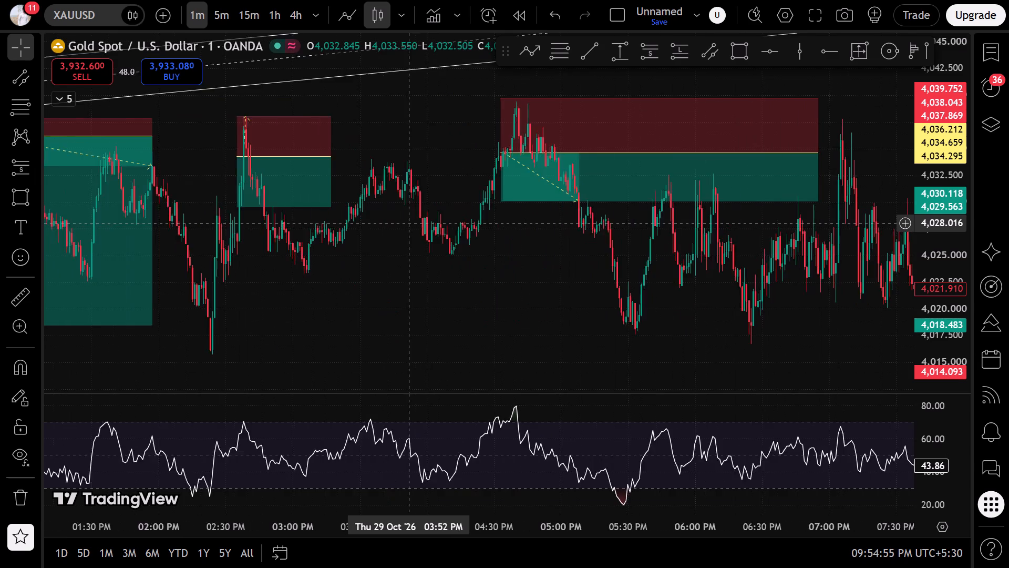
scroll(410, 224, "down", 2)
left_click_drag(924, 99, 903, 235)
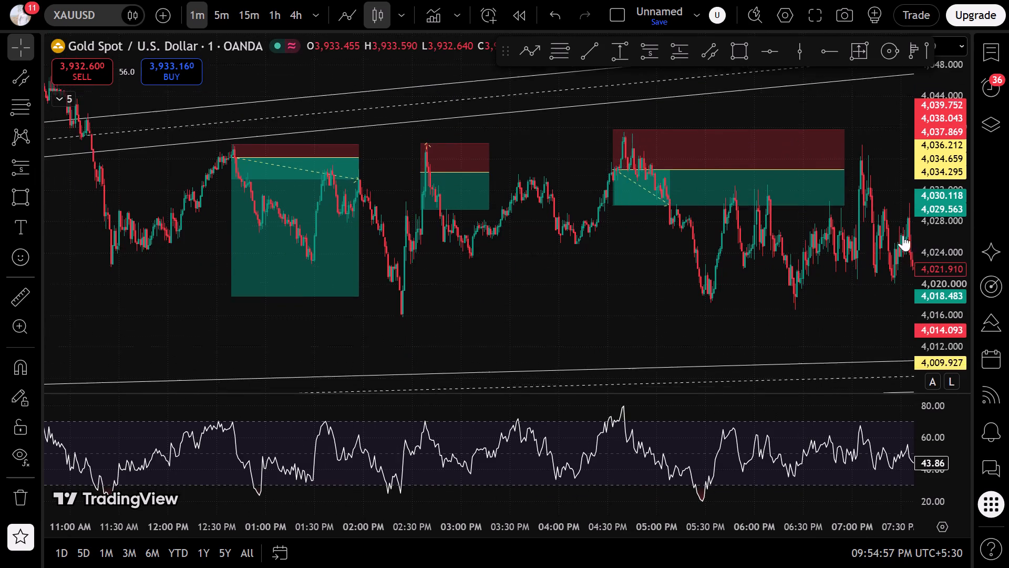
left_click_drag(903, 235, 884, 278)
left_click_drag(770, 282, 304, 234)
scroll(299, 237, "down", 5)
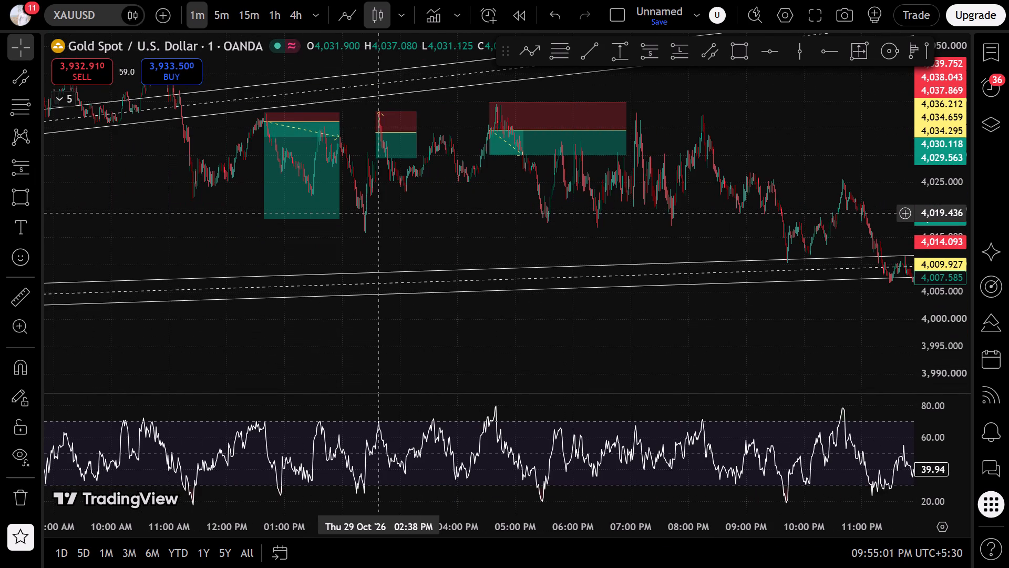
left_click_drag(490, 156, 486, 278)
Switch the gold chart to the 1-hour timeframe.
left_click_drag(805, 340, 524, 318)
scroll(524, 318, "down", 12)
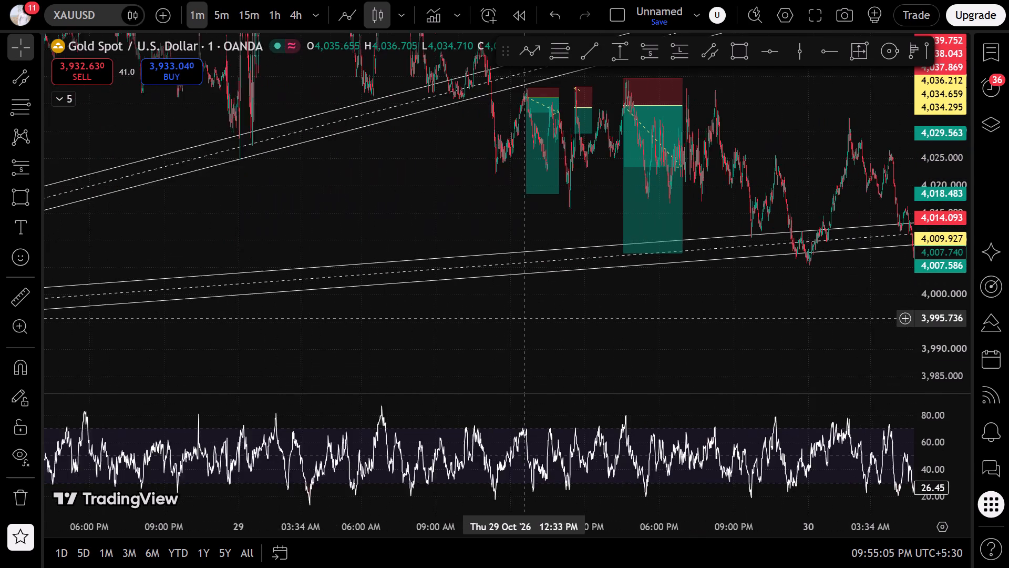
left_click(267, 19)
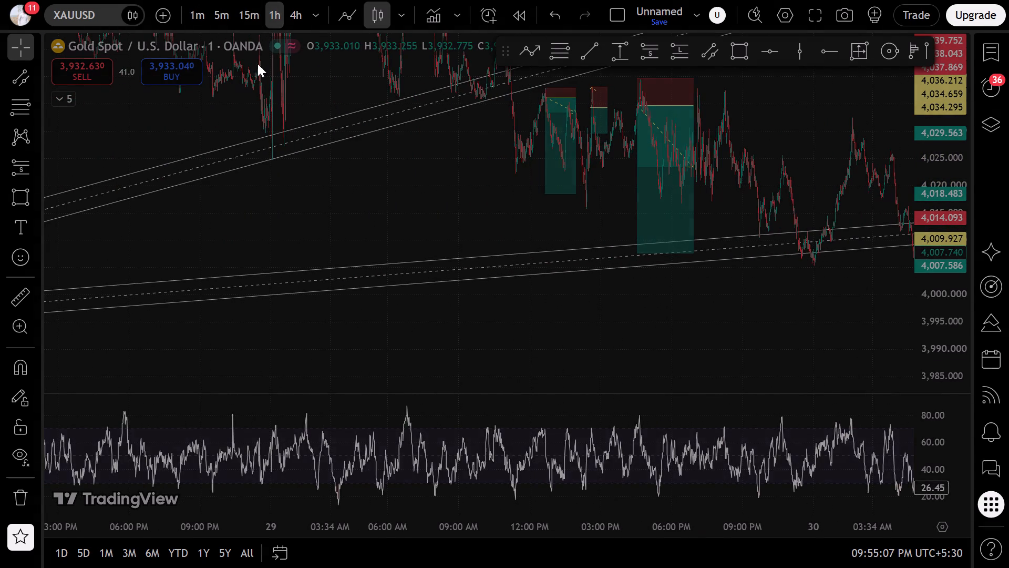
Lower the target of the 29 October 4:33 PM short position to about 3,971.32 on the 1-hour chart.
left_click(542, 510)
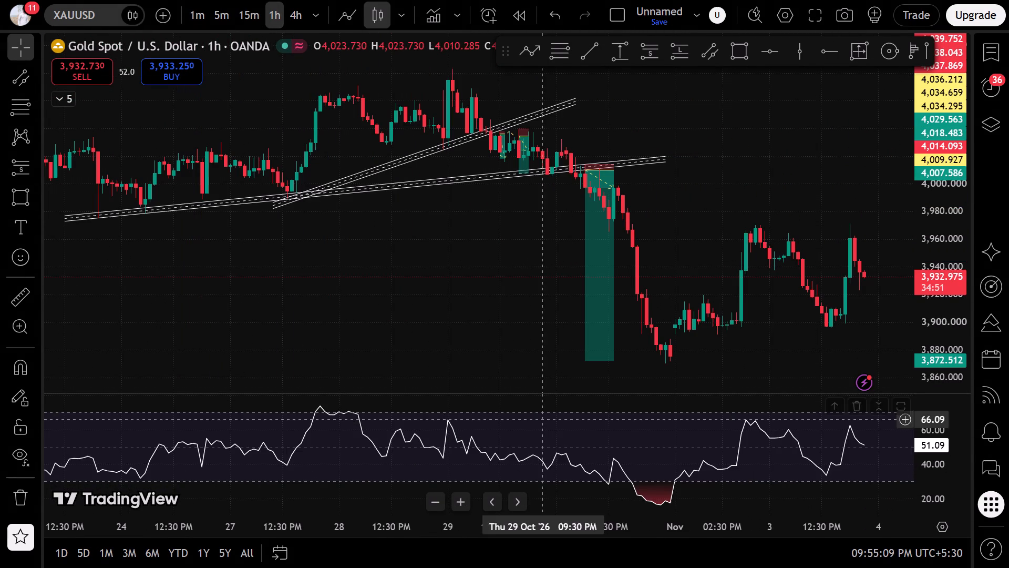
left_click(430, 300)
left_click_drag(397, 281, 791, 377)
scroll(791, 377, "up", 14)
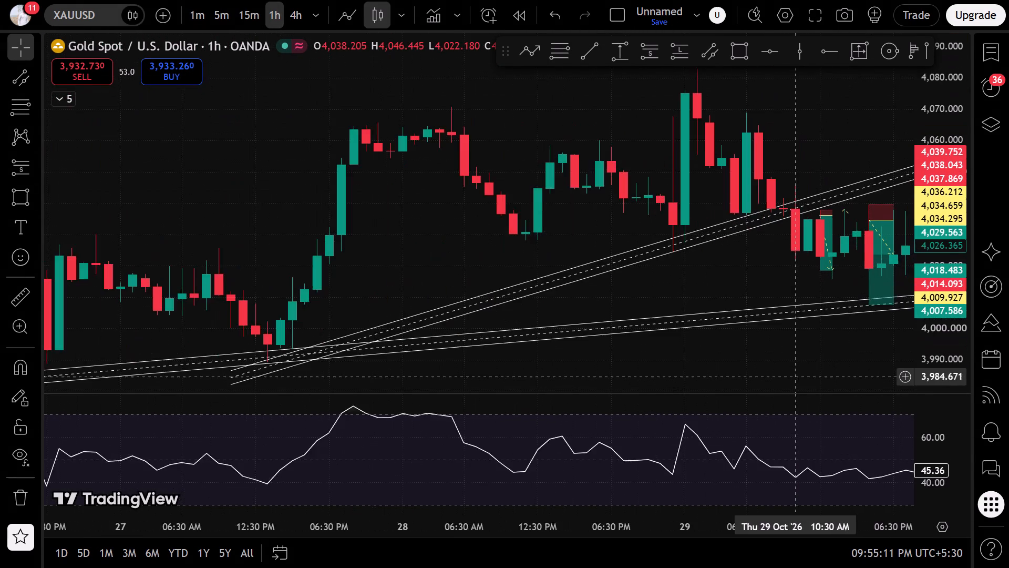
left_click_drag(771, 380, 310, 341)
scroll(313, 337, "down", 9)
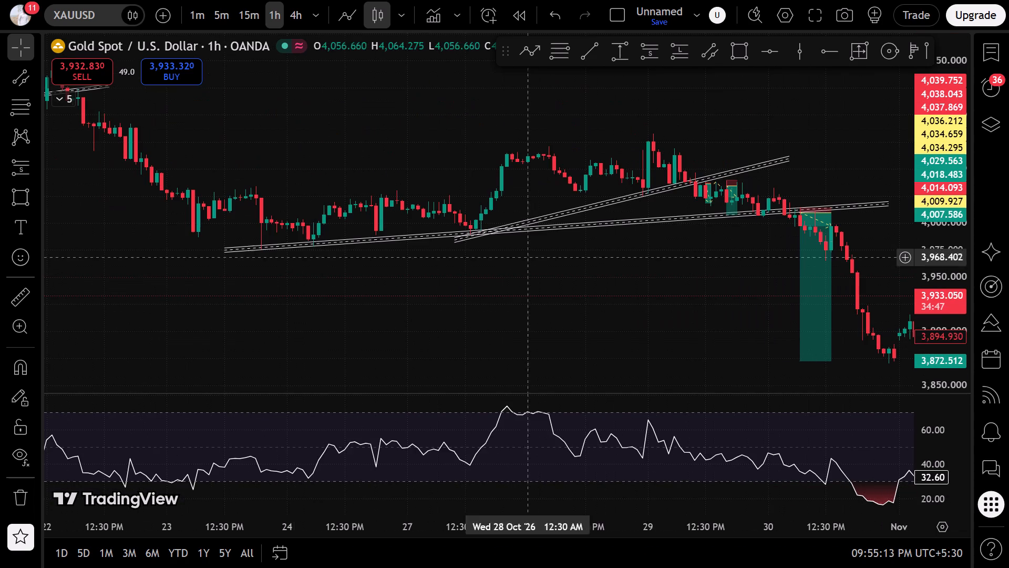
left_click_drag(728, 209, 738, 250)
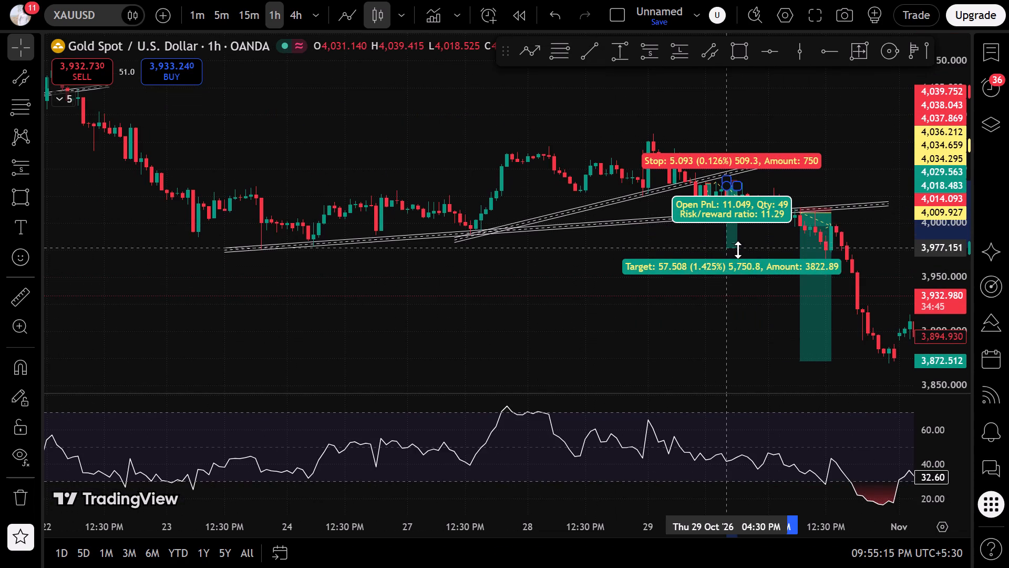
left_click_drag(738, 250, 738, 255)
left_click(555, 299)
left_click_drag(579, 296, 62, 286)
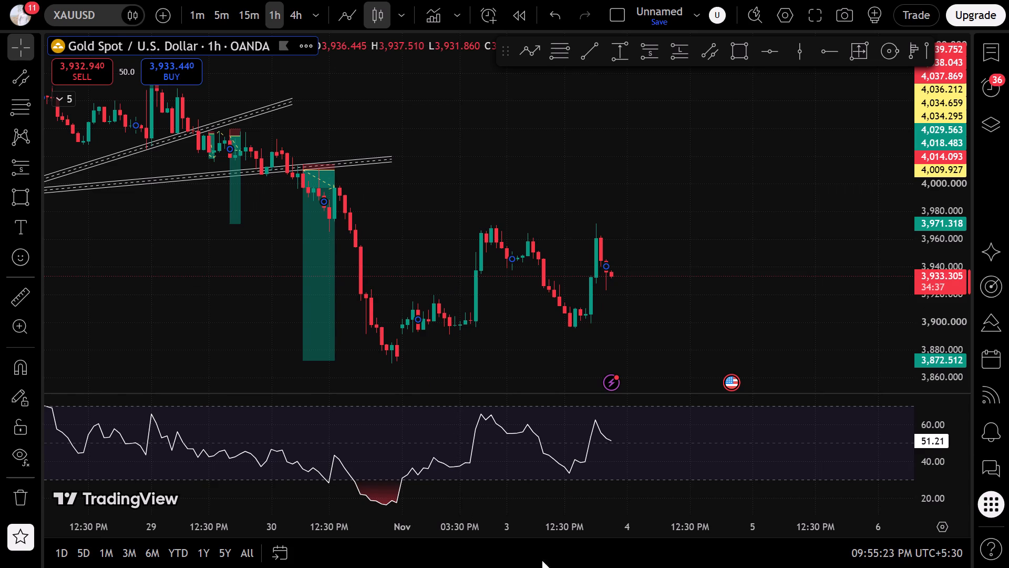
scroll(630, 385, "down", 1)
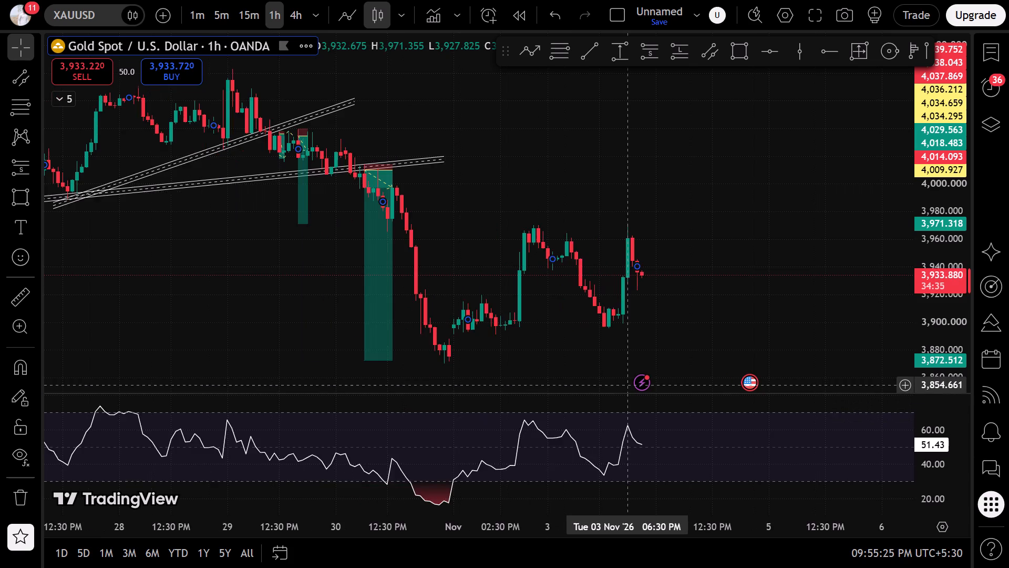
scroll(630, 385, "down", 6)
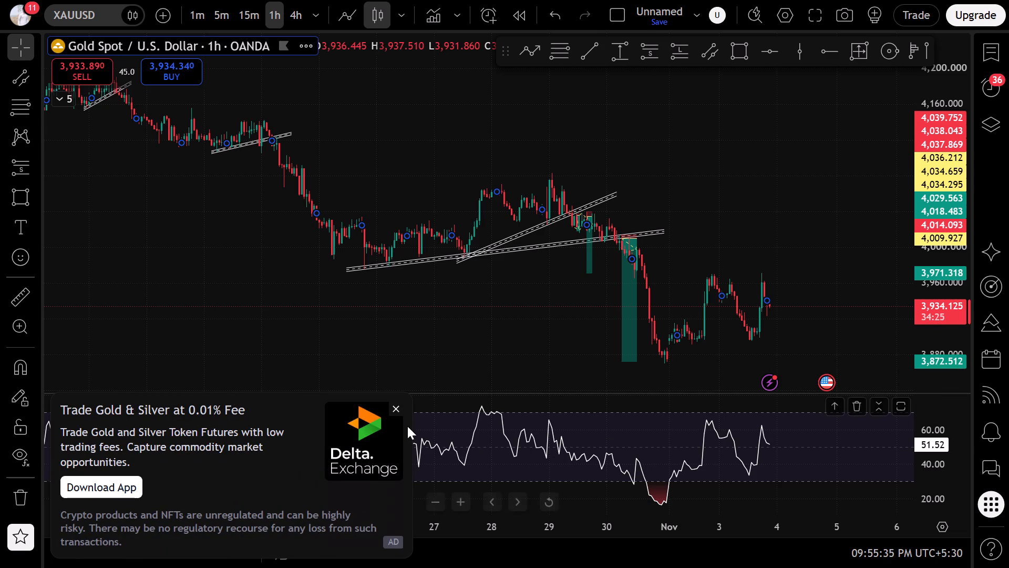
Dismiss the advertisement and exit the full-screen view.
left_click(399, 407)
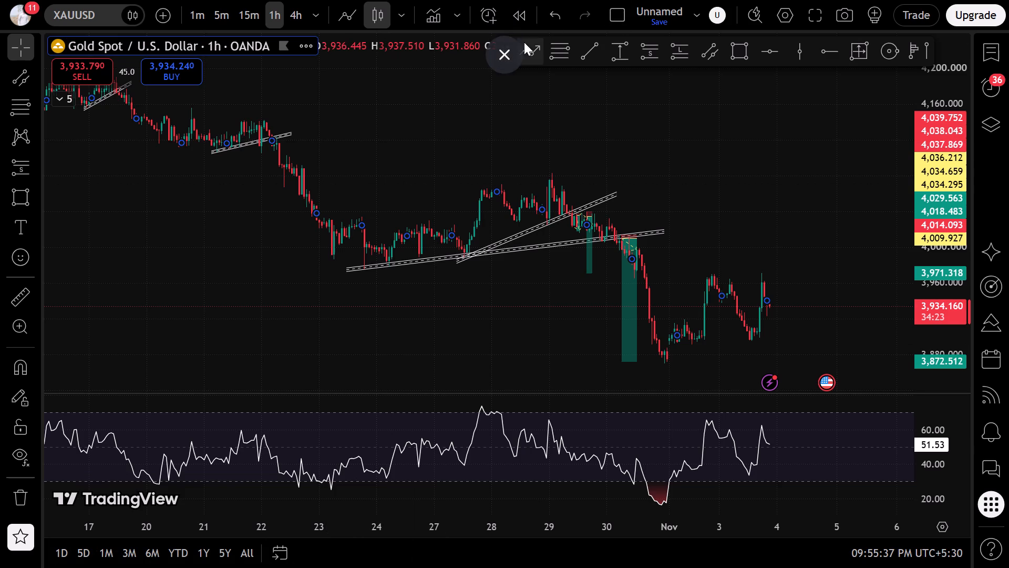
left_click(513, 48)
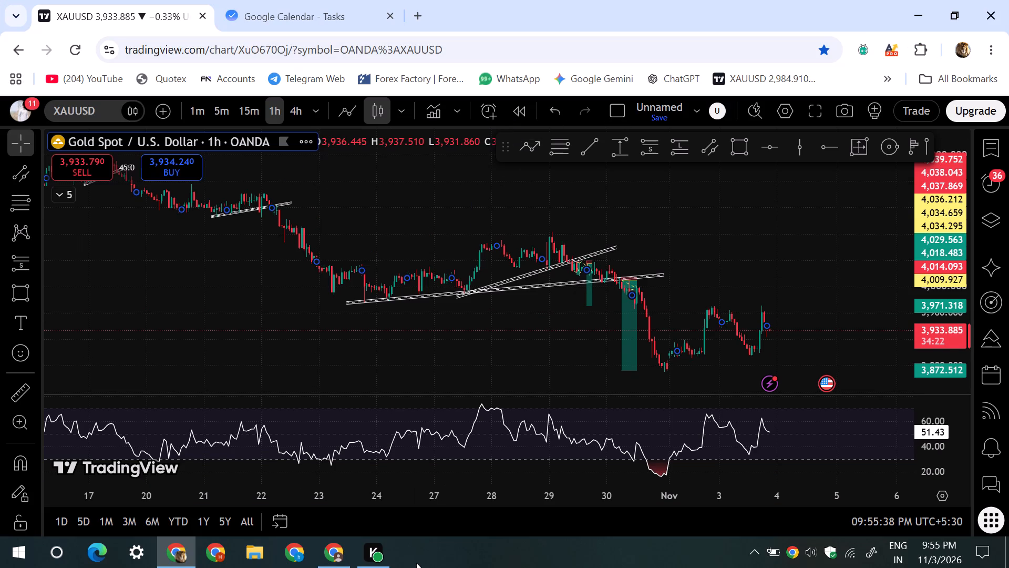
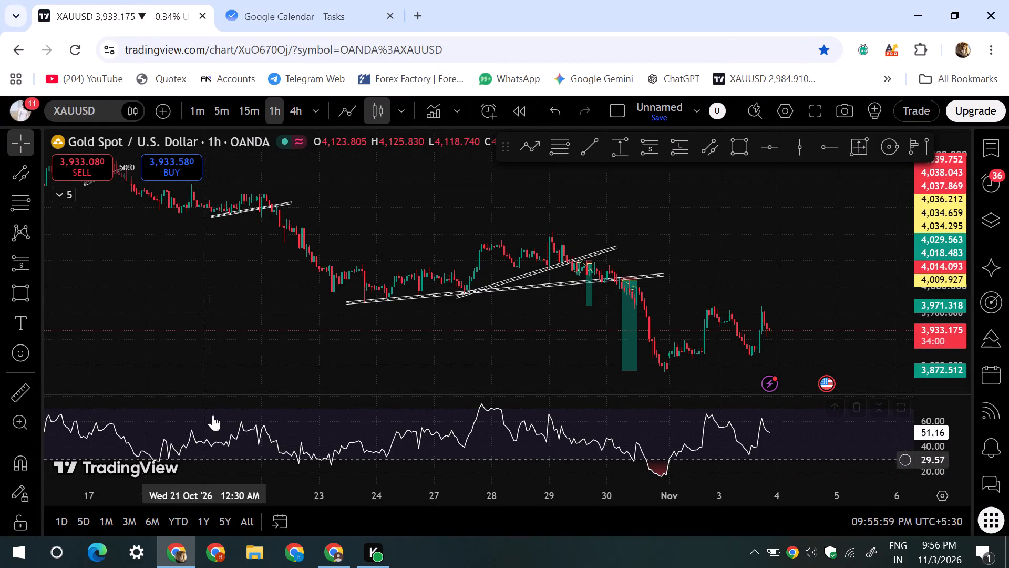
Put the gold chart into full-screen view.
scroll(290, 217, "down", 3)
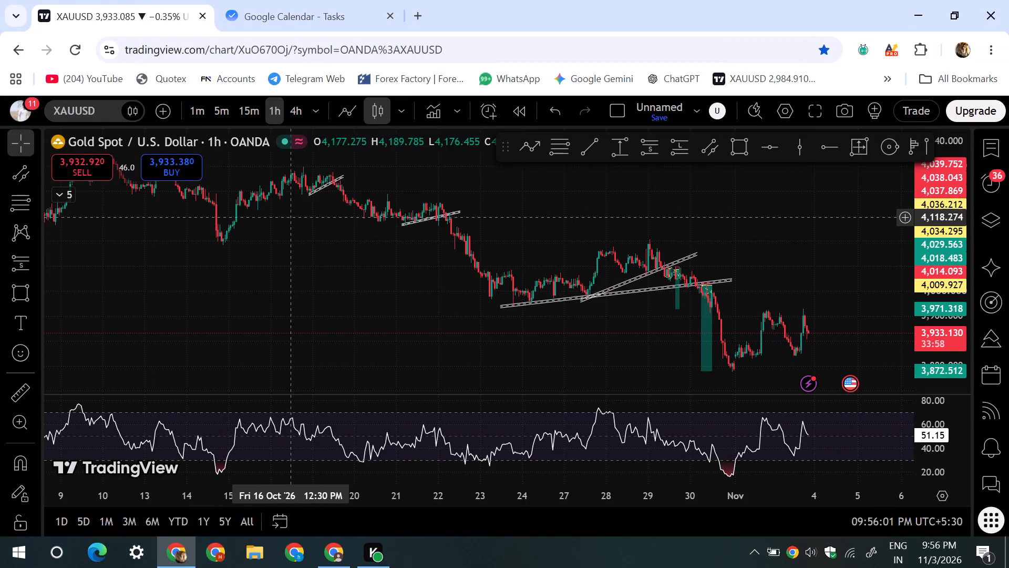
left_click(983, 52)
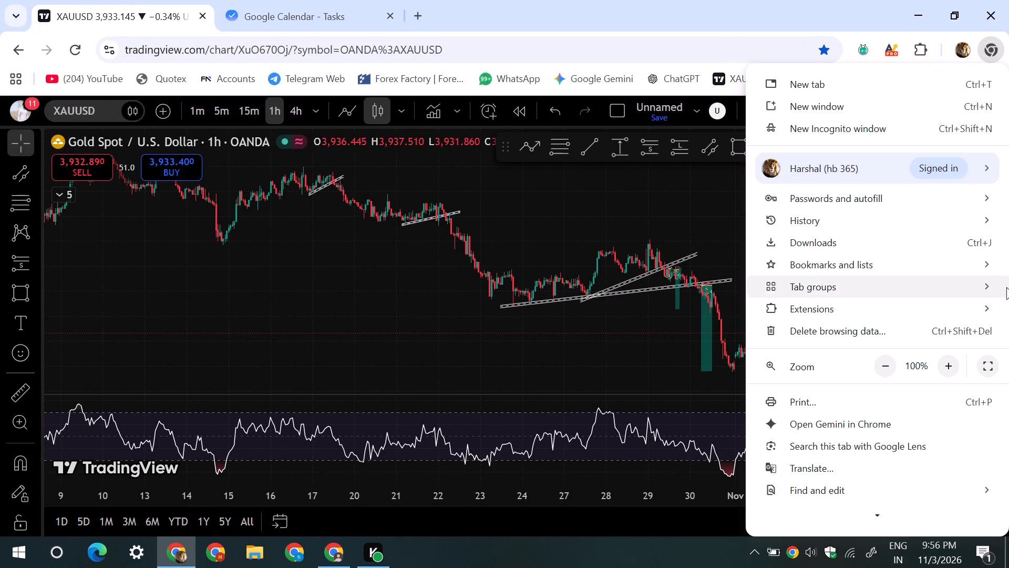
left_click(995, 367)
Switch the gold chart to the 15-minute timeframe.
left_click(251, 9)
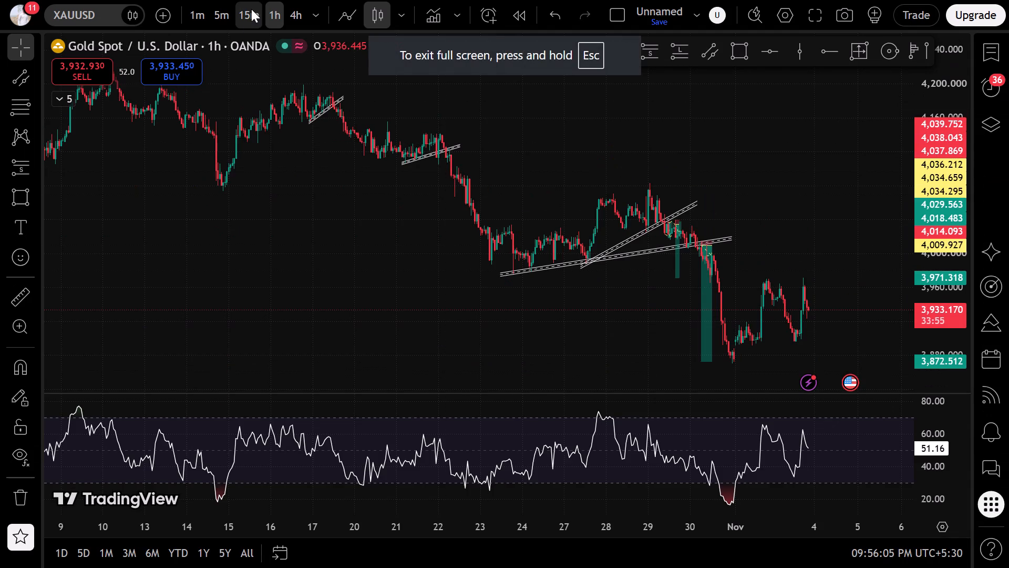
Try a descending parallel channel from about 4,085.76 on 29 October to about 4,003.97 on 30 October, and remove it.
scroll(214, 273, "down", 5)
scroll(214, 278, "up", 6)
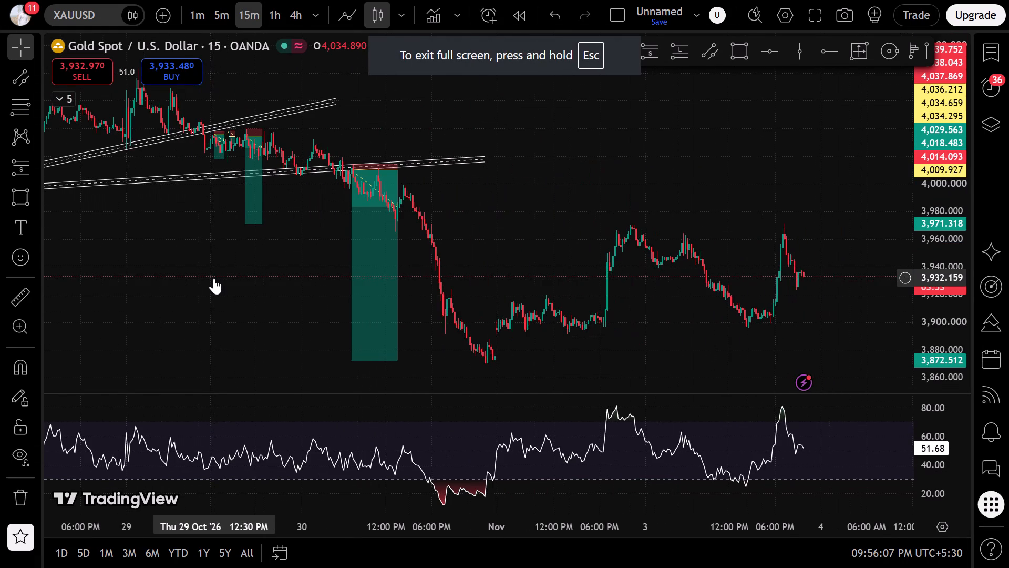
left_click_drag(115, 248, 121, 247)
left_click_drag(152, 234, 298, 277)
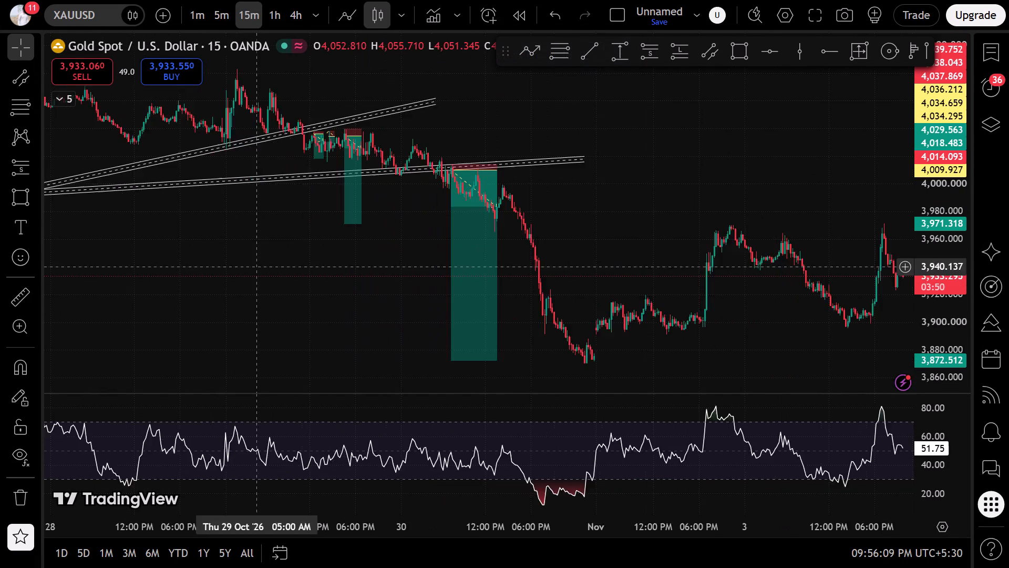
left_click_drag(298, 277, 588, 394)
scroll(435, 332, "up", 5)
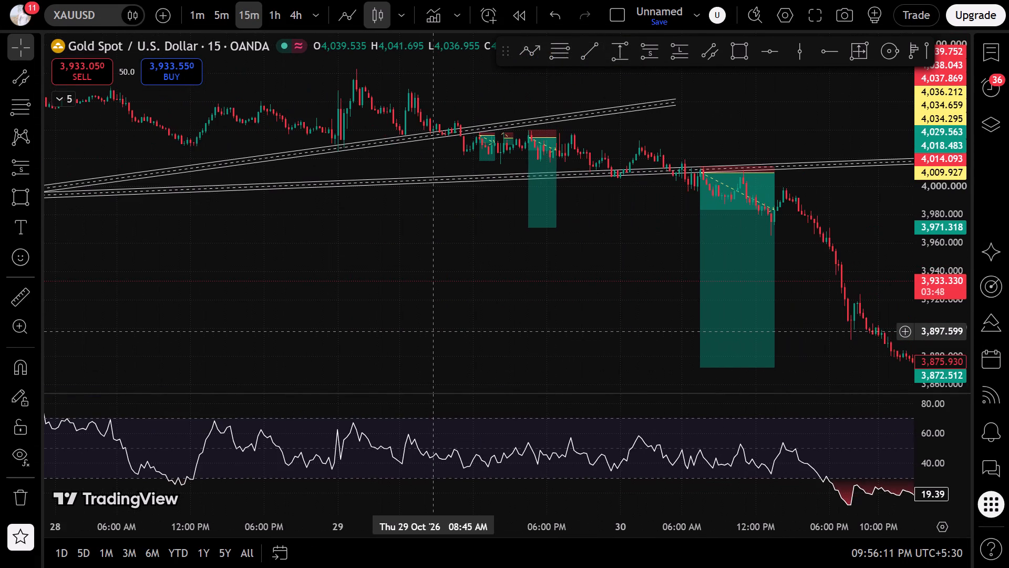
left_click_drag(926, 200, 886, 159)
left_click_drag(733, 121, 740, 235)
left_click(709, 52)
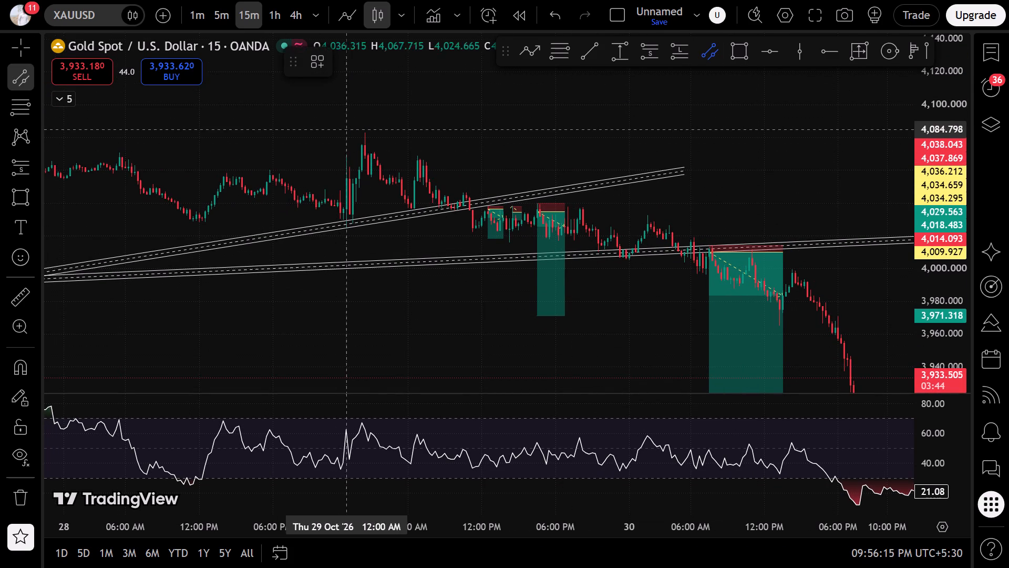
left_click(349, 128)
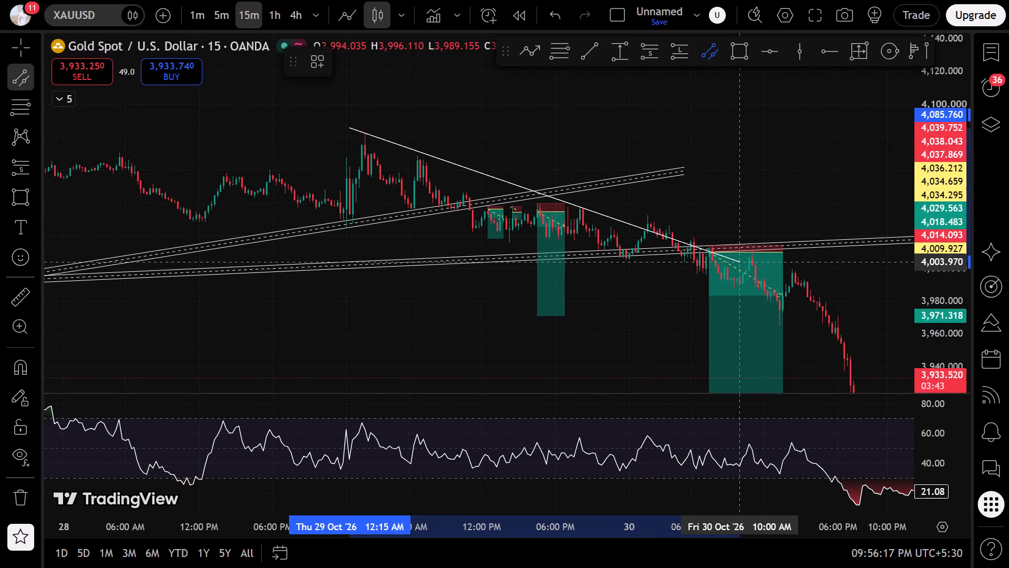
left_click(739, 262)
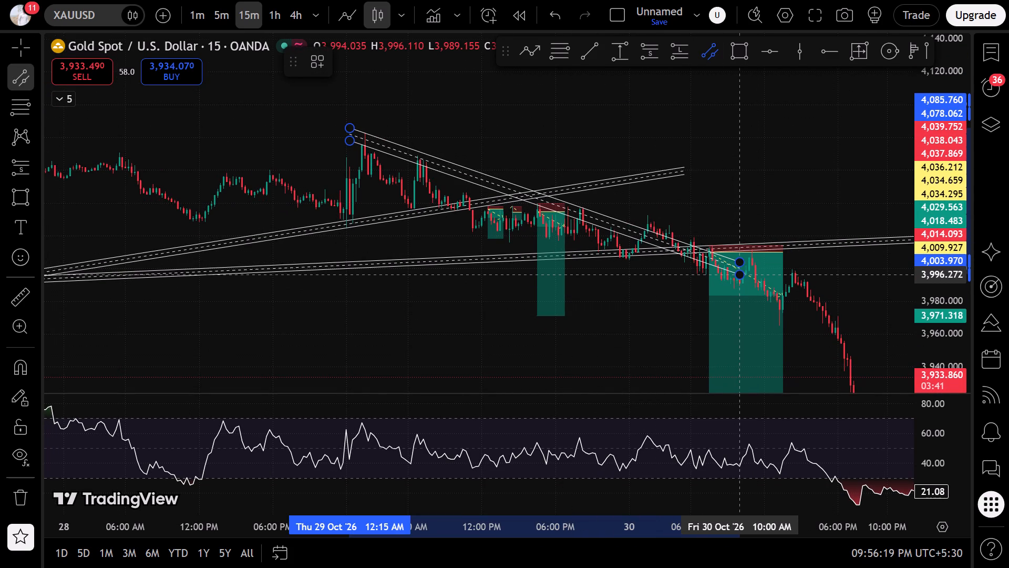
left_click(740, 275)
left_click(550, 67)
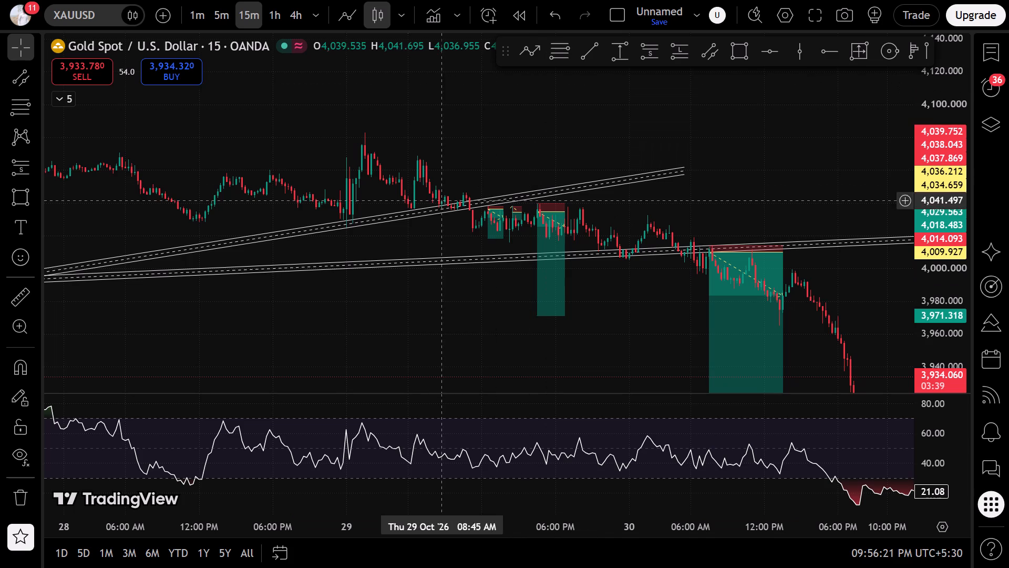
Examine the 15-minute gold price action and RSI around the marked channels and short positions from 22 to 30 October.
scroll(425, 347, "down", 5)
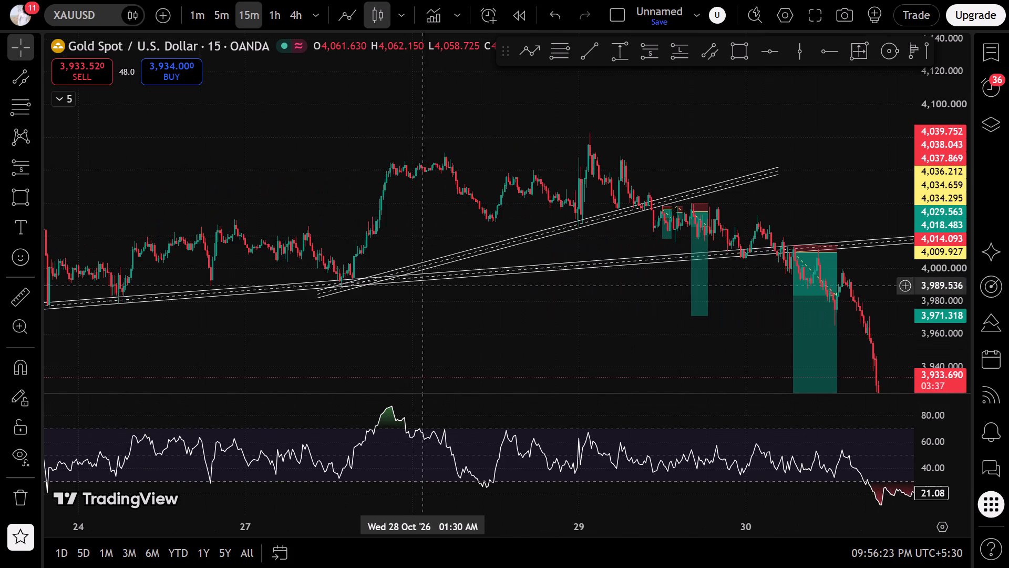
left_click_drag(394, 244, 768, 237)
scroll(559, 256, "up", 2)
left_click_drag(599, 203, 570, 214)
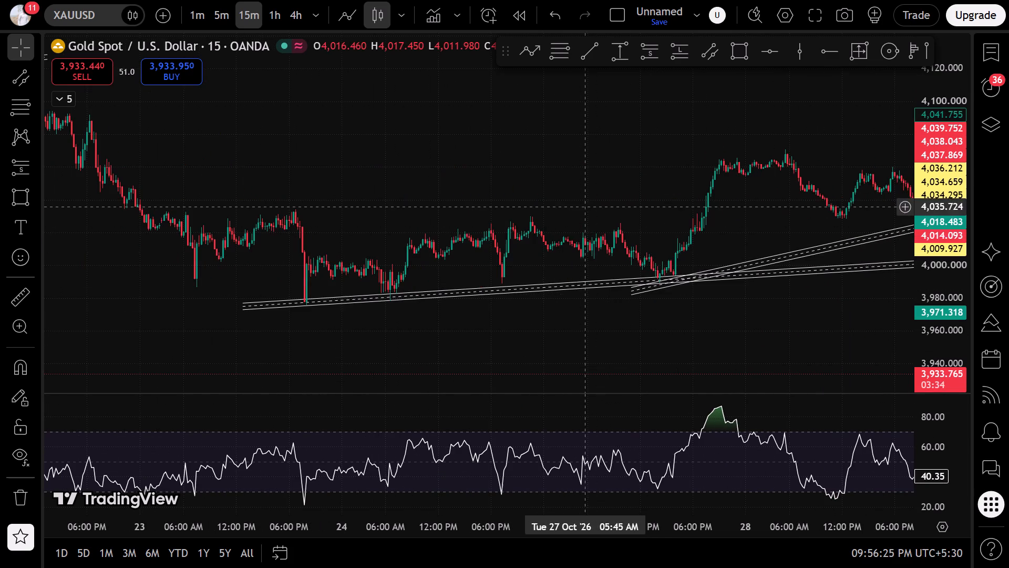
left_click_drag(570, 214, 310, 244)
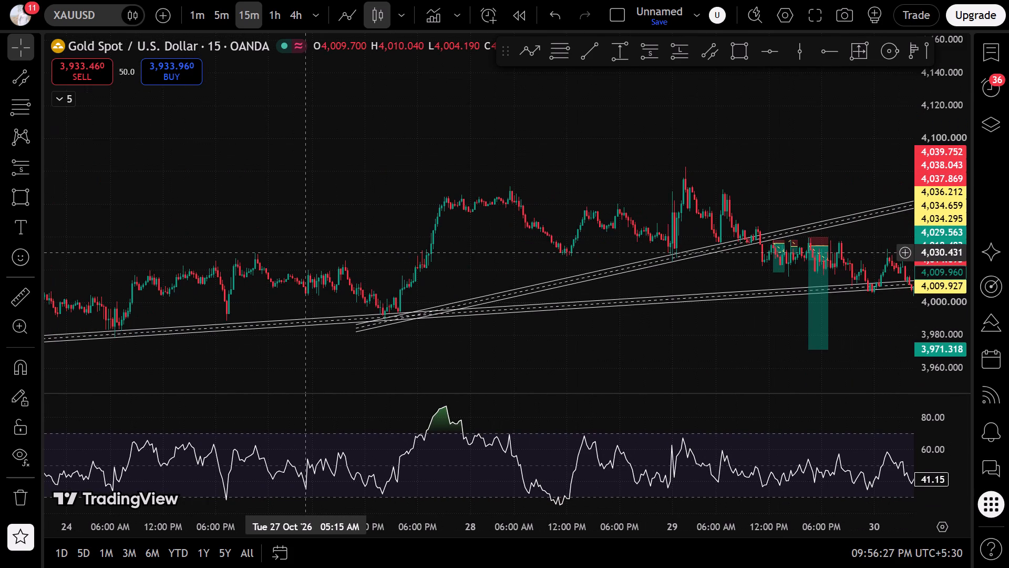
scroll(306, 253, "down", 3)
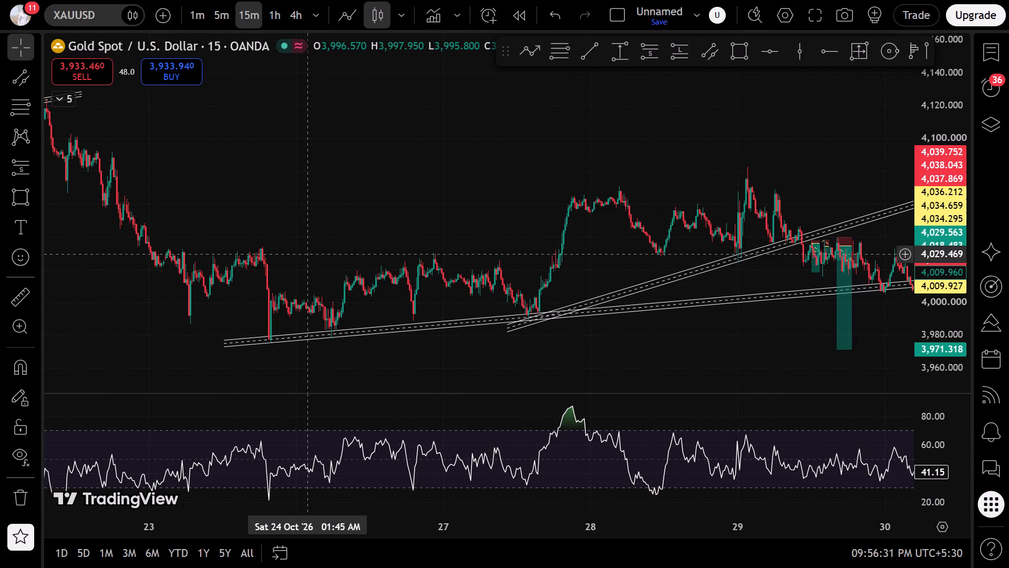
left_click_drag(305, 250, 798, 253)
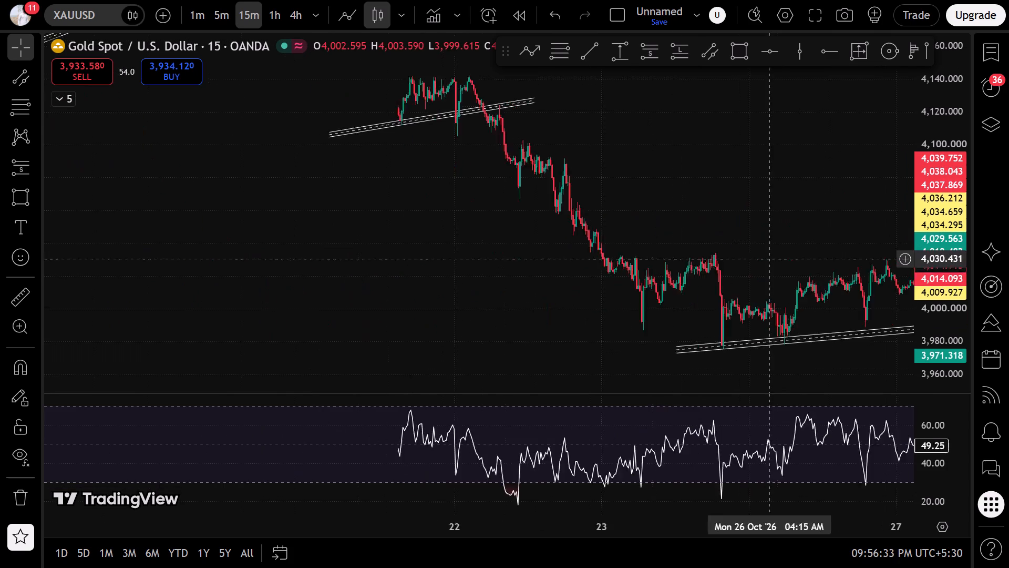
left_click_drag(439, 208, 592, 337)
scroll(570, 310, "up", 3)
left_click_drag(672, 277, 139, 155)
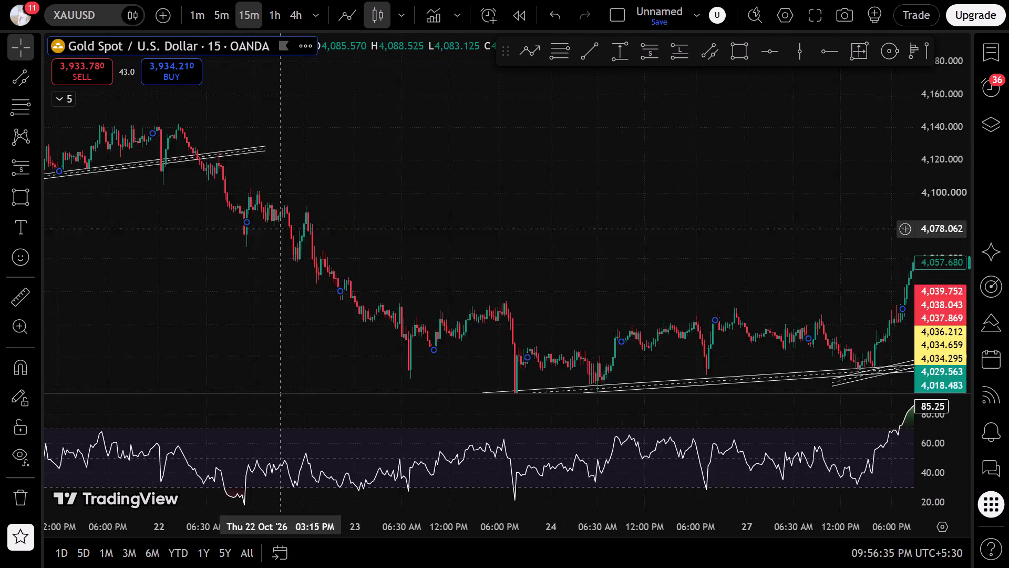
left_click_drag(139, 155, 116, 147)
left_click_drag(651, 205, 71, 224)
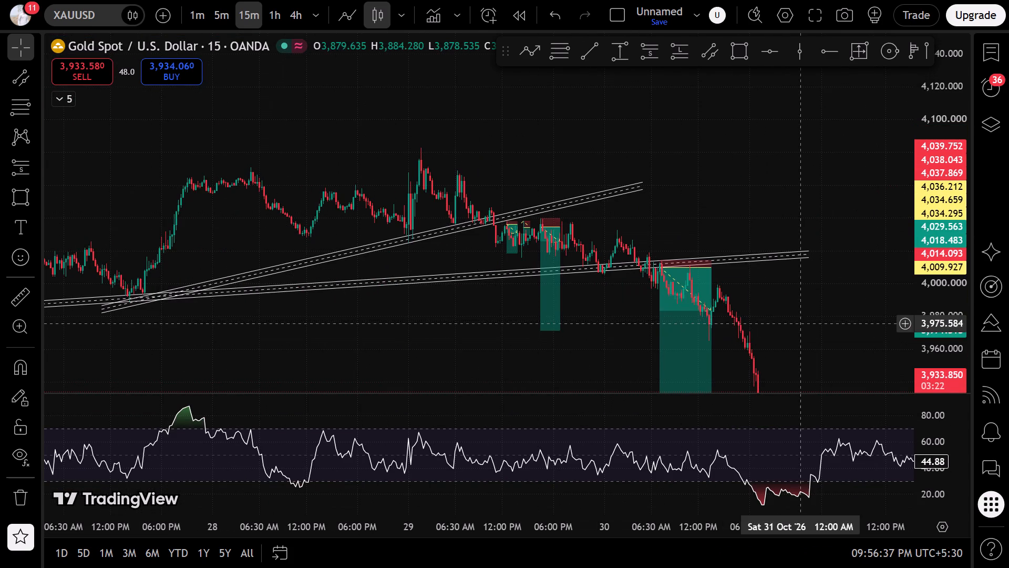
left_click_drag(776, 323, 593, 92)
left_click_drag(756, 157, 8, 283)
scroll(276, 250, "down", 5)
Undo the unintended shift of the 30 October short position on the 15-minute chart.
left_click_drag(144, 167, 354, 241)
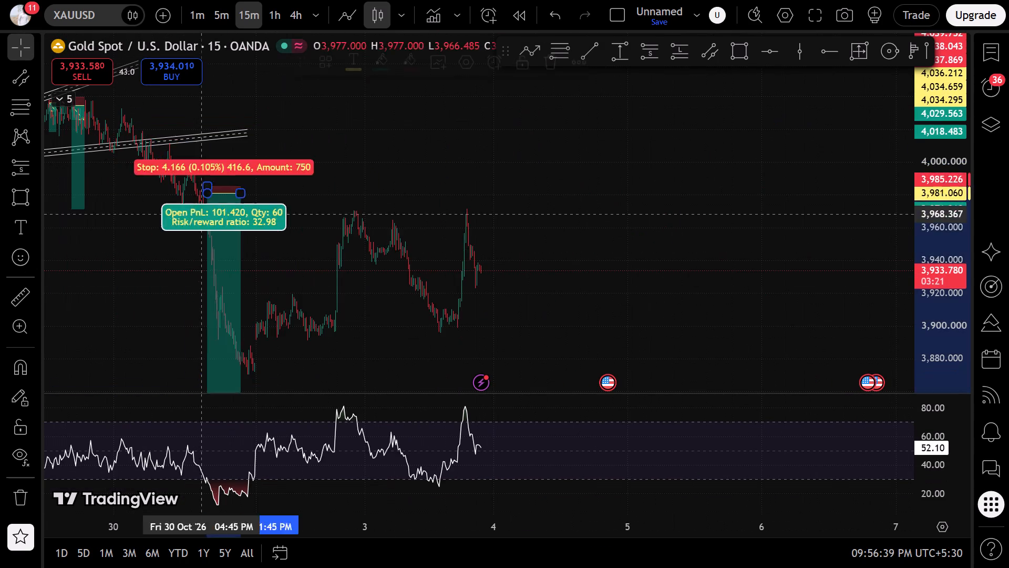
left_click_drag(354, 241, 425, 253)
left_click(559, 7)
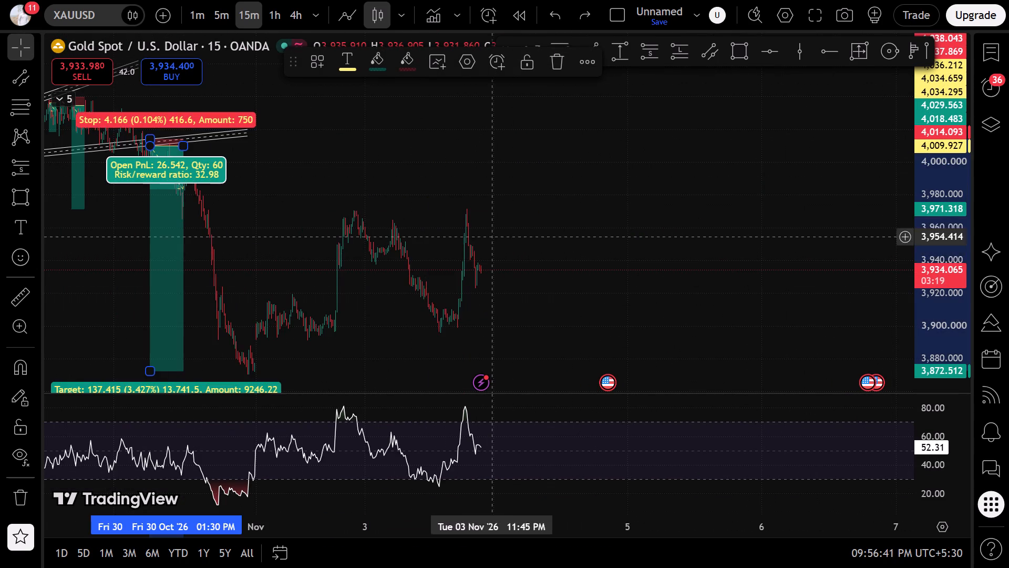
Switch the gold chart to the 1-minute timeframe.
left_click_drag(411, 260, 808, 269)
scroll(732, 272, "down", 2)
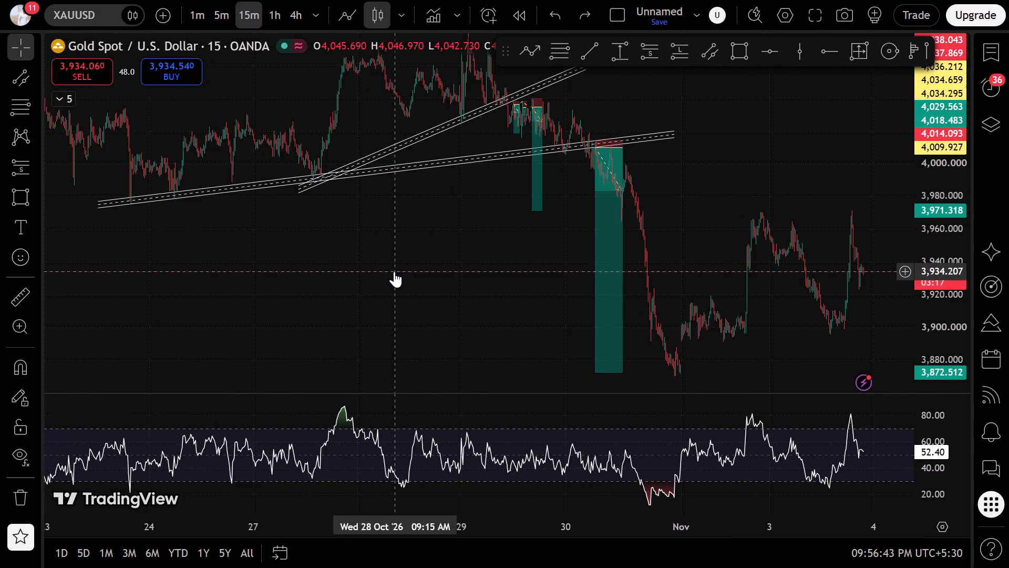
left_click_drag(394, 271, 528, 287)
scroll(514, 285, "up", 6)
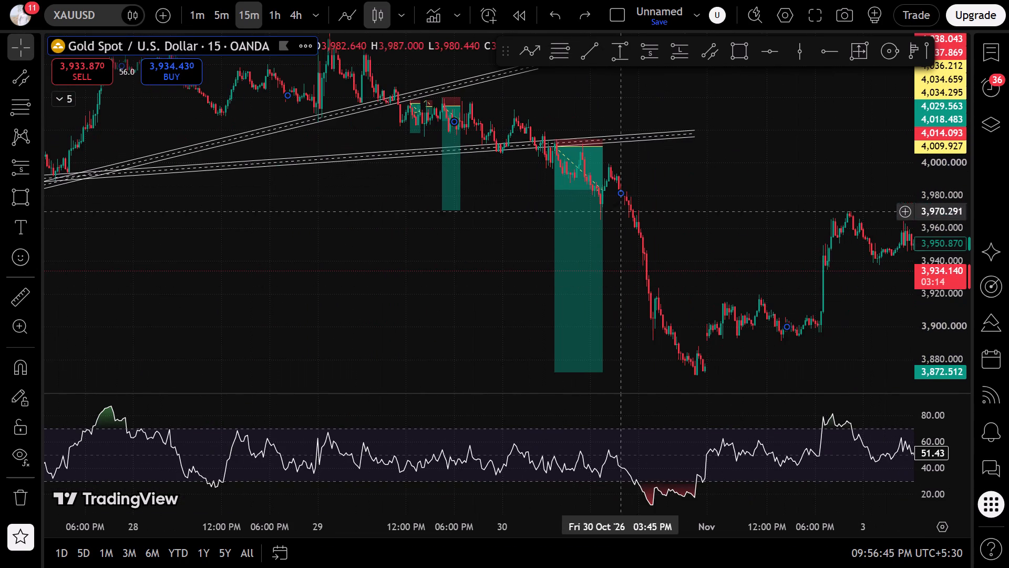
left_click(199, 16)
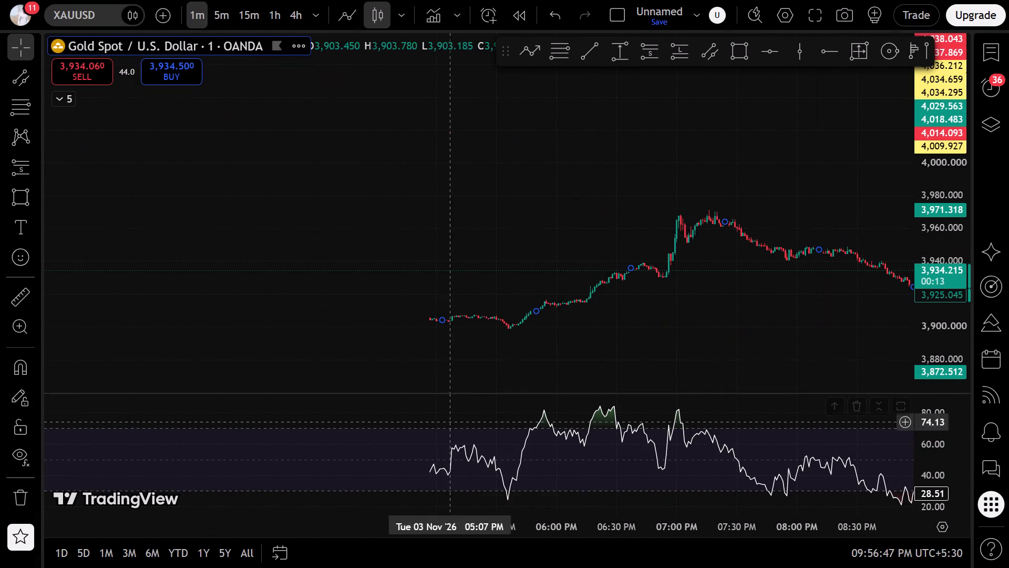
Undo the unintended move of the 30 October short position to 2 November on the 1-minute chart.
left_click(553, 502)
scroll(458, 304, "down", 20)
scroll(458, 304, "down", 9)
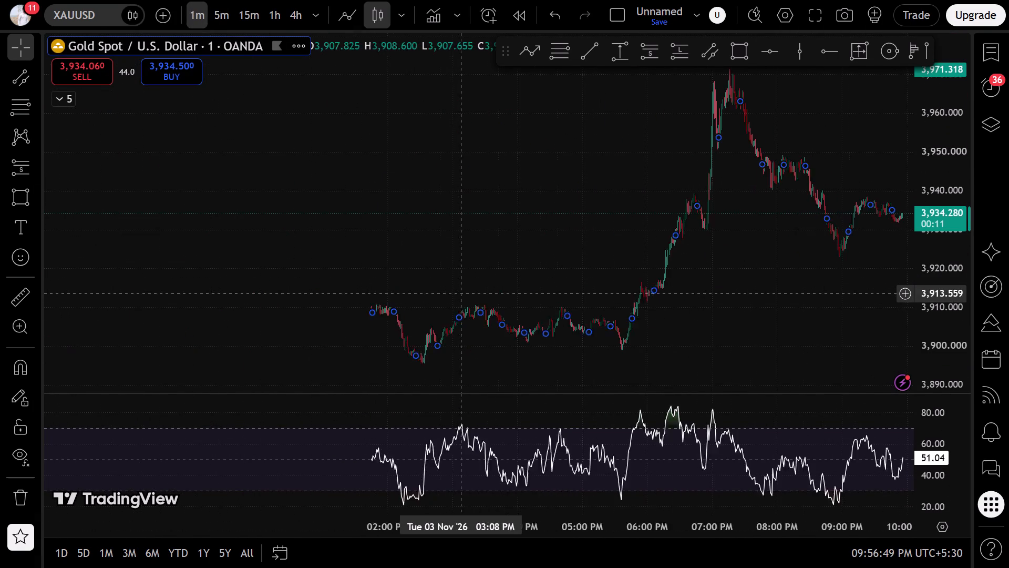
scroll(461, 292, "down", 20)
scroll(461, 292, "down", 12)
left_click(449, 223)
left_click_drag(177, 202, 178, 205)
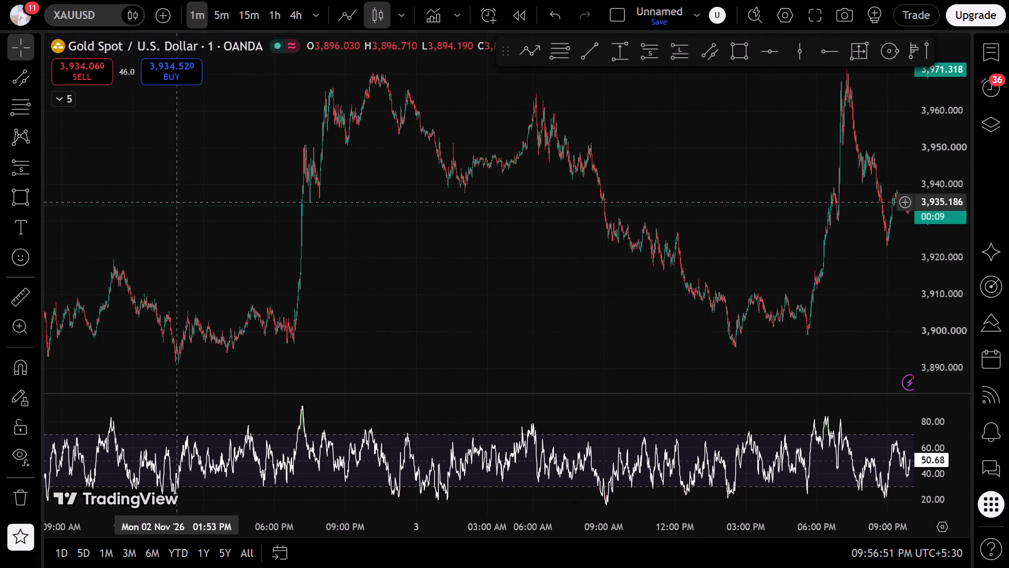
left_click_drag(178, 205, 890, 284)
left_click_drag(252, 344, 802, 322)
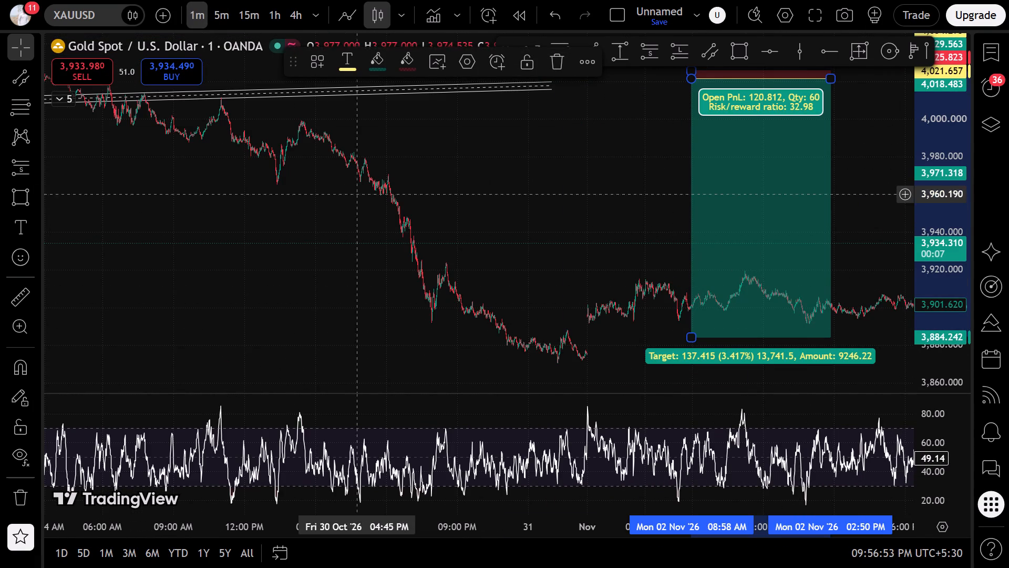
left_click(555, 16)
Delete the short position that starts at 7:38 AM on 30 October, with its entry at 4,009.927.
left_click_drag(416, 212, 781, 306)
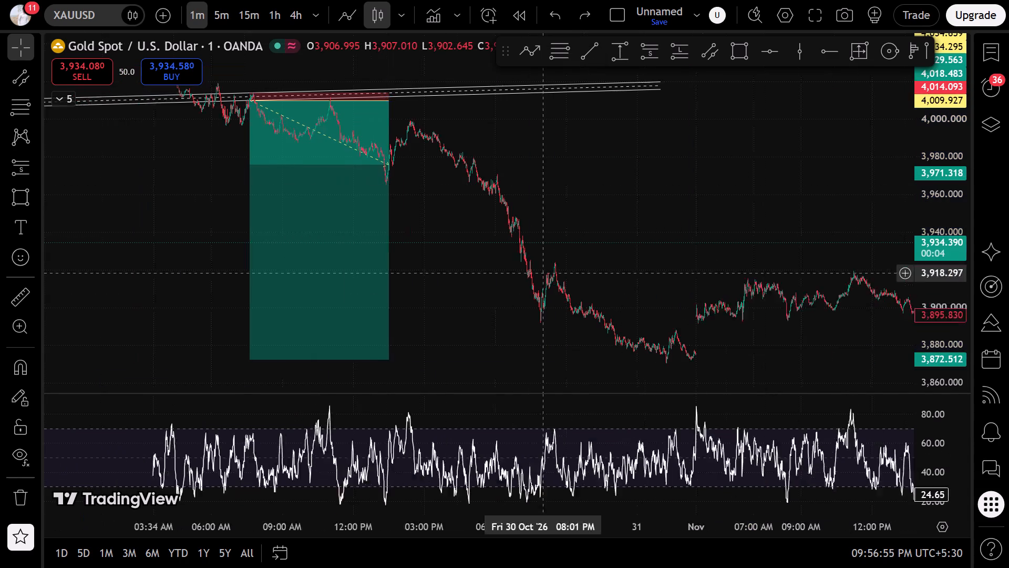
left_click_drag(781, 306, 927, 316)
scroll(605, 302, "up", 13)
left_click_drag(664, 278, 1008, 353)
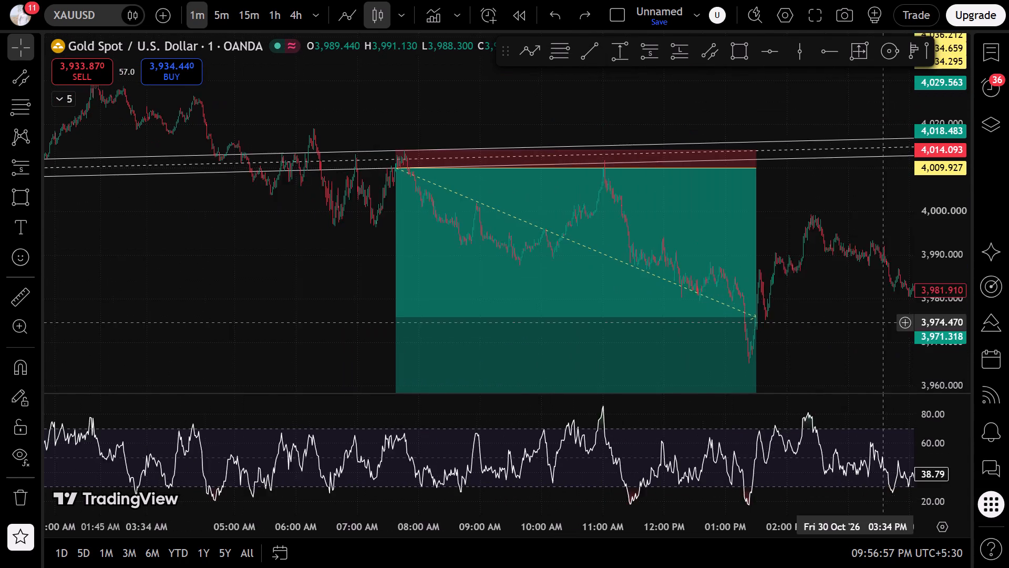
left_click_drag(1008, 353, 1008, 358)
scroll(507, 313, "up", 5)
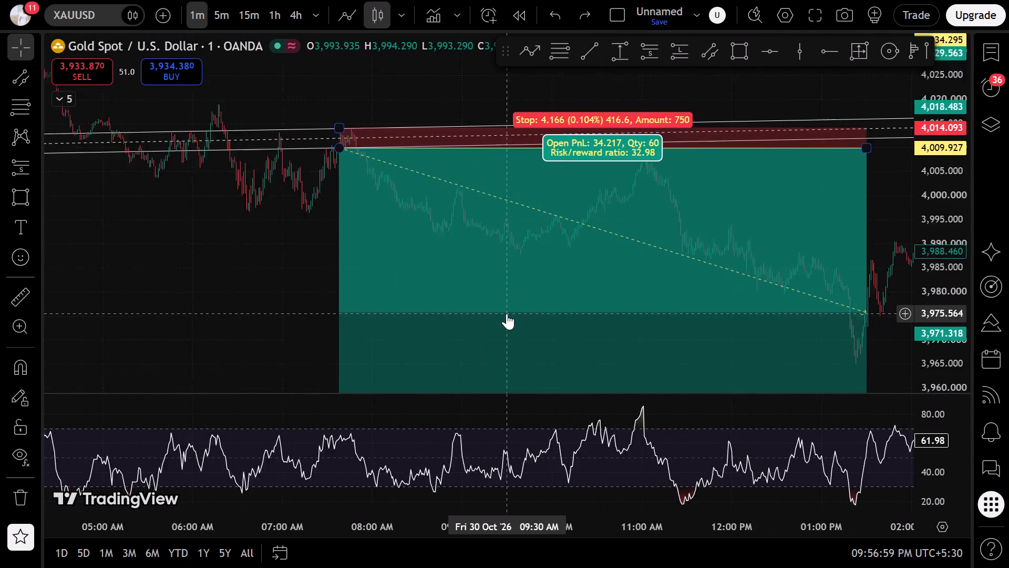
scroll(507, 313, "up", 2)
left_click(648, 165)
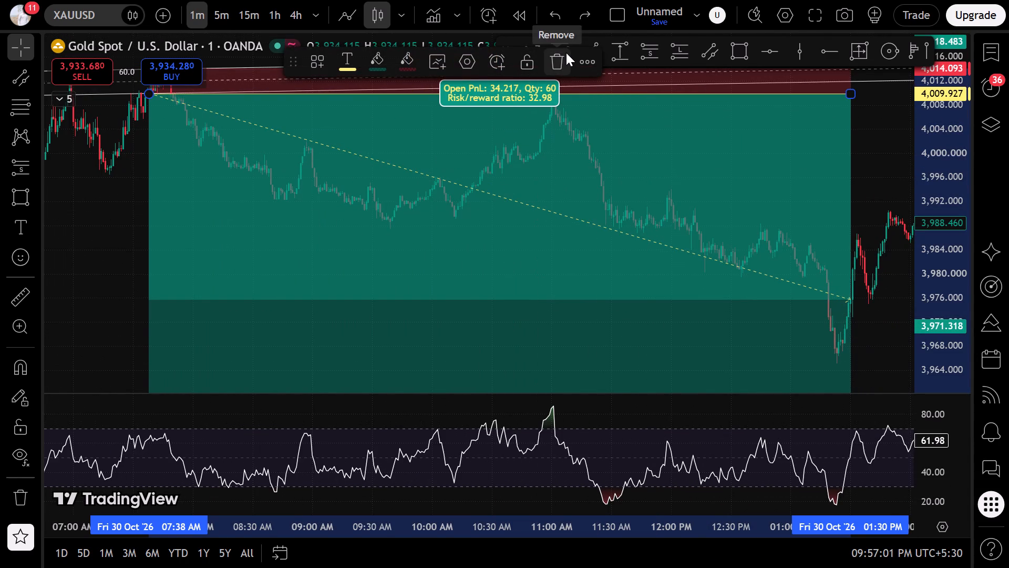
left_click(566, 53)
Place a short position near 10:55 AM on 30 October with entry about 4,006.13, stop about 4,011.11 and target about 4,001.15.
left_click_drag(517, 215, 777, 316)
scroll(694, 303, "up", 7)
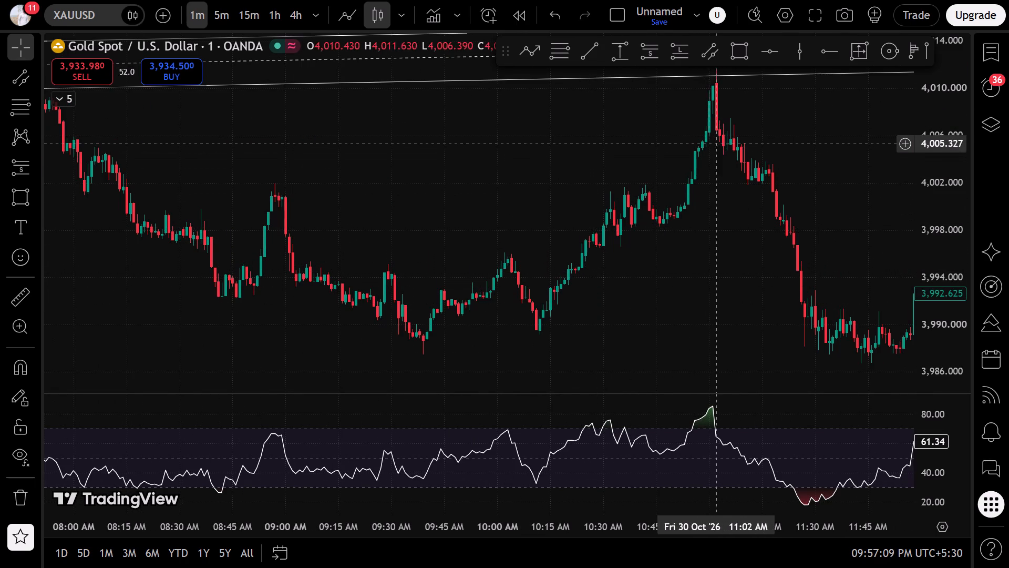
scroll(719, 141, "down", 5)
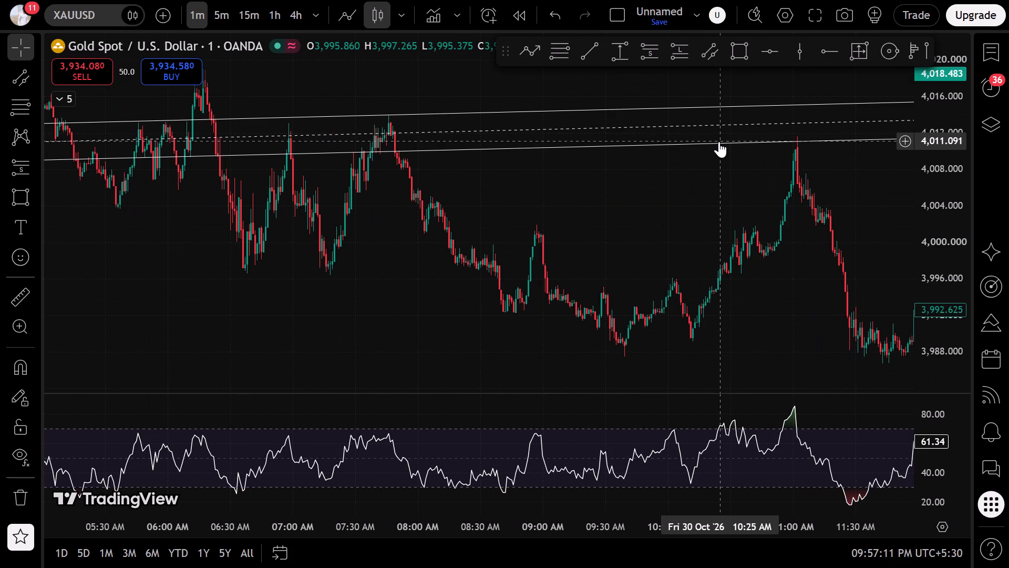
scroll(716, 145, "up", 5)
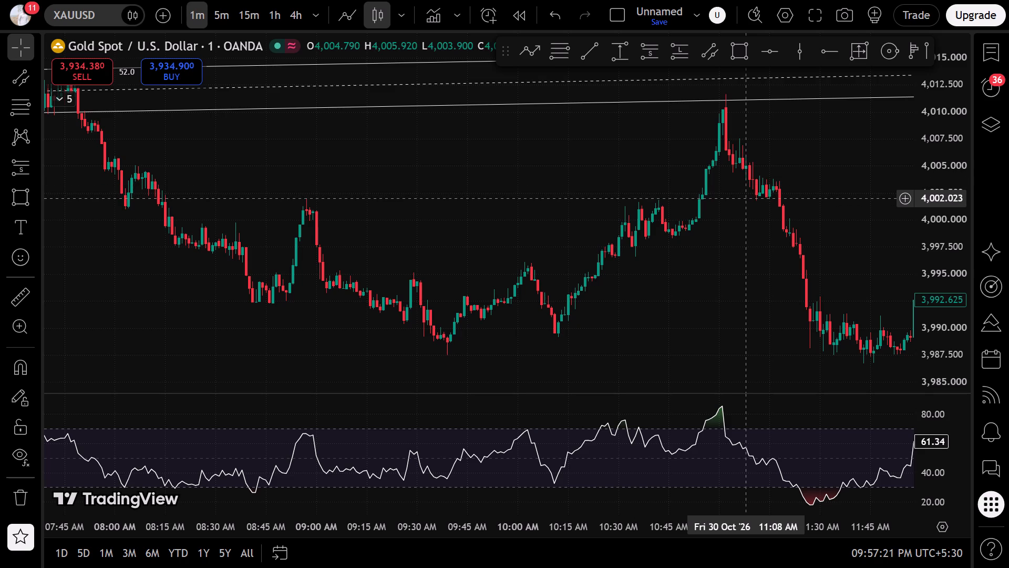
scroll(745, 198, "up", 2)
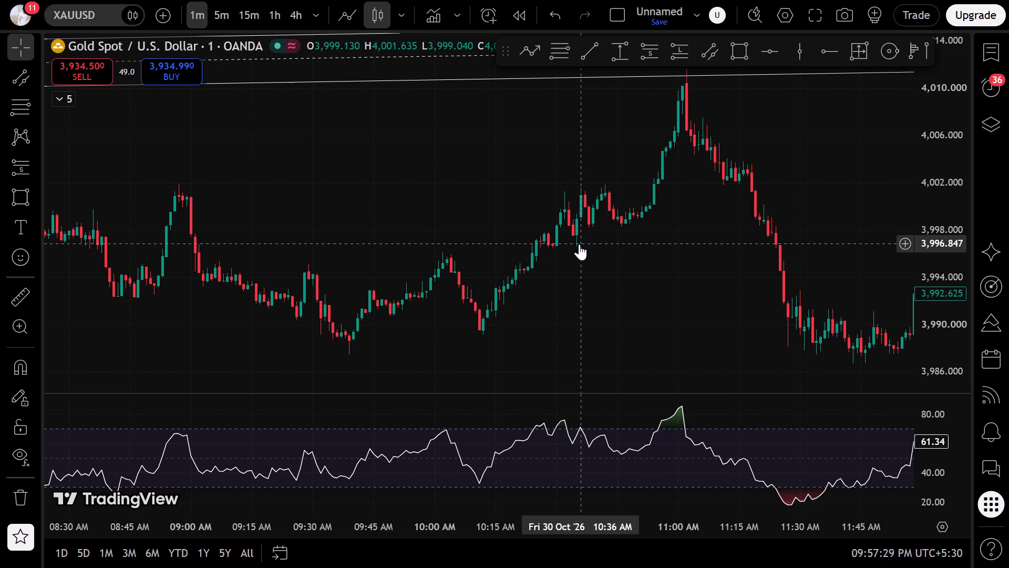
scroll(581, 244, "up", 3)
left_click(663, 62)
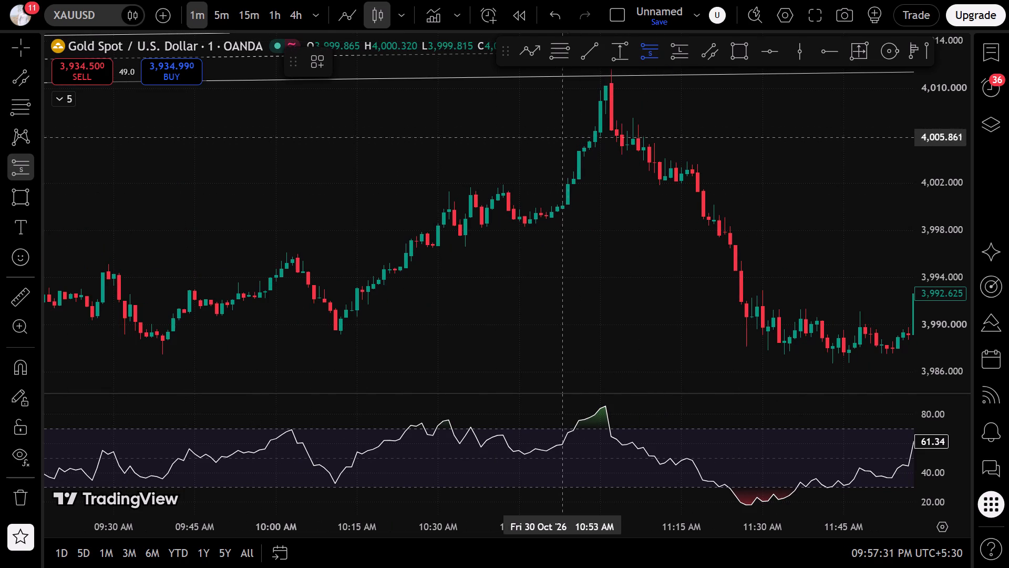
left_click(575, 134)
left_click_drag(960, 149, 934, 190)
left_click_drag(818, 200, 790, 330)
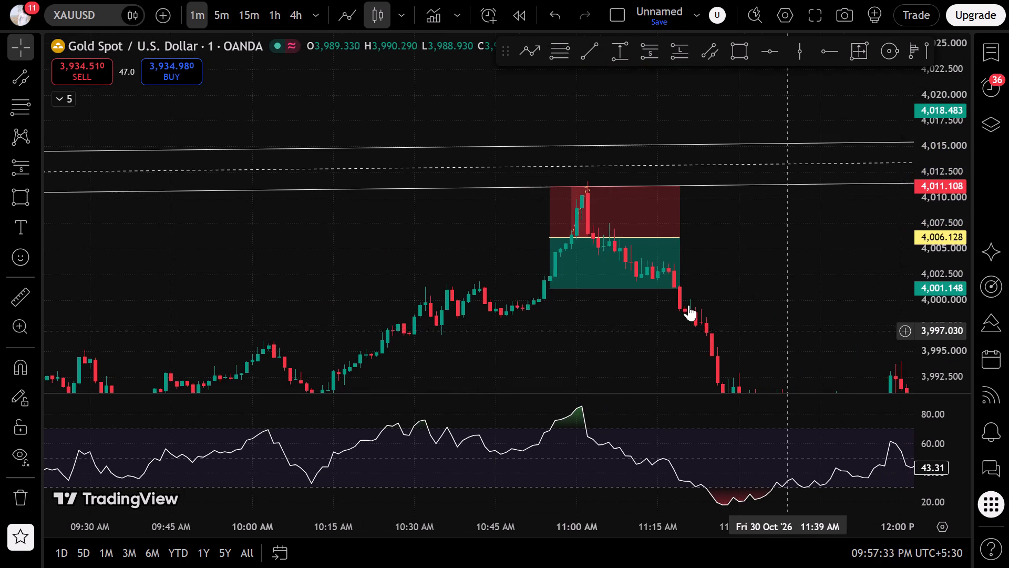
Raise the 30 October short position's stop to about 4,011.73 and extend its end time to about 12:02 PM.
left_click_drag(552, 187, 563, 180)
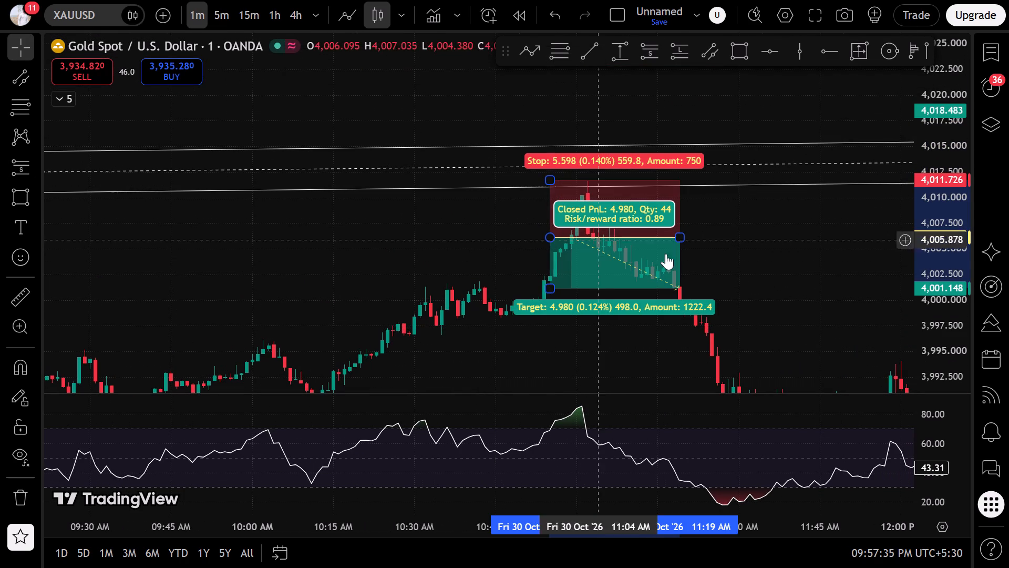
left_click_drag(676, 239, 973, 206)
Lower the target of the 30 October short position to about 3,940.97.
left_click_drag(875, 332, 328, 255)
scroll(327, 251, "down", 10)
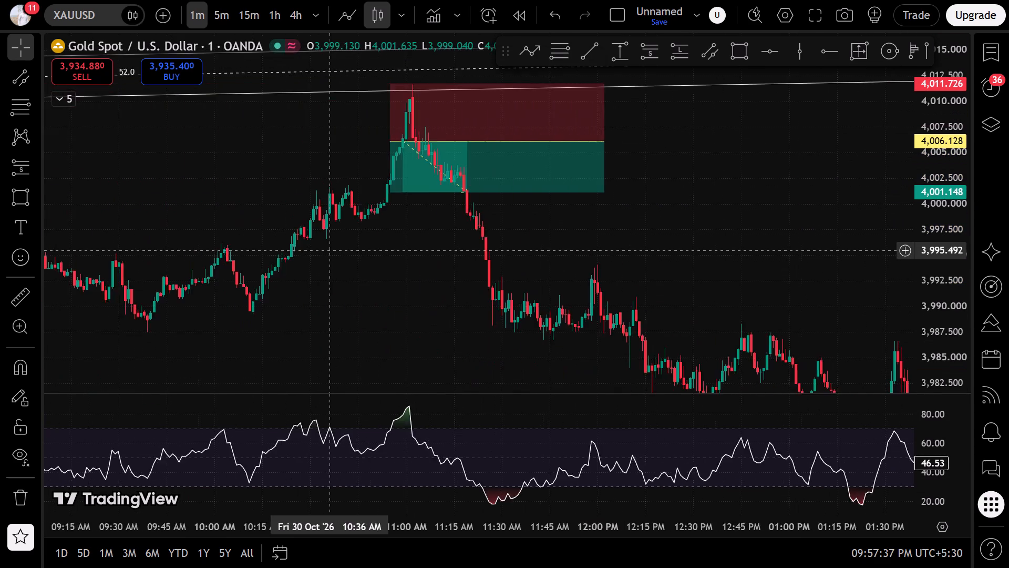
scroll(328, 250, "down", 11)
left_click_drag(933, 90, 898, 365)
left_click_drag(737, 357, 255, 275)
scroll(269, 269, "down", 12)
left_click_drag(663, 130, 685, 216)
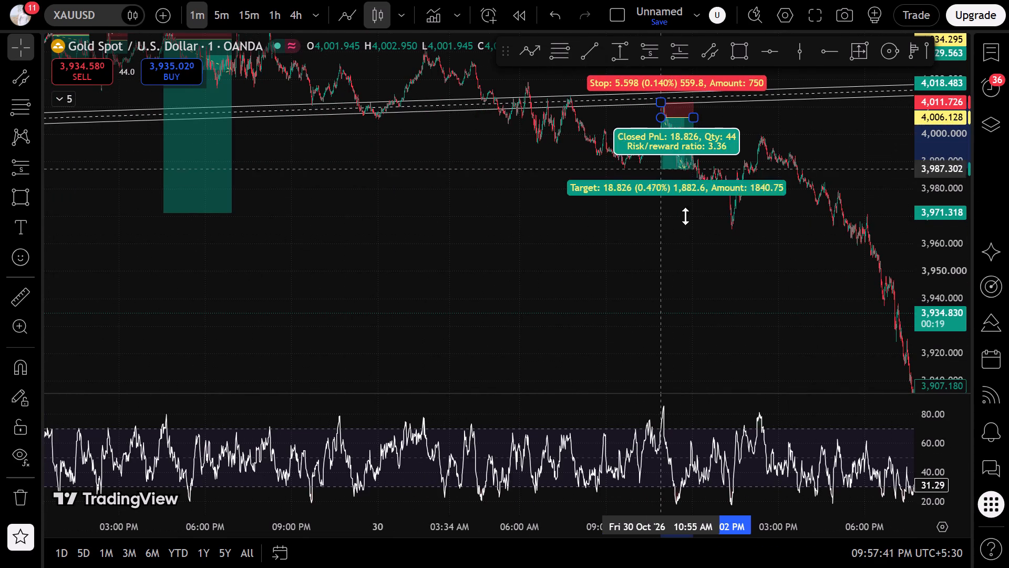
left_click_drag(685, 216, 688, 296)
left_click_drag(632, 333, 265, 140)
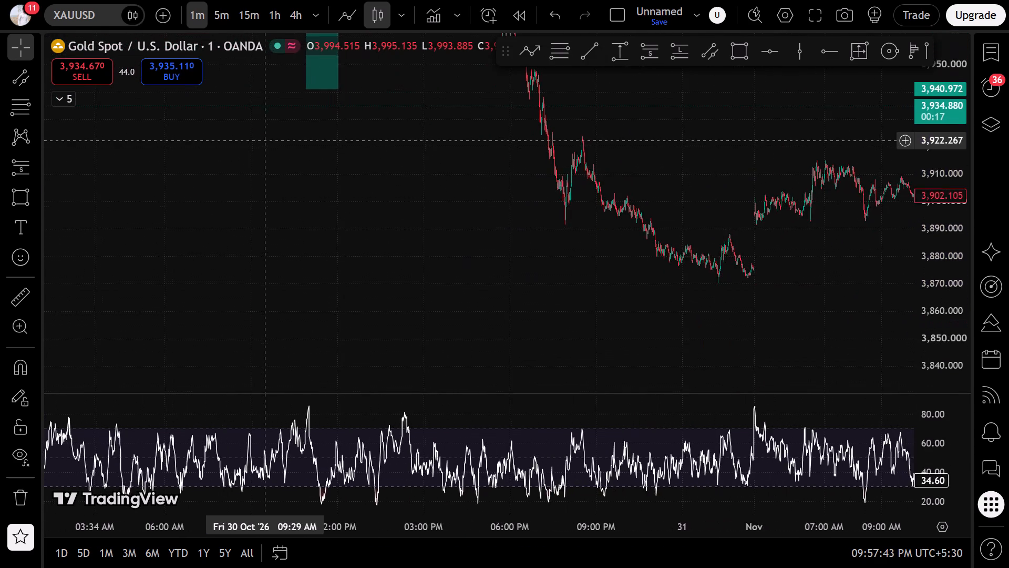
left_click_drag(265, 140, 390, 311)
Open the watchlist, load EURUSD and set the chart to the 15-minute timeframe.
left_click(1001, 49)
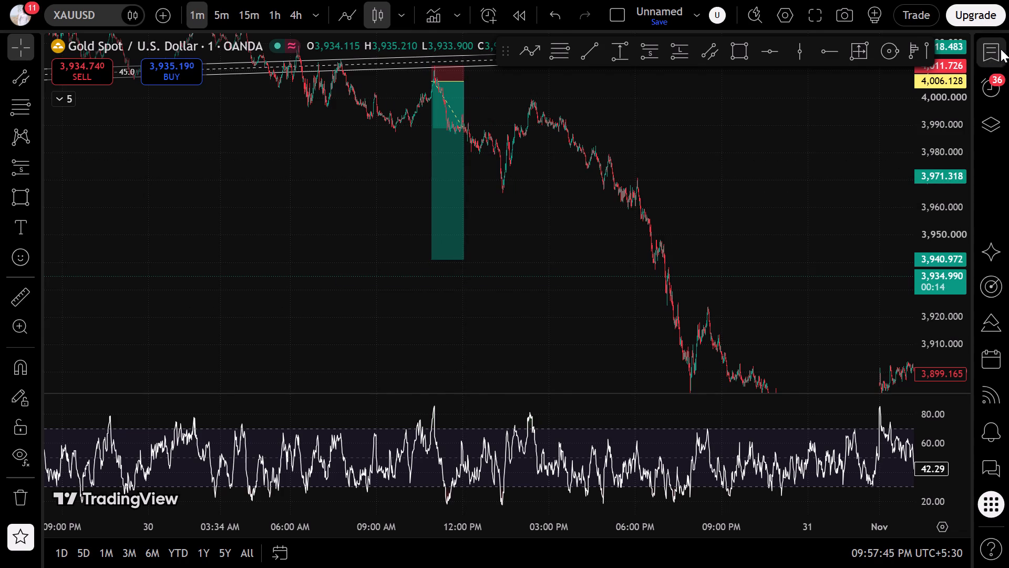
left_click(873, 187)
left_click(245, 18)
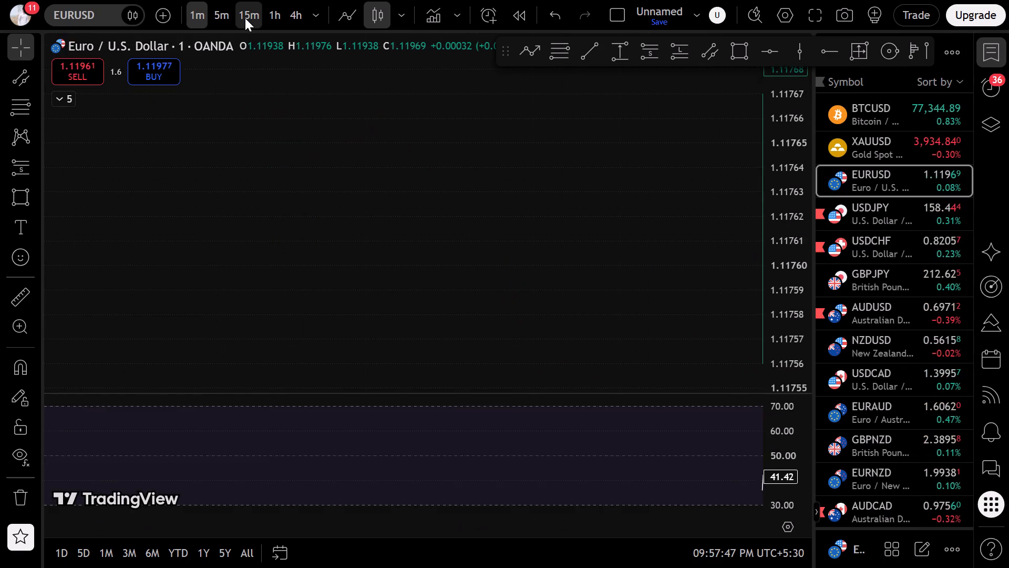
left_click(473, 499)
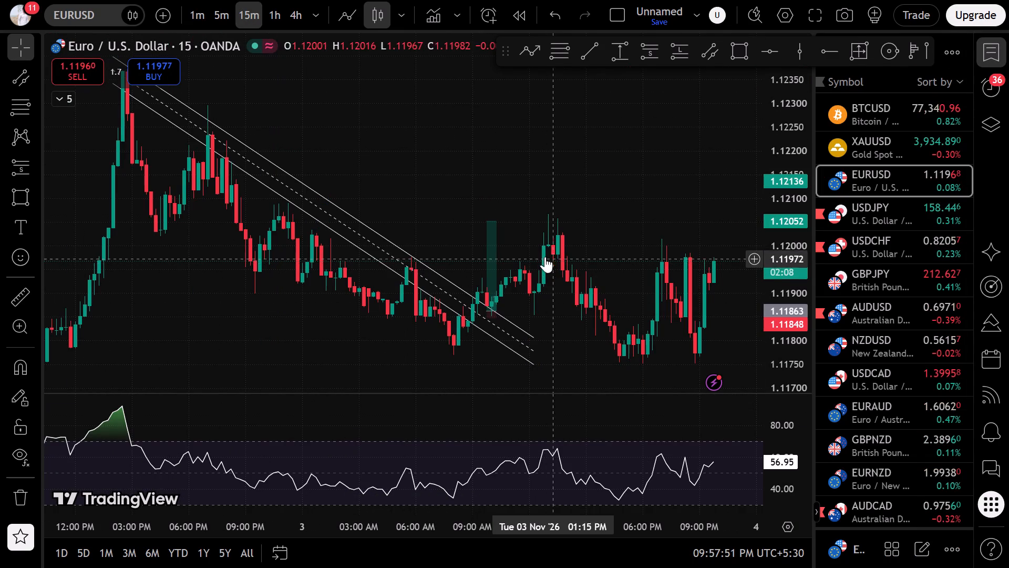
left_click(349, 323)
scroll(349, 323, "down", 9)
Load USDJPY from the watchlist and remove all existing drawings from its chart.
left_click(874, 216)
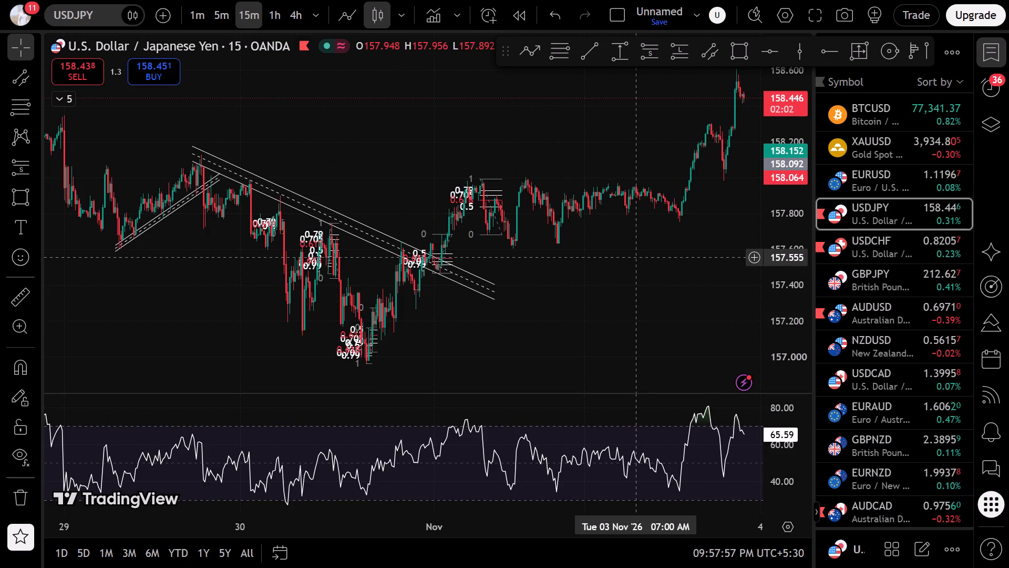
scroll(0, 369, "down", 2)
left_click(0, 481)
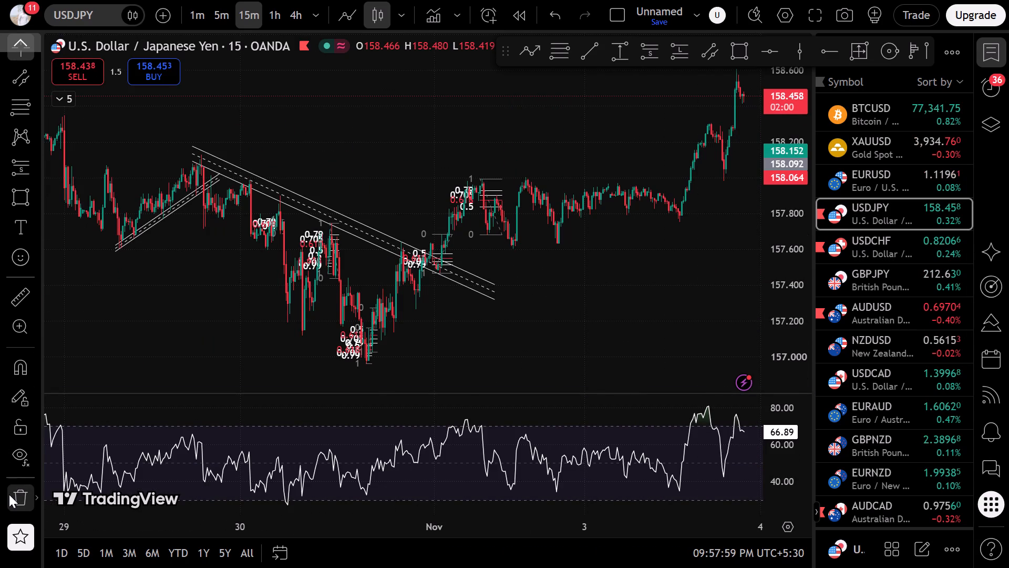
left_click(9, 494)
left_click(97, 457)
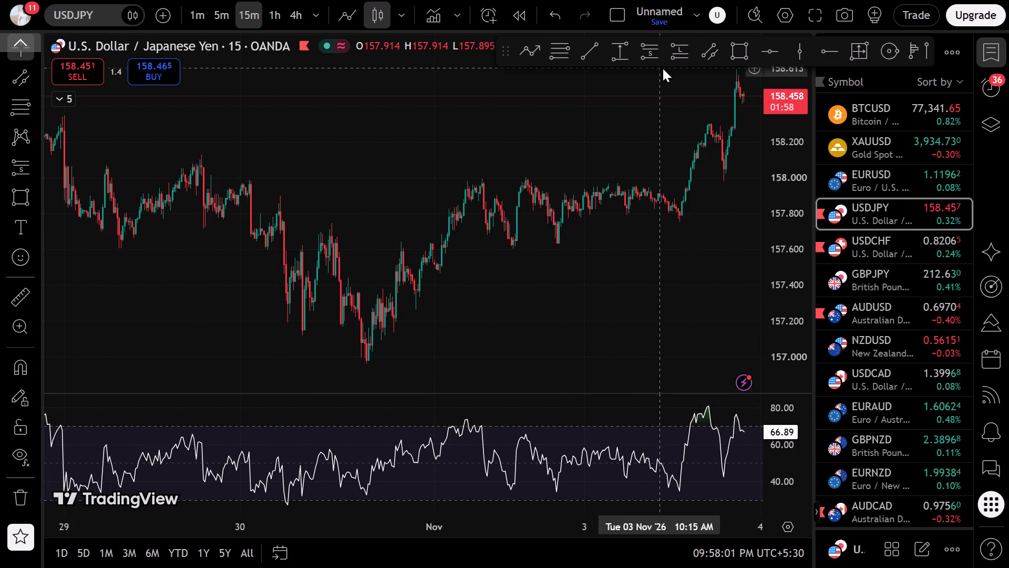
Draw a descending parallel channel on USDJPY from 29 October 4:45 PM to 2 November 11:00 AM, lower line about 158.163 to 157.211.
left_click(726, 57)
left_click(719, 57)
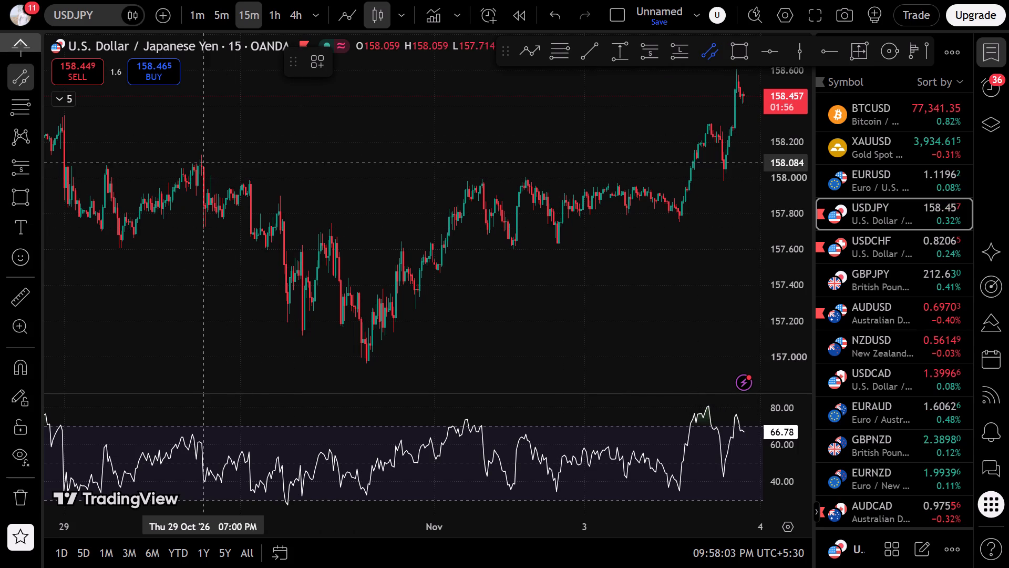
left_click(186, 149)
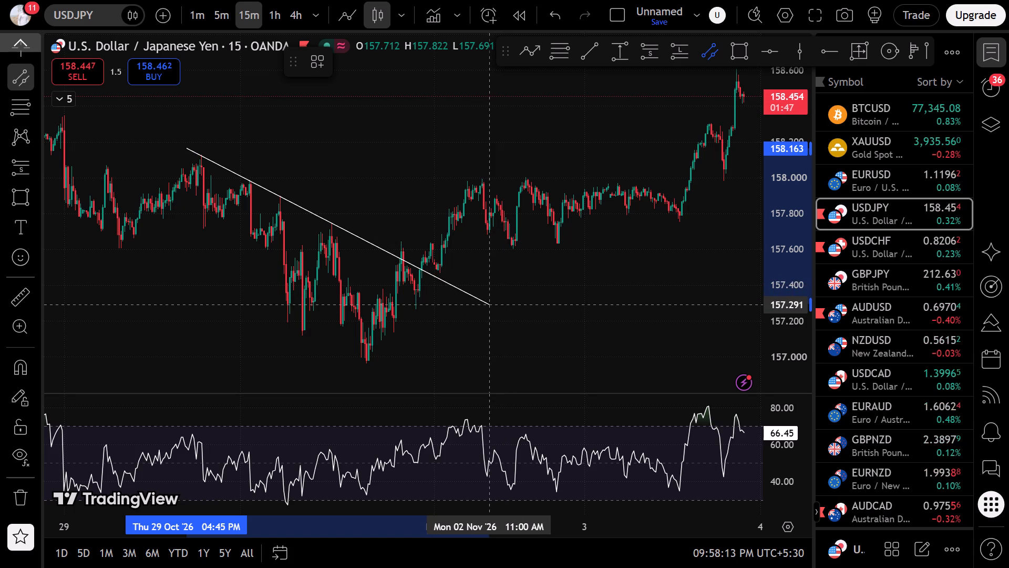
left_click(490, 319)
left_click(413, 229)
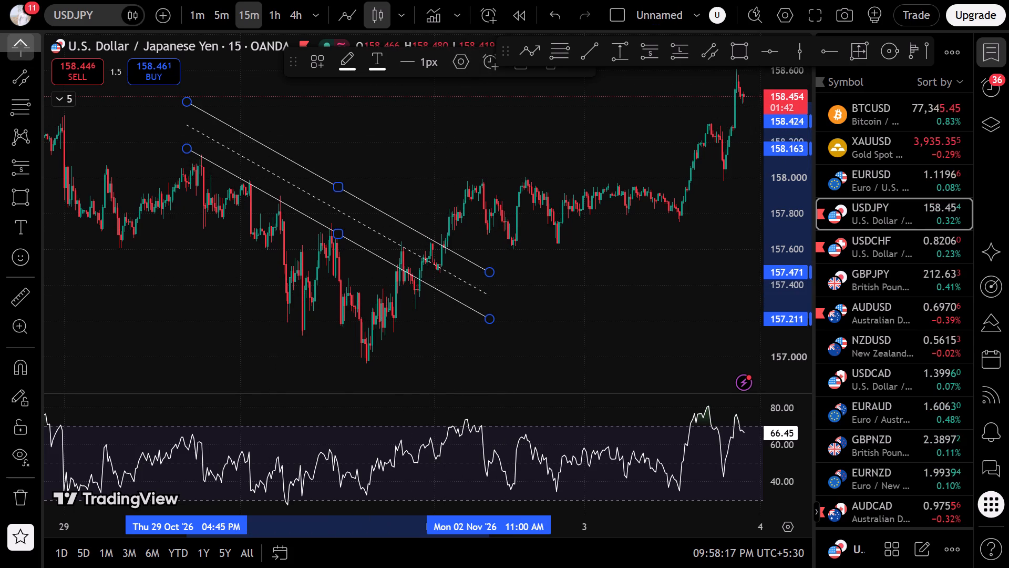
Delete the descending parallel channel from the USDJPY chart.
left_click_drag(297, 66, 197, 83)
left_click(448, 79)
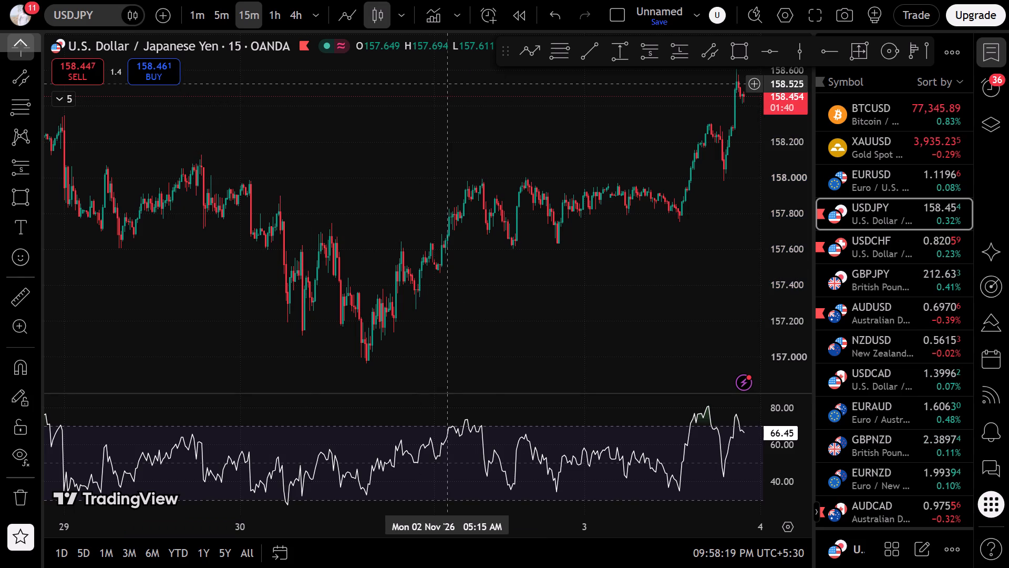
Draw a rectangle zone between about 158.005 and 157.961 from 31 October 1:00 AM to 4 November 2:45 AM.
left_click_drag(612, 253, 352, 300)
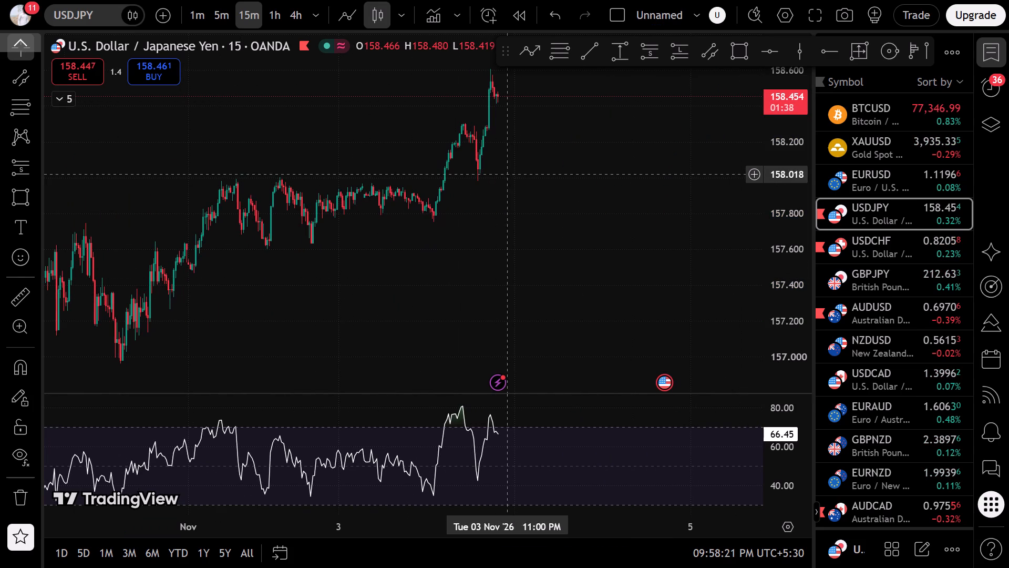
left_click(525, 180)
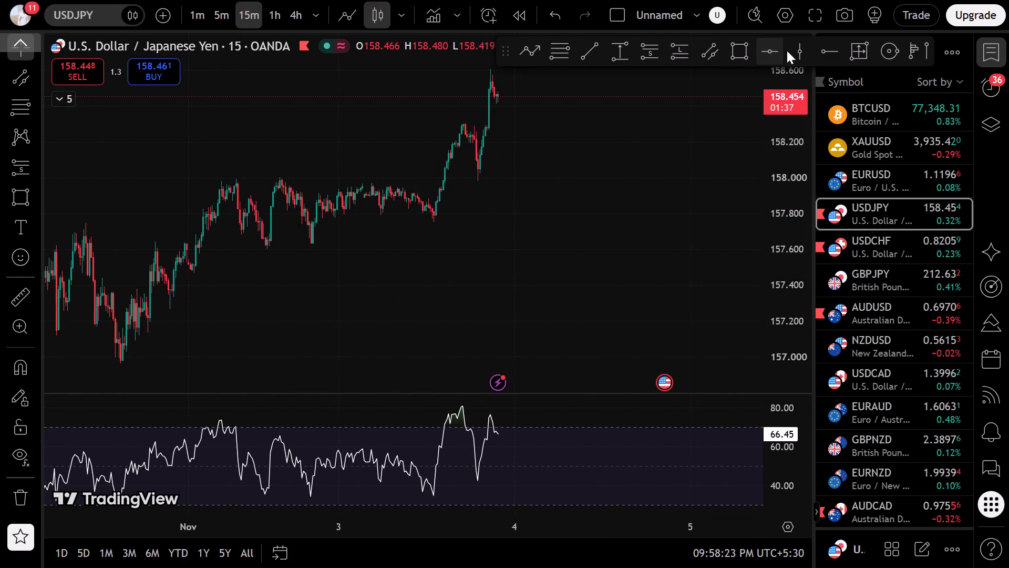
left_click(744, 46)
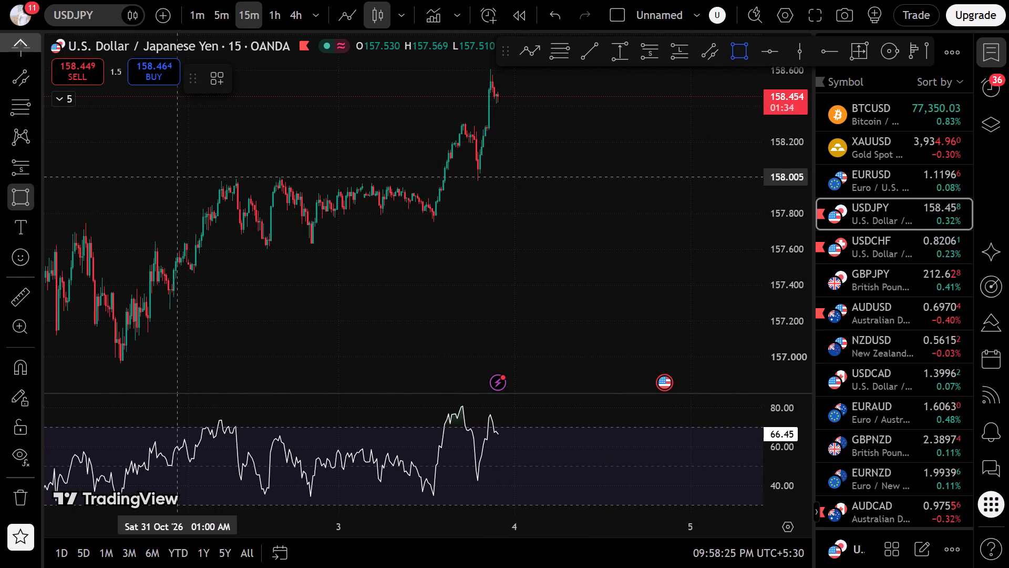
left_click(177, 177)
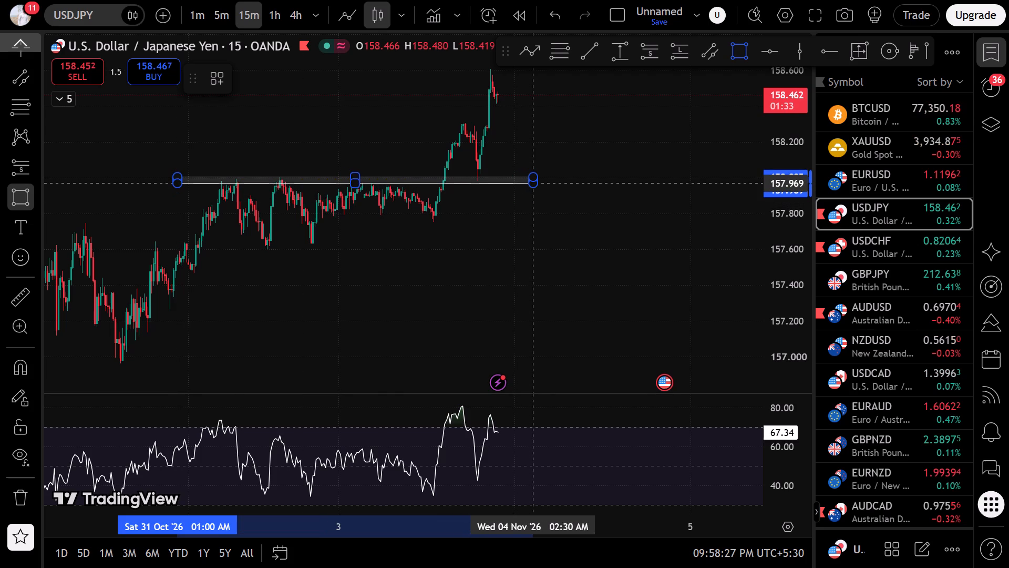
left_click(536, 185)
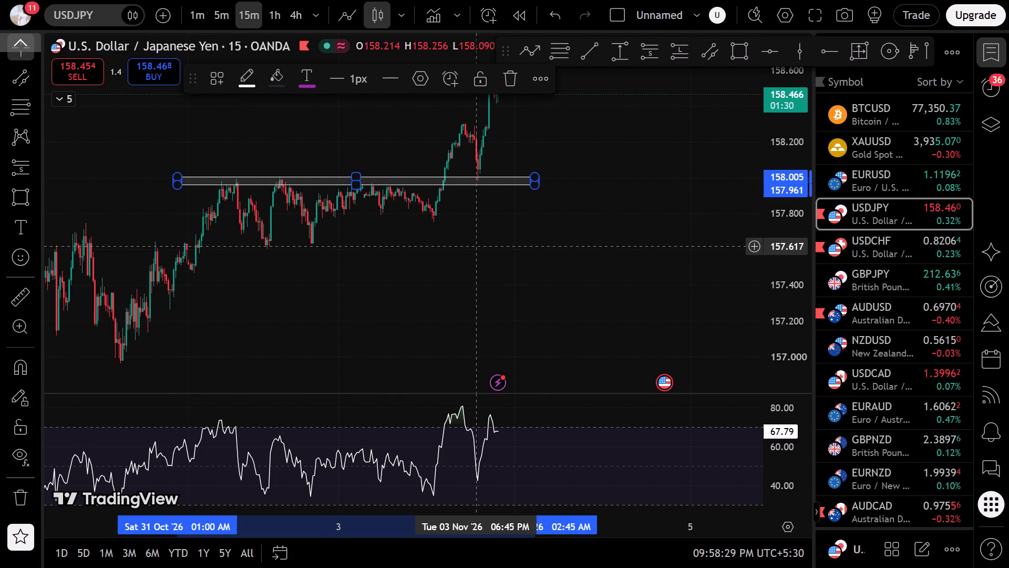
left_click(476, 246)
Draw a second rectangle zone between about 157.597 and 157.682 from 27 October 10:45 AM to 30 October 9:00 PM.
scroll(476, 245, "down", 6)
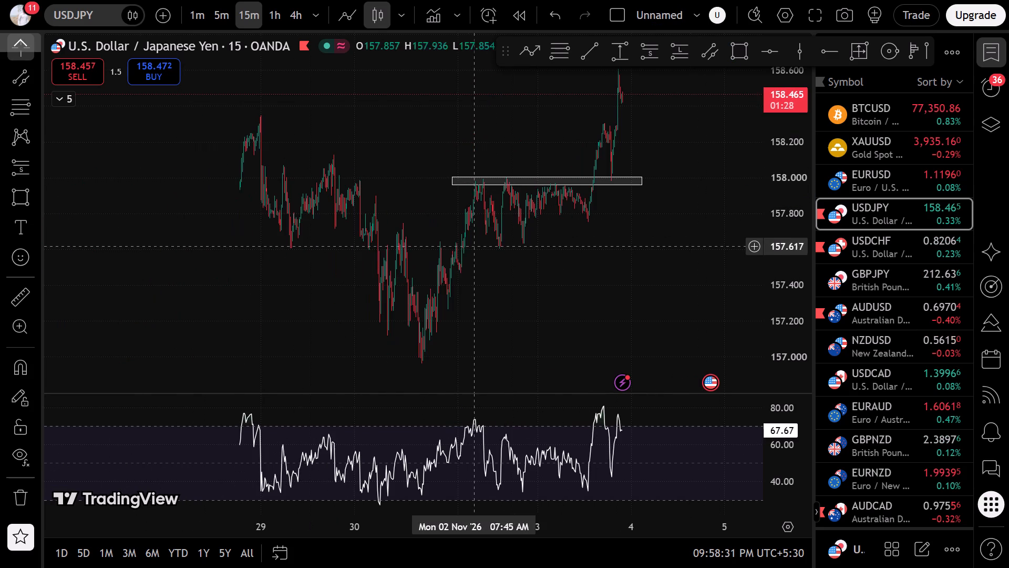
left_click_drag(441, 281, 679, 317)
scroll(456, 289, "up", 6)
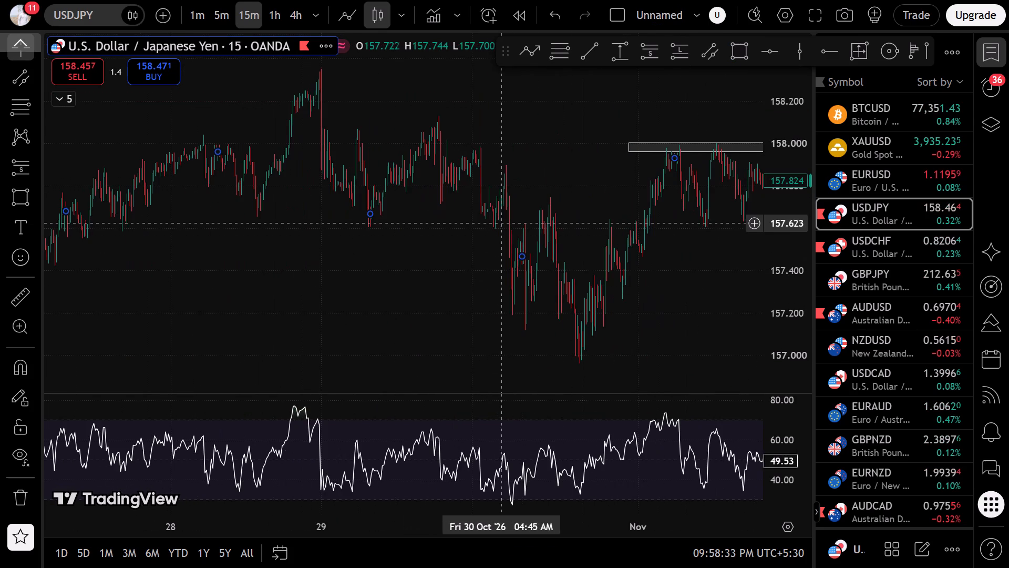
left_click(502, 220)
left_click(584, 215)
left_click_drag(554, 224, 682, 263)
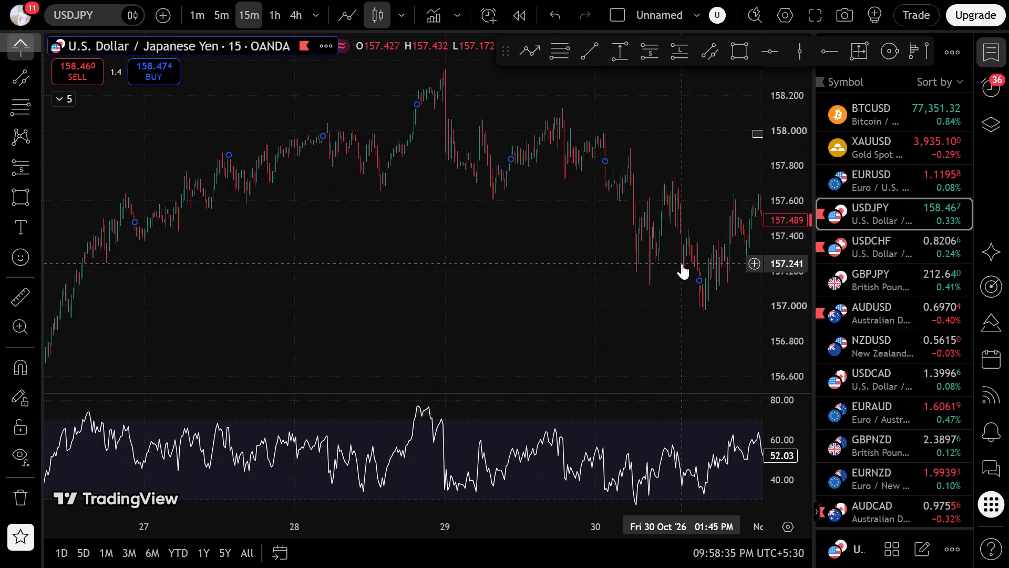
scroll(558, 287, "up", 2)
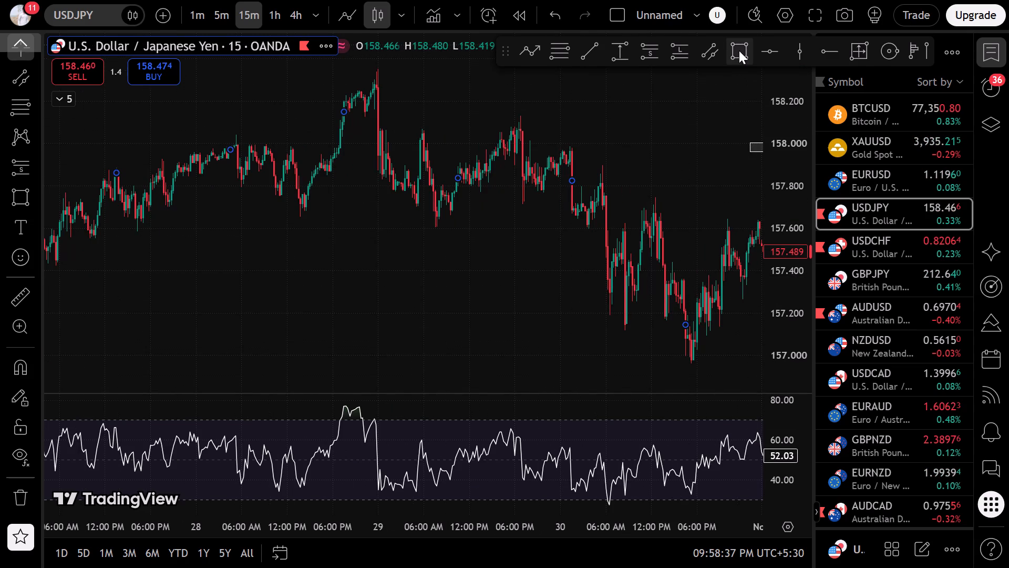
left_click(739, 50)
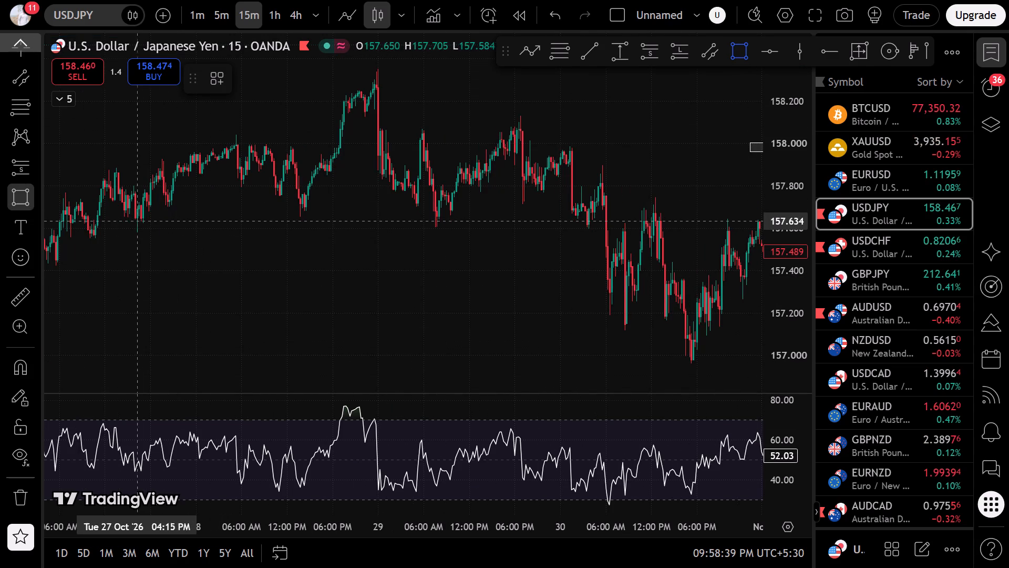
left_click(95, 229)
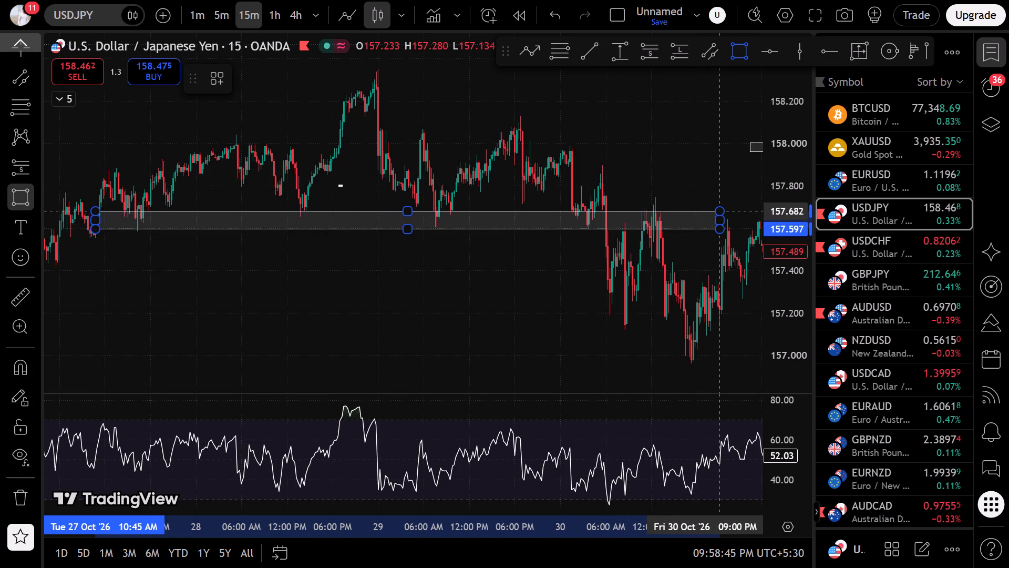
left_click(719, 211)
left_click(521, 275)
Switch the USDJPY chart to the 1-minute timeframe.
left_click_drag(486, 301, 329, 312)
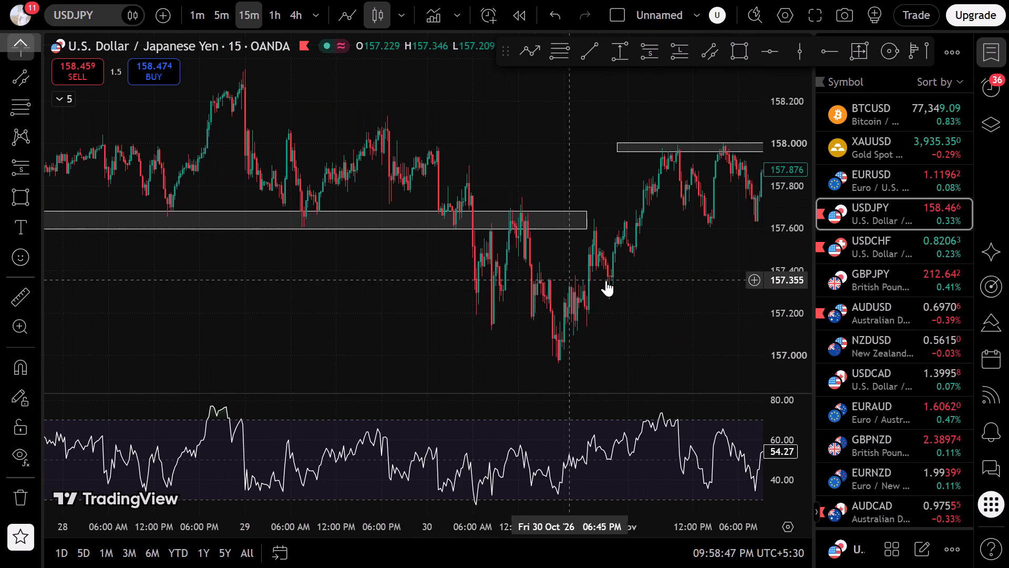
left_click_drag(602, 282, 376, 287)
left_click(208, 23)
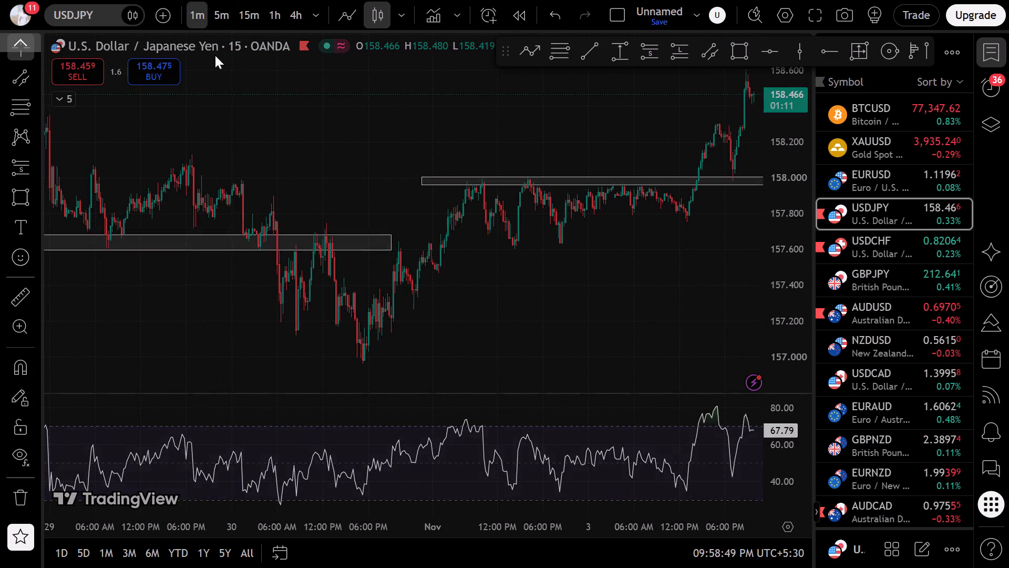
Examine 1-minute price action and RSI around the upper USDJPY zone near 158.000 on 2 and 3 November.
left_click_drag(366, 276, 651, 279)
scroll(585, 276, "up", 12)
left_click_drag(626, 296, 323, 340)
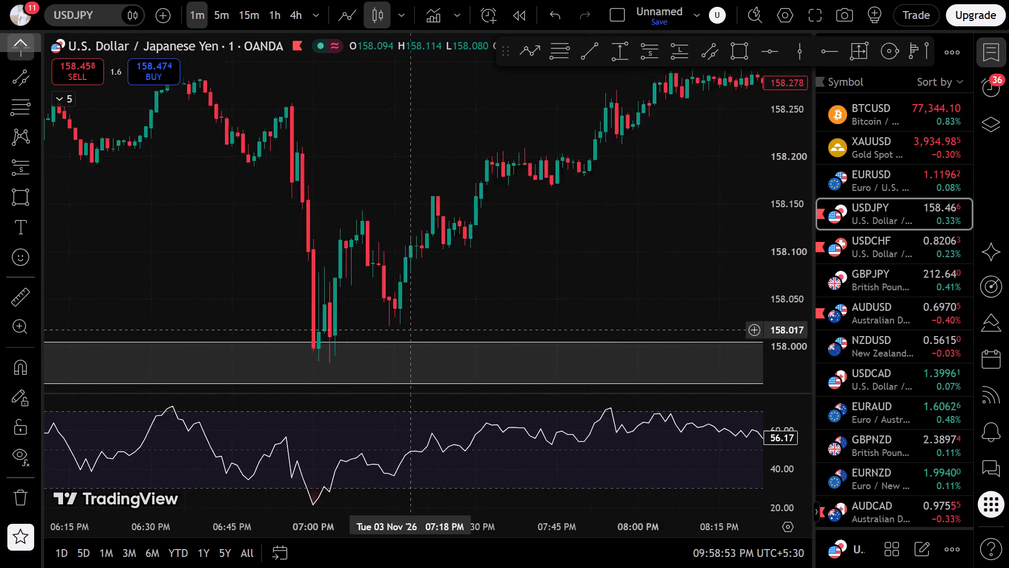
left_click_drag(323, 340, 232, 354)
scroll(241, 348, "down", 13)
scroll(376, 310, "down", 6)
left_click_drag(512, 213, 430, 232)
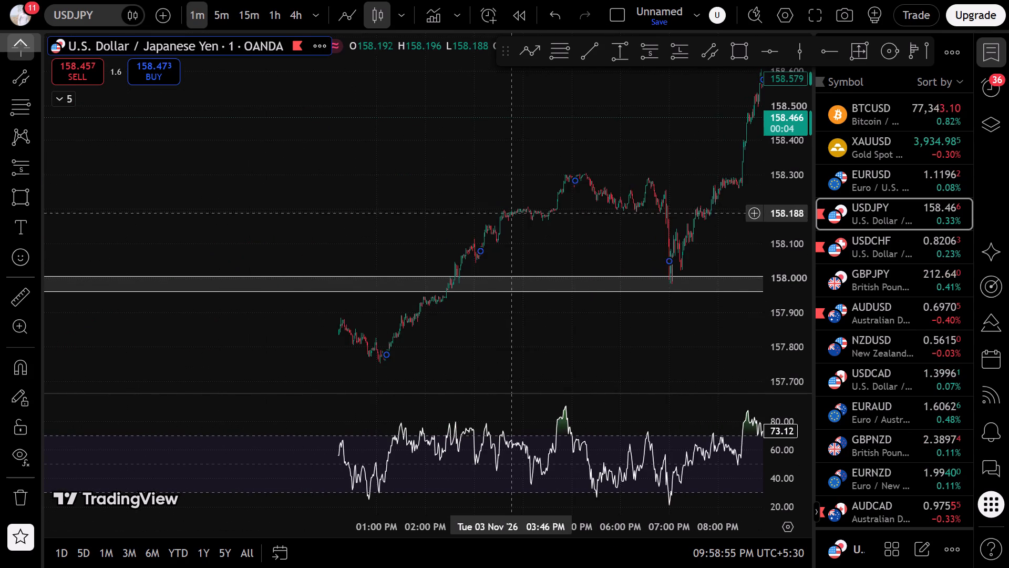
left_click_drag(430, 232, 182, 248)
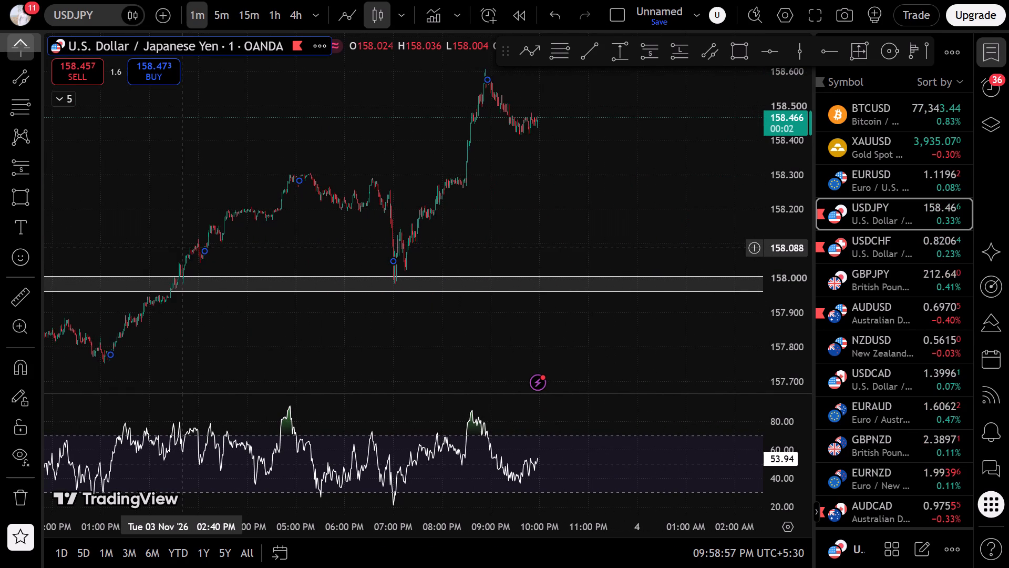
left_click_drag(182, 248, 744, 281)
left_click_drag(237, 302, 634, 329)
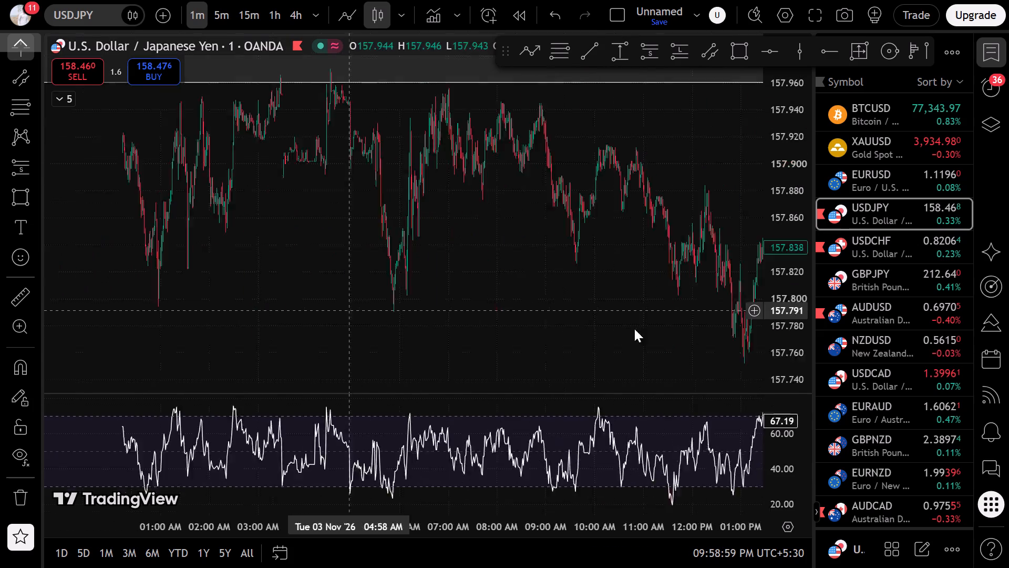
left_click_drag(634, 329, 822, 334)
left_click_drag(783, 176, 757, 294)
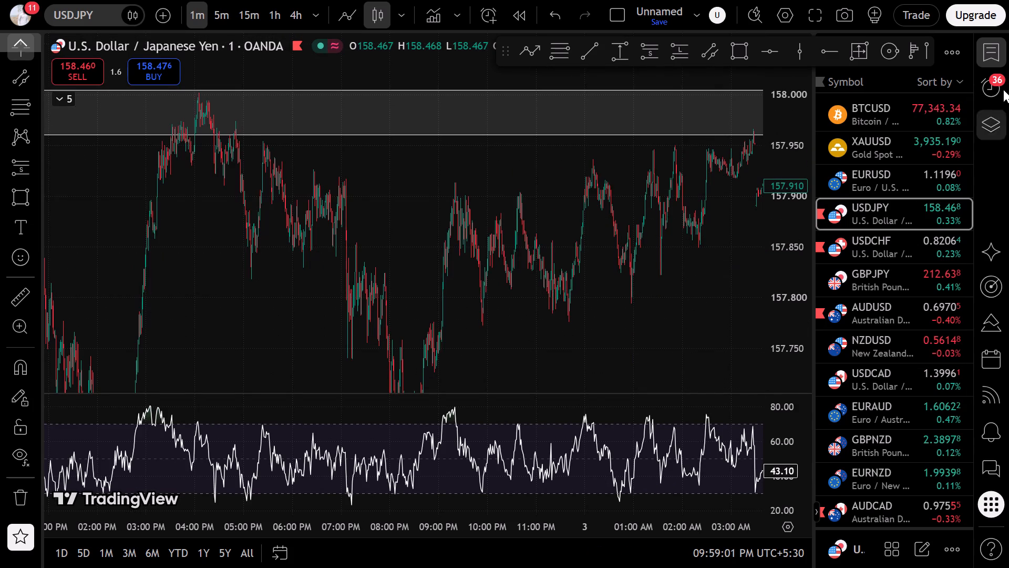
Hide the watchlist to widen the USDJPY chart.
left_click(990, 51)
Examine USDJPY 1-minute price action and RSI at the lower zone near 157.600 around 8:30 AM on 30 October.
scroll(653, 226, "down", 16)
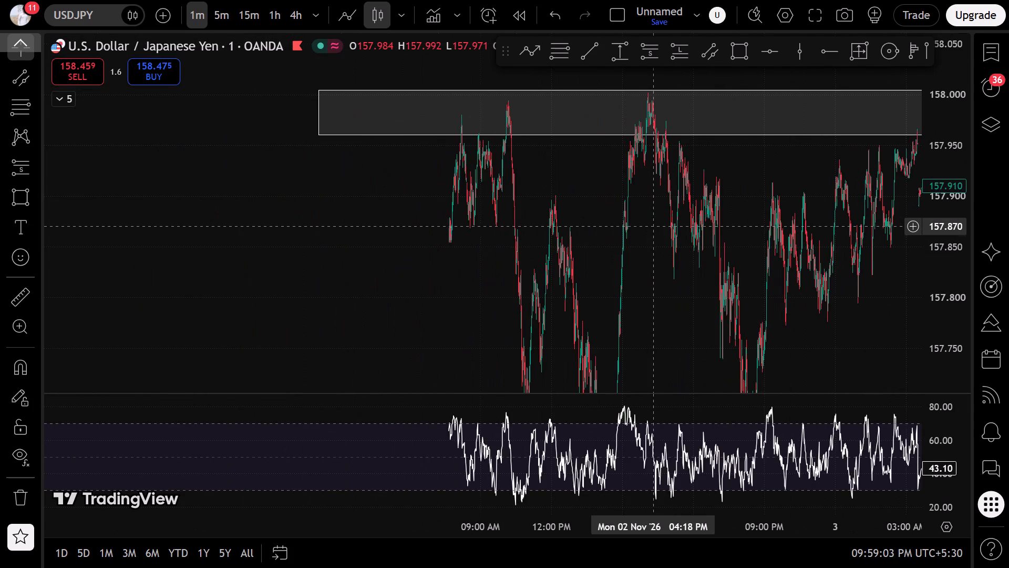
left_click_drag(659, 228, 1, 341)
left_click_drag(175, 284, 1008, 257)
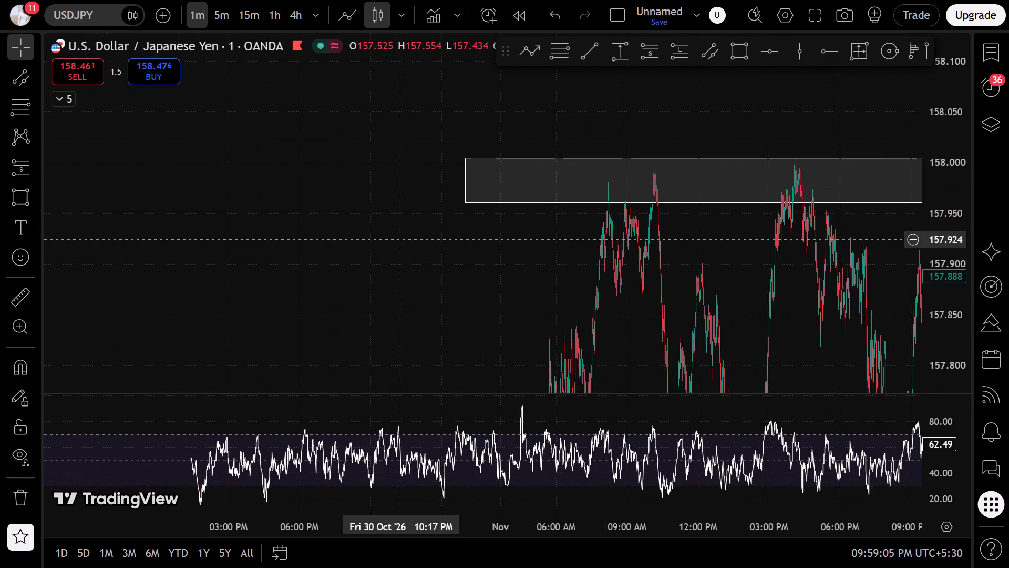
left_click_drag(287, 250, 1001, 273)
left_click_drag(931, 122, 894, 327)
left_click_drag(276, 293, 221, 265)
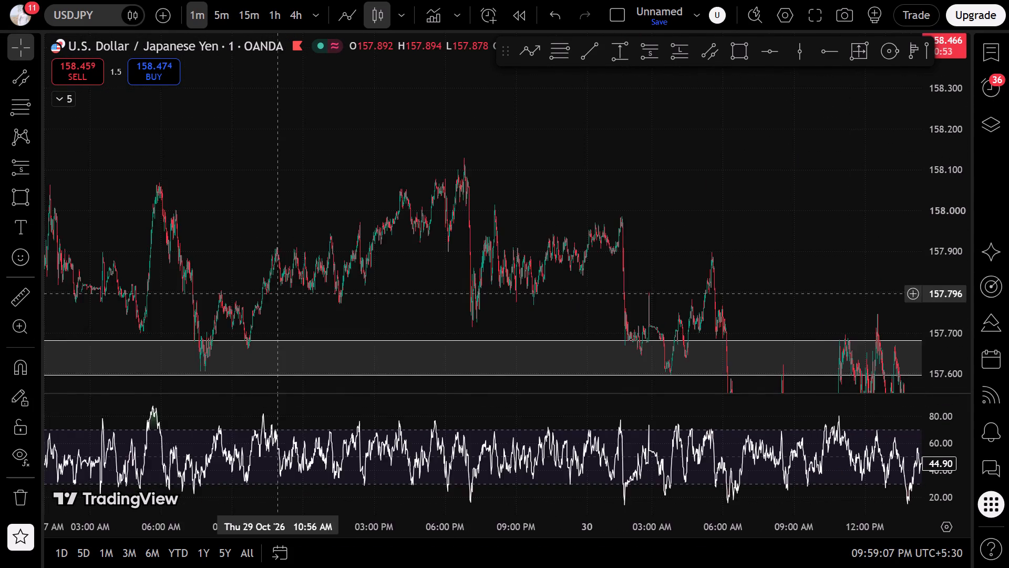
left_click_drag(221, 265, 221, 120)
scroll(498, 293, "up", 19)
scroll(498, 293, "up", 4)
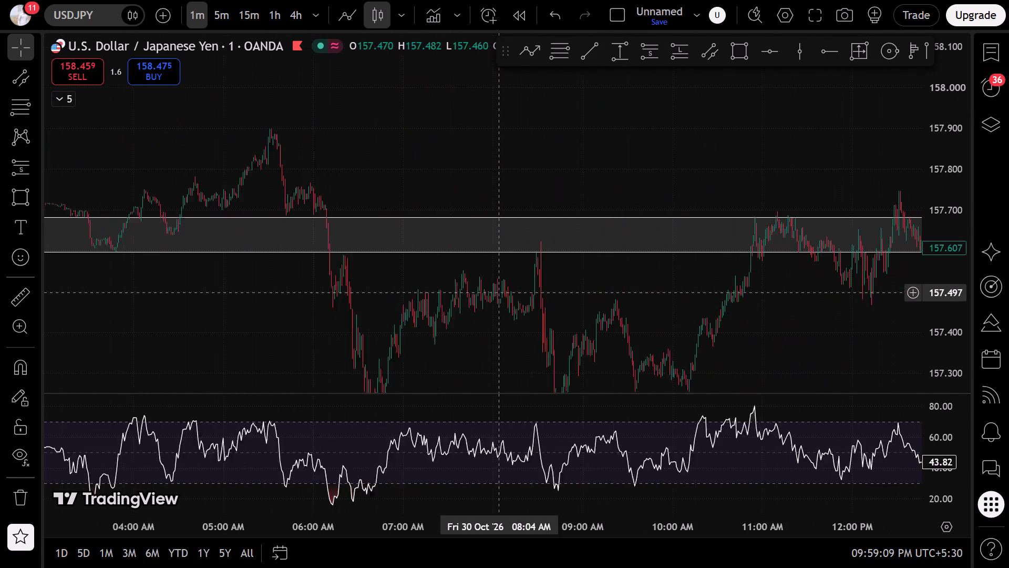
scroll(498, 293, "up", 2)
left_click_drag(353, 302, 537, 192)
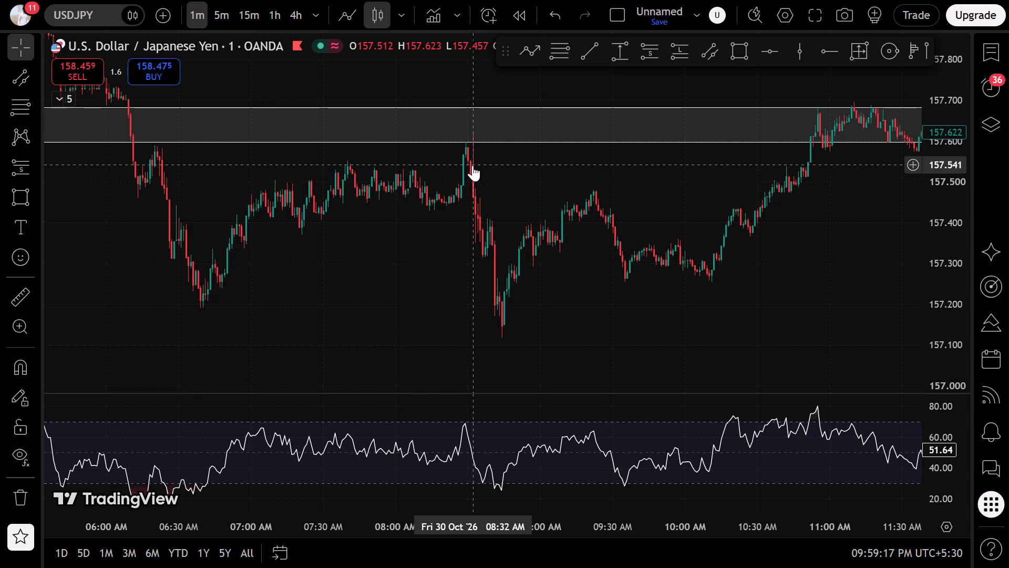
scroll(472, 165, "up", 5)
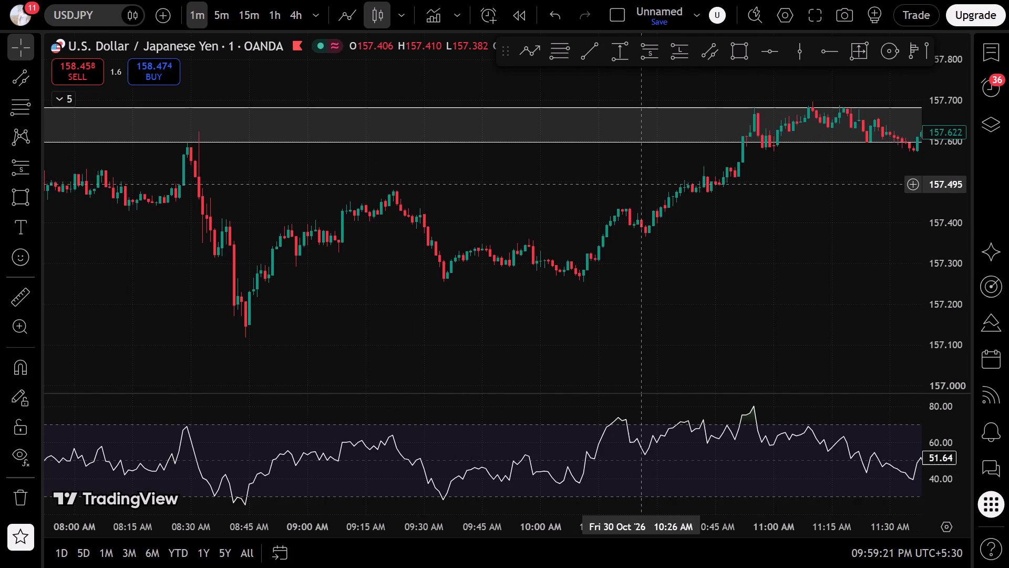
Examine the retests of the lower USDJPY zone and the RSI between about 10:00 AM and 1:15 PM on 30 October.
scroll(642, 184, "down", 6)
left_click_drag(746, 181, 389, 238)
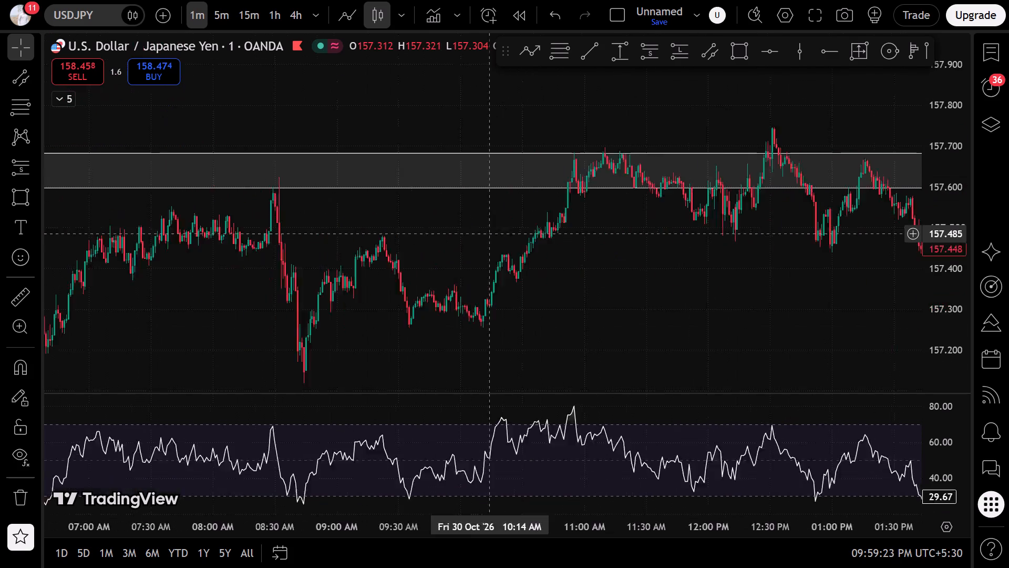
left_click_drag(389, 238, 380, 188)
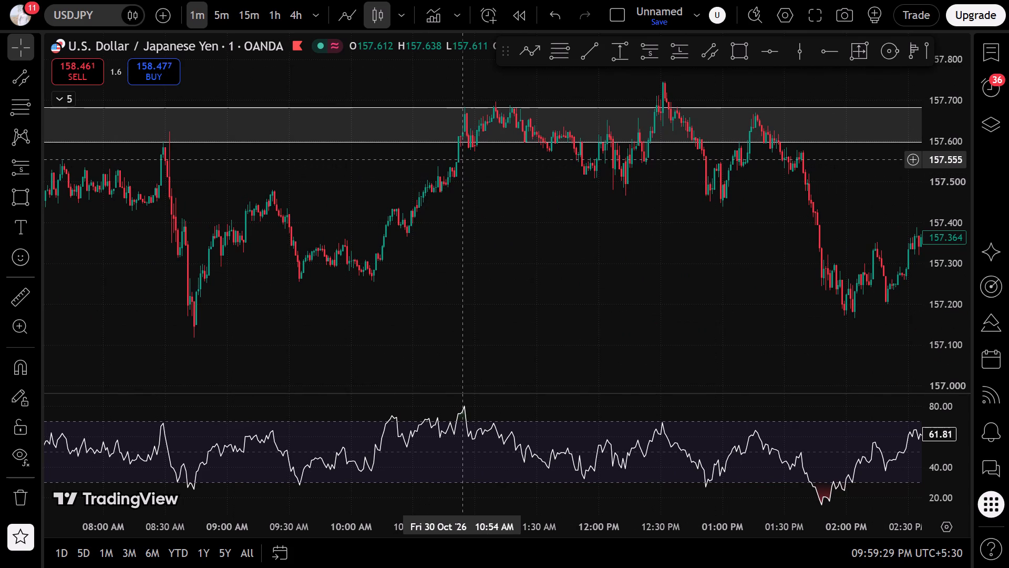
scroll(462, 160, "up", 4)
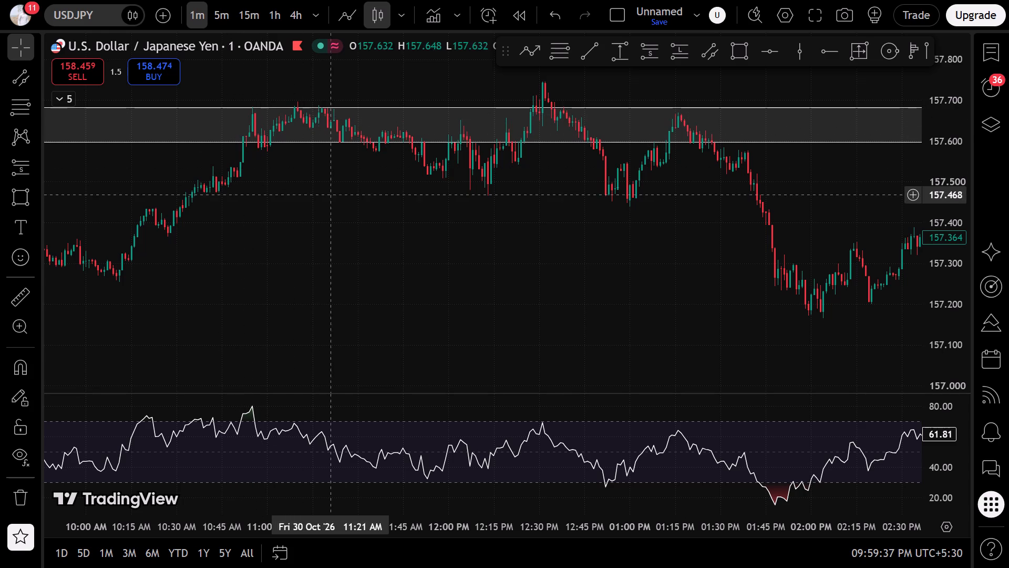
left_click_drag(676, 228, 0, 291)
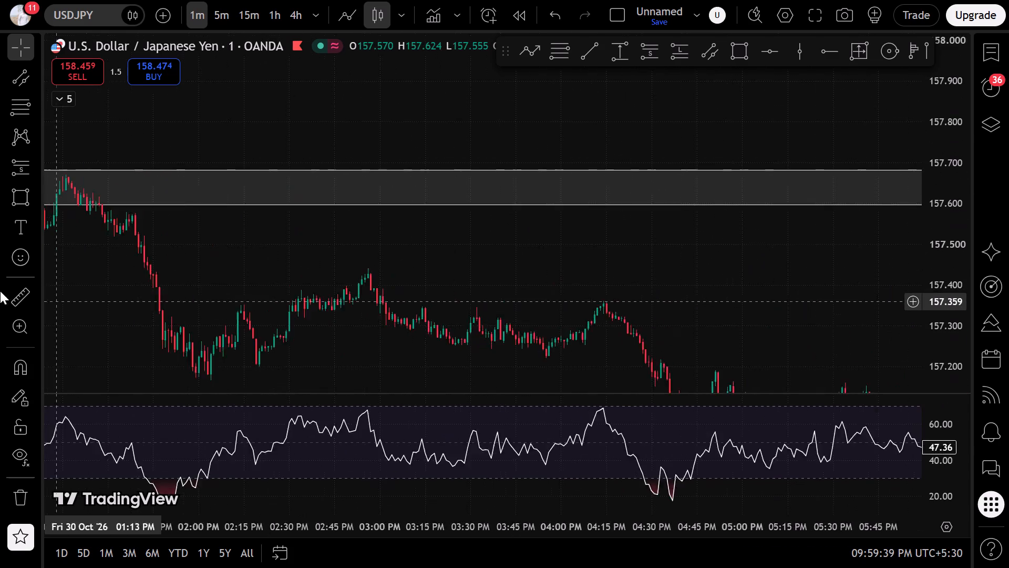
left_click_drag(0, 291, 801, 240)
scroll(575, 239, "up", 3)
left_click_drag(440, 234, 595, 290)
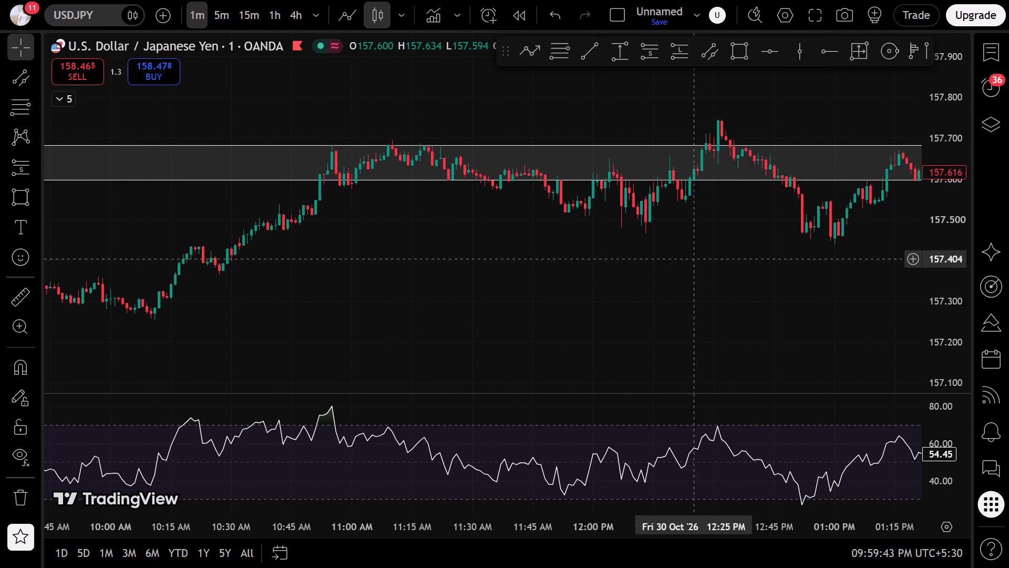
Place a short position at 10:49 AM on 30 October with entry about 157.578, stop 157.676 and target 157.270.
left_click(656, 58)
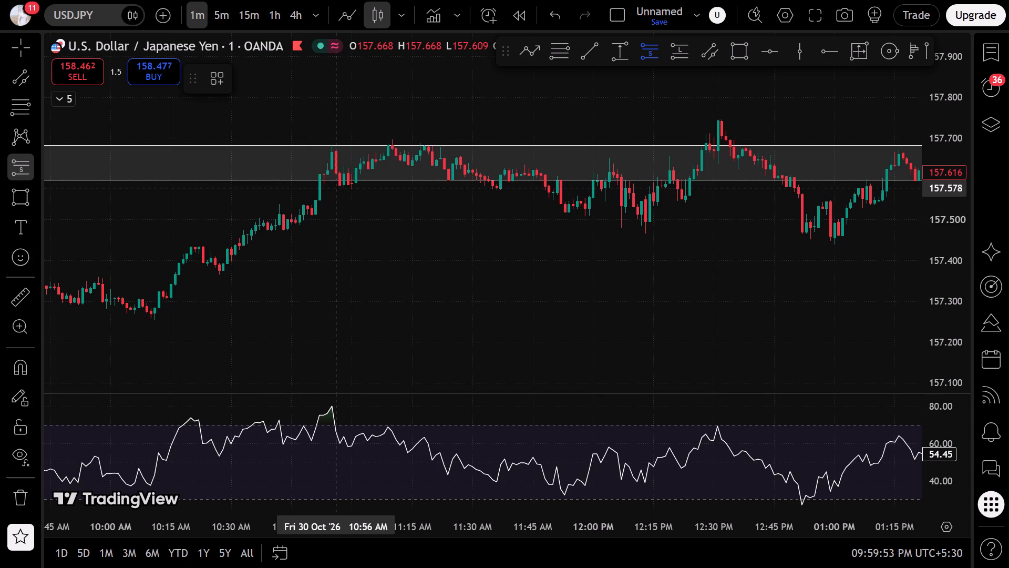
left_click(308, 188)
left_click(321, 292)
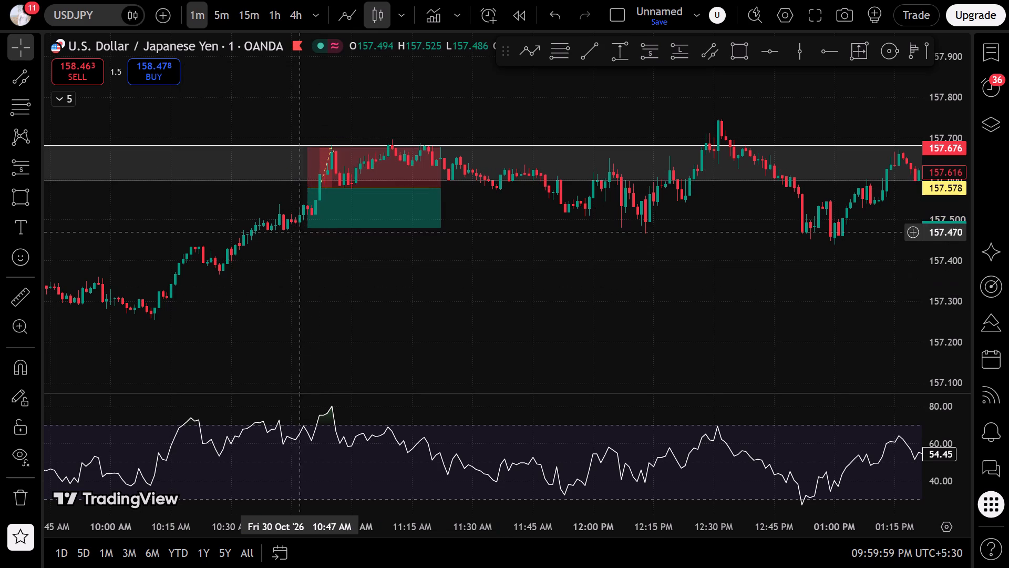
left_click_drag(305, 228, 282, 313)
left_click(522, 299)
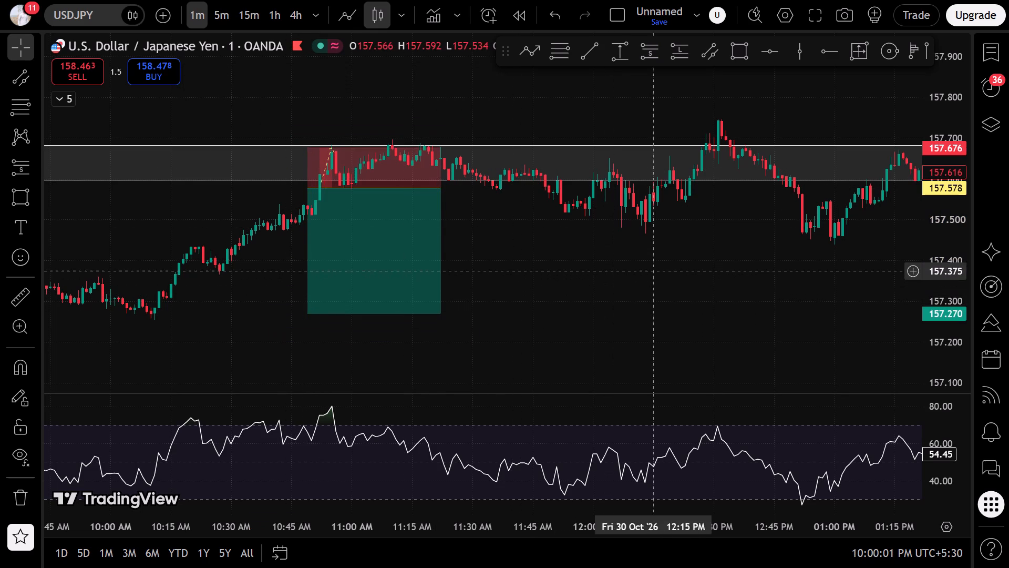
Compare the RSI peaks with the price highs following the short entry, temporarily enlarging the RSI pane for a closer view.
left_click_drag(714, 263, 523, 296)
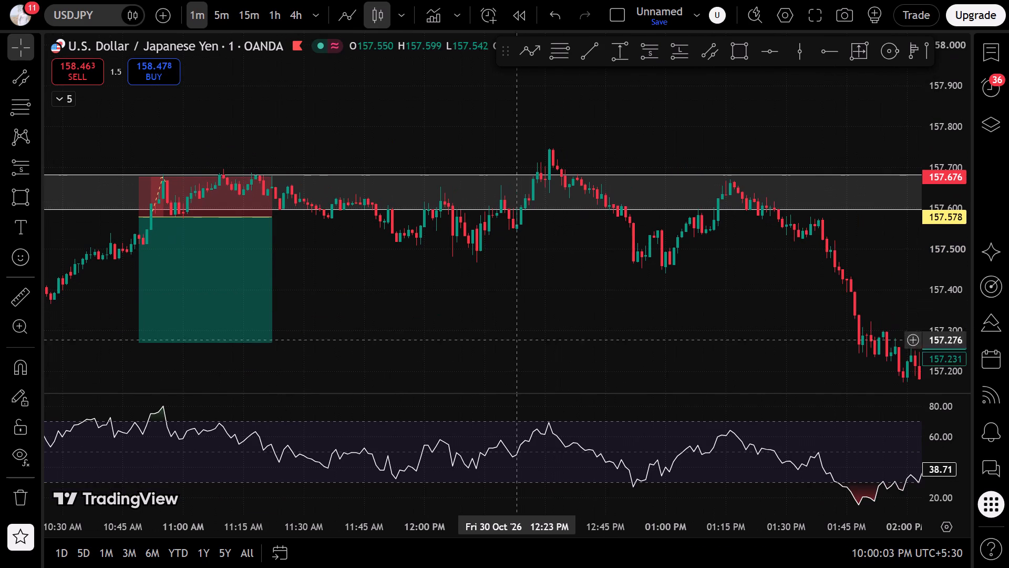
left_click_drag(708, 344, 365, 327)
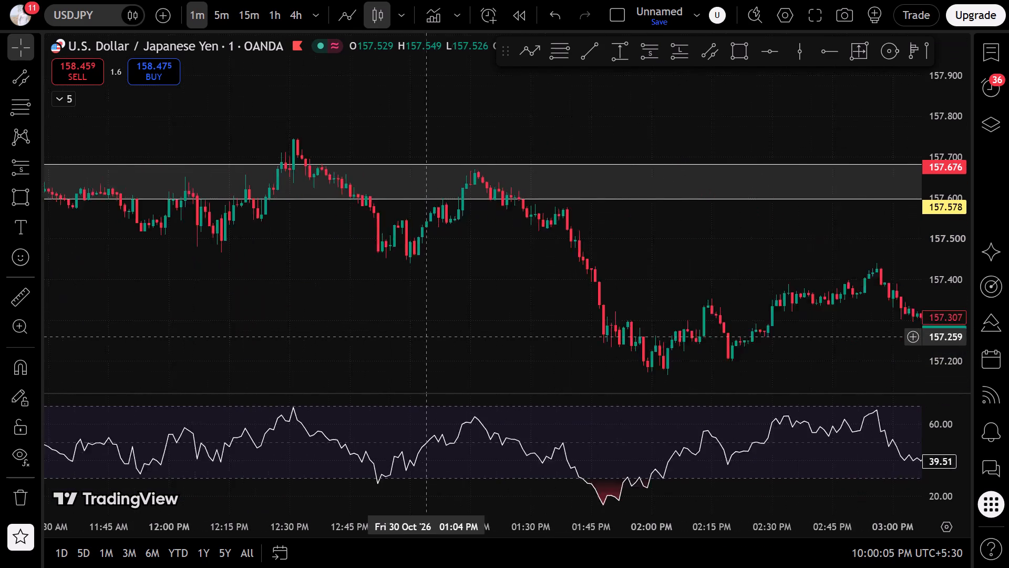
left_click_drag(365, 327, 570, 322)
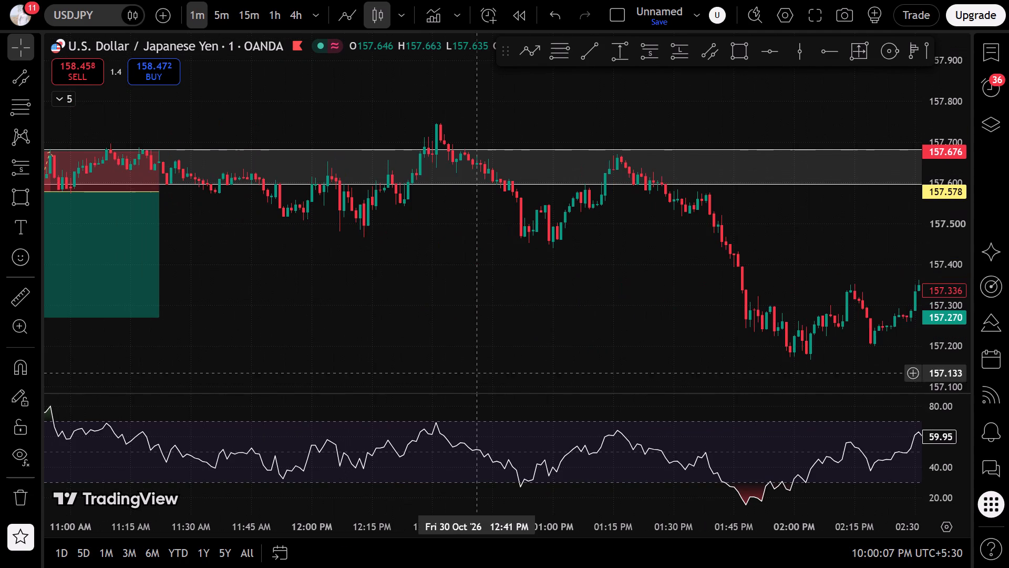
left_click_drag(448, 390, 461, 110)
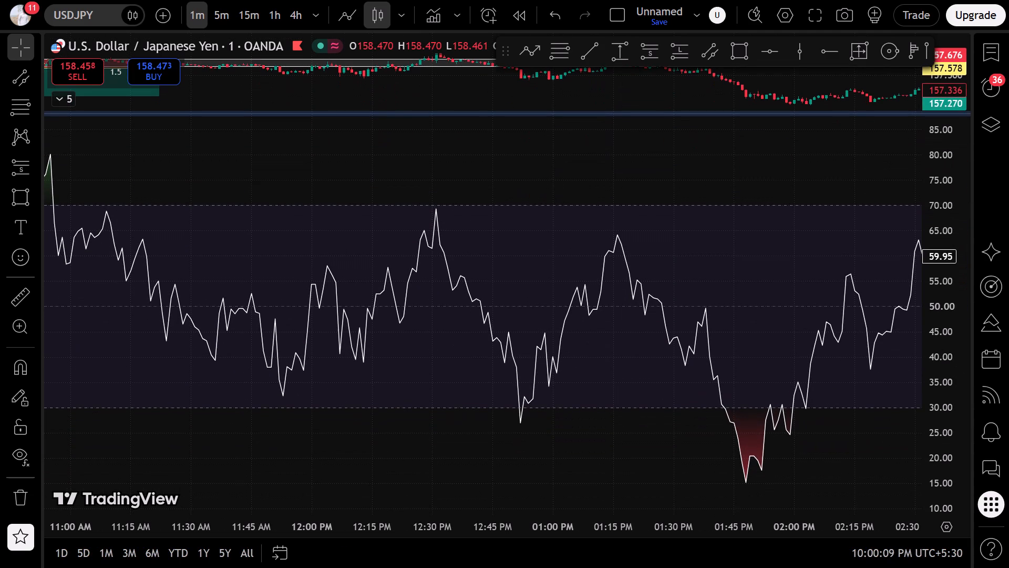
left_click_drag(461, 110, 468, 404)
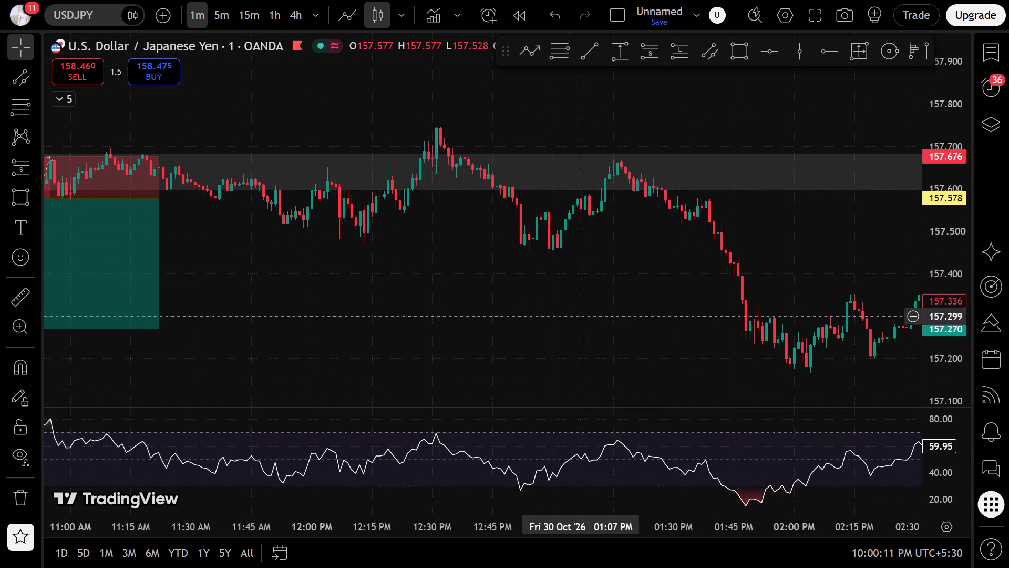
left_click_drag(587, 312, 563, 315)
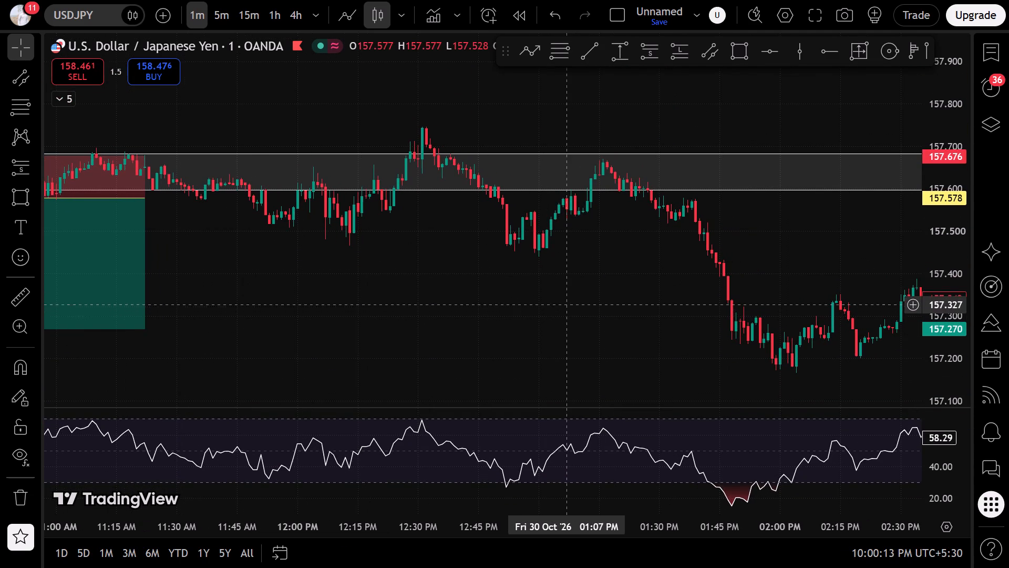
scroll(567, 305, "down", 3)
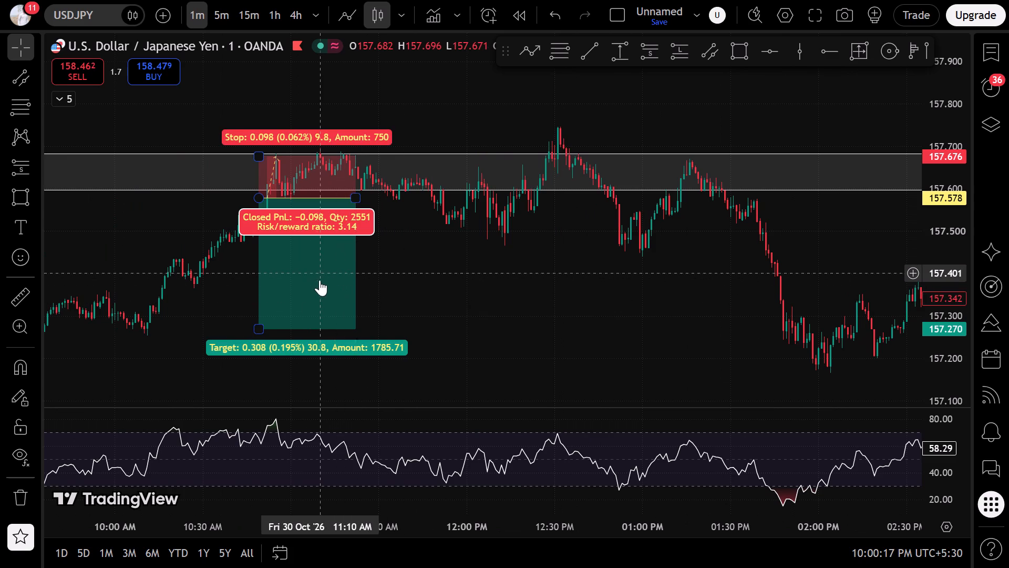
left_click(318, 435)
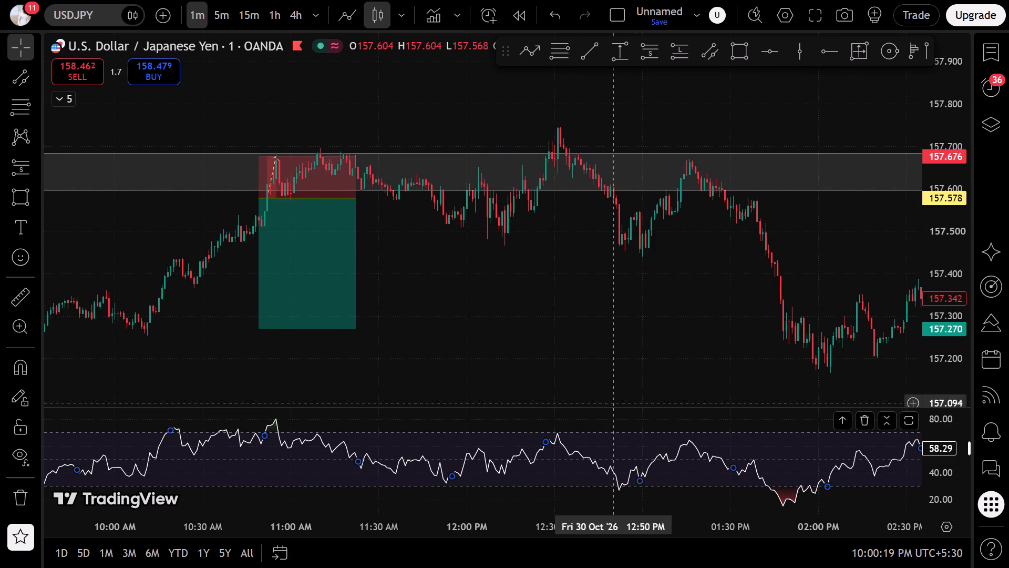
left_click_drag(566, 405, 560, 333)
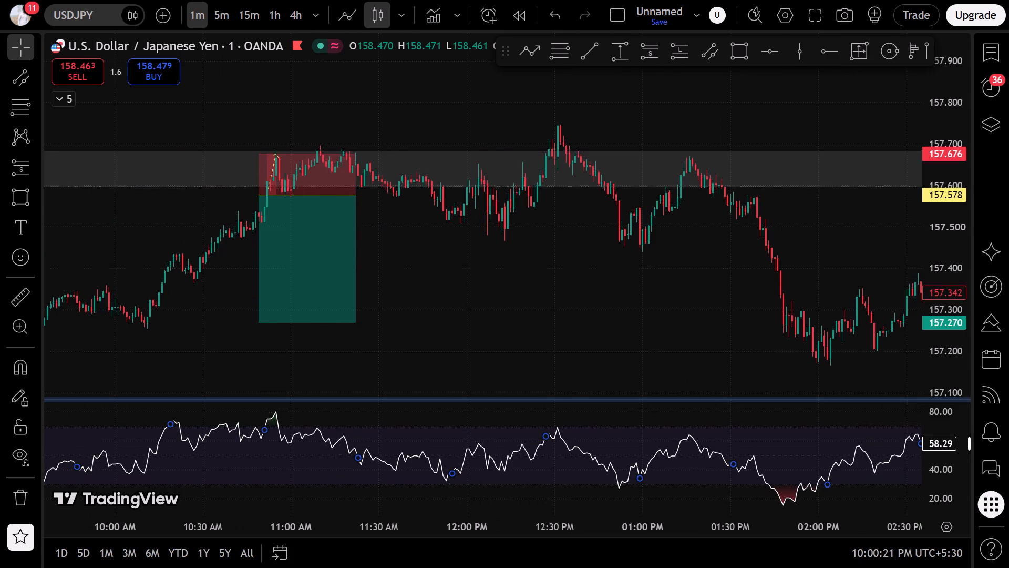
left_click_drag(560, 333, 573, 321)
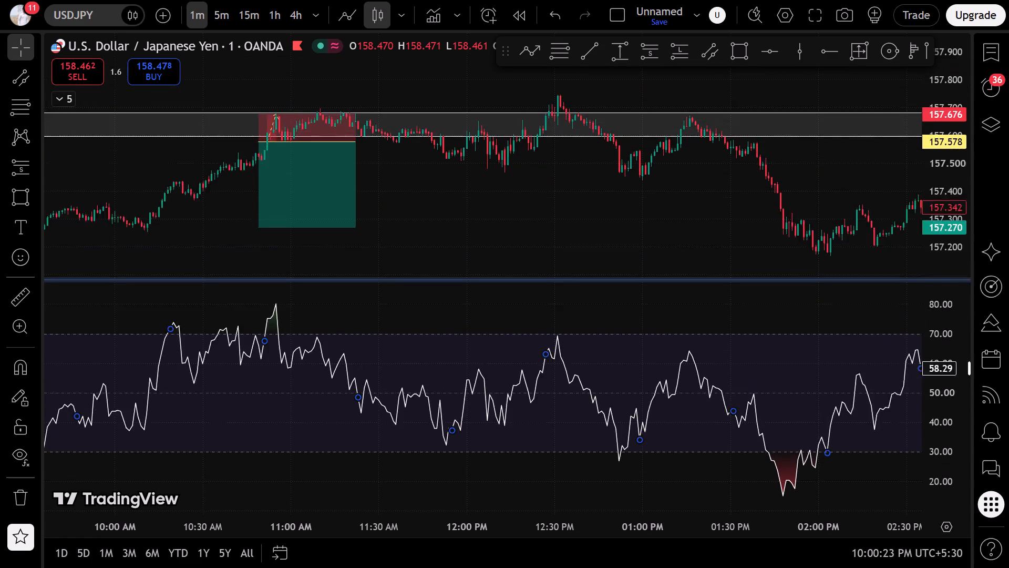
left_click_drag(573, 321, 551, 414)
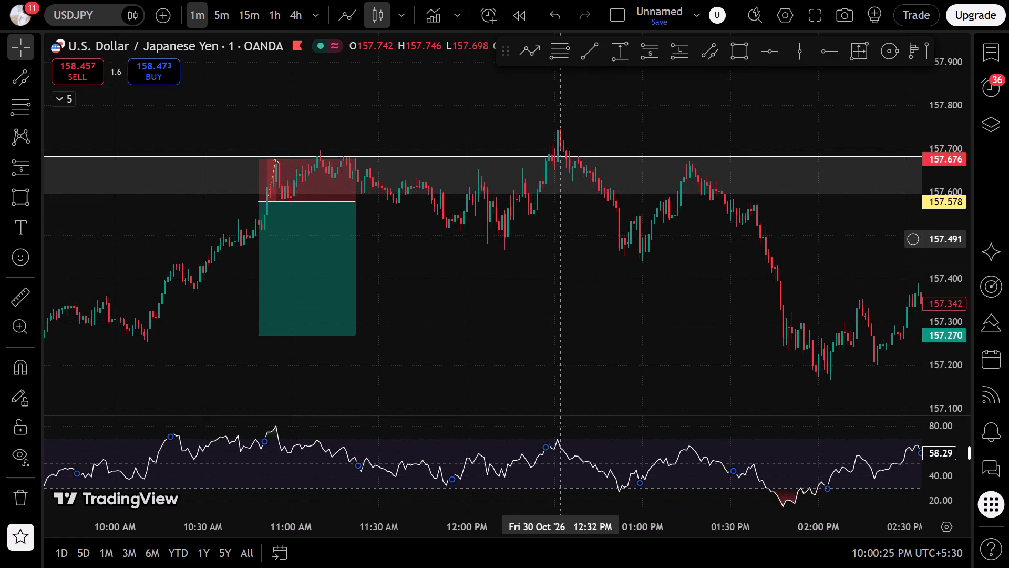
left_click_drag(560, 239, 485, 265)
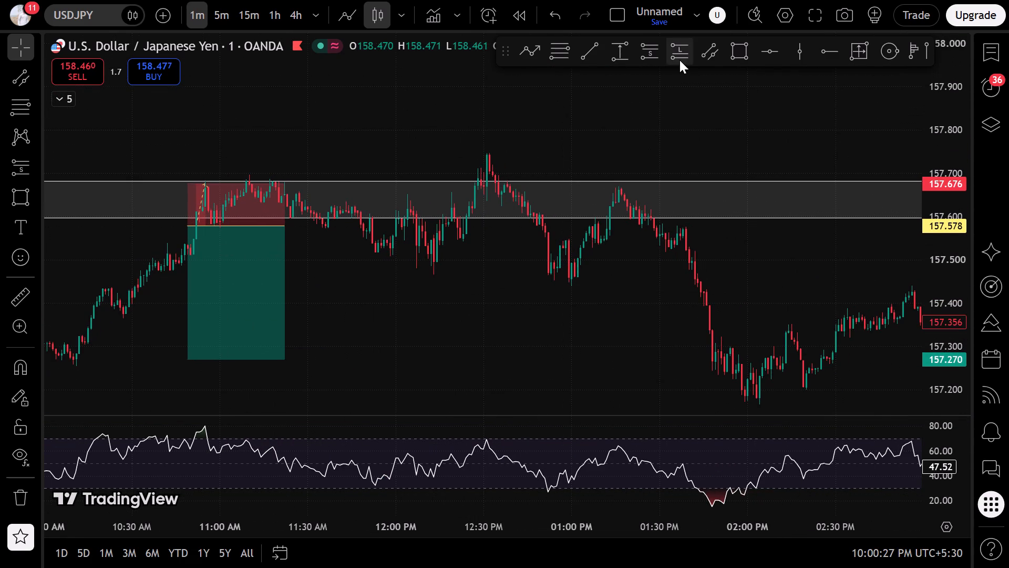
left_click_drag(660, 60, 643, 69)
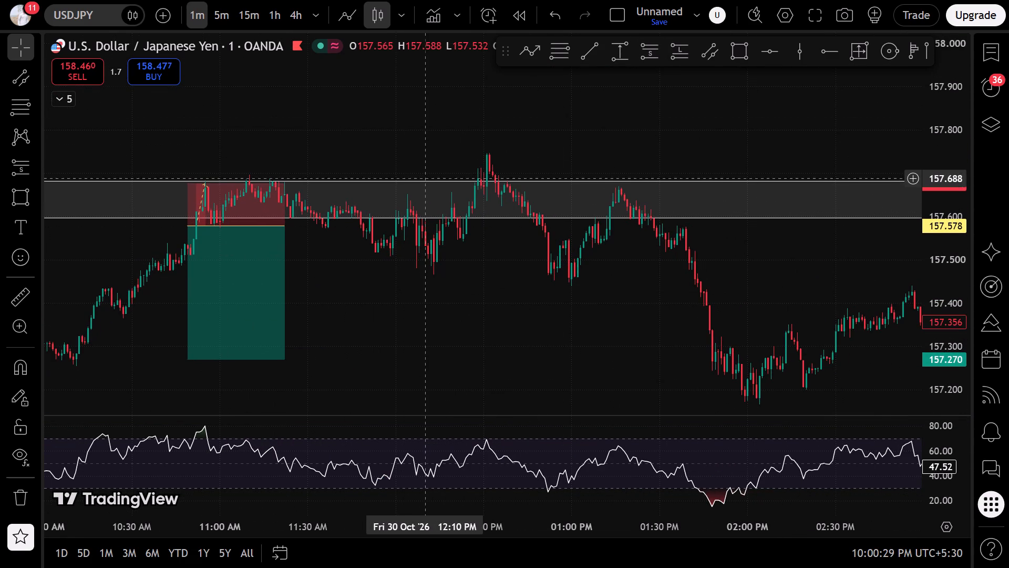
scroll(0, 148, "up", 6)
left_click(23, 54)
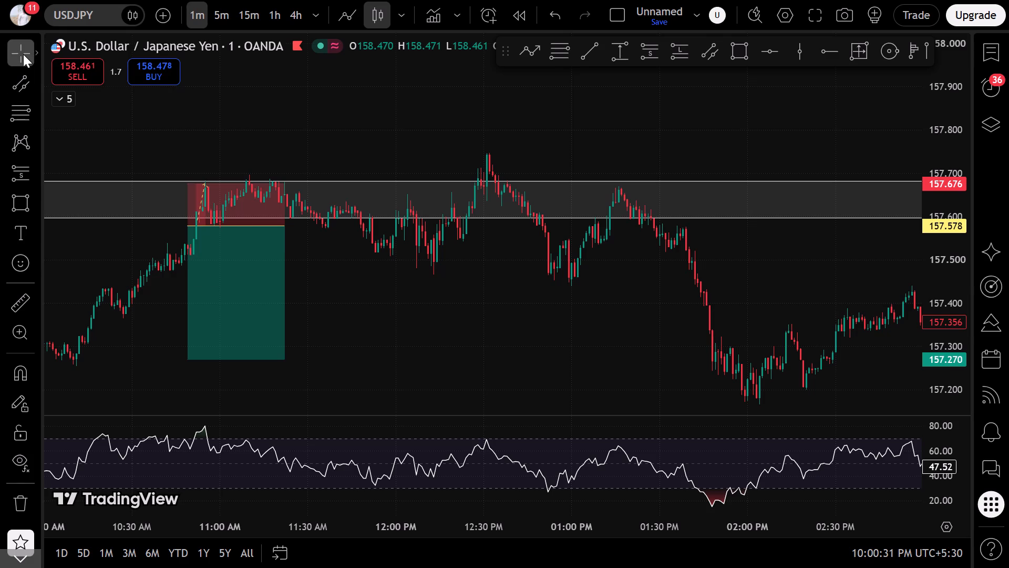
left_click(669, 446)
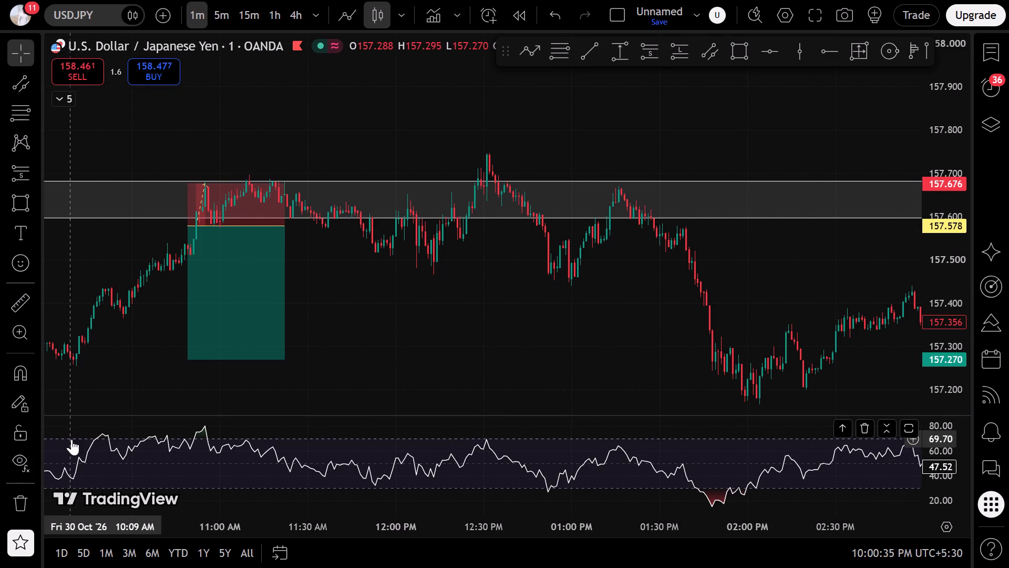
Leave full-screen view and switch to the other Chrome window showing the BTCUSD 15-minute chart.
left_click(508, 53)
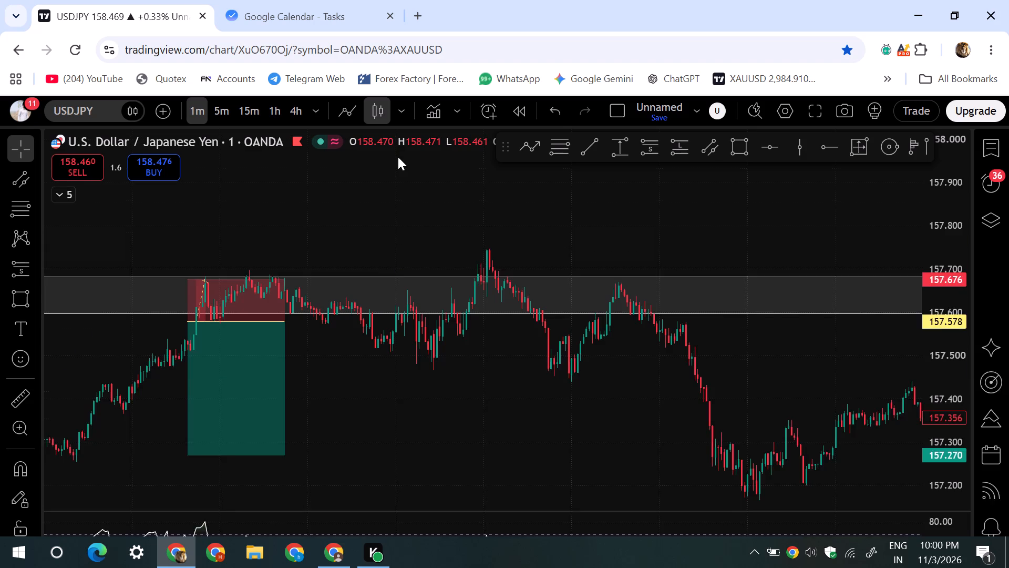
left_click(324, 567)
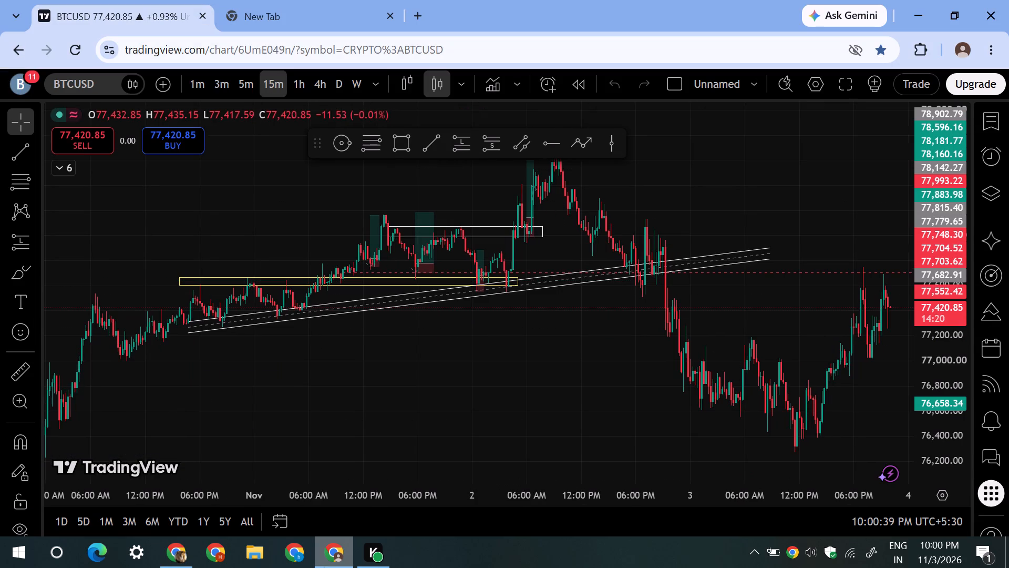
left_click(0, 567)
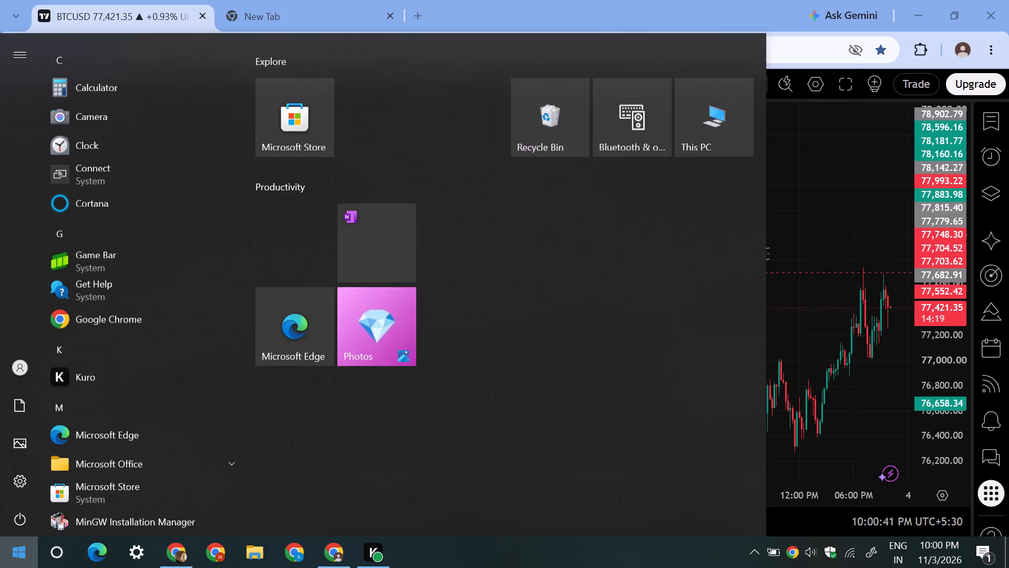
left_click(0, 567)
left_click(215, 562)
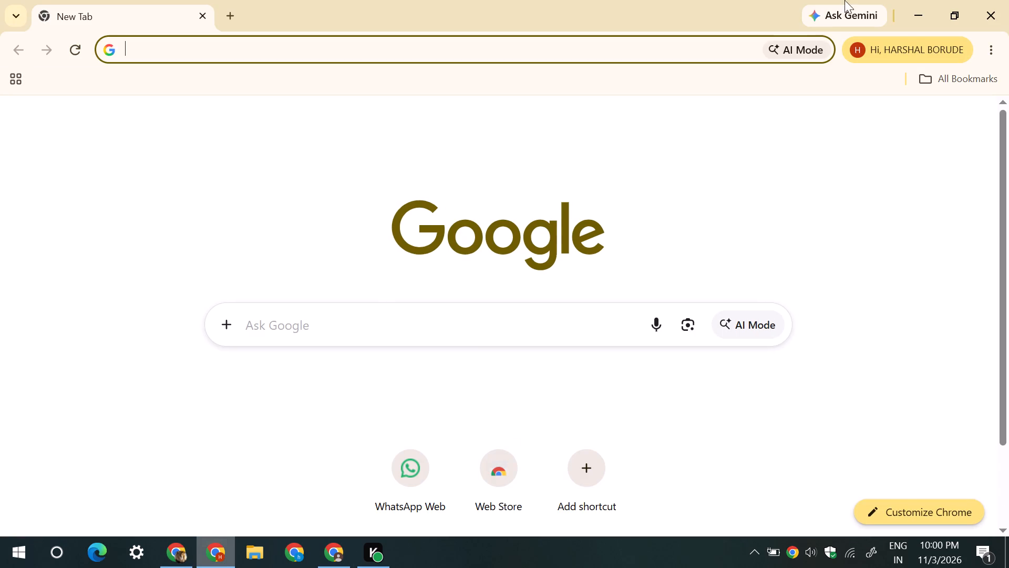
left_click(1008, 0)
Open another Chrome profile window.
left_click(276, 558)
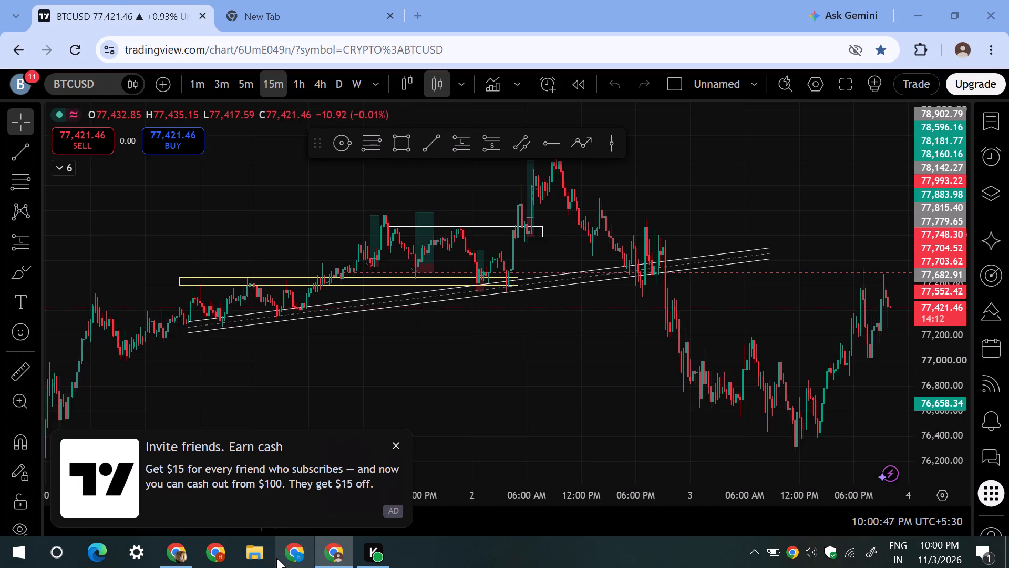
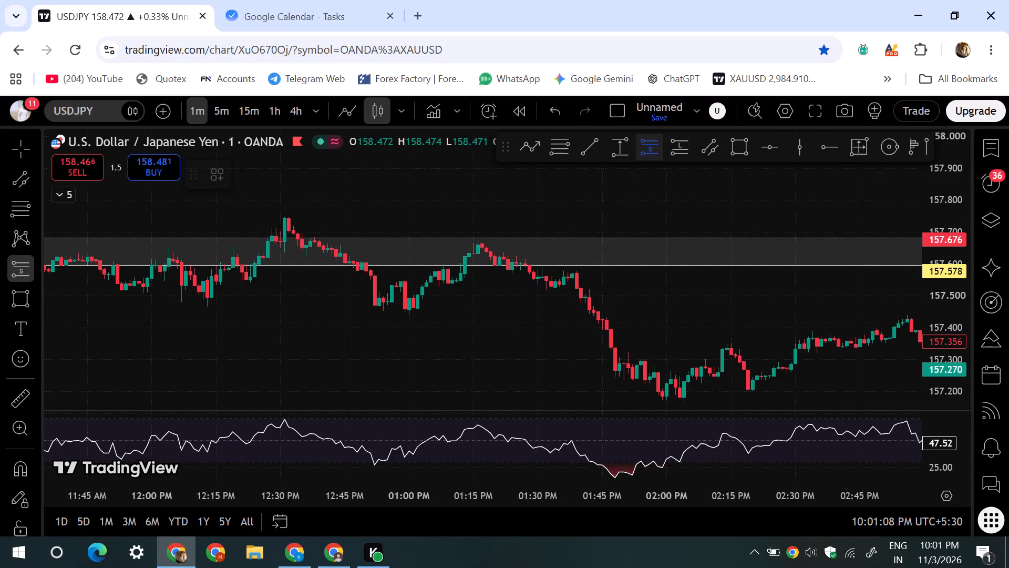
Place a second short position at 12:26 PM on 30 October with entry 157.689, stop 157.758 and target 157.229, extending it past 1:30 PM.
left_click(265, 235)
left_click(244, 216)
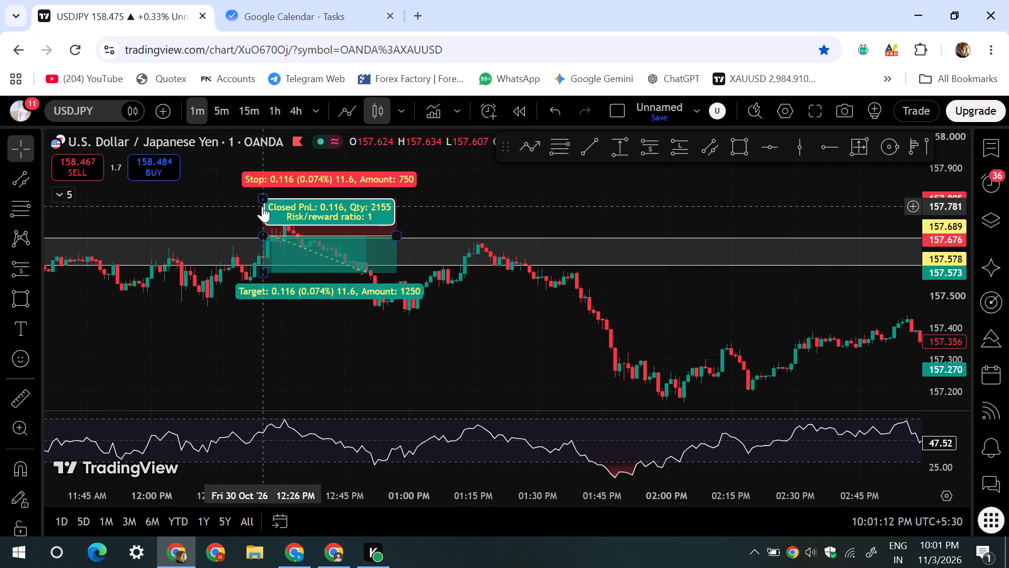
left_click_drag(264, 201, 255, 212)
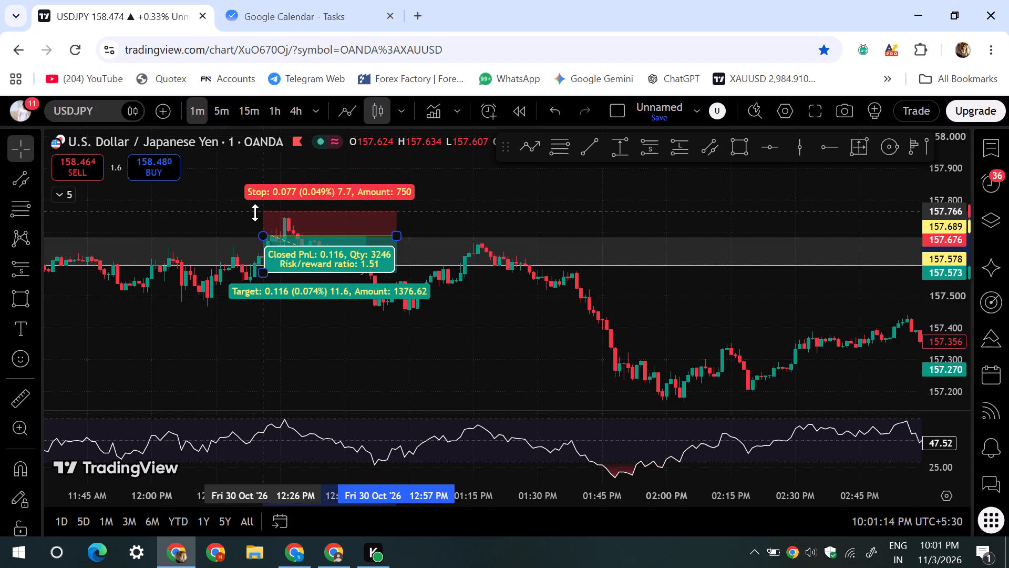
left_click_drag(255, 212, 256, 213)
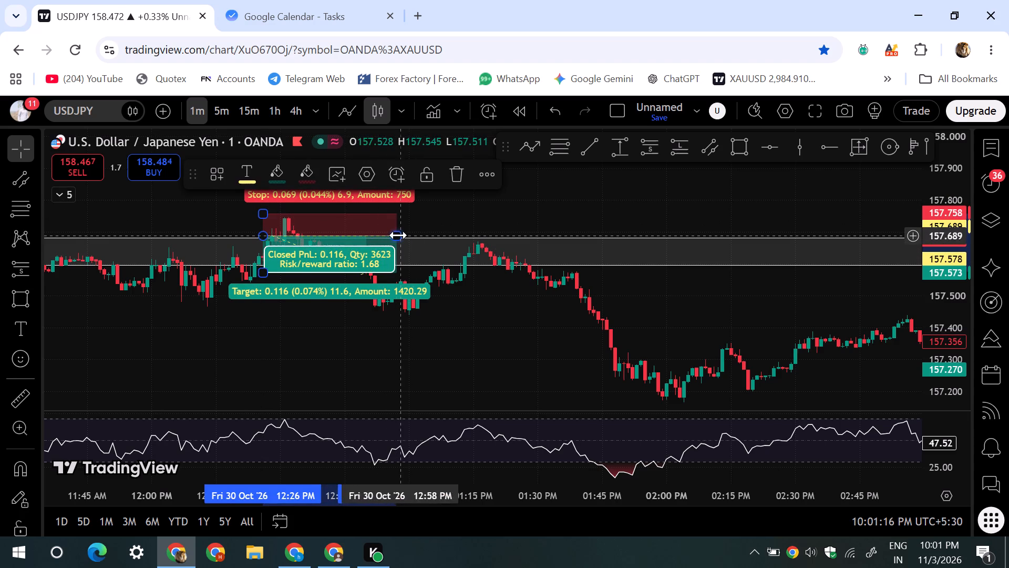
left_click_drag(398, 235, 536, 235)
left_click(384, 352)
scroll(378, 350, "down", 10)
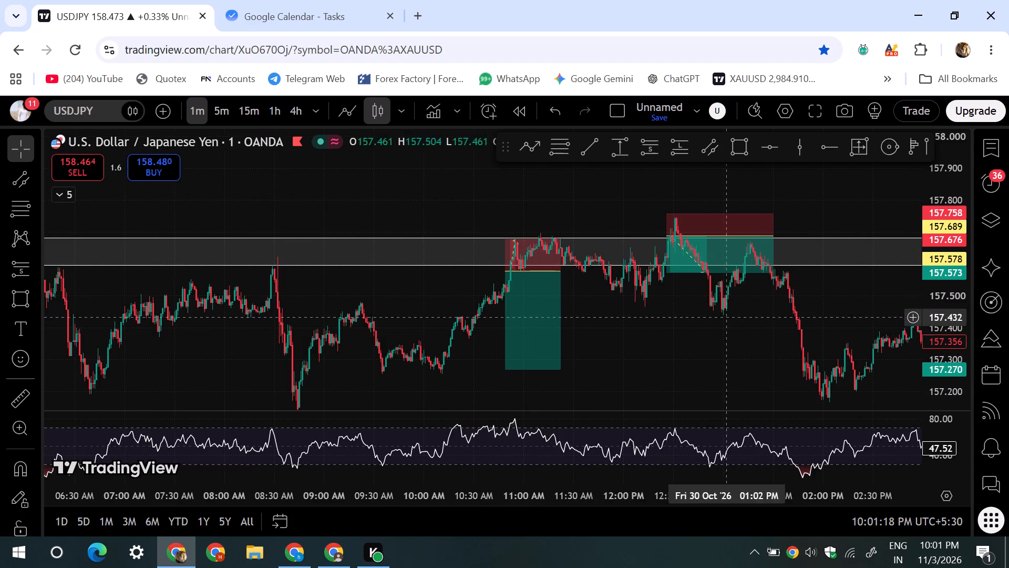
left_click_drag(664, 270, 665, 382)
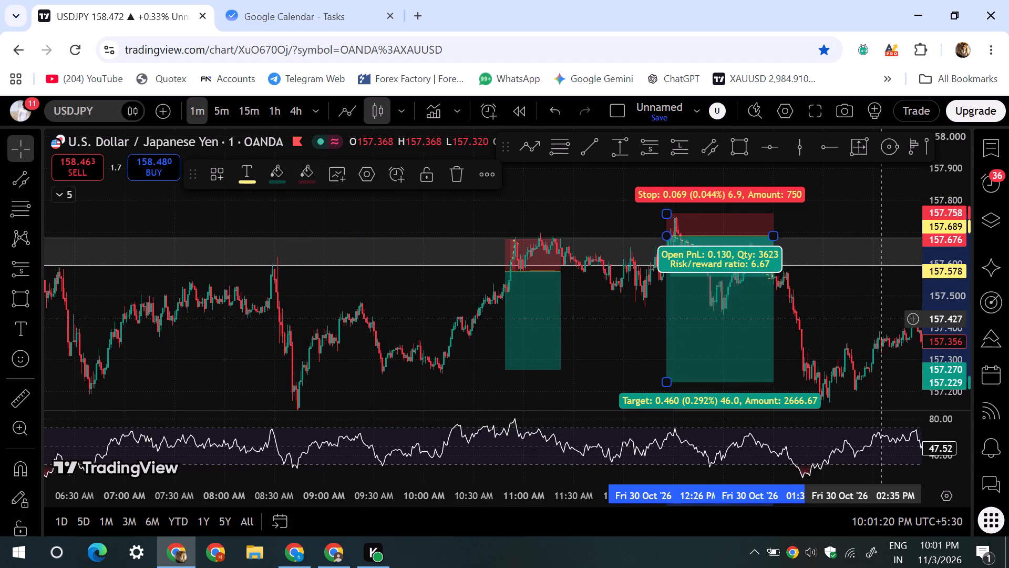
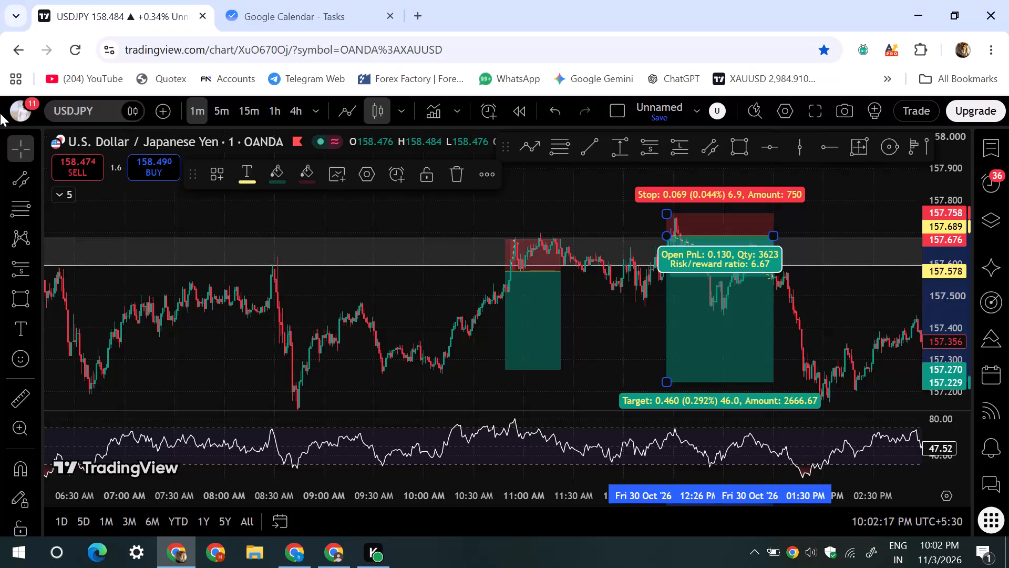
Extend the target of the second short position on 30 October down to 157.010.
left_click(643, 283)
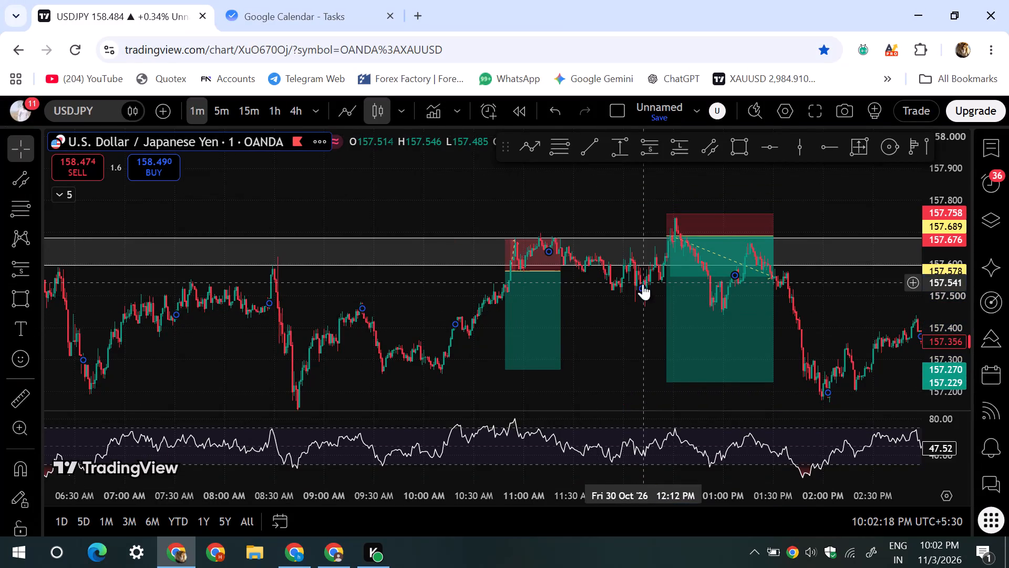
left_click_drag(643, 313, 398, 239)
scroll(441, 247, "down", 11)
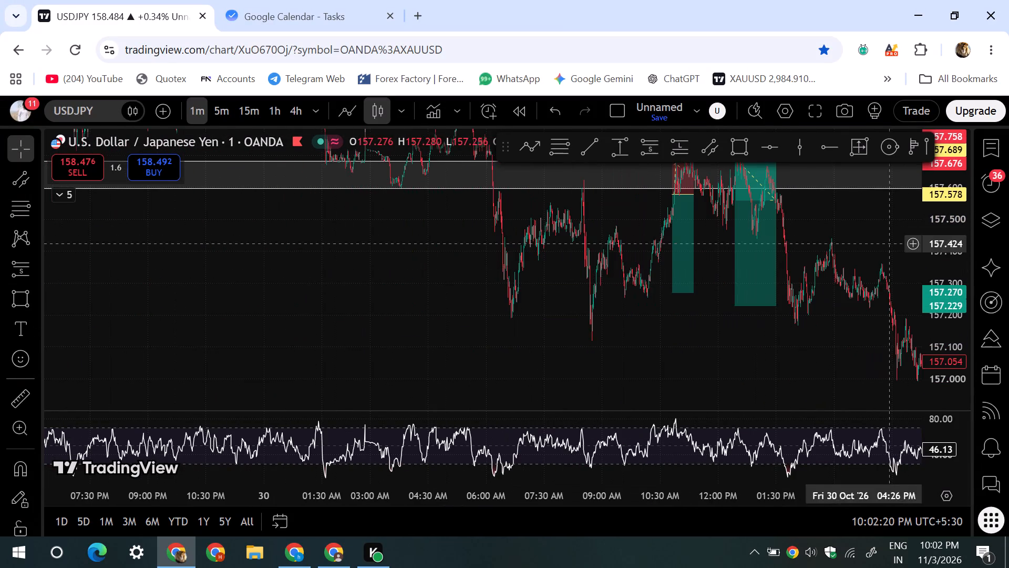
left_click_drag(943, 214, 926, 363)
left_click_drag(852, 362, 259, 315)
scroll(307, 306, "down", 5)
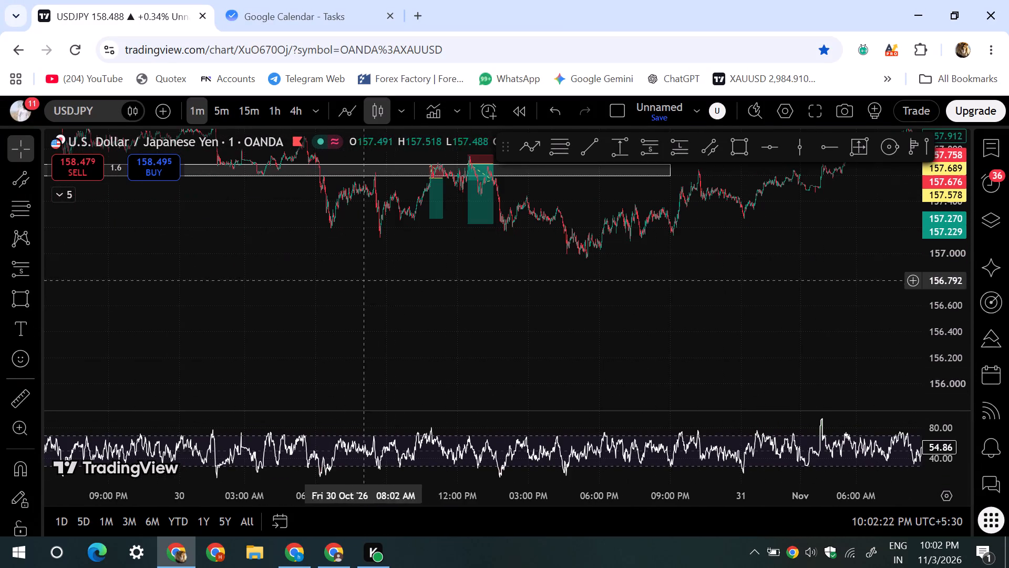
left_click_drag(469, 220, 474, 263)
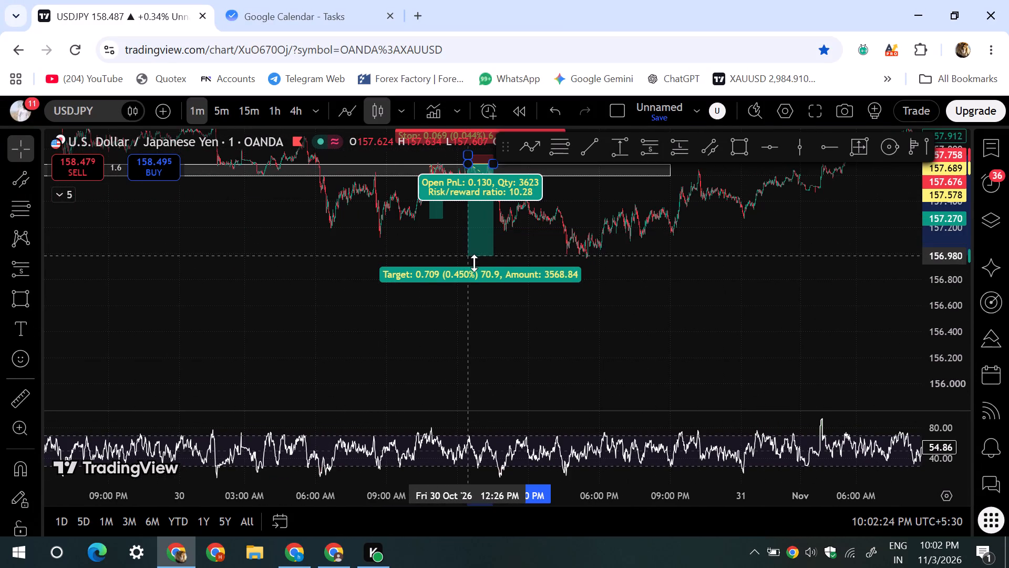
left_click_drag(474, 263, 512, 252)
left_click(671, 259)
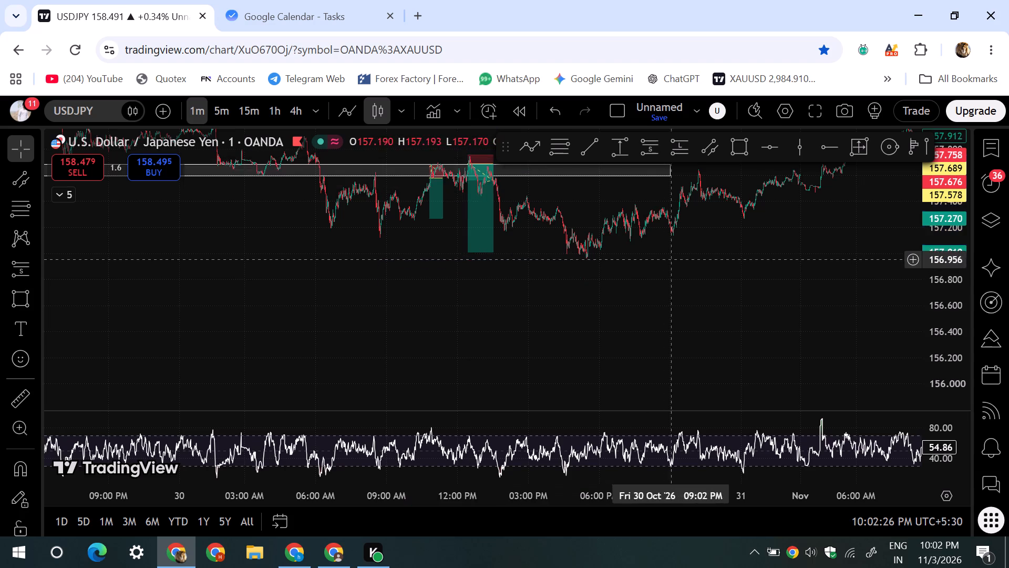
Bring the latest 3 November price action into view and switch the browser to full screen.
left_click_drag(723, 238, 365, 342)
left_click_drag(709, 312, 361, 330)
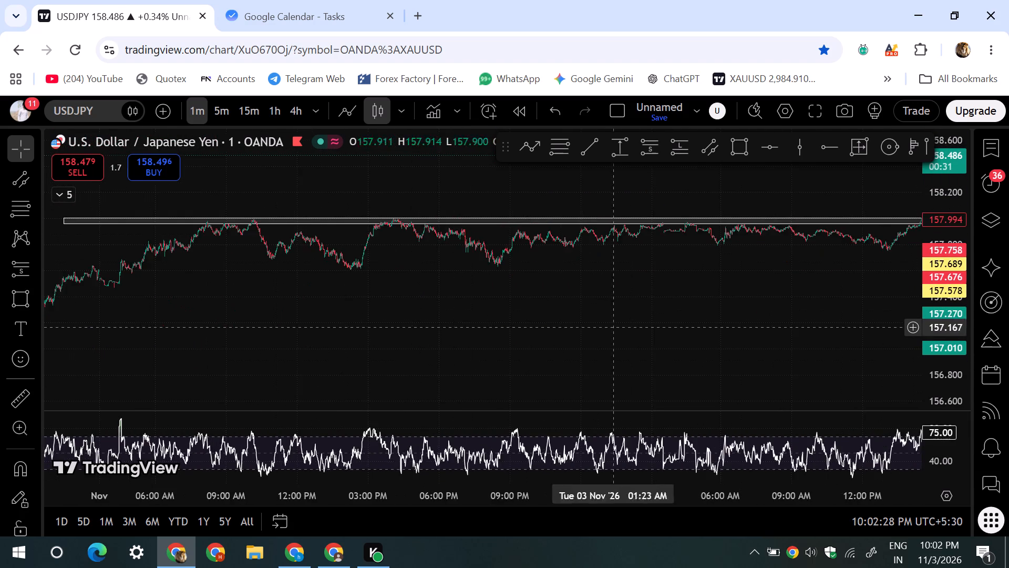
left_click_drag(693, 324, 171, 339)
scroll(562, 299, "down", 6)
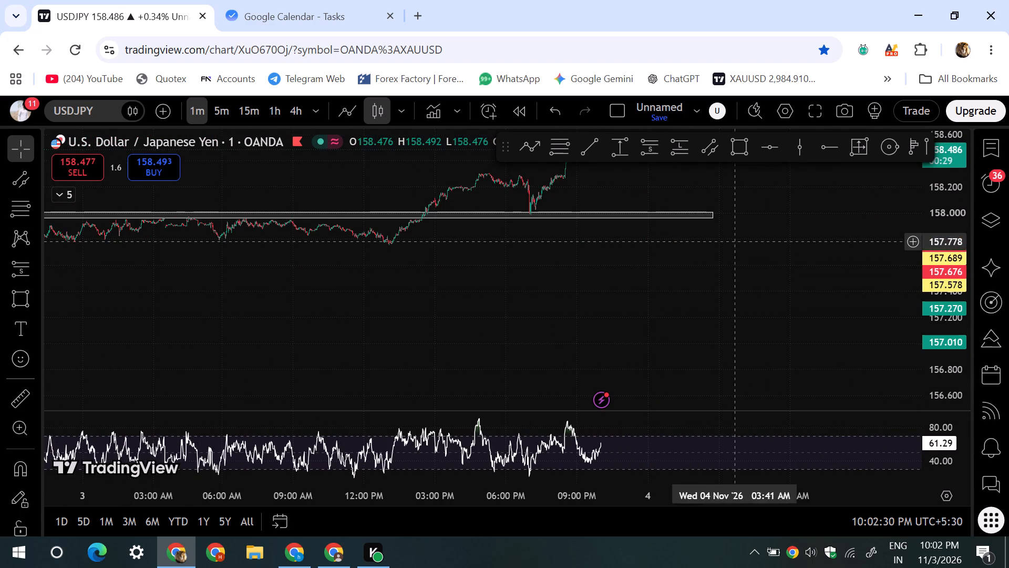
left_click(985, 47)
left_click(998, 373)
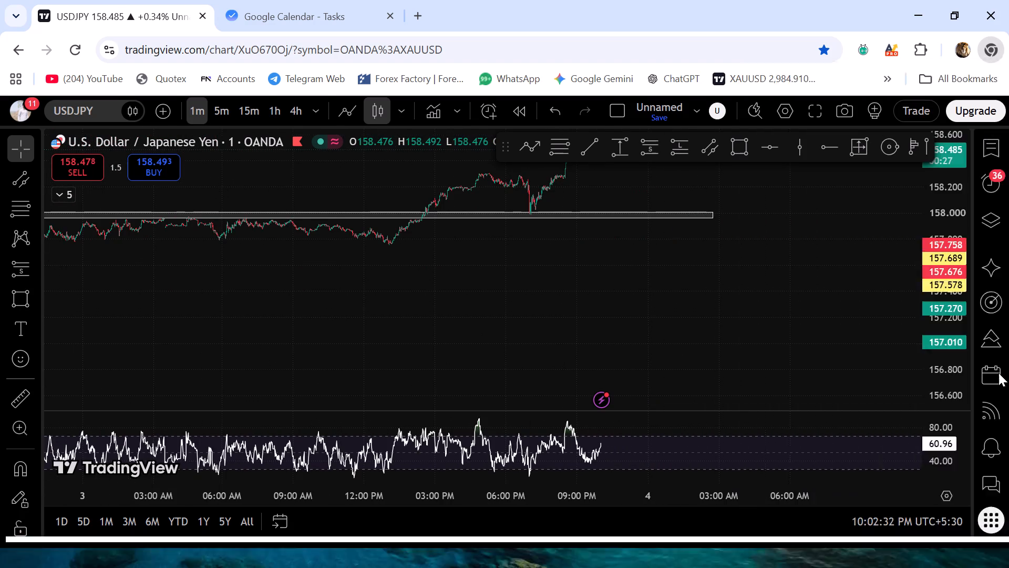
Place a long position at 6:55 PM on 3 November with entry 158.046 and stop 157.982, extending it past 9:00 PM.
left_click_drag(949, 362, 907, 166)
left_click_drag(424, 234, 635, 410)
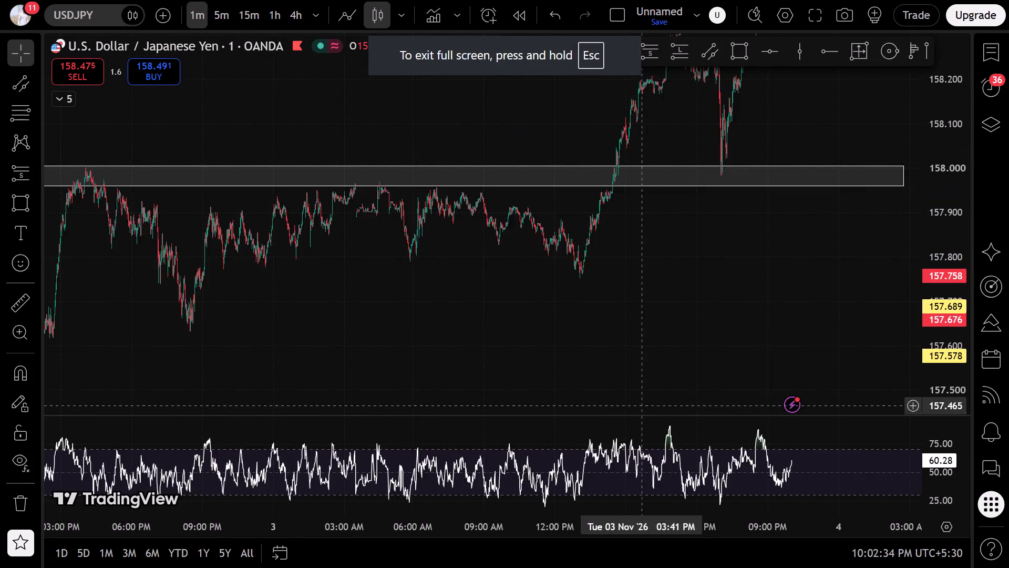
scroll(512, 263, "up", 15)
left_click_drag(334, 219, 613, 309)
scroll(603, 314, "up", 13)
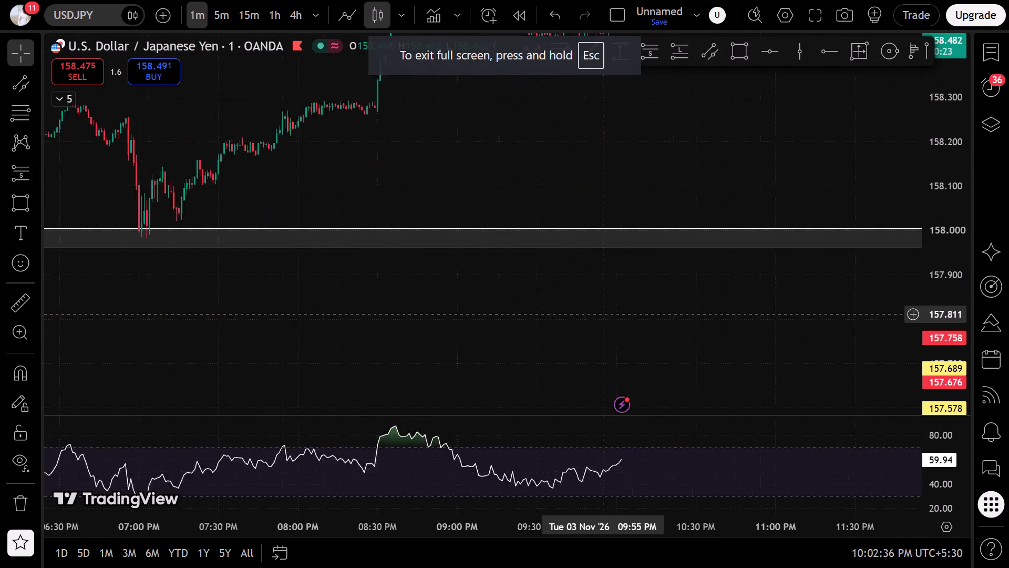
left_click_drag(478, 340, 727, 338)
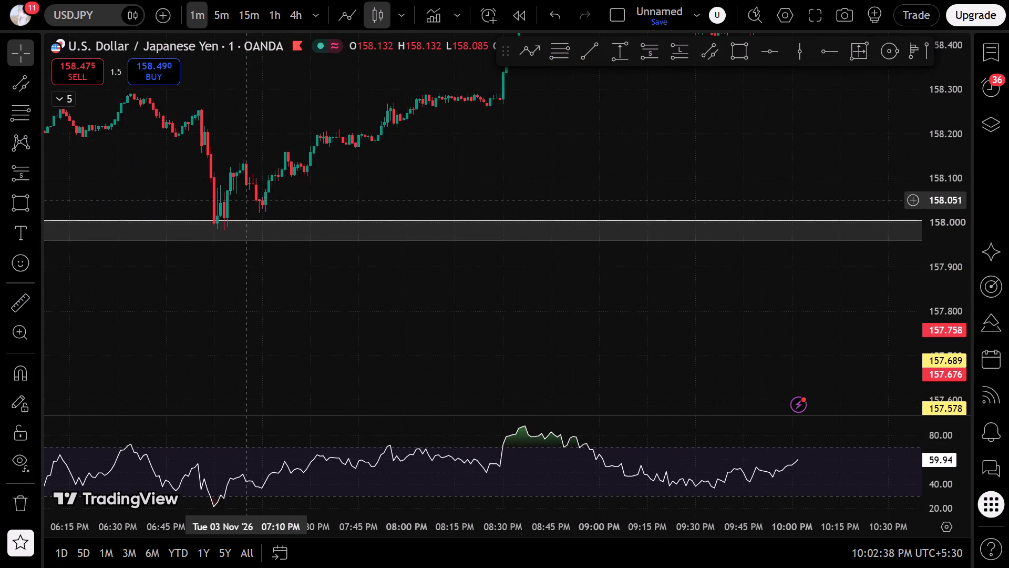
scroll(213, 214, "down", 4)
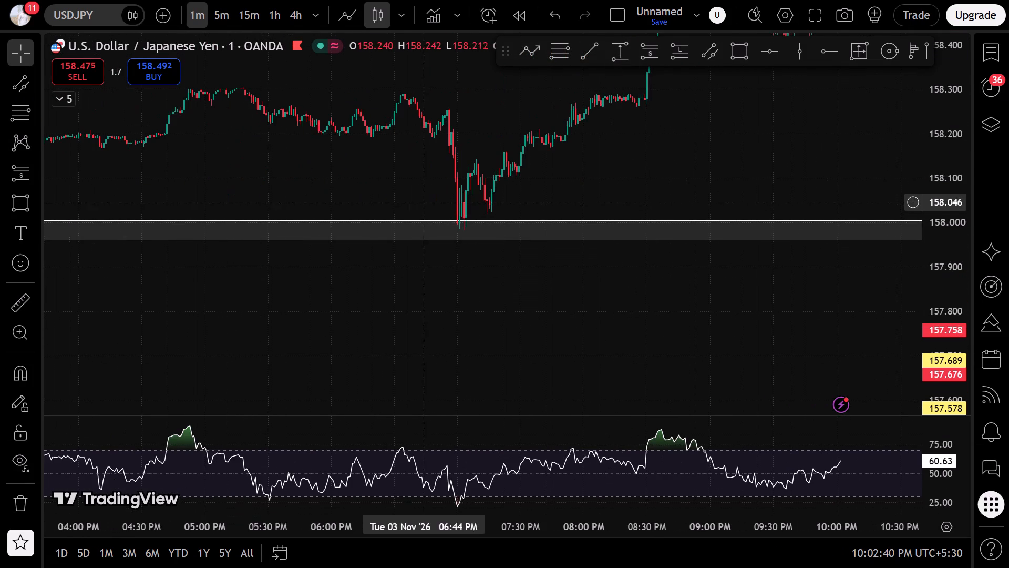
scroll(434, 201, "up", 4)
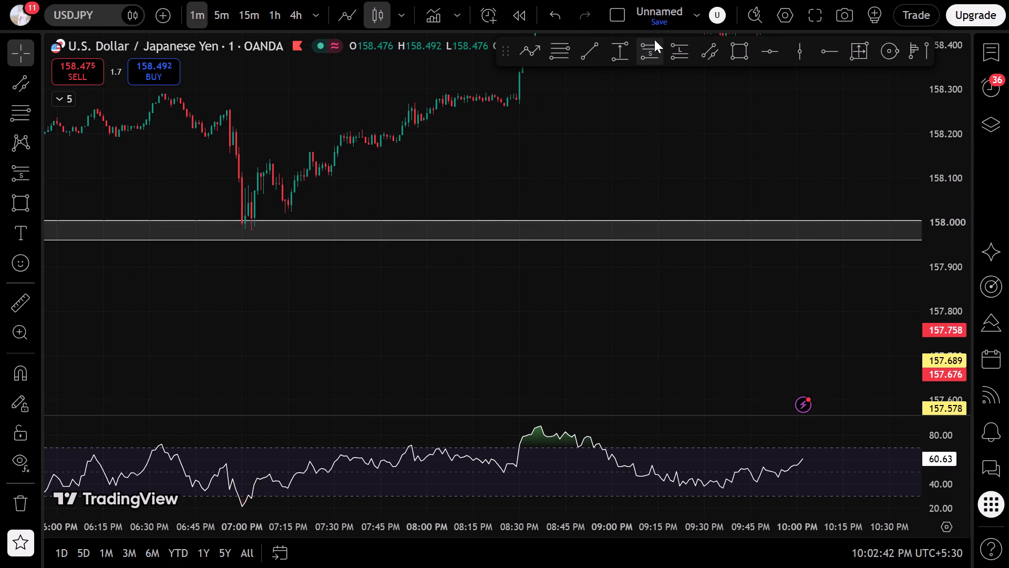
left_click(675, 48)
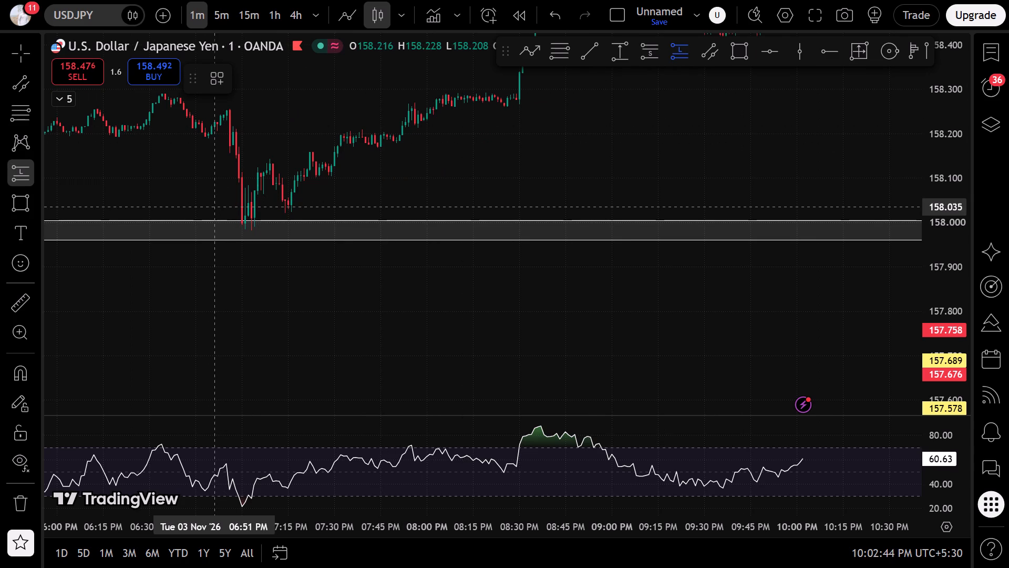
left_click(228, 202)
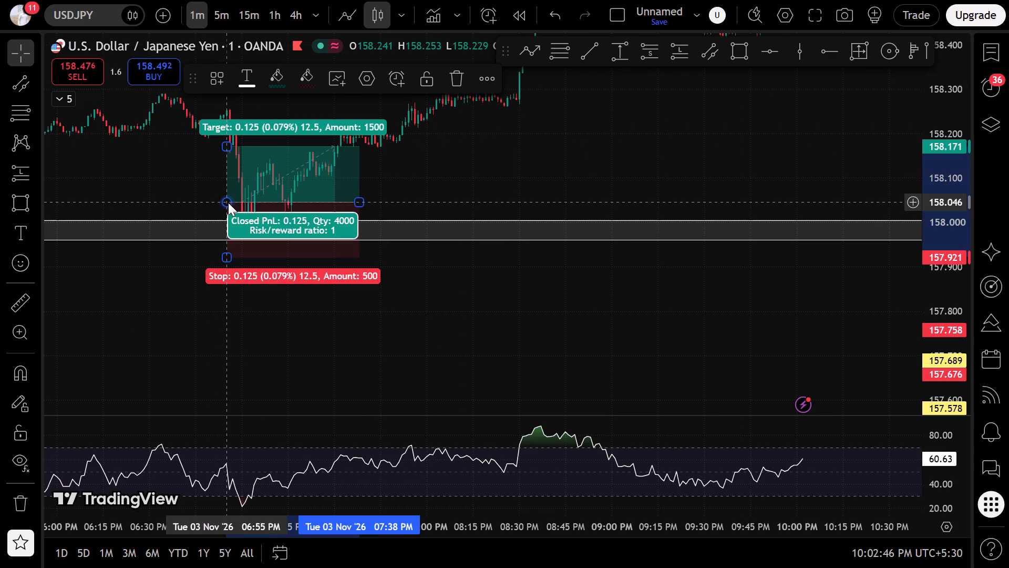
left_click_drag(228, 258, 226, 243)
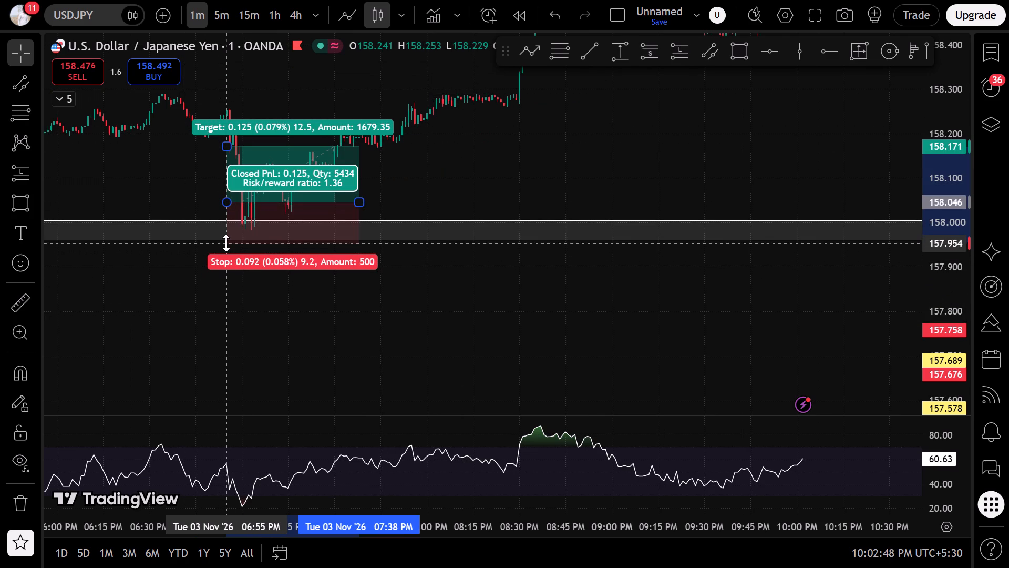
left_click_drag(226, 243, 239, 237)
left_click_drag(366, 199, 399, 199)
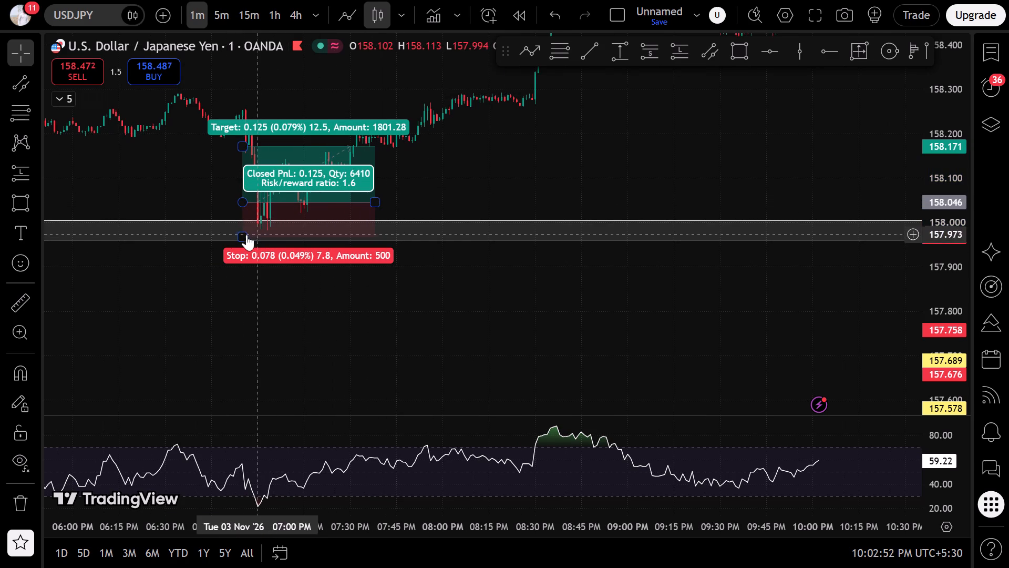
left_click(246, 235)
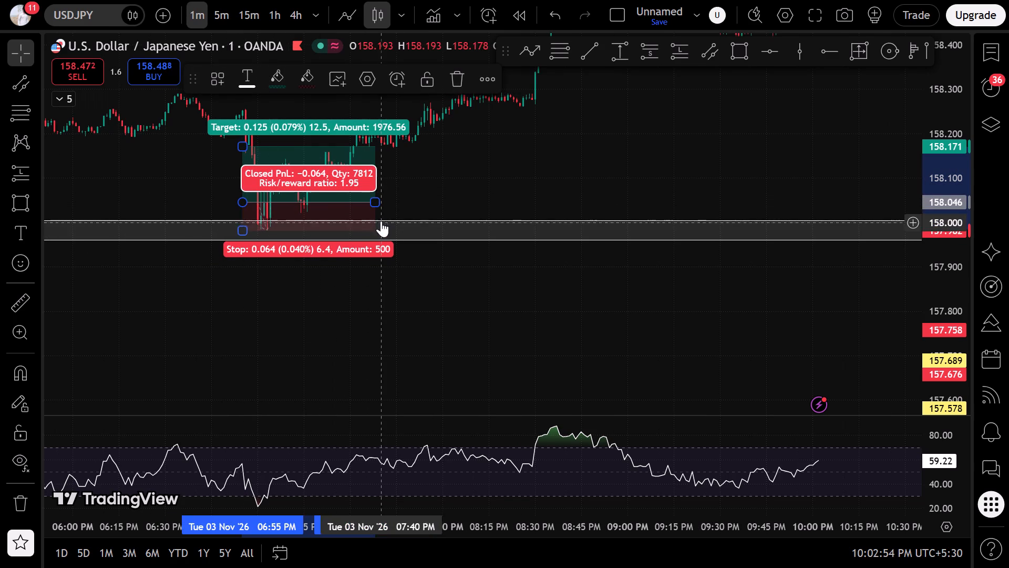
left_click_drag(375, 202, 650, 215)
Raise the target of the 3 November long position to 158.560.
left_click_drag(586, 309, 571, 324)
left_click_drag(533, 328, 311, 446)
scroll(346, 424, "down", 10)
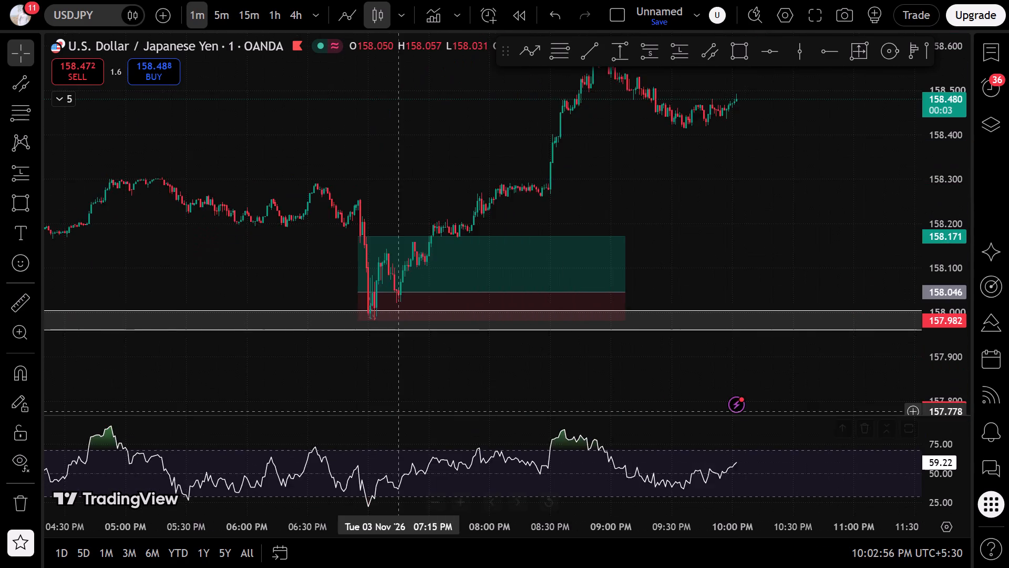
scroll(399, 411, "down", 3)
left_click_drag(951, 131, 935, 276)
left_click_drag(841, 194, 687, 295)
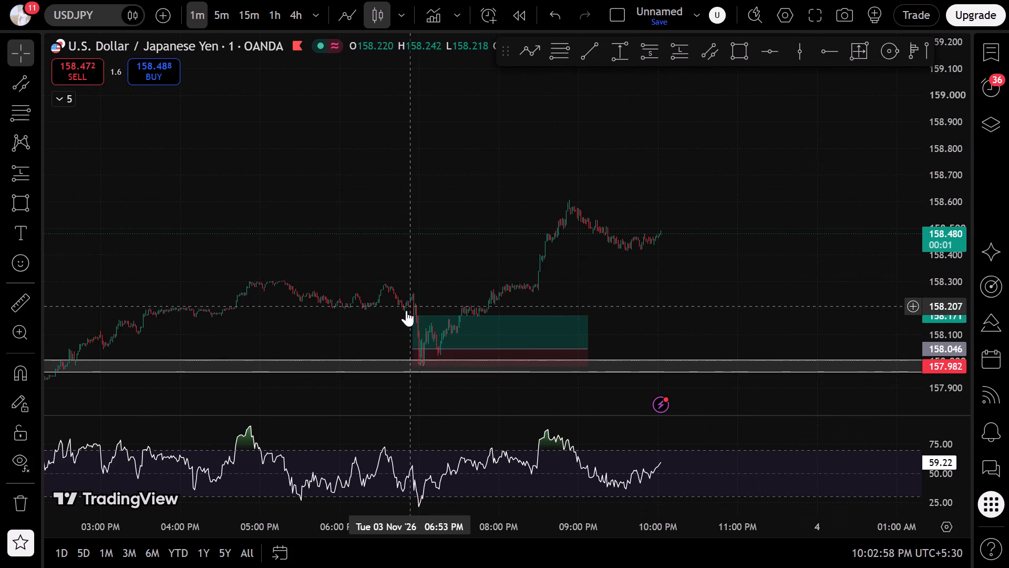
left_click_drag(414, 316, 433, 212)
left_click(246, 279)
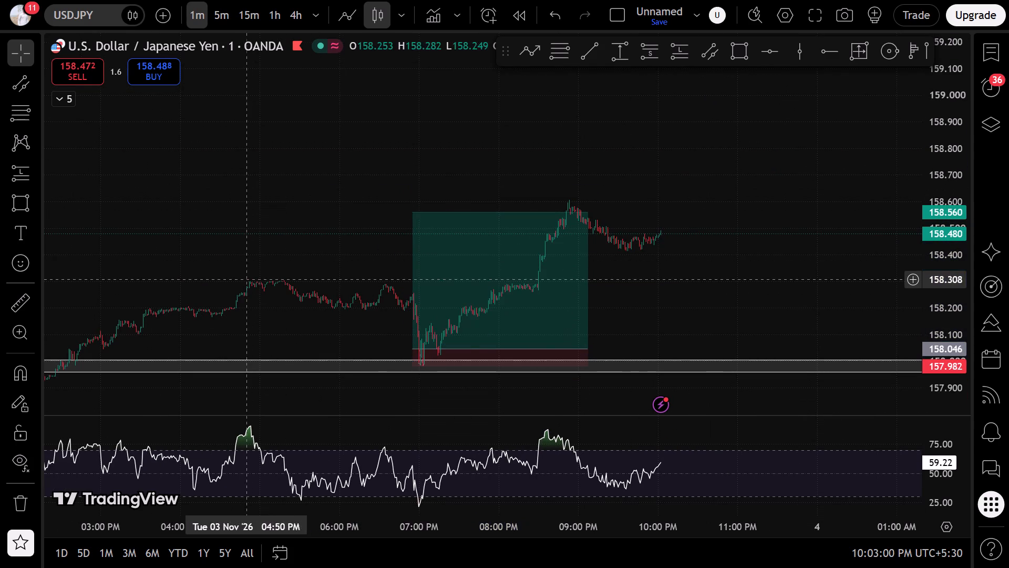
Switch to the 15-minute timeframe and examine both breakout zones with their long and short positions.
left_click(267, 15)
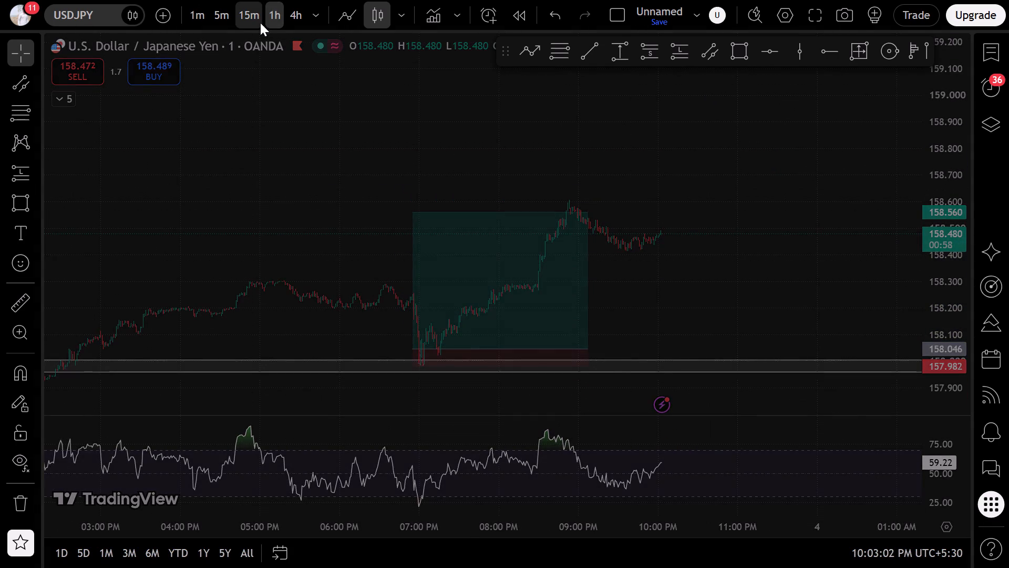
left_click(260, 23)
scroll(372, 354, "up", 8)
left_click_drag(503, 283, 819, 141)
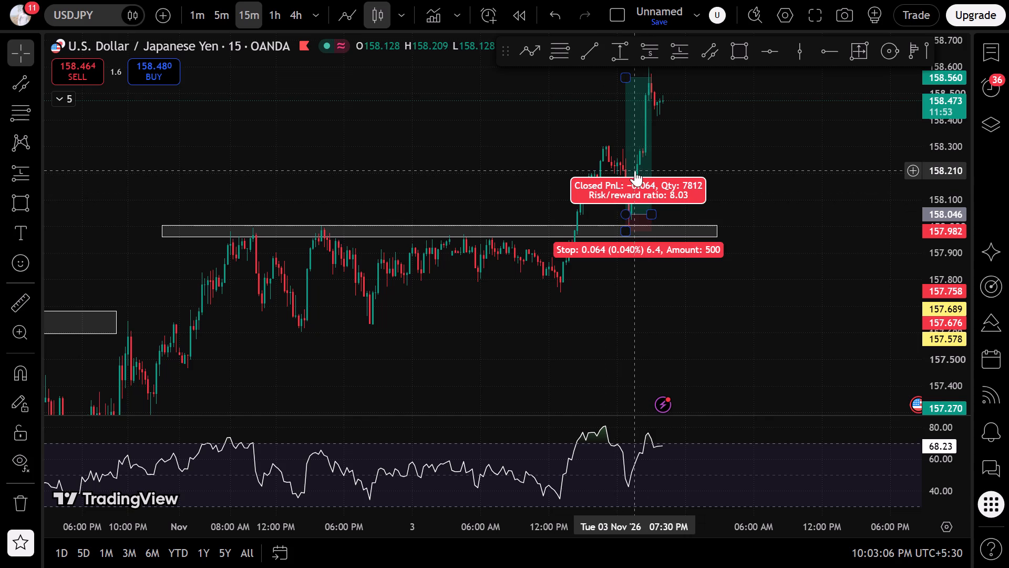
scroll(563, 247, "down", 6)
left_click_drag(455, 291, 481, 201)
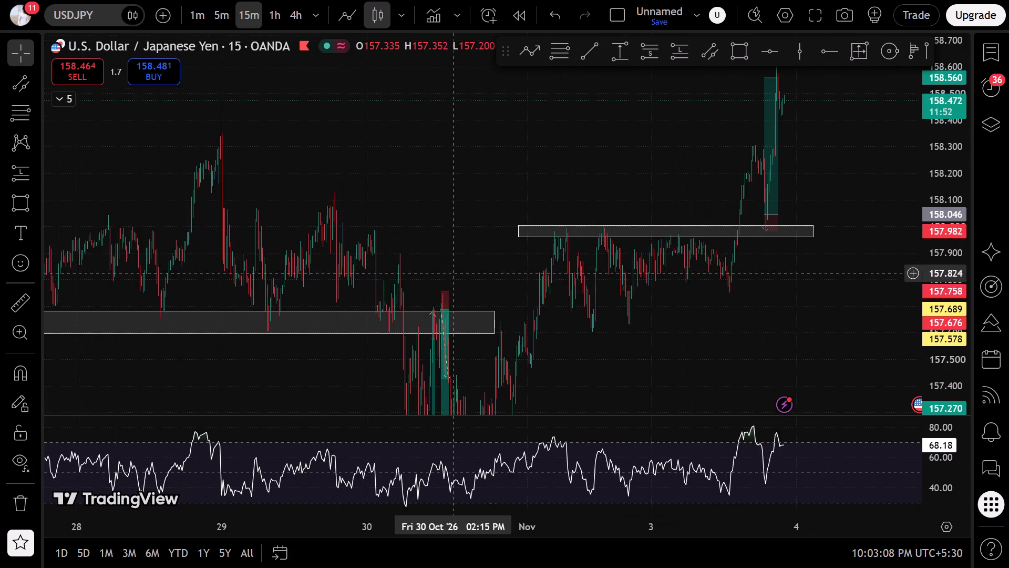
left_click_drag(481, 201, 583, 138)
scroll(513, 276, "up", 5)
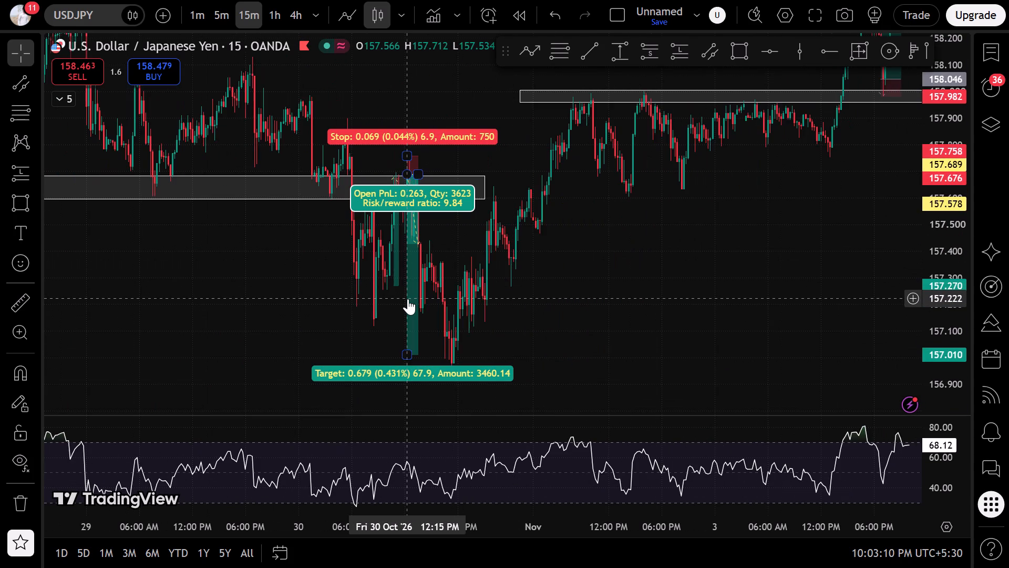
Return to the 1-minute timeframe, reset the chart view and examine the 3 November long position against its retest zone.
left_click(200, 18)
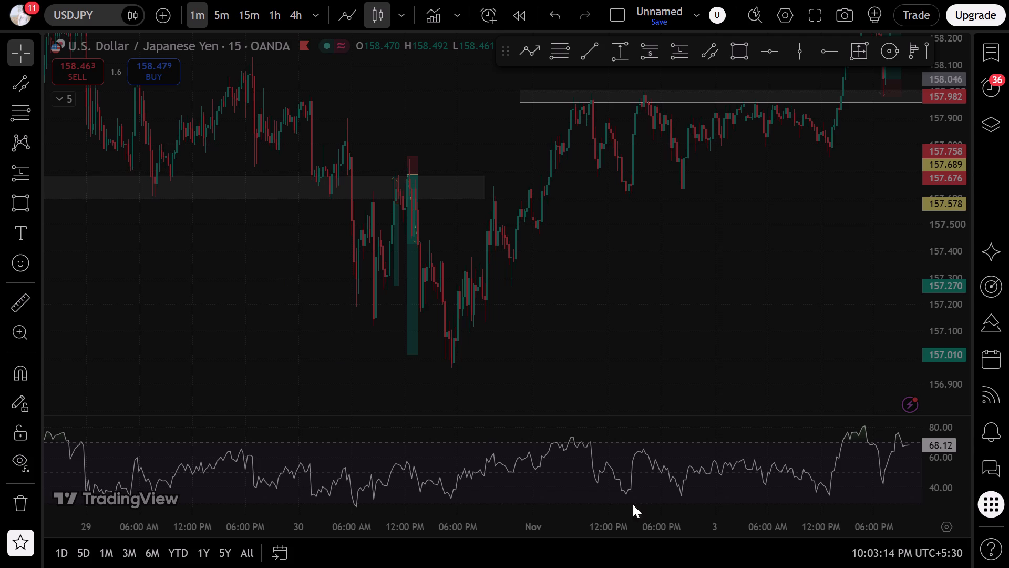
double_click(549, 496)
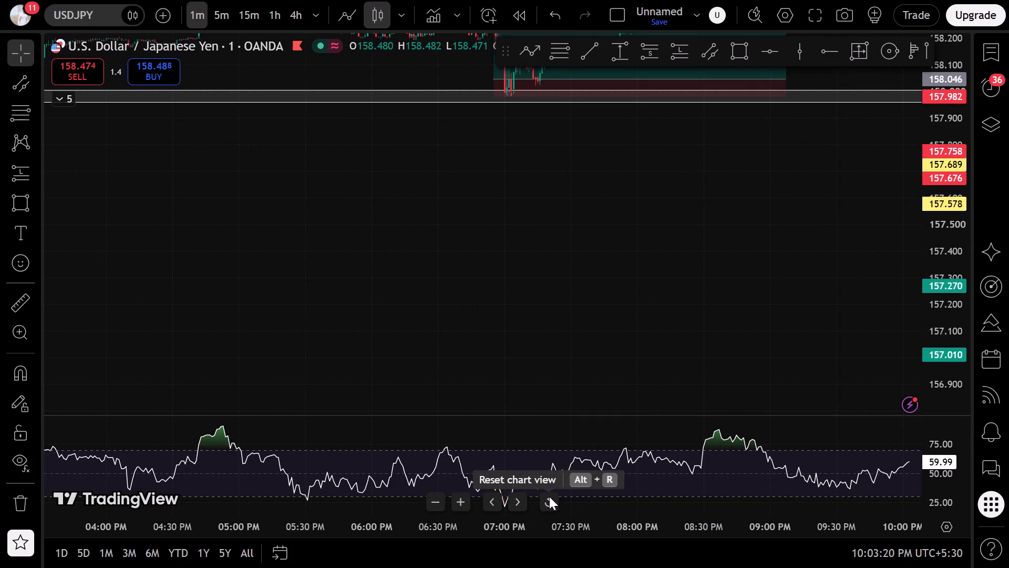
left_click(549, 496)
left_click(549, 496)
scroll(495, 327, "down", 7)
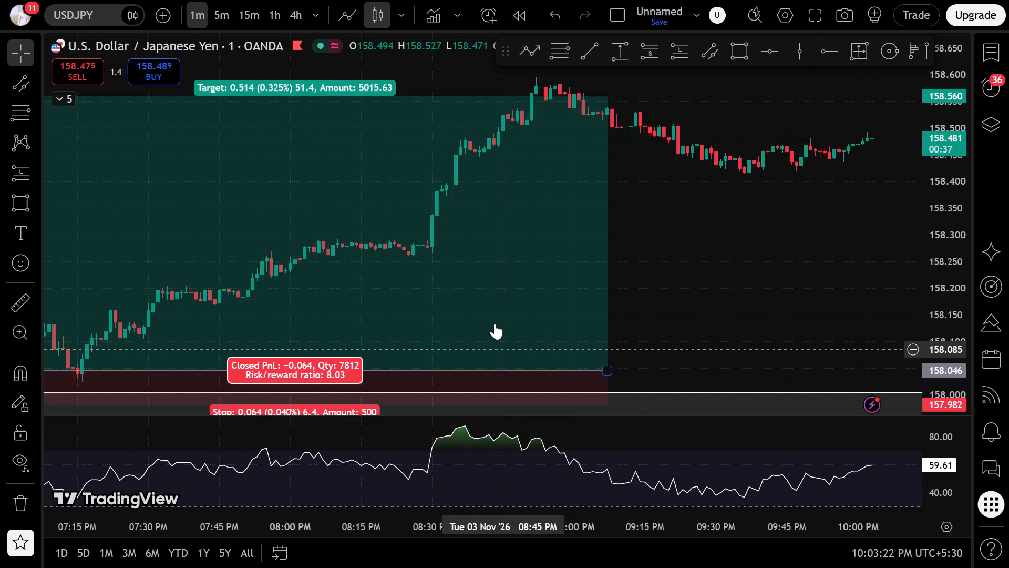
left_click(662, 248)
scroll(662, 248, "down", 20)
scroll(662, 248, "down", 1)
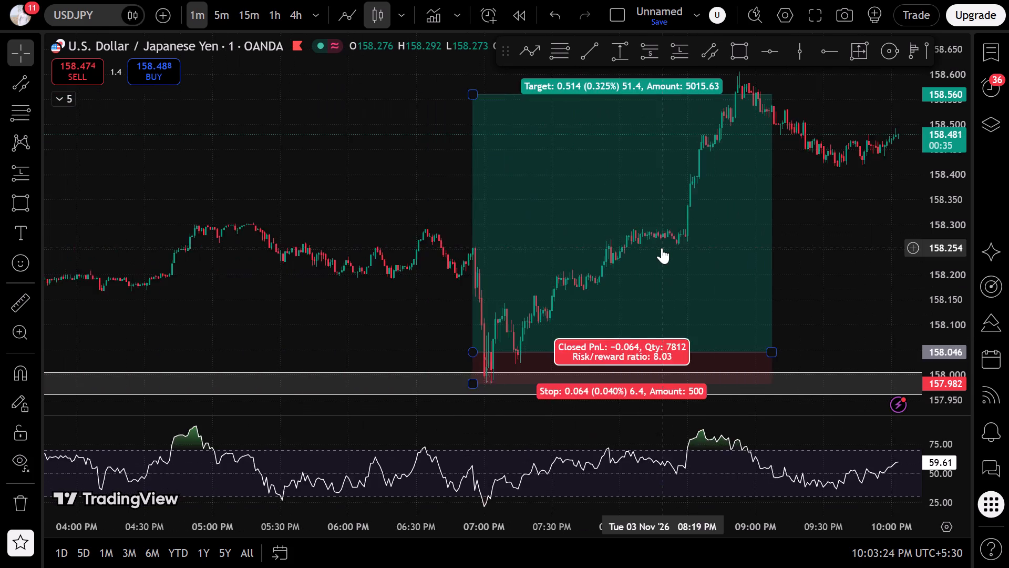
scroll(662, 248, "down", 3)
left_click_drag(939, 172, 923, 212)
left_click_drag(325, 354, 326, 354)
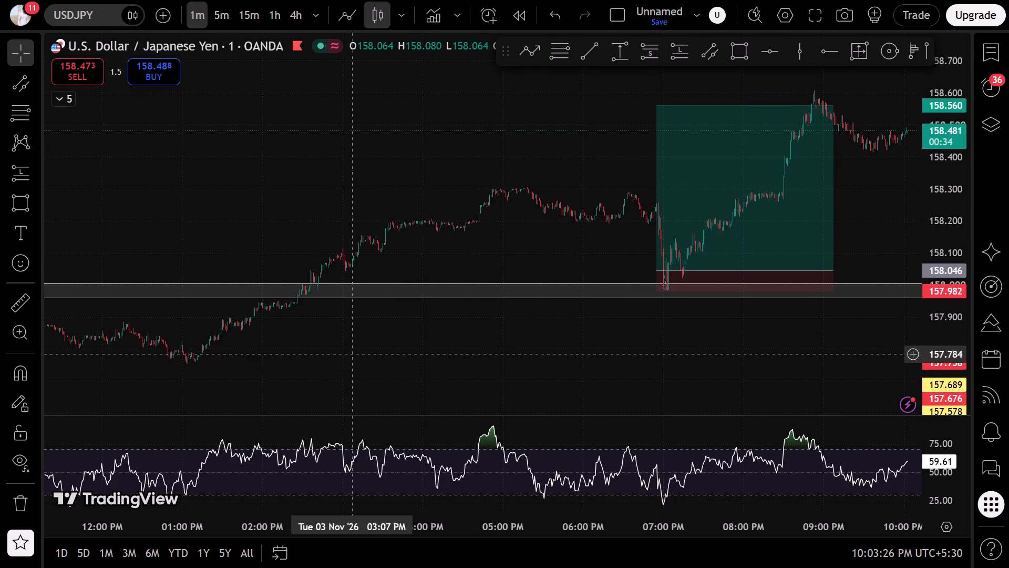
Enlarge the RSI pane beneath the two 30 October short positions.
left_click_drag(326, 354, 837, 259)
scroll(769, 248, "down", 20)
scroll(769, 248, "down", 4)
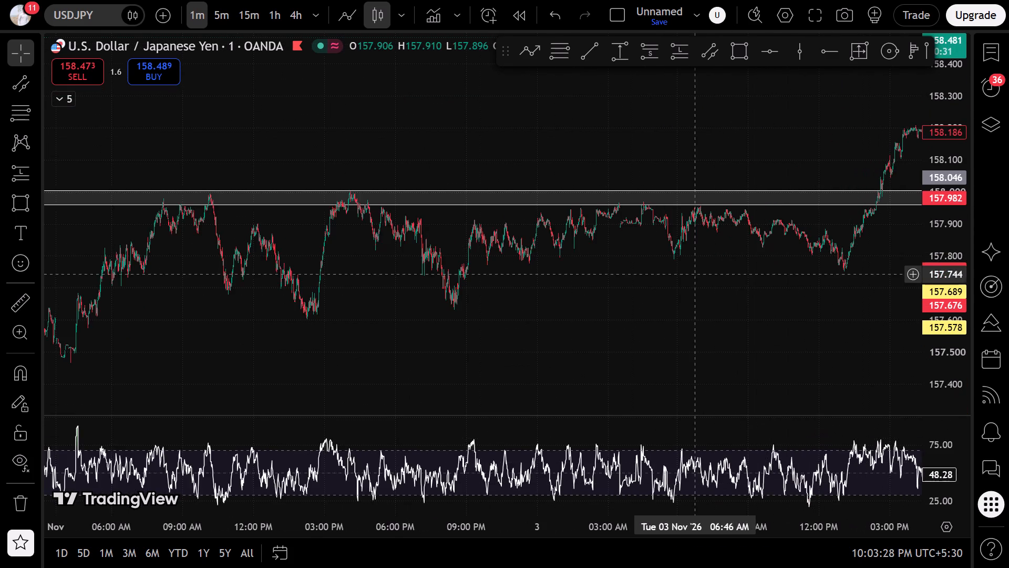
left_click_drag(395, 307, 869, 250)
left_click_drag(447, 308, 936, 234)
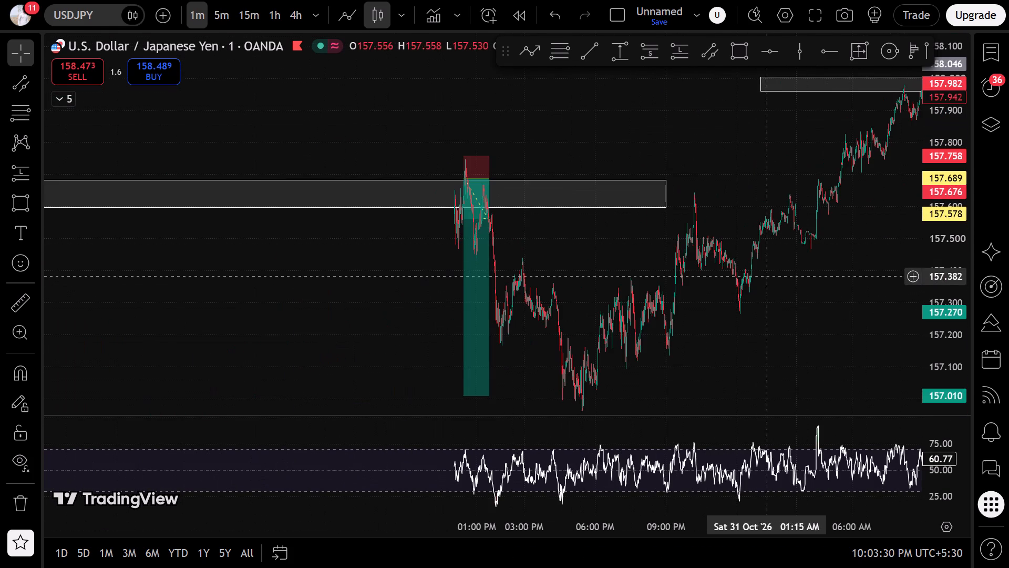
left_click_drag(669, 293, 1008, 234)
scroll(616, 273, "up", 20)
scroll(616, 273, "up", 7)
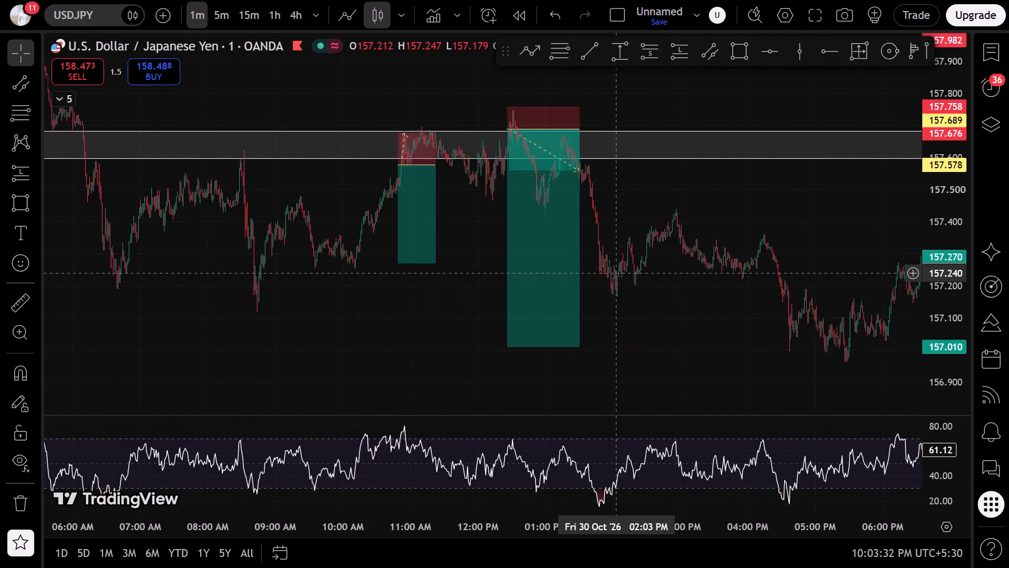
scroll(616, 273, "up", 1)
left_click_drag(616, 273, 932, 264)
scroll(585, 281, "up", 2)
left_click(334, 294)
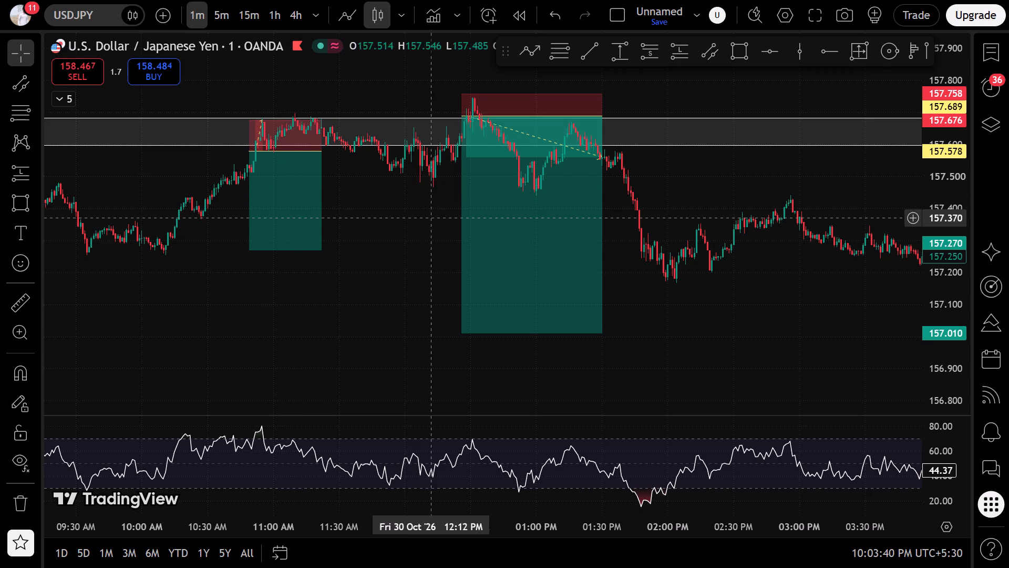
left_click_drag(452, 414, 435, 356)
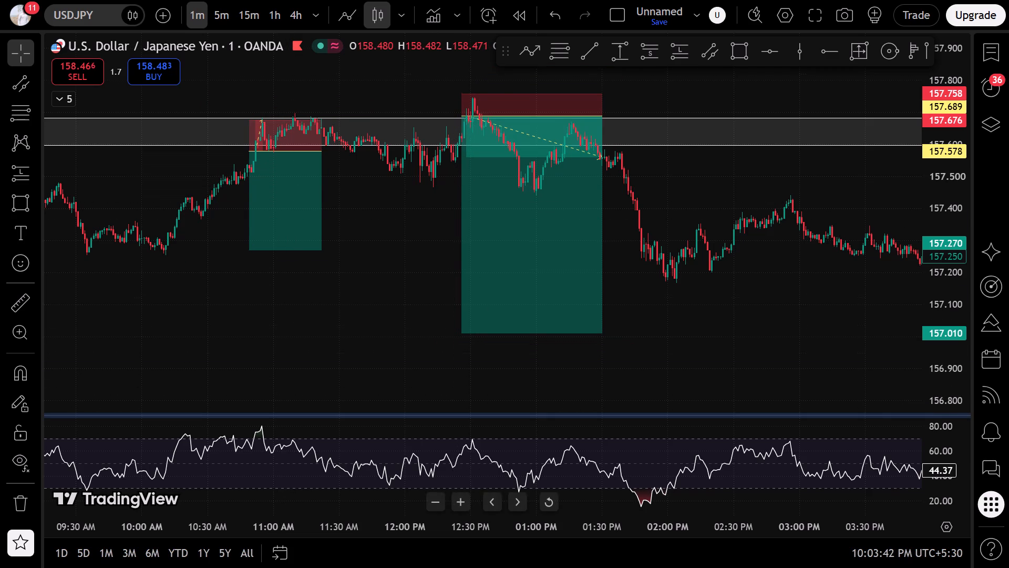
Compare price action with the RSI following the 30 October short positions, resizing the RSI pane and leaving it as a thin strip.
left_click_drag(435, 356, 388, 438)
left_click_drag(771, 324, 478, 304)
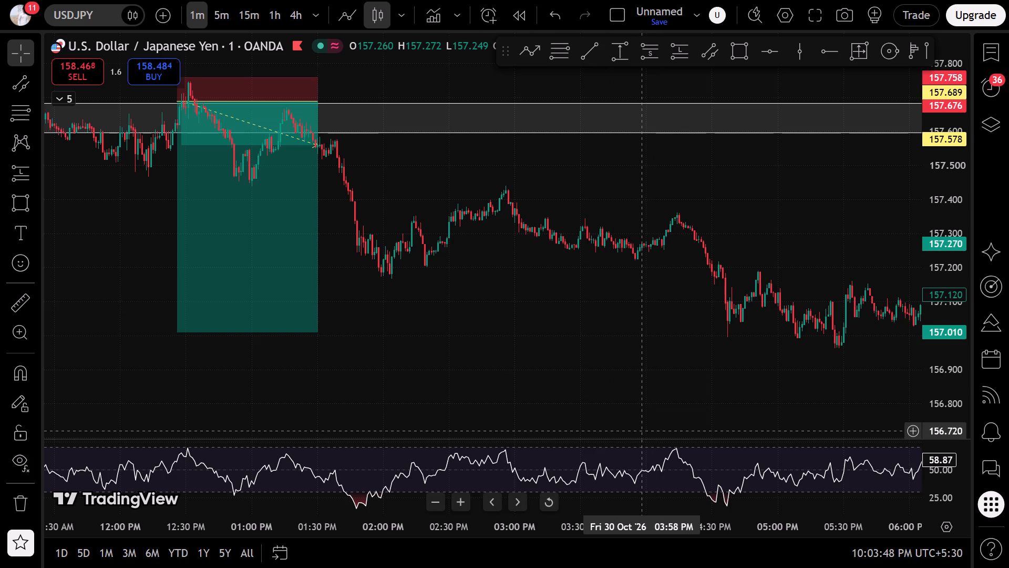
left_click(642, 431)
left_click_drag(639, 438, 634, 323)
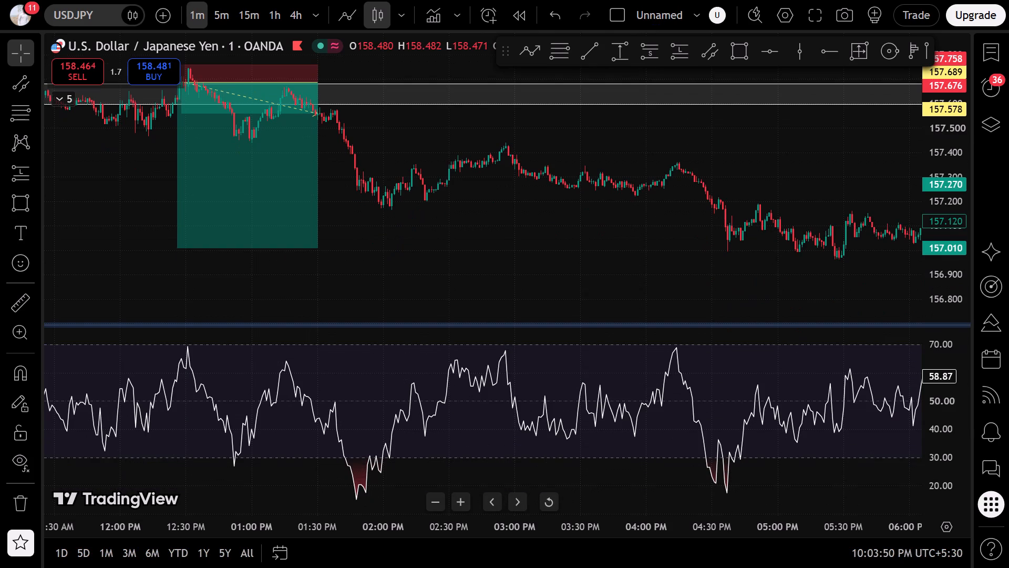
left_click_drag(634, 323, 565, 476)
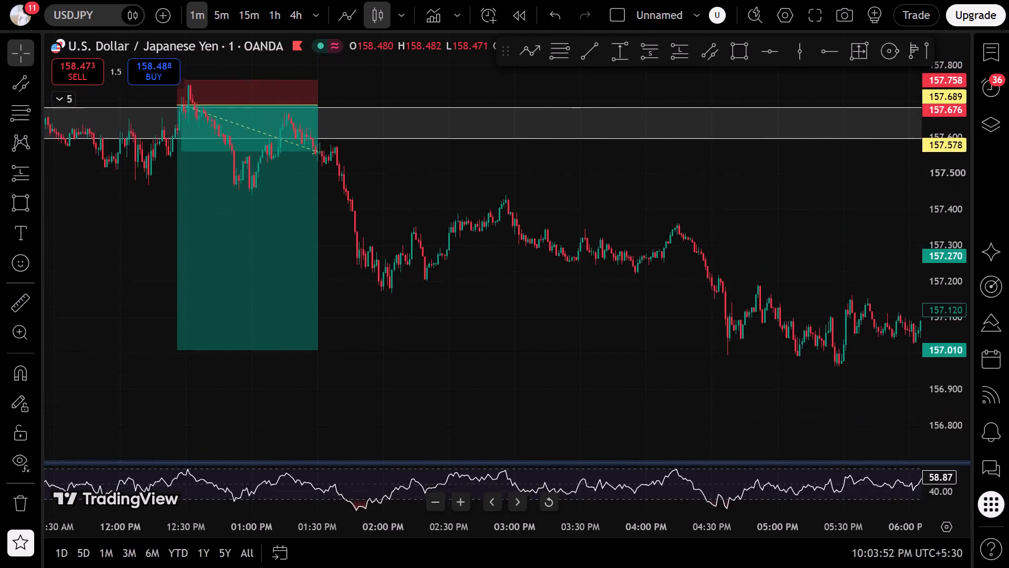
left_click_drag(565, 476, 563, 495)
On the 15-minute timeframe, draw a rectangle zone from about 157.743 to 157.622, spanning 30 October 06:00 AM to 2 November 11:00 PM.
scroll(413, 293, "down", 20)
scroll(413, 293, "down", 15)
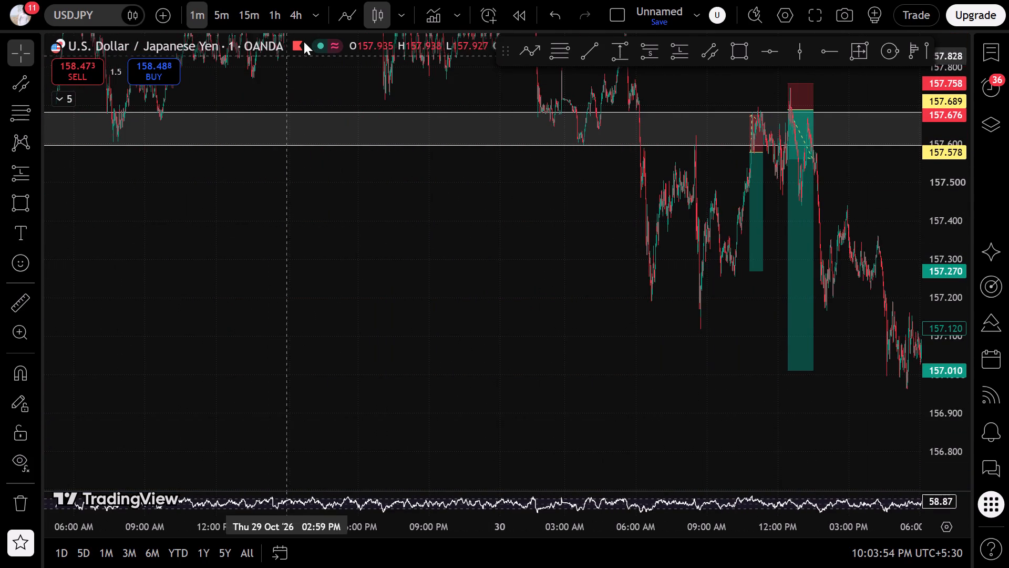
left_click(256, 17)
left_click(544, 455)
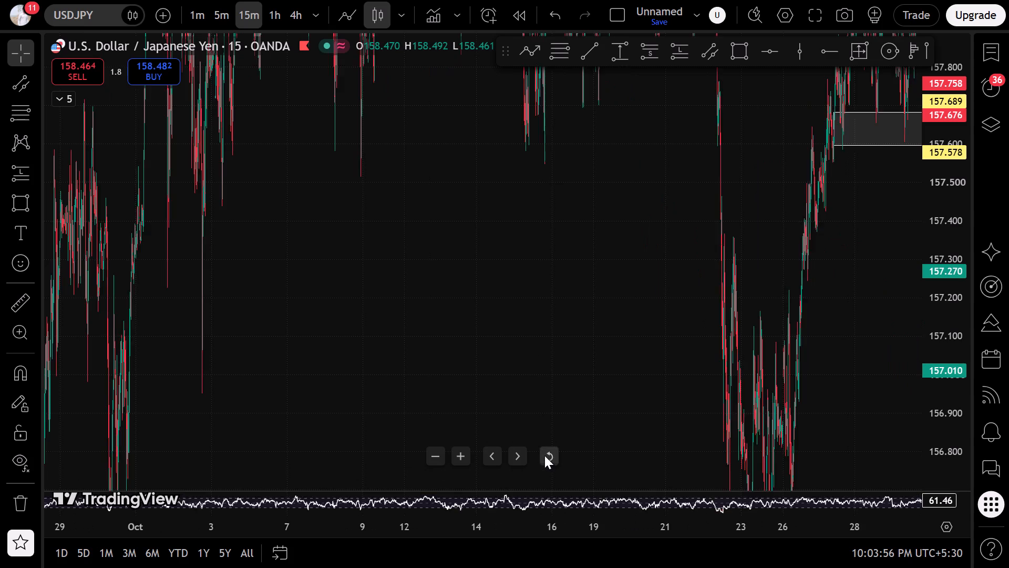
scroll(528, 338, "down", 7)
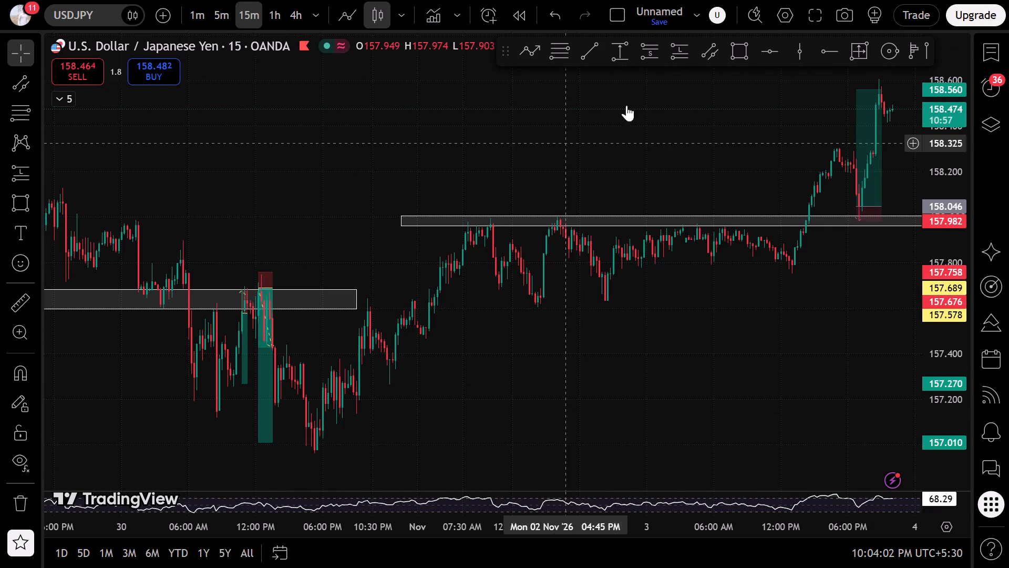
left_click(730, 49)
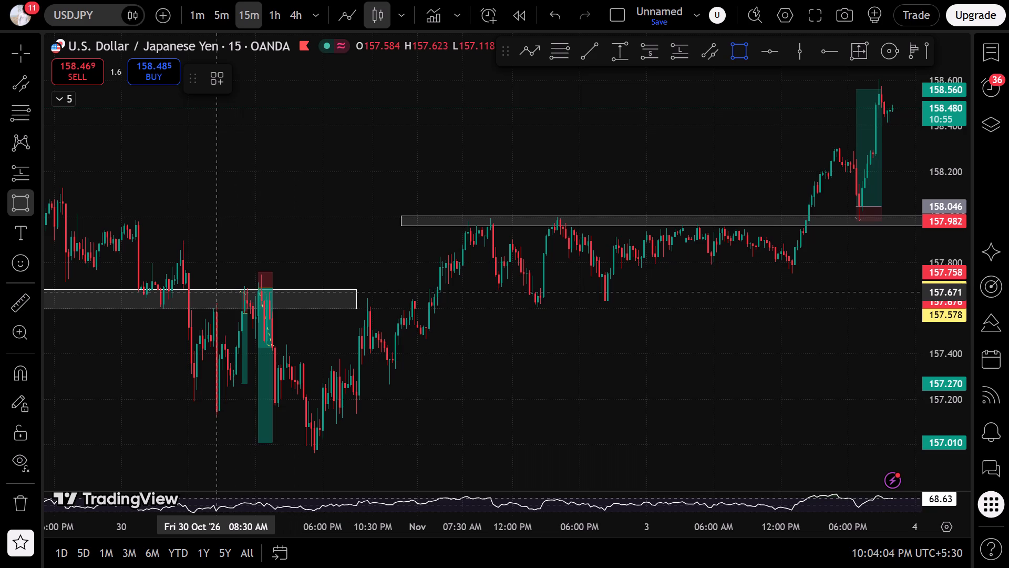
left_click(189, 276)
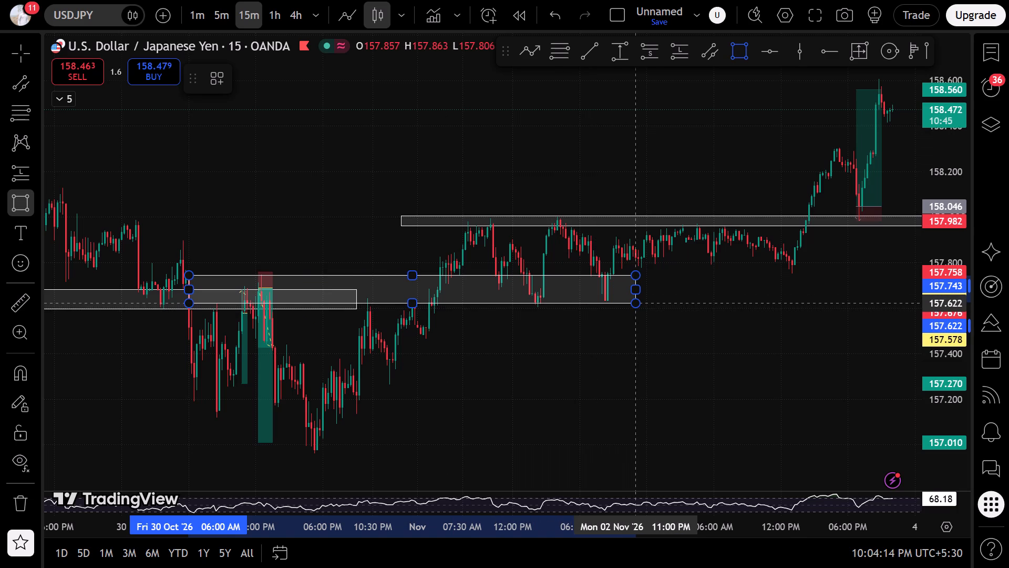
left_click(635, 303)
left_click(647, 388)
left_click(403, 371)
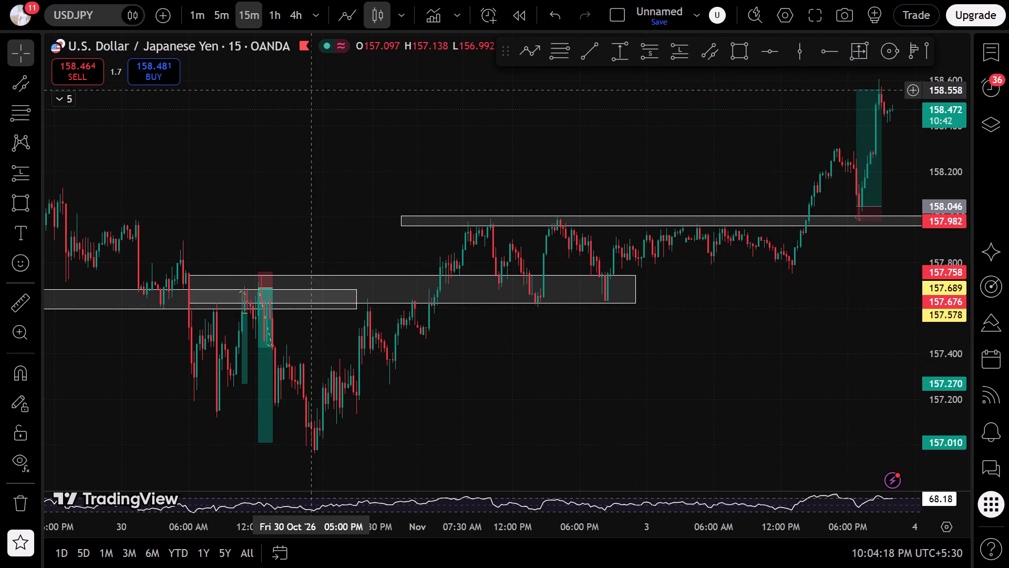
Switch to the 1-minute timeframe, locate the 2 November price action at the new zone and enlarge the RSI pane beneath it.
left_click(195, 16)
scroll(448, 237, "down", 13)
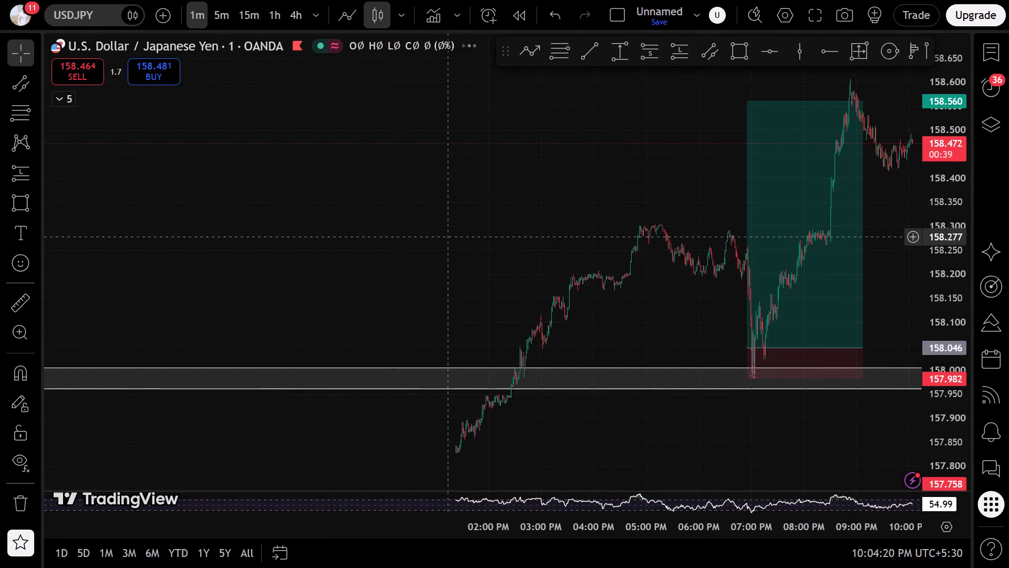
scroll(448, 237, "down", 16)
scroll(448, 237, "down", 6)
left_click_drag(307, 208, 735, 157)
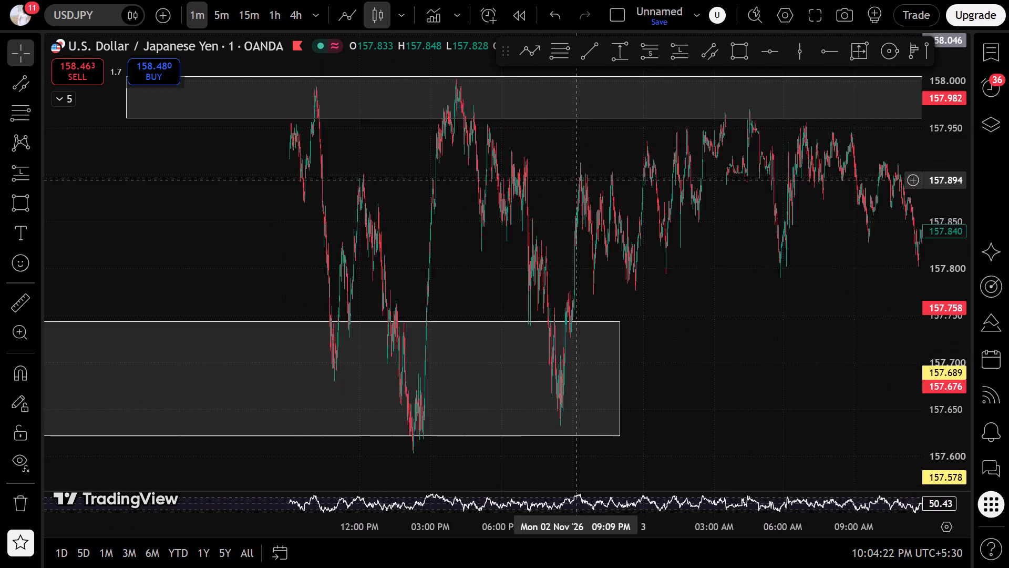
left_click_drag(735, 157, 908, 133)
scroll(502, 214, "up", 13)
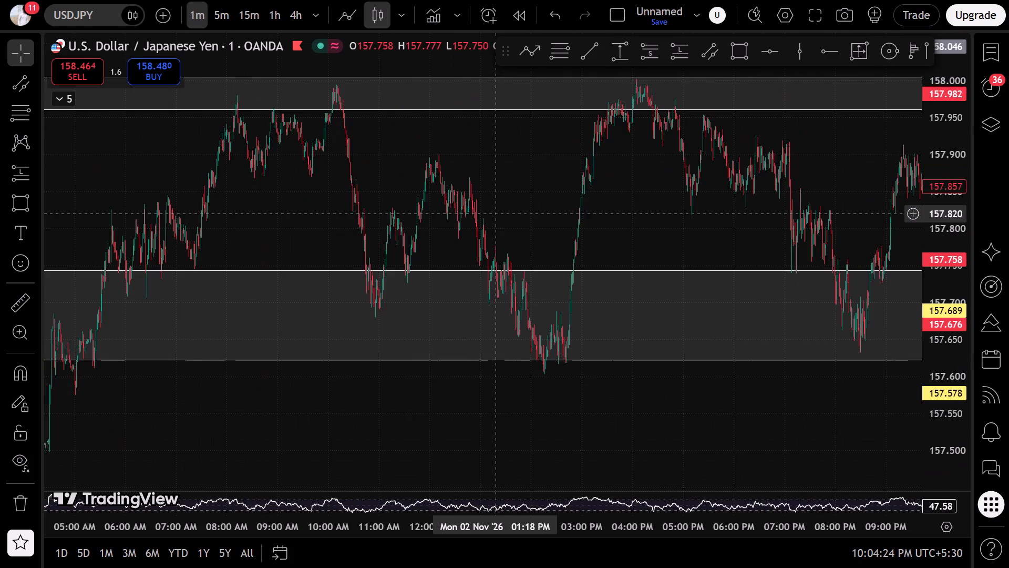
left_click_drag(366, 213, 789, 218)
scroll(612, 224, "up", 13)
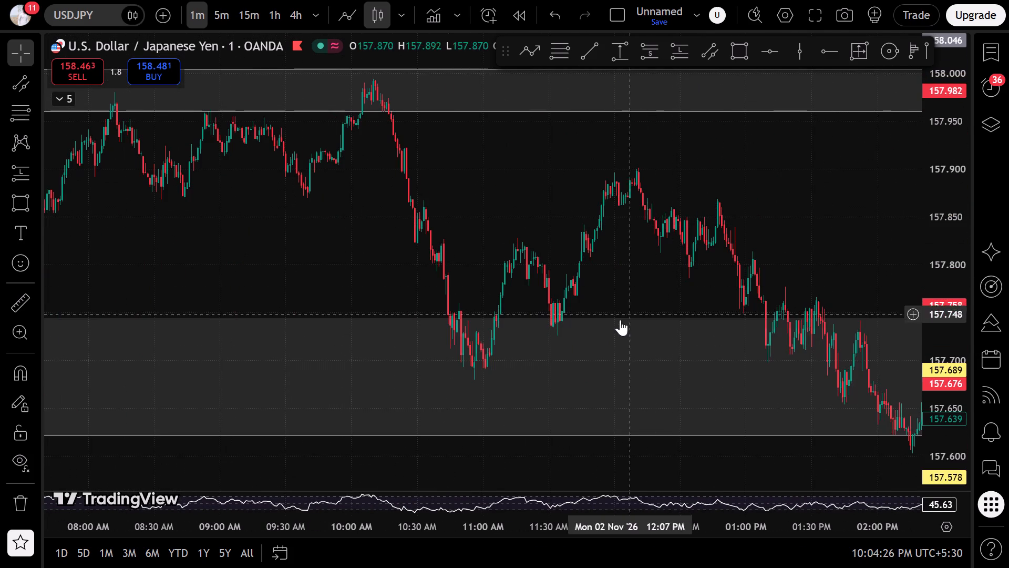
left_click_drag(768, 489, 735, 353)
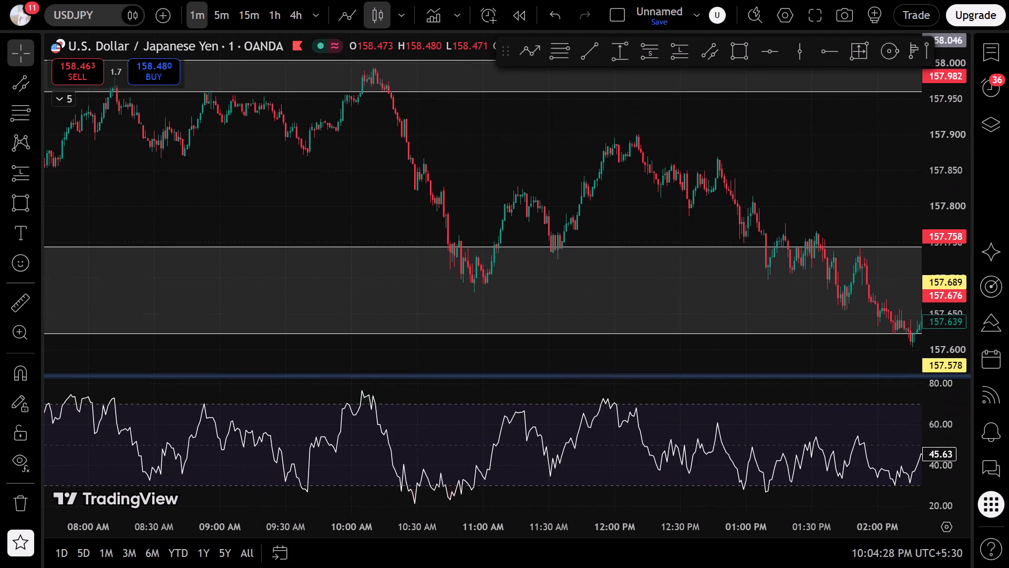
left_click_drag(735, 353, 732, 369)
Examine the 2 November retests of the new zone between 10:30 AM and 03:00 PM against the RSI swings.
left_click_drag(536, 212, 539, 212)
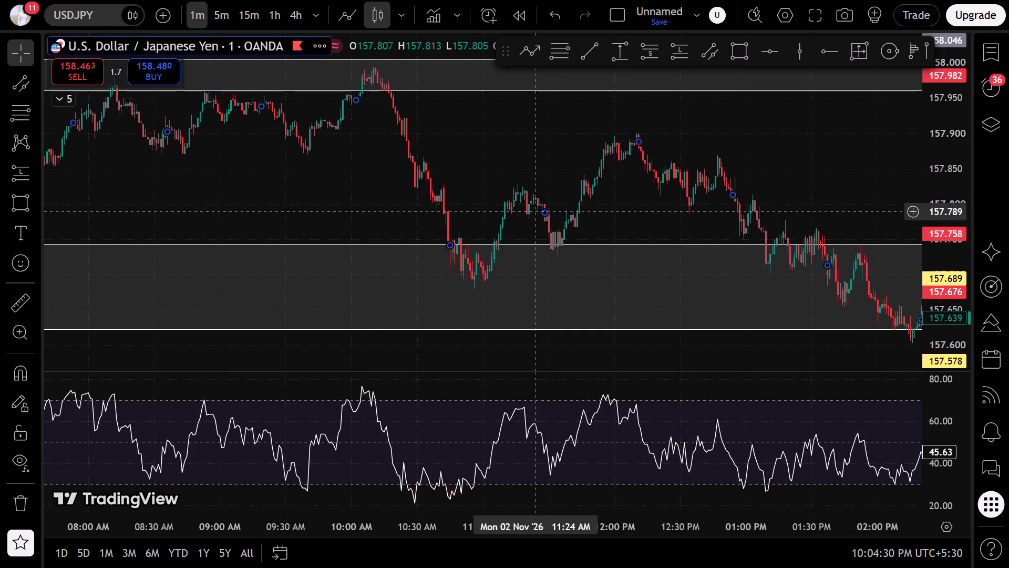
left_click_drag(539, 212, 694, 229)
scroll(703, 222, "down", 6)
scroll(524, 196, "up", 11)
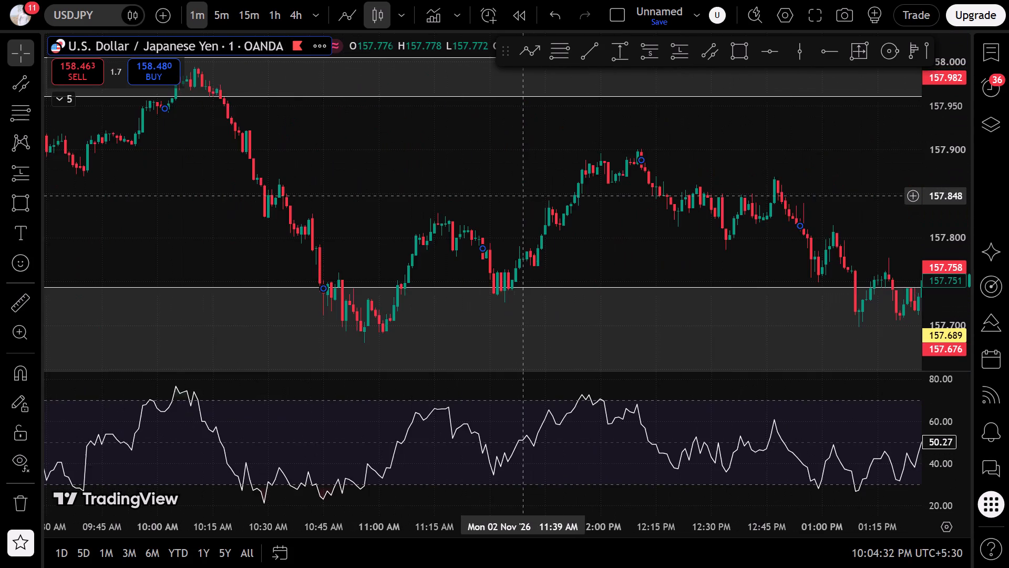
left_click_drag(524, 196, 473, 120)
left_click_drag(946, 226, 924, 196)
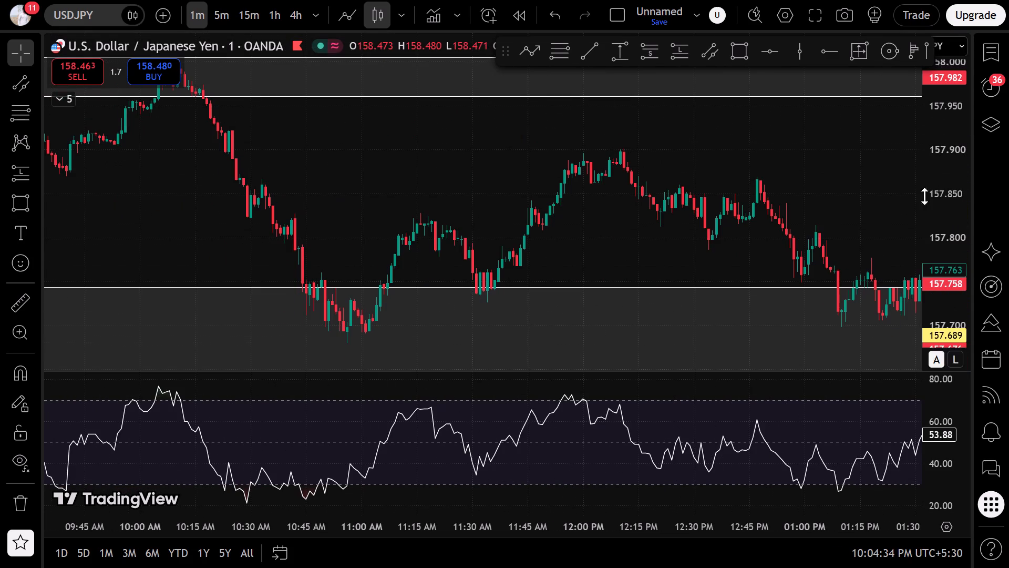
left_click_drag(924, 196, 868, 135)
left_click_drag(675, 186, 778, 42)
left_click_drag(351, 173, 352, 139)
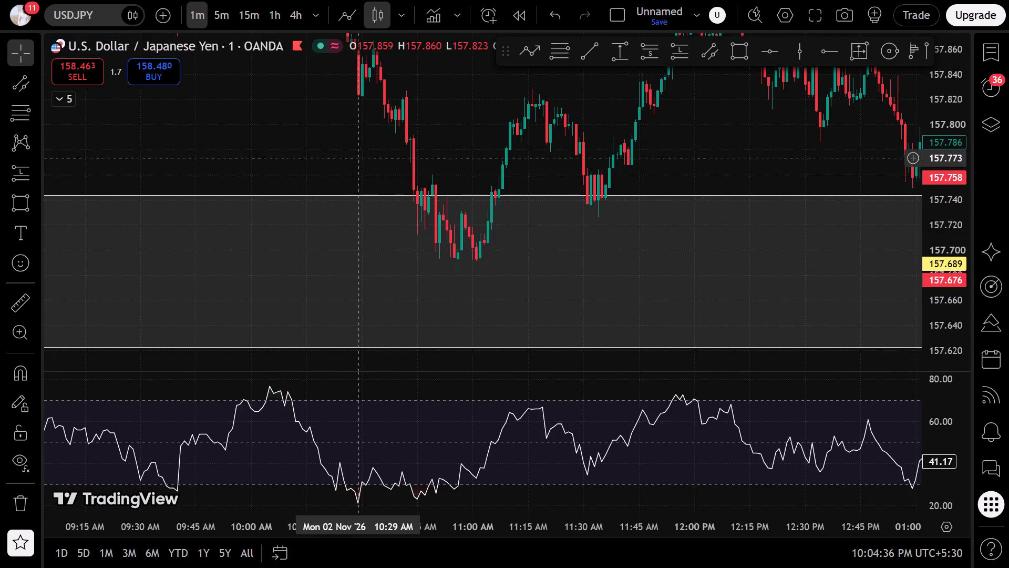
left_click_drag(352, 139, 339, 101)
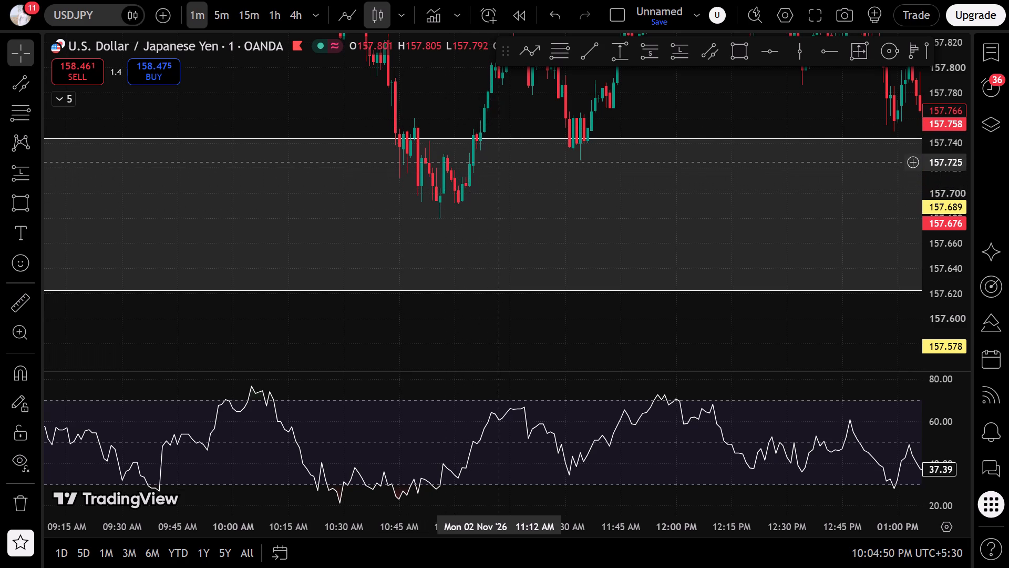
left_click_drag(930, 120, 913, 267)
left_click_drag(806, 303, 809, 294)
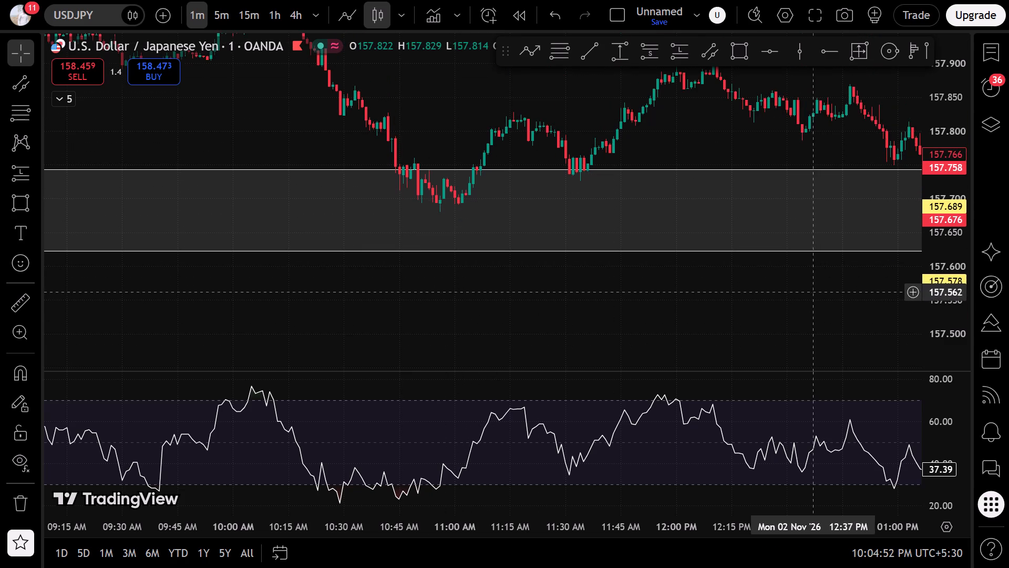
left_click_drag(809, 294, 336, 332)
scroll(331, 289, "down", 6)
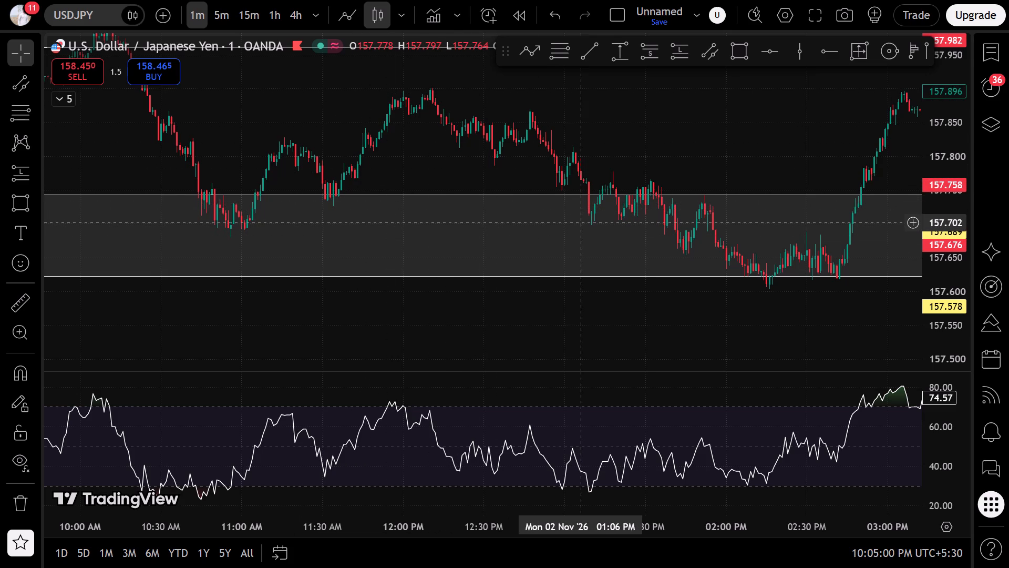
scroll(558, 280, "up", 6)
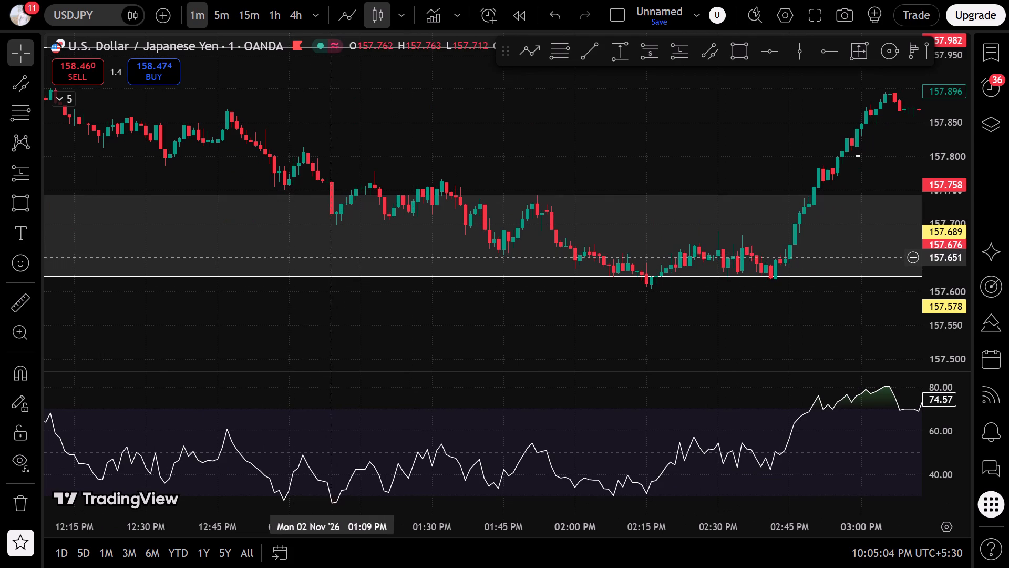
scroll(345, 257, "down", 4)
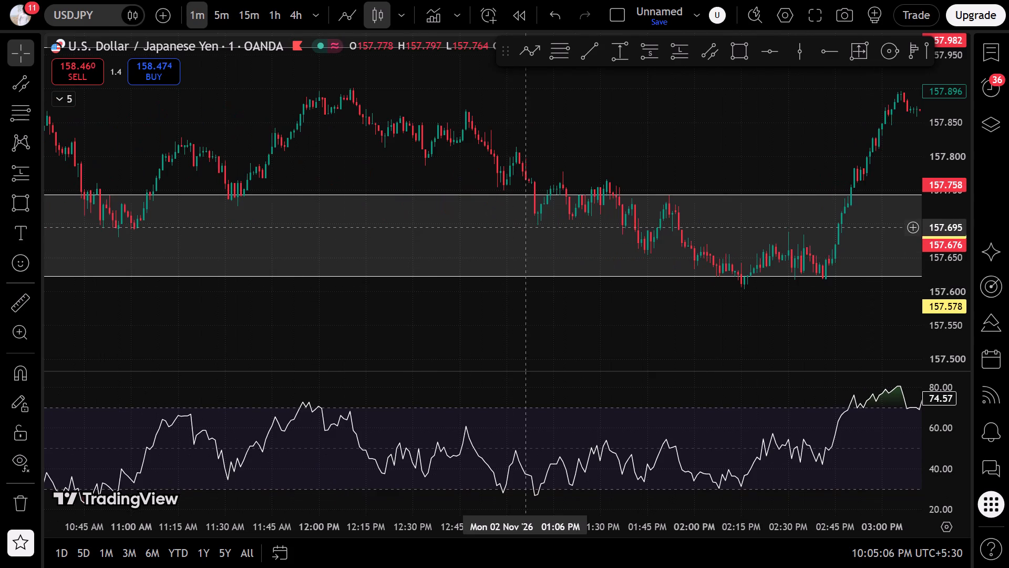
scroll(539, 231, "up", 4)
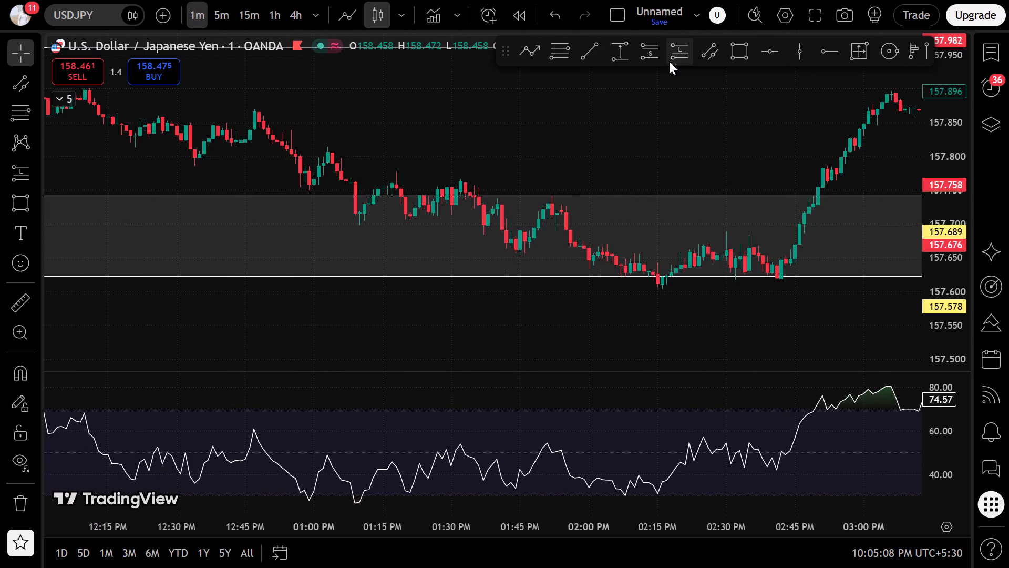
Draw a circle around the 2 November price low inside the zone near 01:10 PM, centred at about 157.709.
left_click(876, 46)
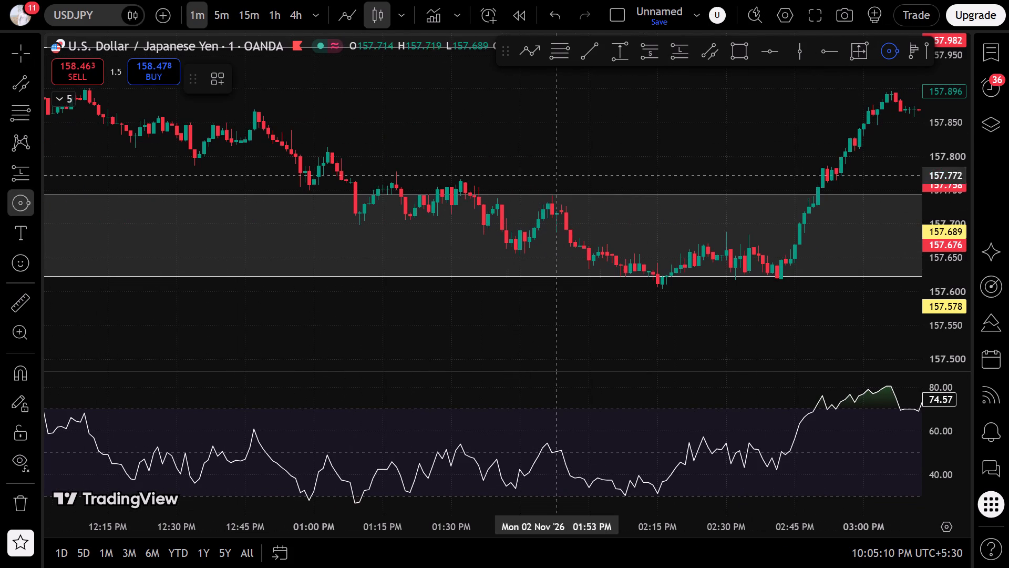
left_click(363, 218)
left_click(352, 246)
left_click(542, 162)
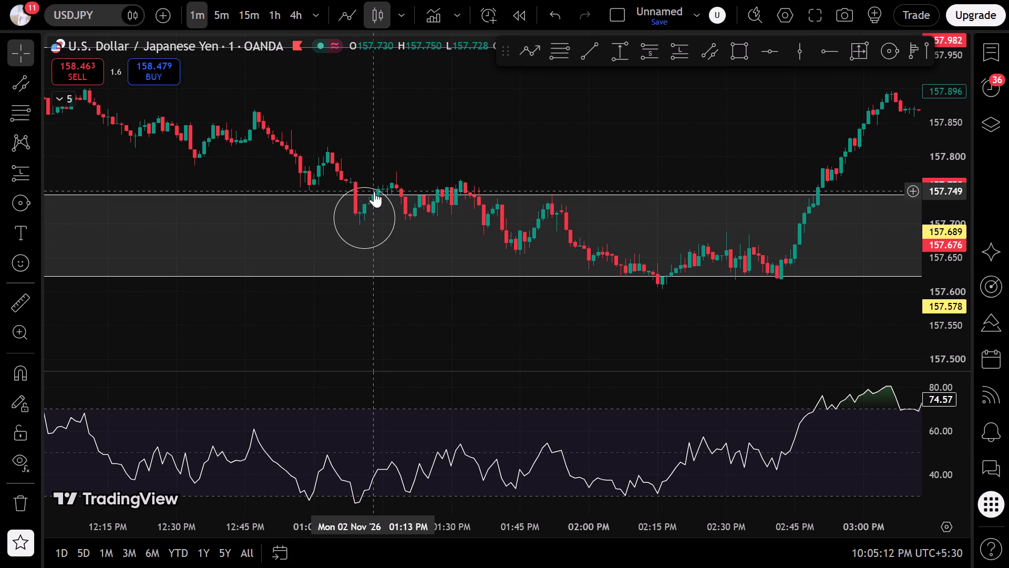
Set both the text colour and the outline colour of the circle to red.
left_click(354, 184)
left_click(370, 187)
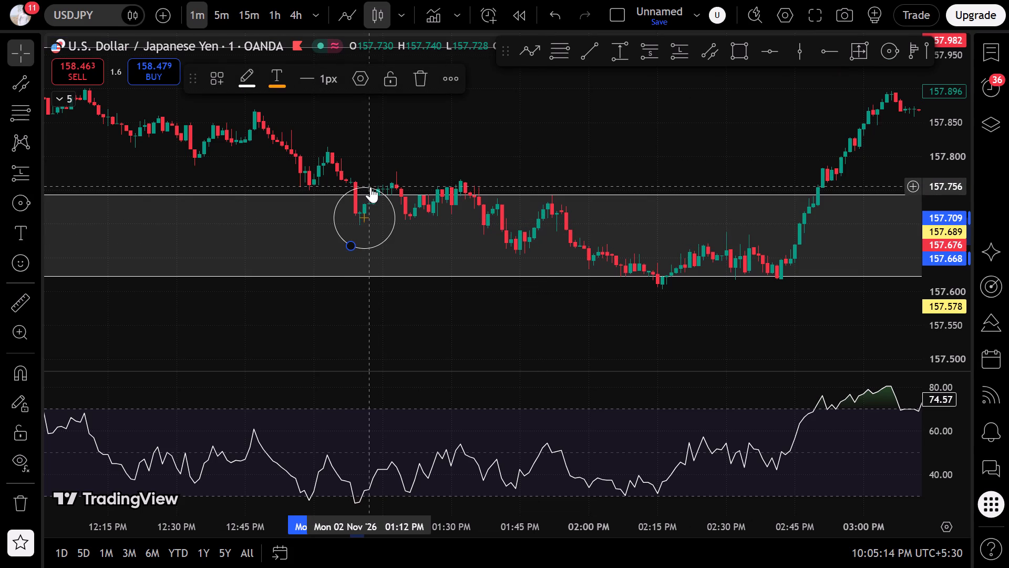
left_click(271, 86)
left_click(280, 129)
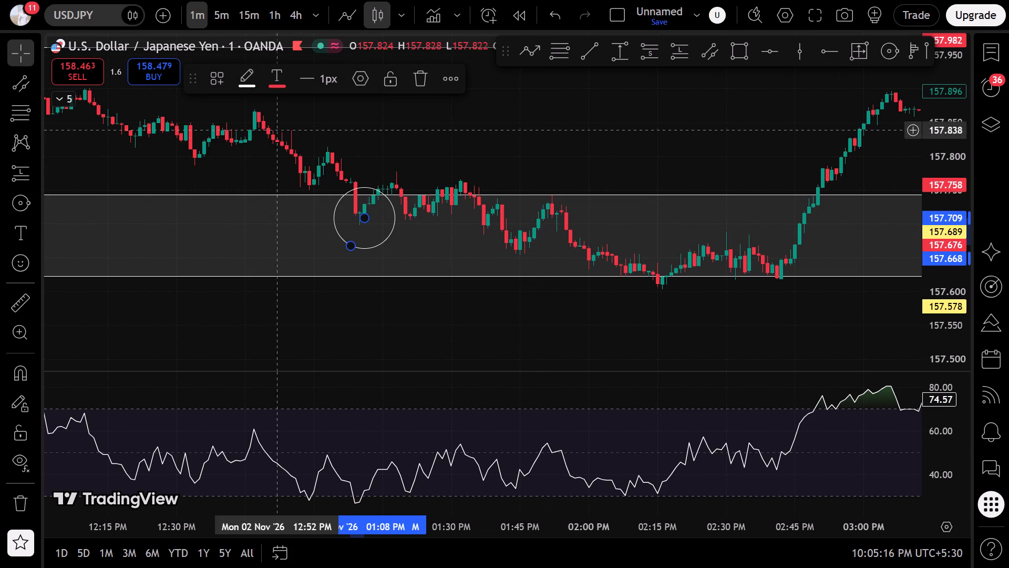
left_click(258, 82)
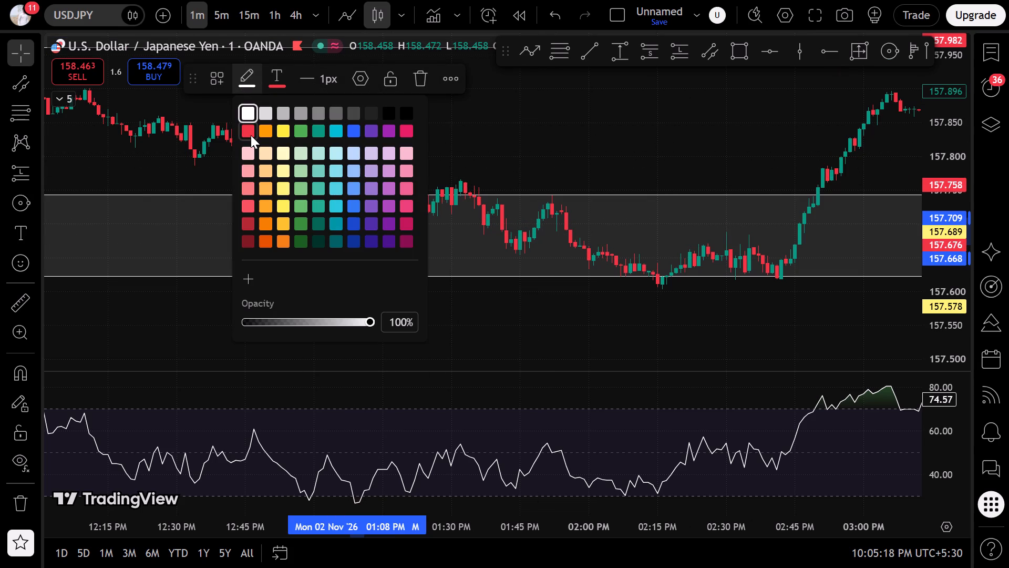
left_click(251, 135)
left_click(499, 93)
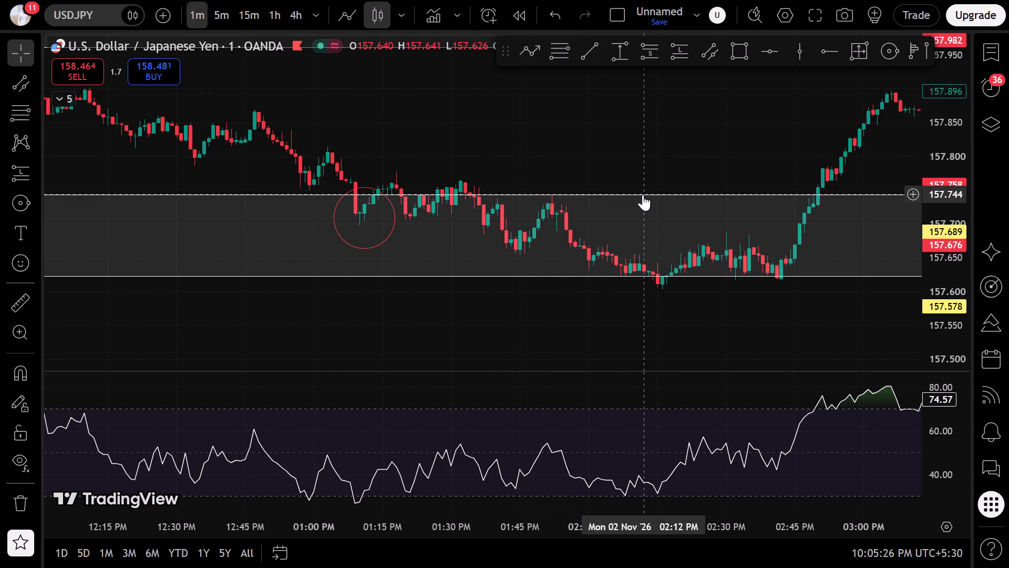
Examine the RSI at the circled low in an enlarged pane, then shrink the pane and view the price candles around the zone.
left_click_drag(603, 372, 552, 79)
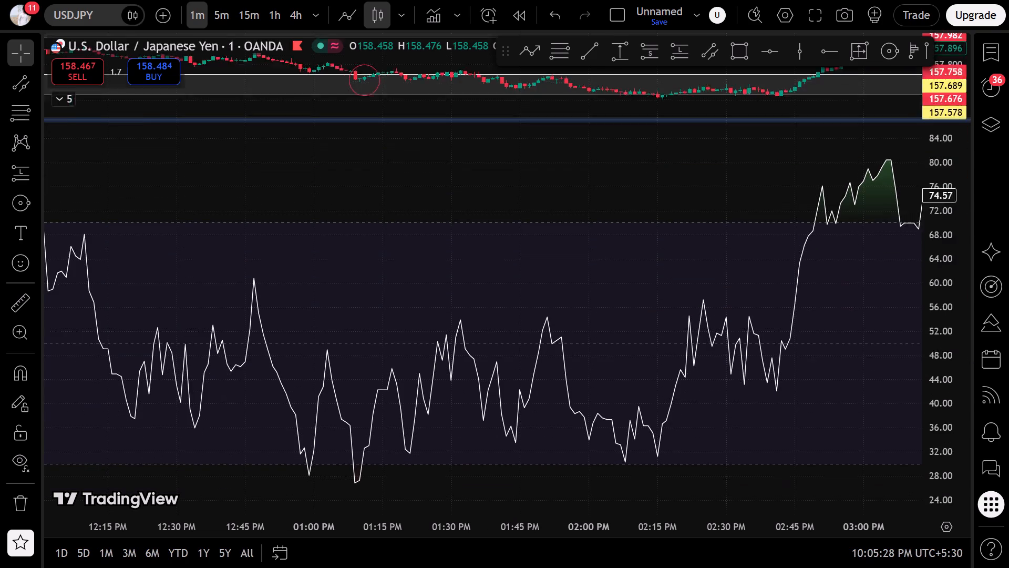
left_click_drag(552, 79, 500, 177)
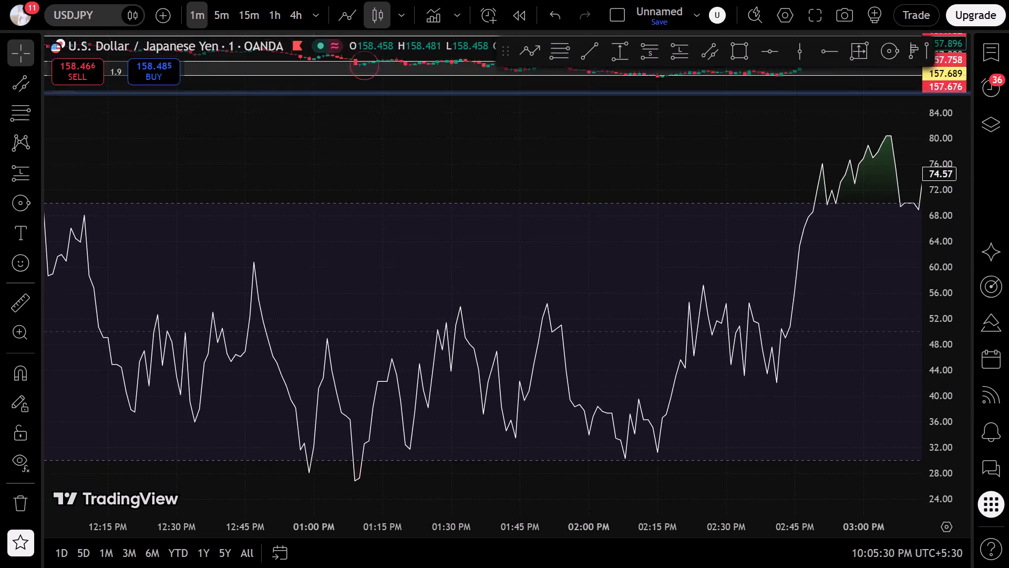
left_click_drag(500, 177, 397, 457)
left_click_drag(654, 391, 430, 304)
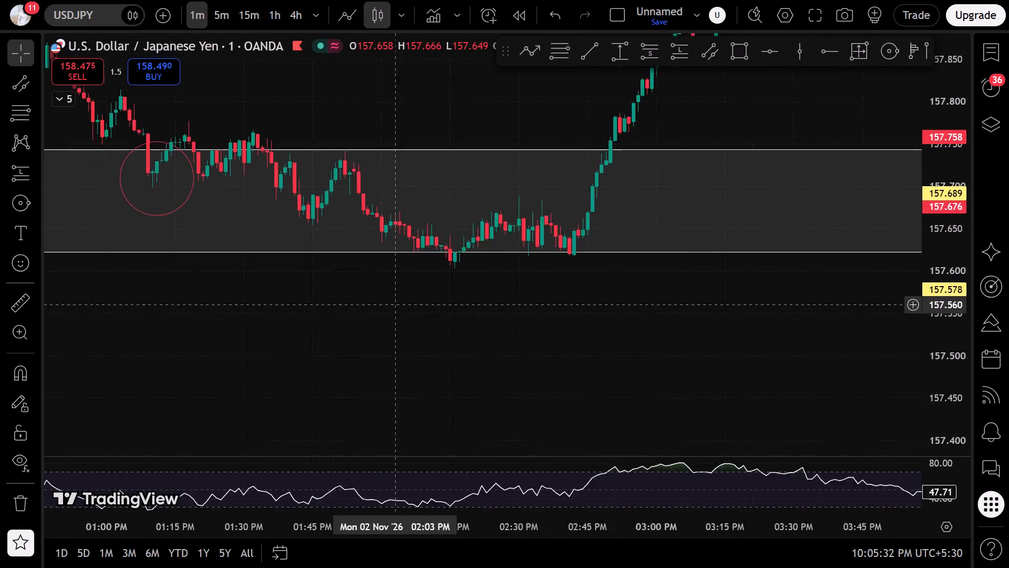
left_click_drag(430, 304, 501, 296)
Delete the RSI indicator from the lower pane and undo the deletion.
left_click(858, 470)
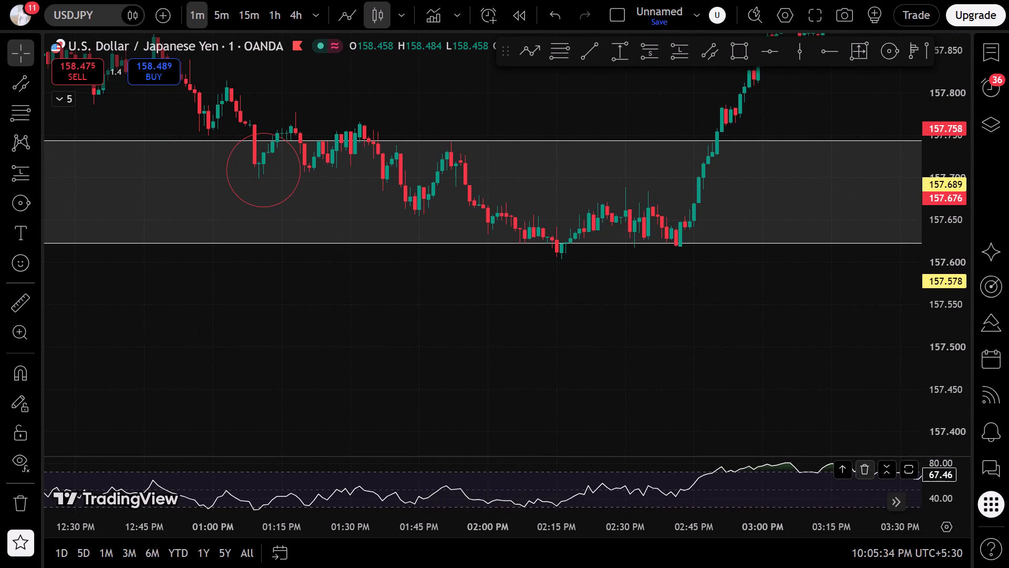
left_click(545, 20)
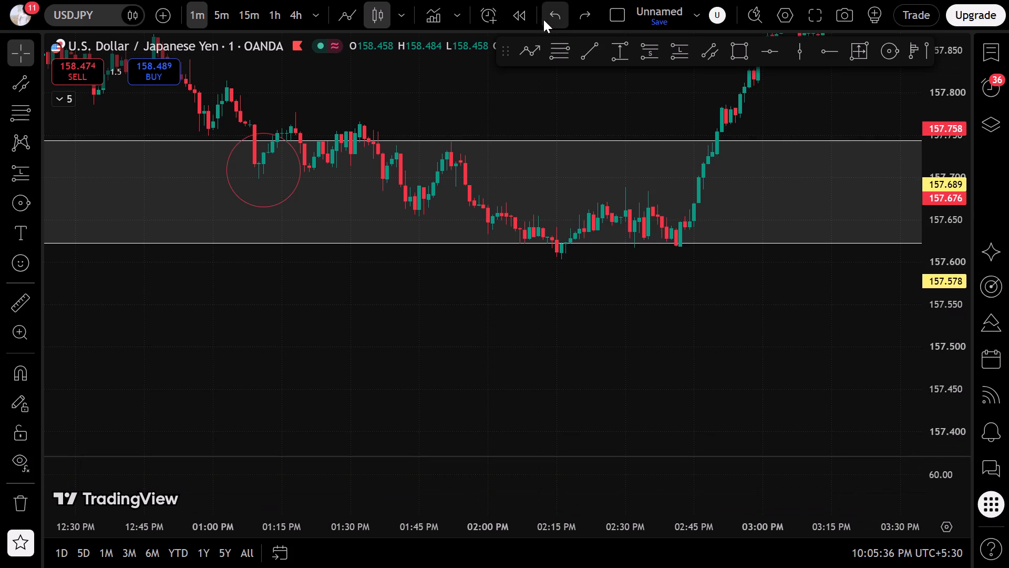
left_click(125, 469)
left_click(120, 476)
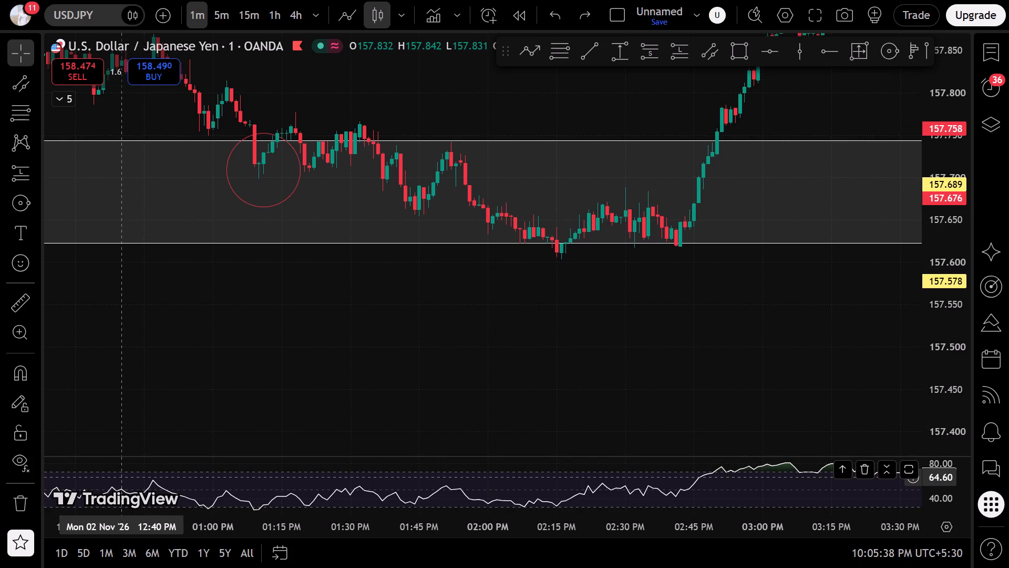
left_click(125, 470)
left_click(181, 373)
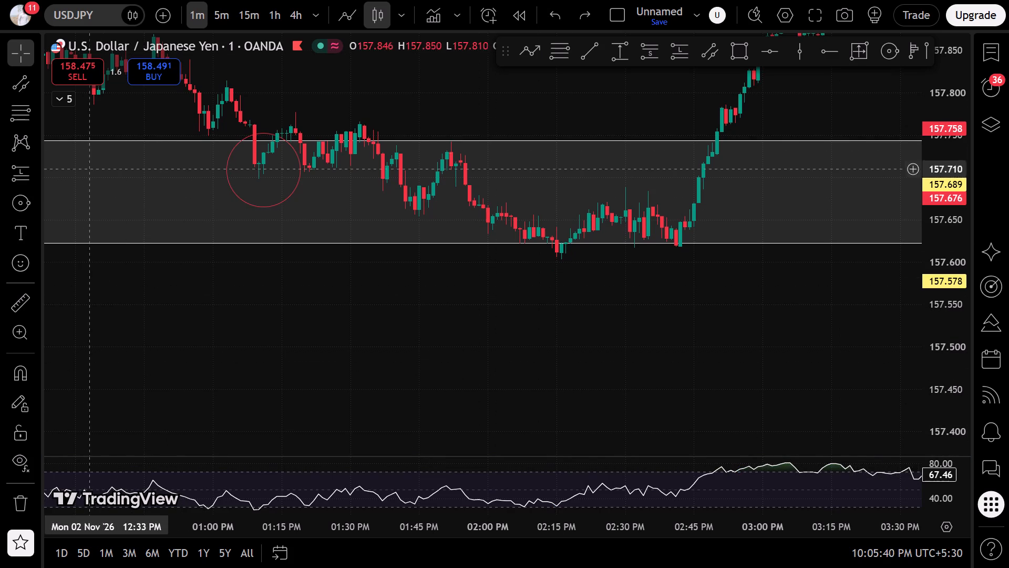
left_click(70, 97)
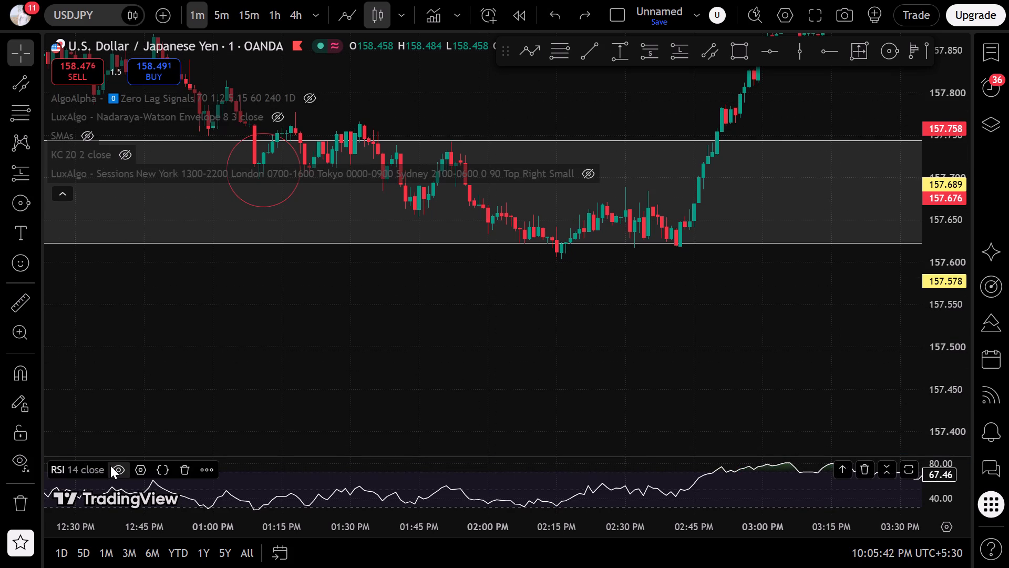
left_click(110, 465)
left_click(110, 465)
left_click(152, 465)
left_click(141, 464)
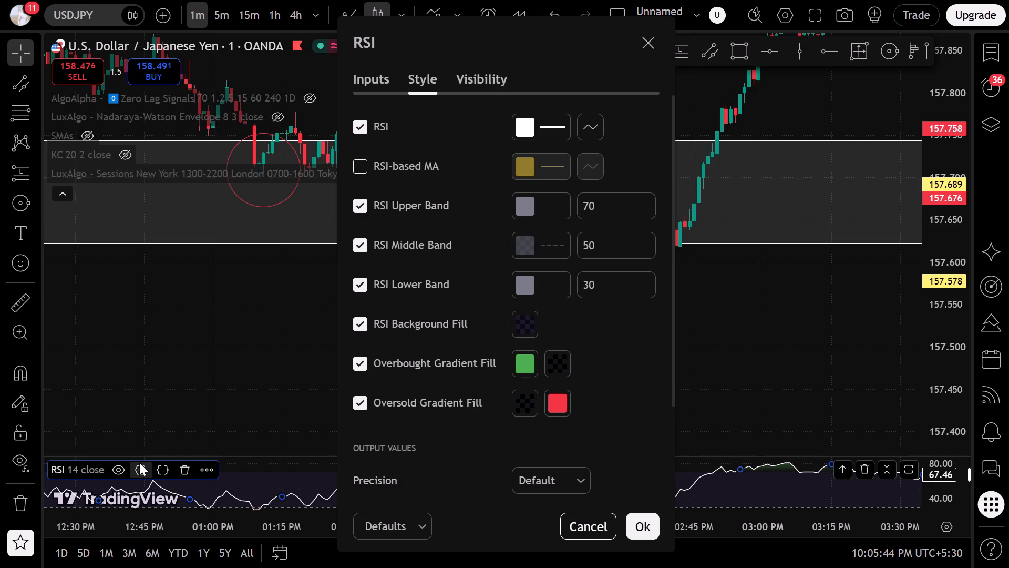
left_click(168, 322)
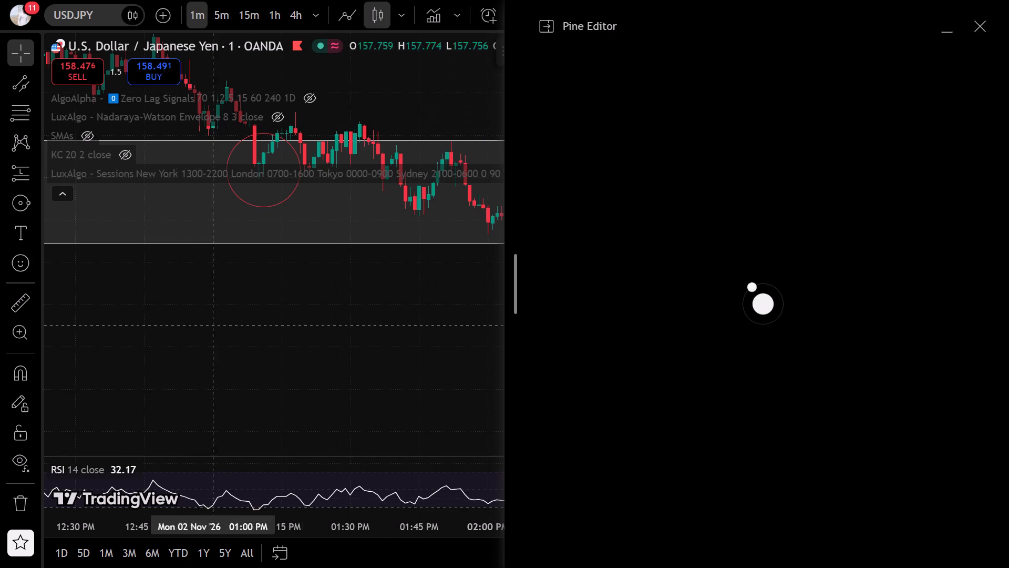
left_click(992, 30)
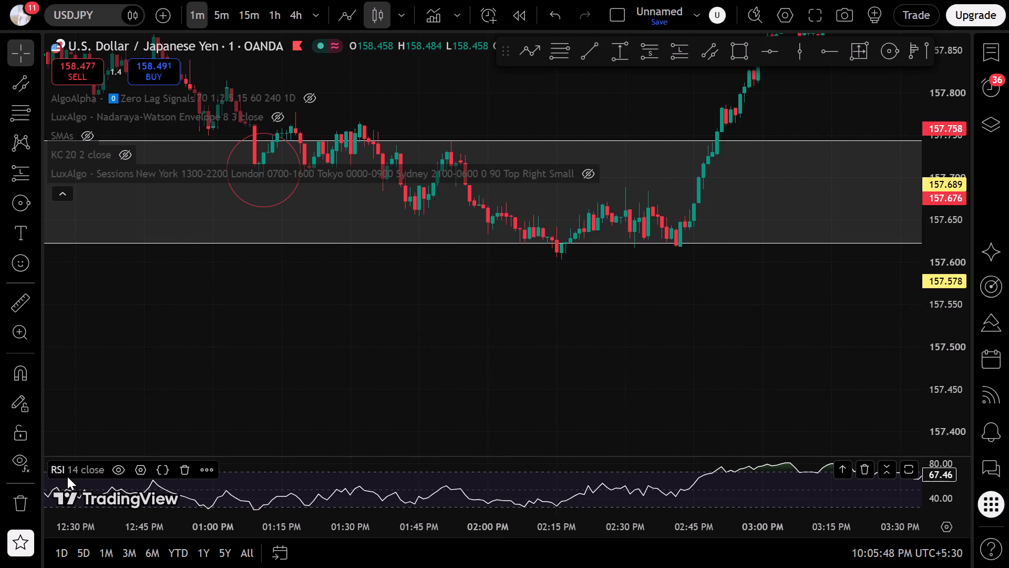
Set the RSI indicator's upper band to 68 and its lower band to 28.
left_click(146, 466)
left_click(600, 212)
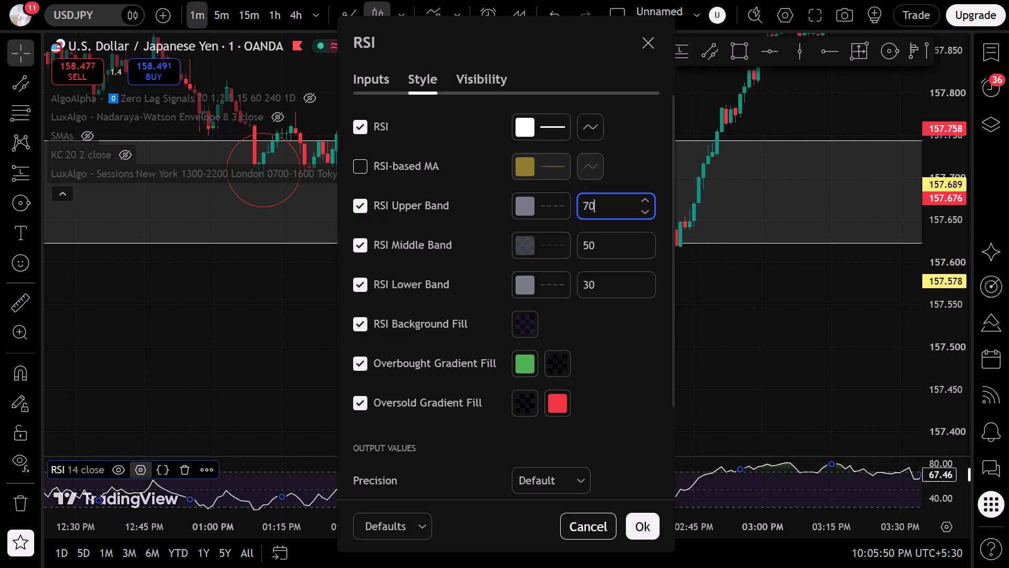
scroll(600, 212, "down", 2)
left_click(598, 289)
scroll(598, 289, "down", 1)
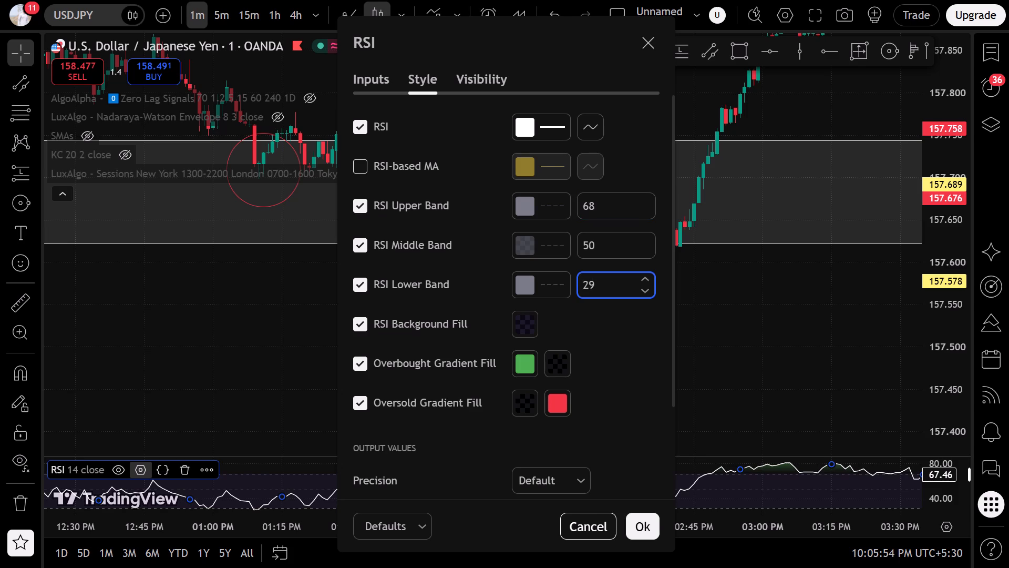
scroll(598, 289, "down", 1)
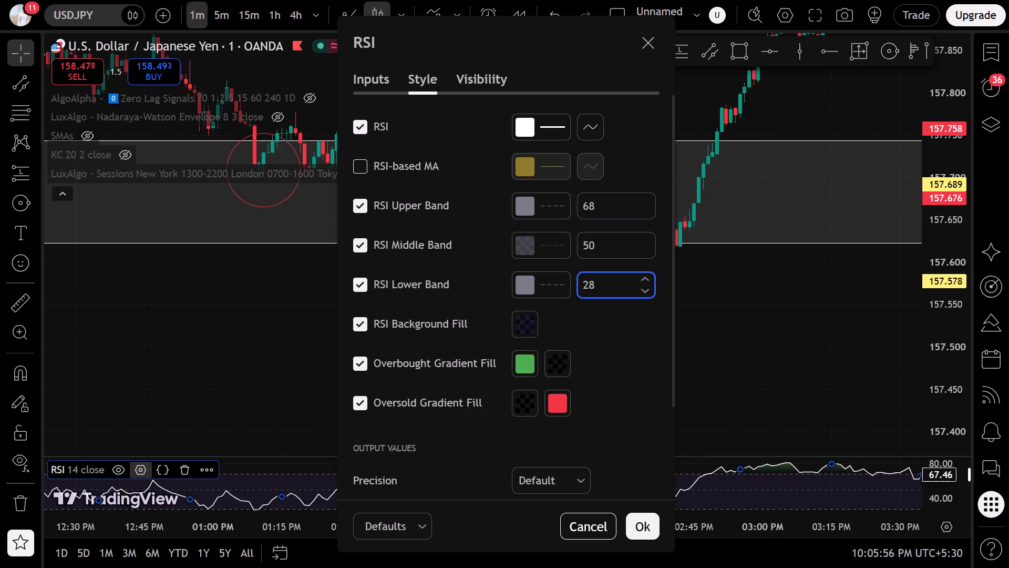
left_click(646, 522)
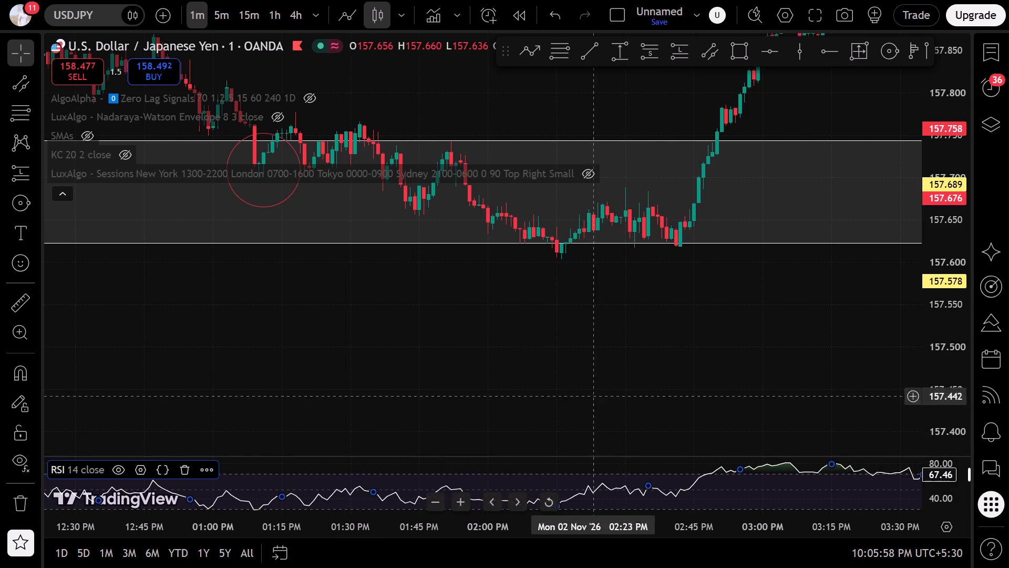
Enlarge the RSI pane to about half the chart and compare the RSI with price at the circled low.
left_click_drag(497, 453, 462, 201)
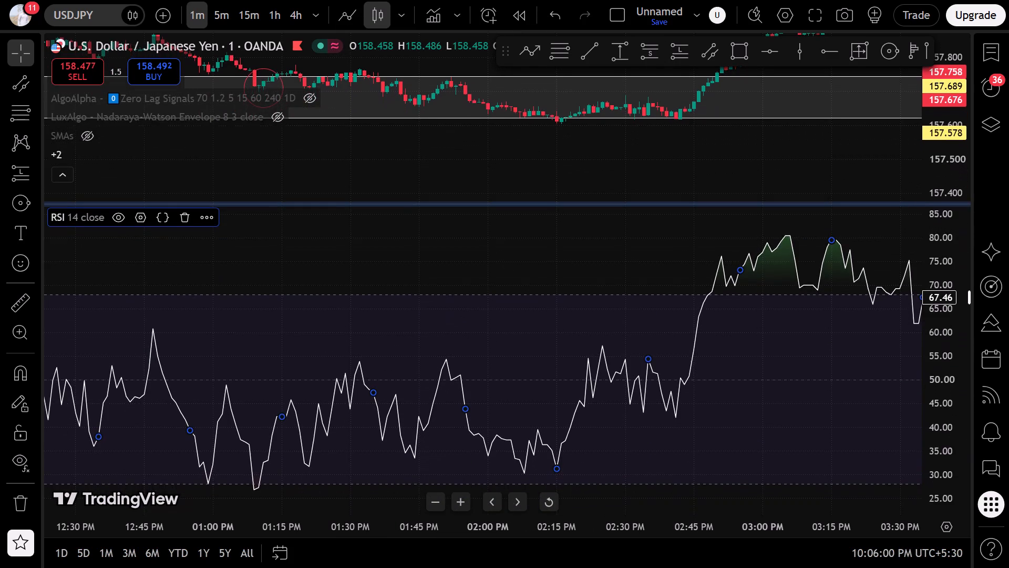
left_click_drag(462, 201, 475, 450)
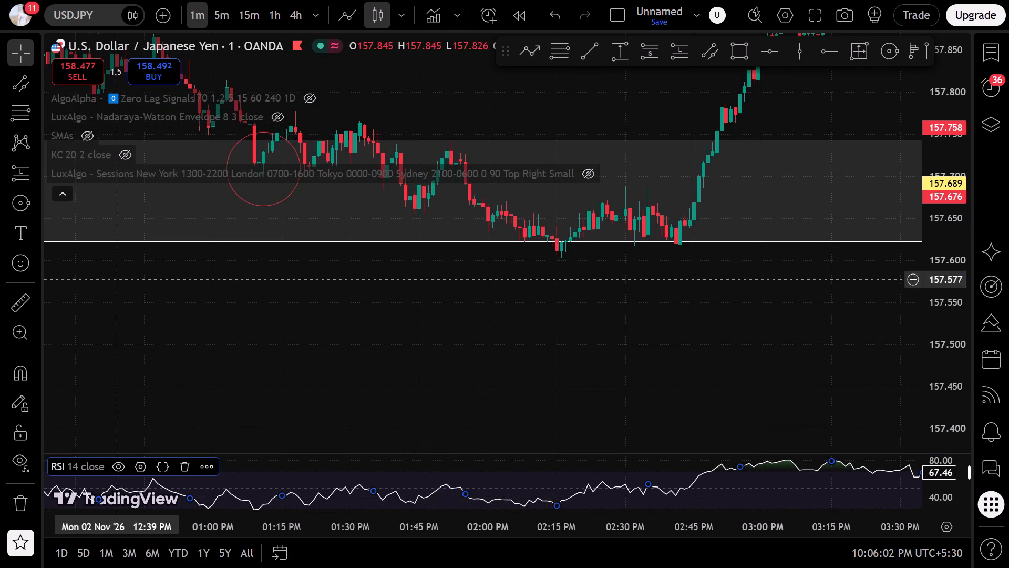
left_click(58, 183)
left_click(65, 200)
left_click_drag(211, 400, 471, 380)
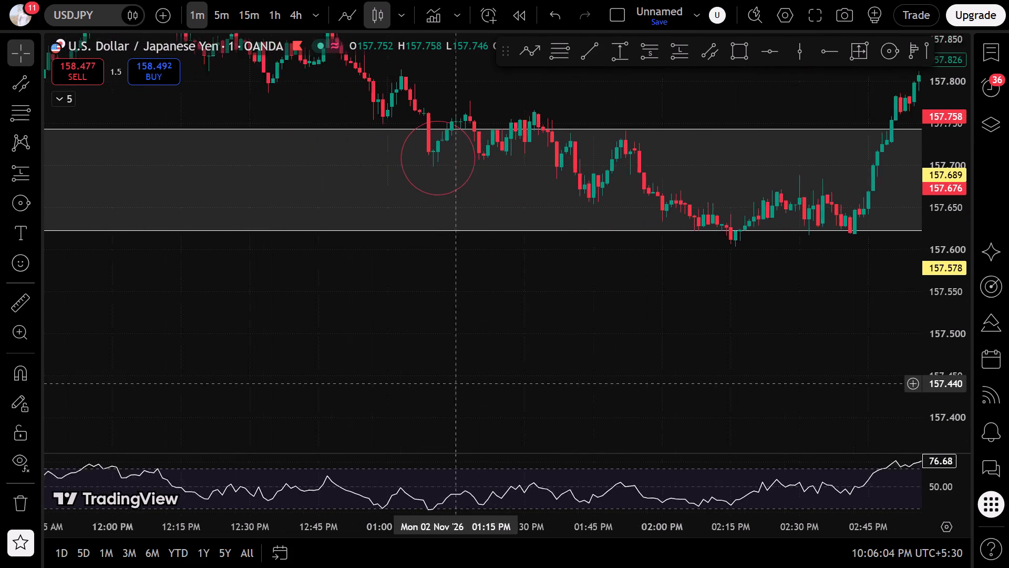
left_click_drag(471, 380, 472, 380)
left_click_drag(476, 453, 448, 216)
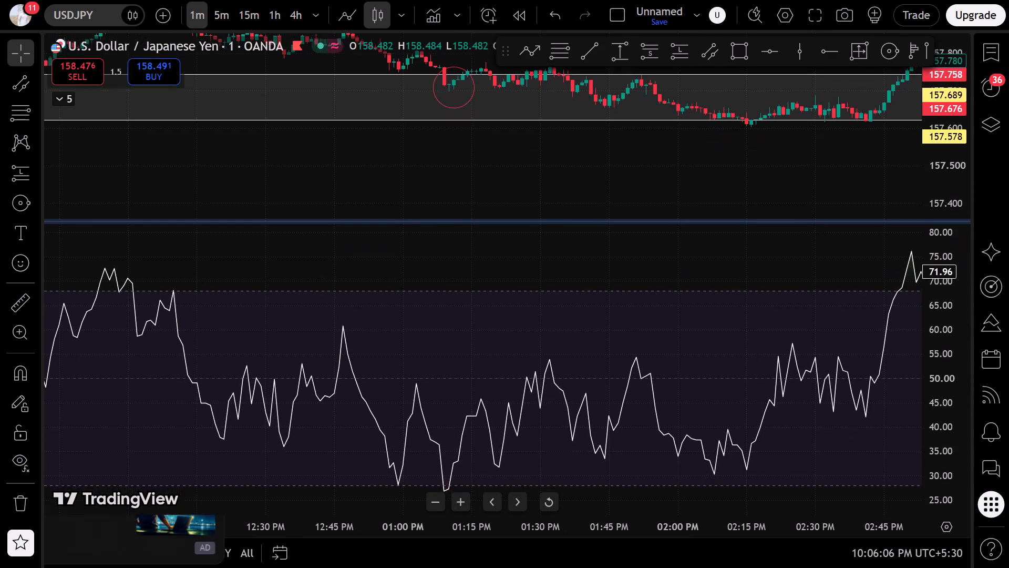
left_click_drag(448, 216, 442, 319)
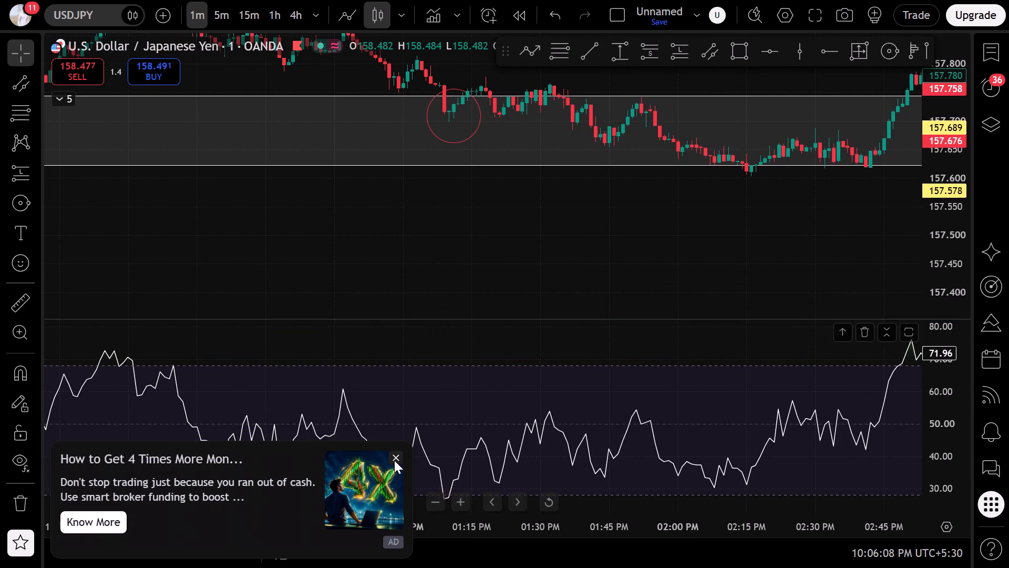
left_click(394, 460)
left_click_drag(638, 226, 575, 300)
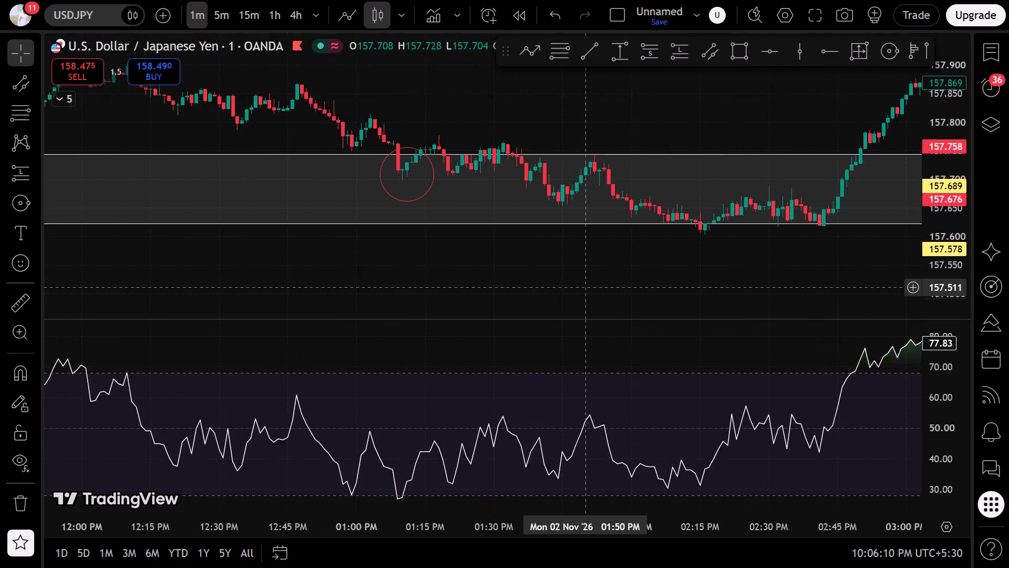
left_click_drag(575, 300, 370, 266)
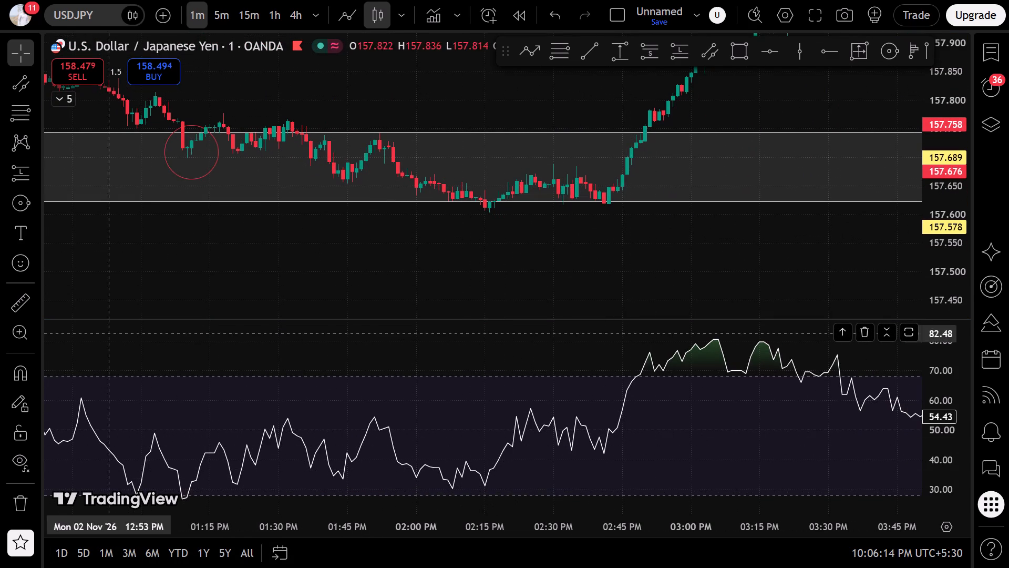
Review the RSI indicator's inputs and style settings without changing them, and collapse the indicator legend.
left_click(68, 102)
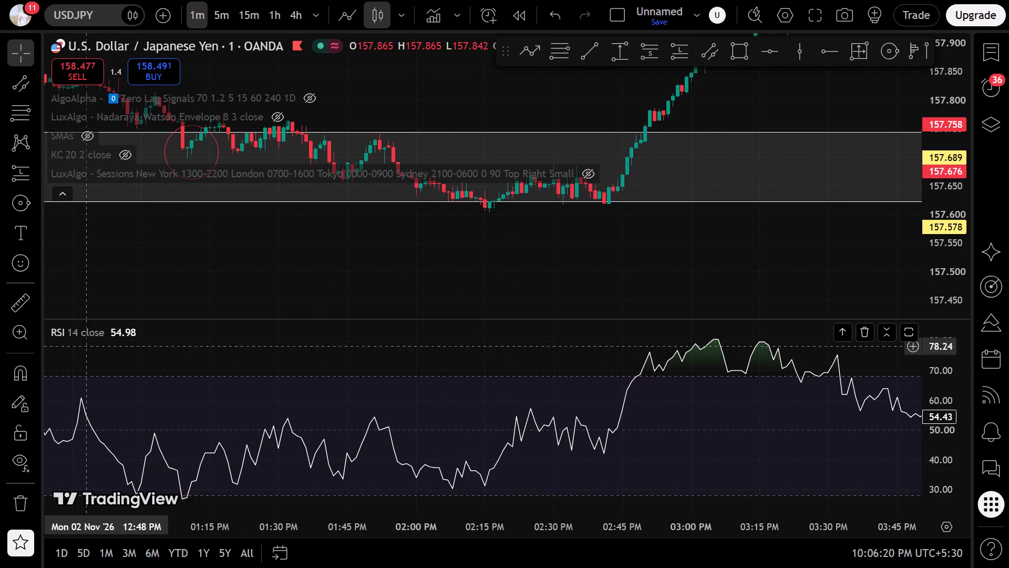
left_click(140, 329)
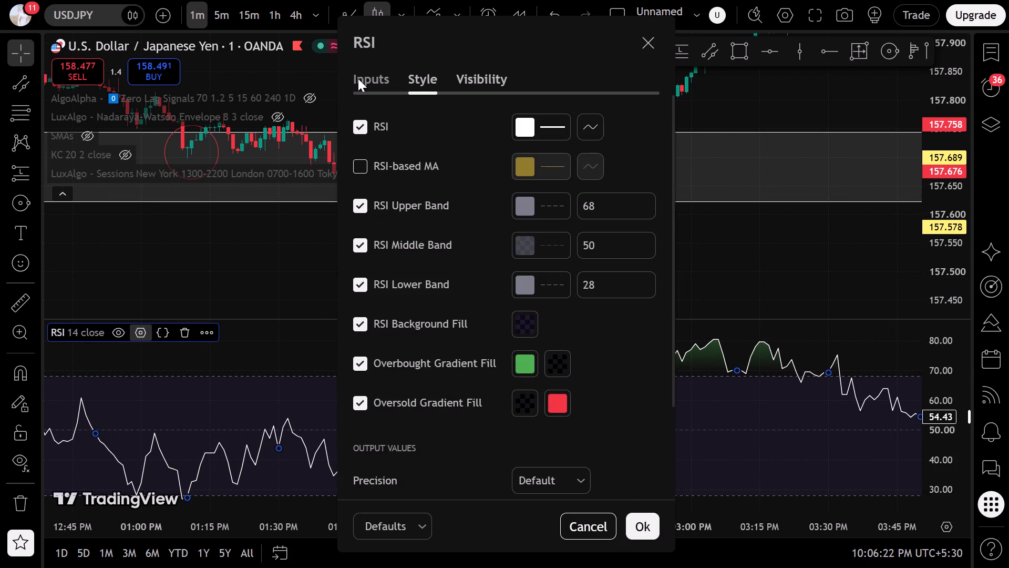
left_click(358, 78)
left_click(421, 77)
left_click(773, 270)
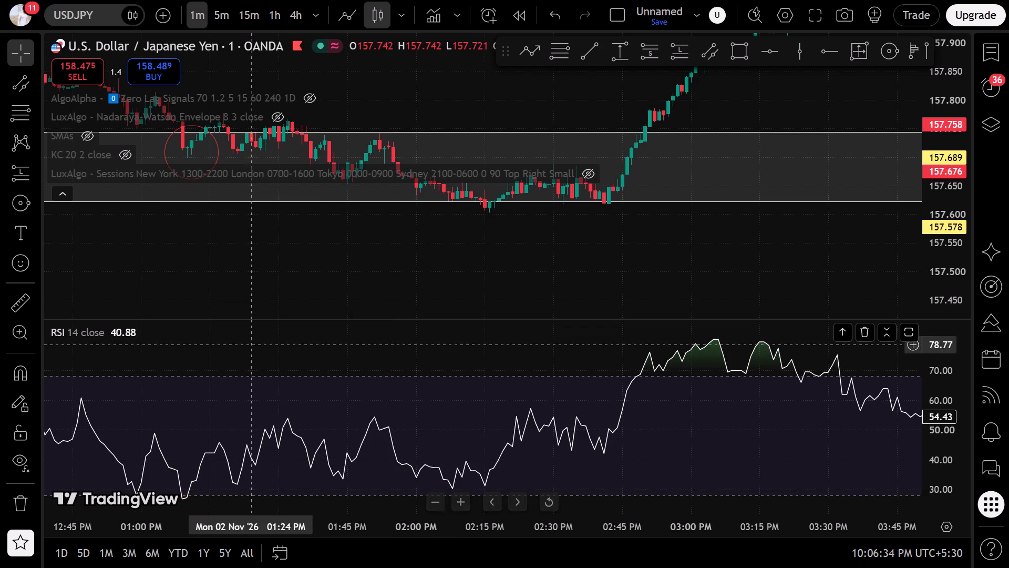
left_click(59, 204)
left_click(66, 193)
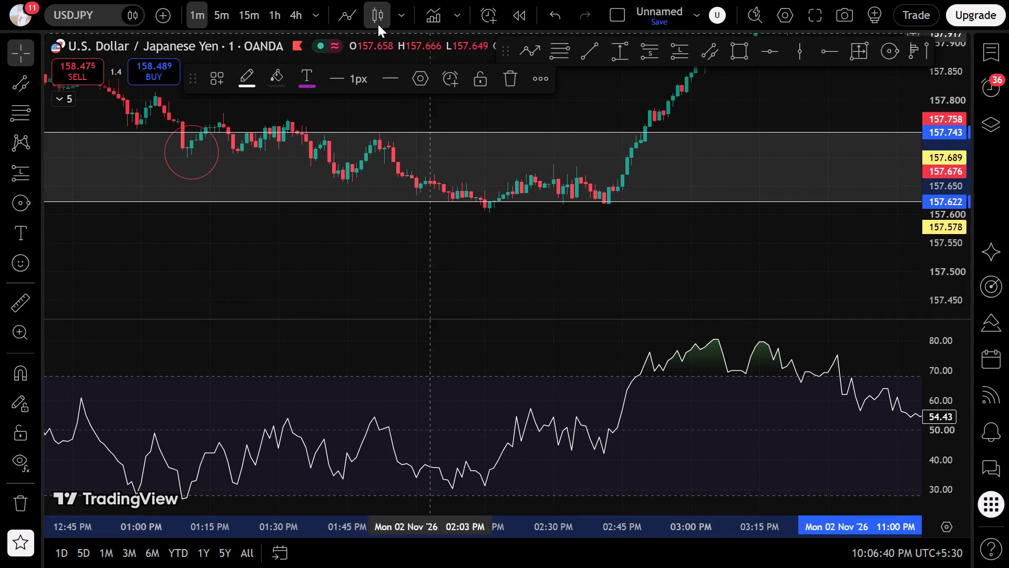
Examine price and RSI around the zone's retest on the evening of 2 November, between about 07:00 and 09:00 PM.
scroll(286, 235, "down", 8)
left_click_drag(667, 267, 55, 259)
scroll(220, 251, "down", 4)
left_click_drag(562, 214, 438, 256)
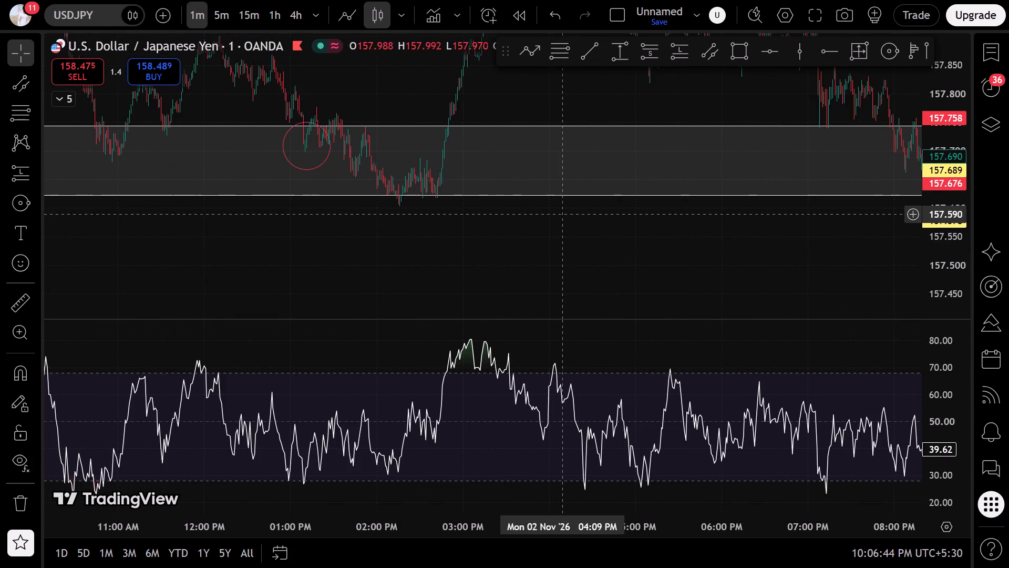
left_click_drag(438, 256, 0, 345)
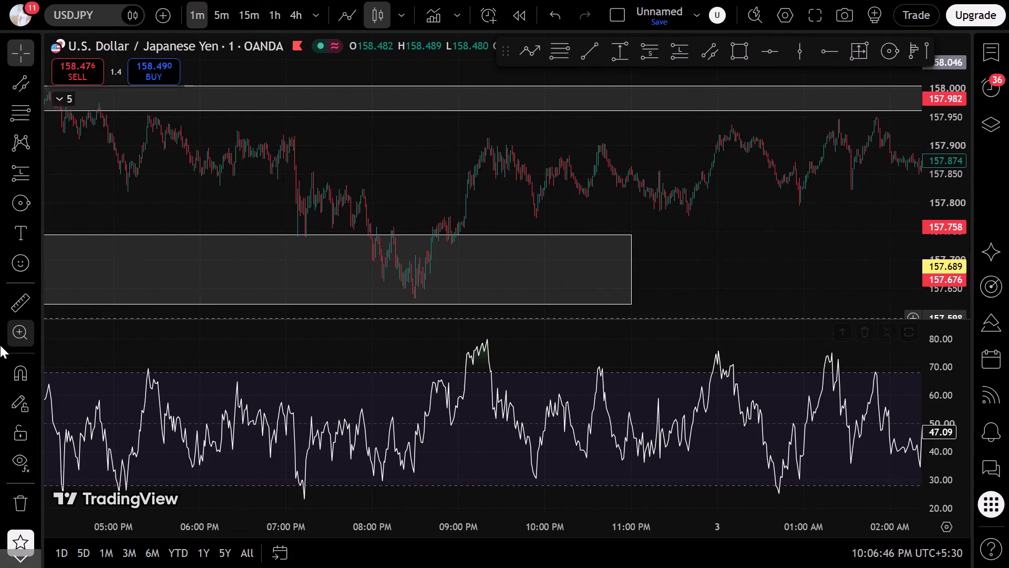
left_click_drag(0, 345, 0, 348)
scroll(321, 262, "down", 6)
left_click_drag(430, 176, 560, 148)
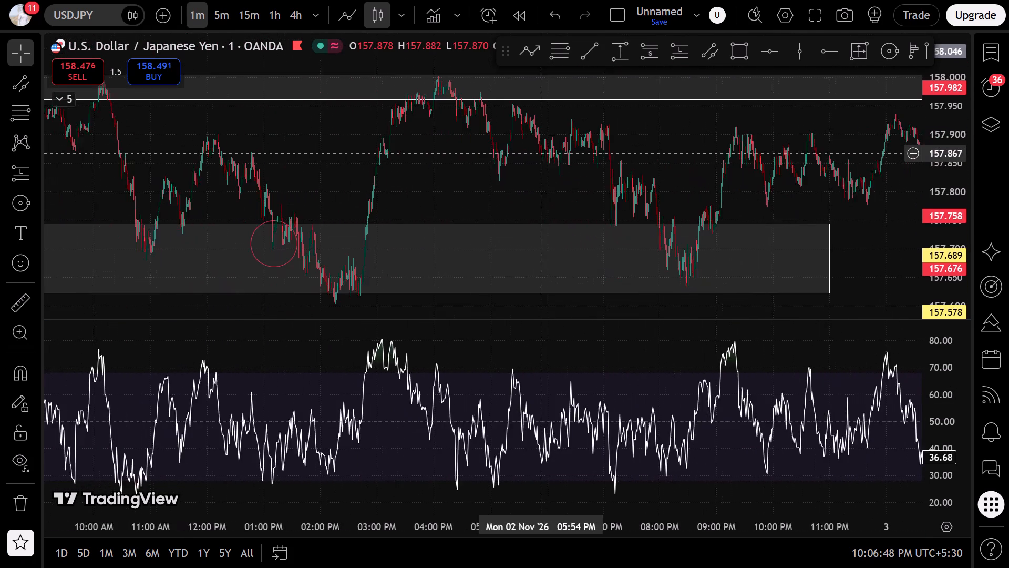
left_click_drag(560, 148, 562, 147)
scroll(557, 167, "up", 6)
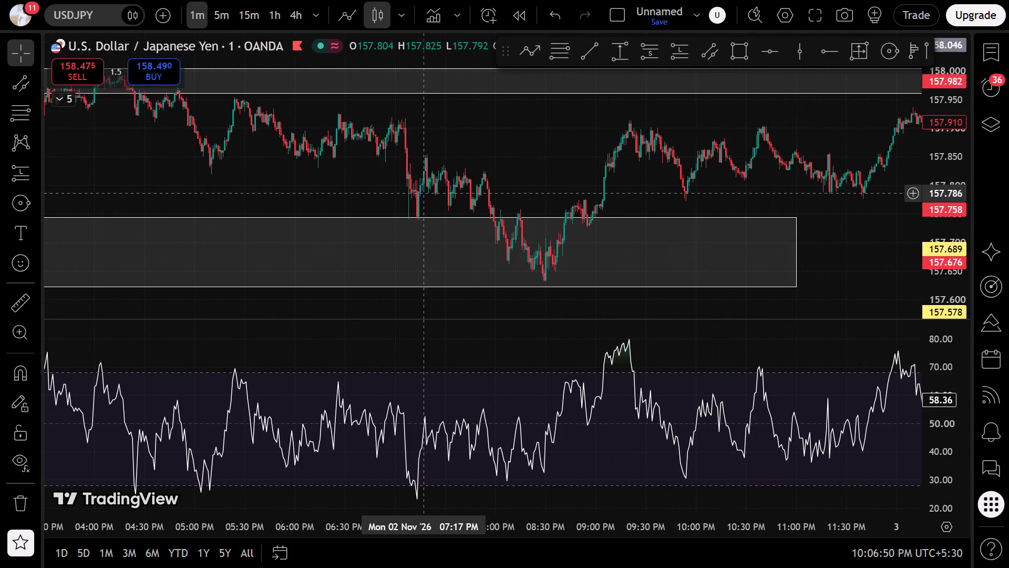
scroll(408, 192, "up", 4)
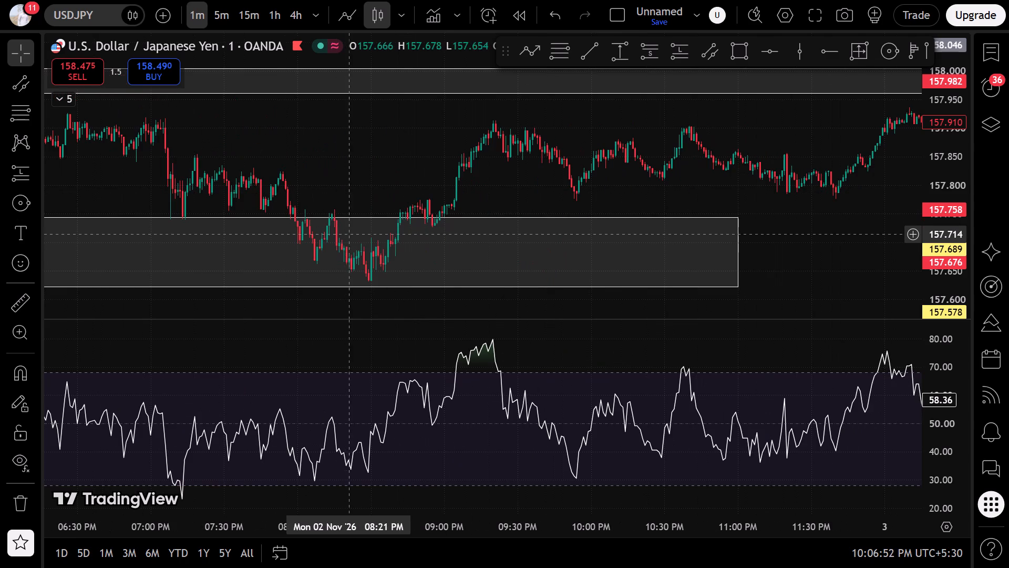
scroll(348, 235, "down", 2)
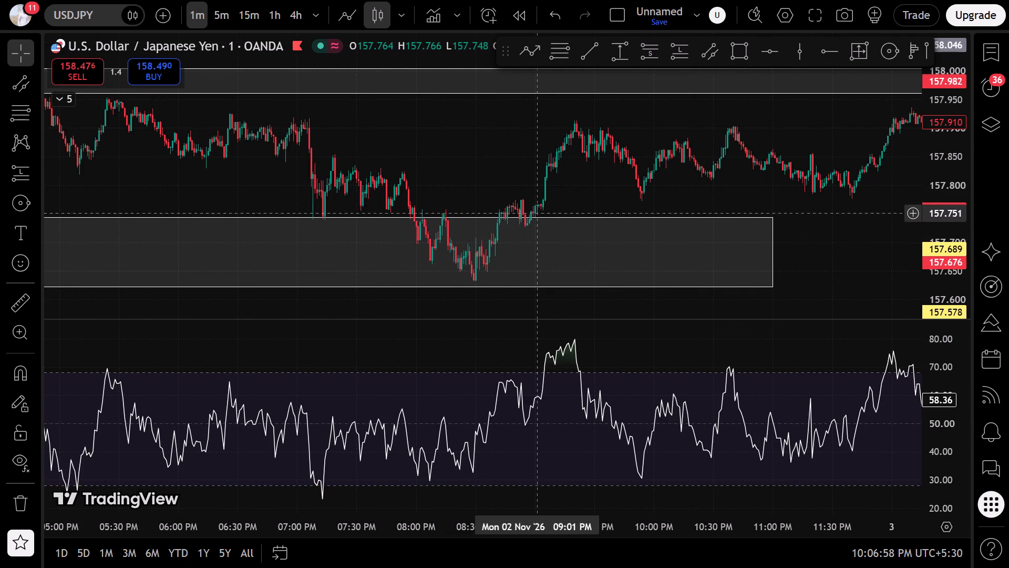
Switch the chart to USDCHF from the watchlist, on the 15-minute timeframe with the view reset.
left_click(1001, 53)
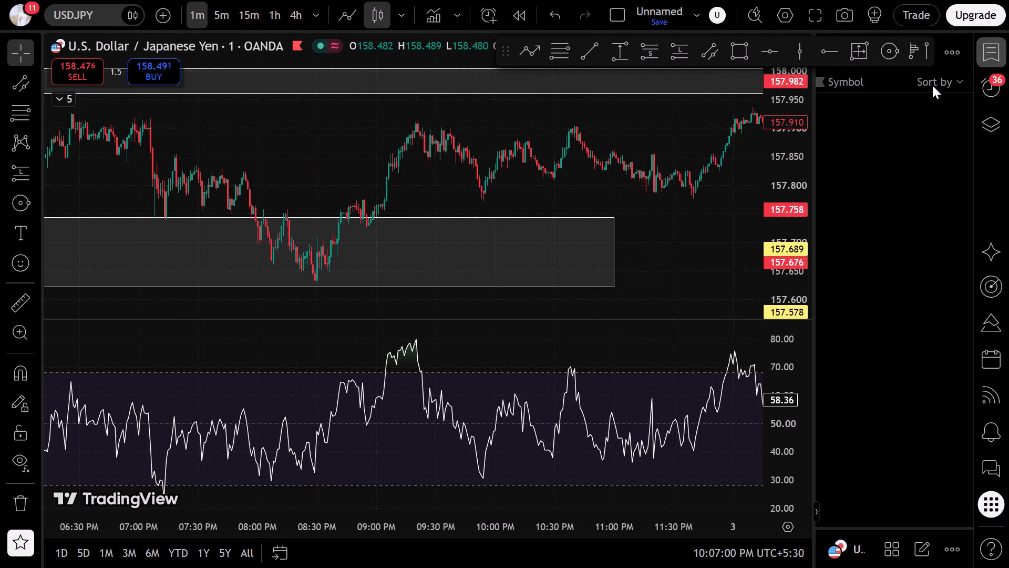
left_click(873, 253)
left_click(247, 7)
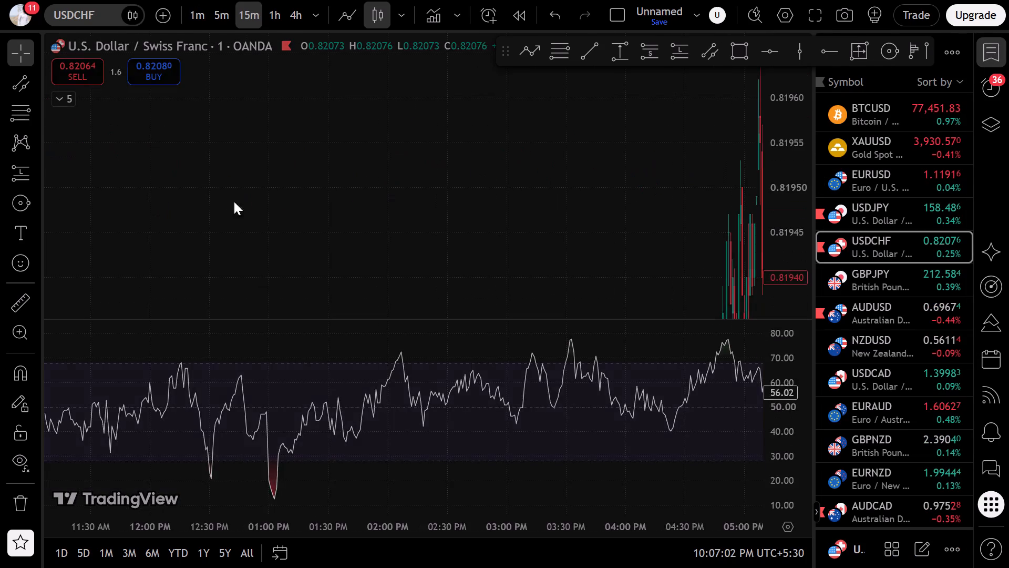
left_click(471, 501)
Remove all drawings from the USDCHF 15-minute chart, keeping the indicators.
scroll(407, 275, "down", 7)
scroll(0, 208, "down", 1)
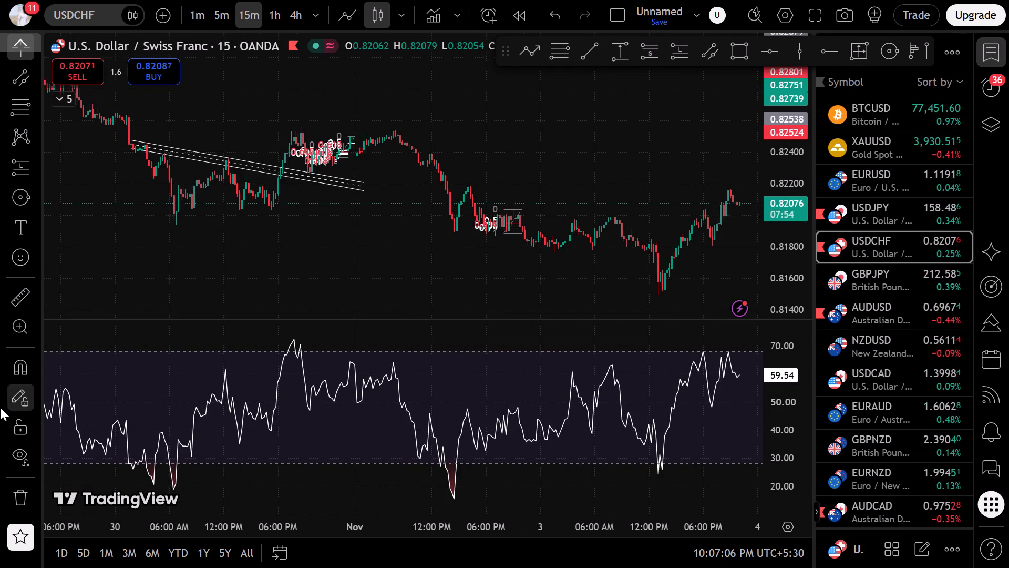
left_click(9, 485)
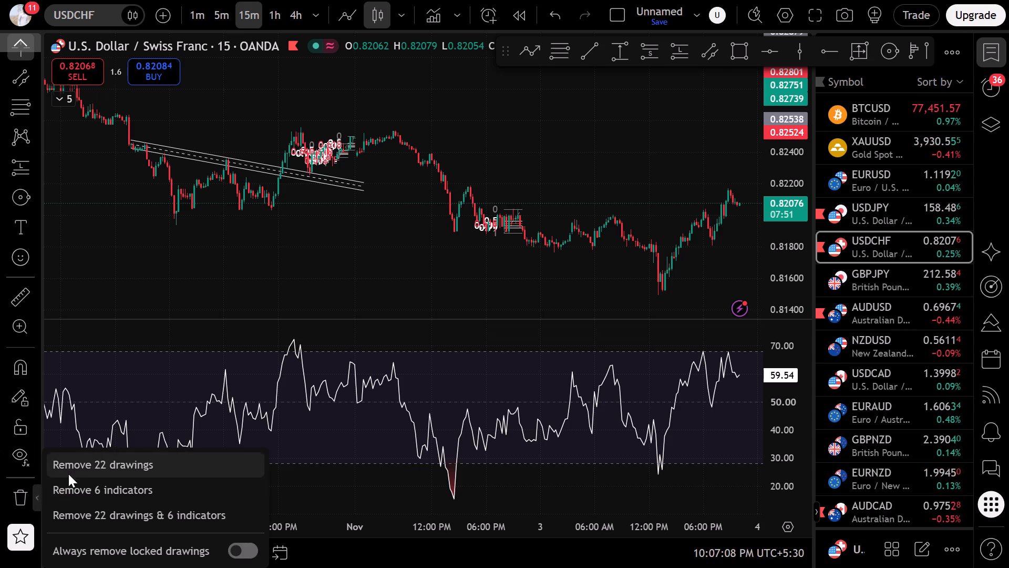
left_click(74, 471)
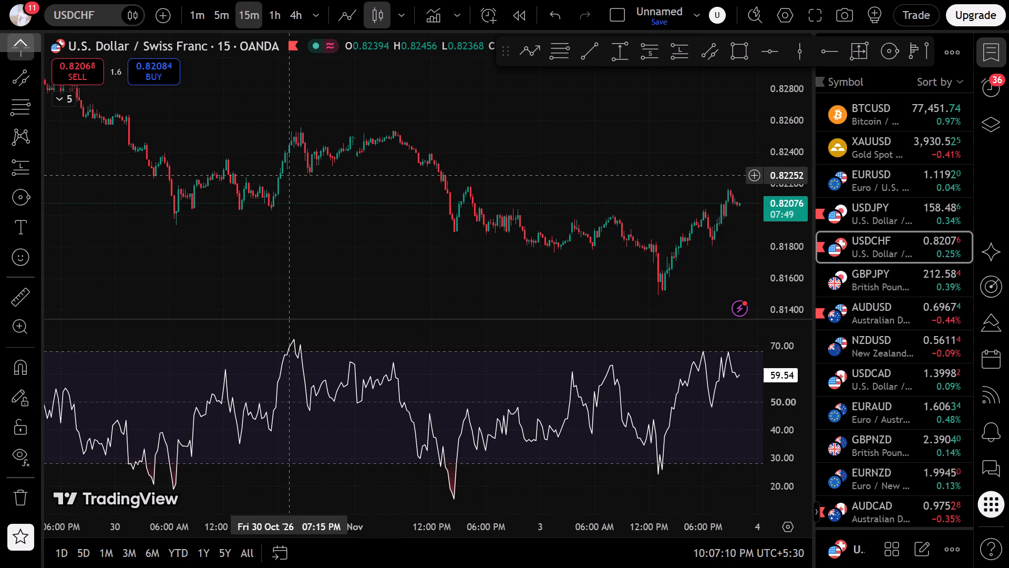
scroll(290, 176, "up", 4)
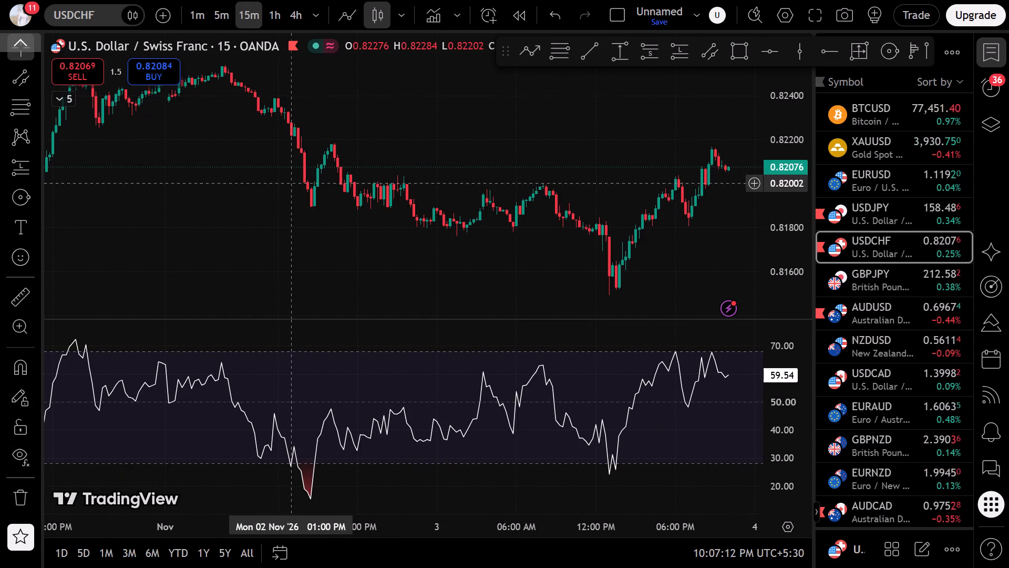
Draw a rectangle zone from 06:45 PM on 2 November to about 11:00 PM on 3 November, between about 0.8198 and 0.8204.
scroll(315, 185, "up", 6)
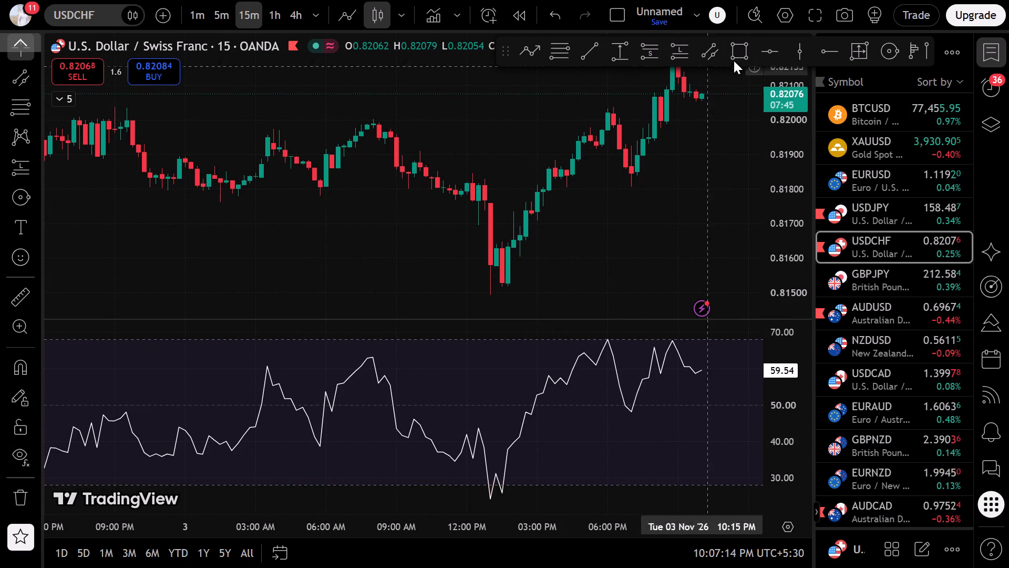
left_click(748, 55)
scroll(178, 158, "down", 1)
scroll(251, 167, "down", 1)
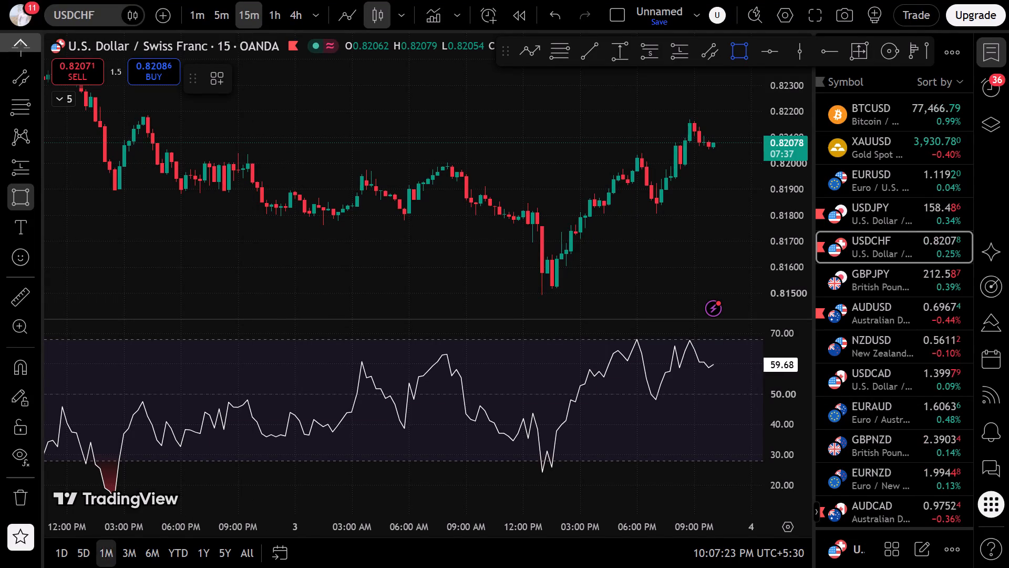
left_click(197, 154)
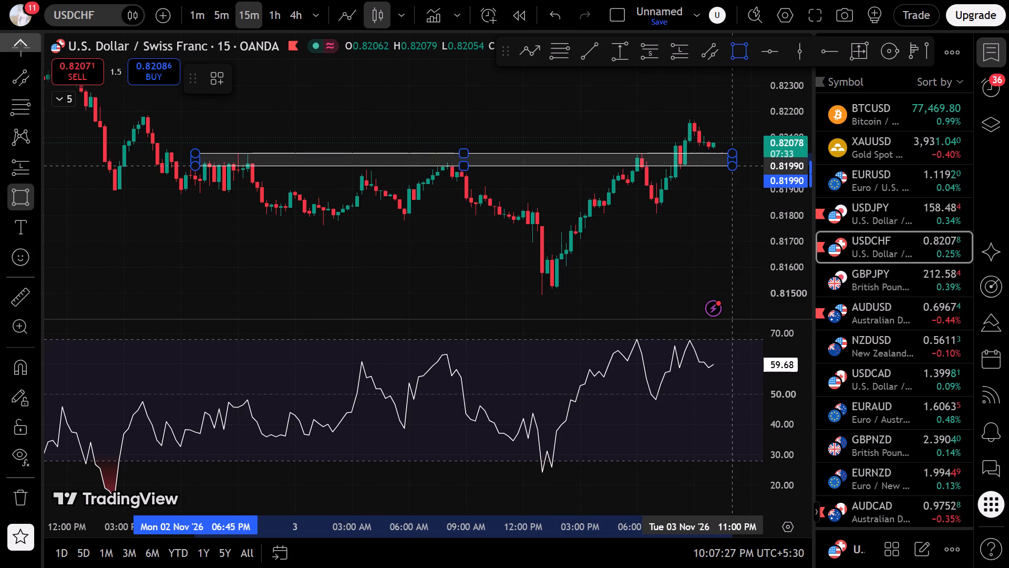
left_click(737, 169)
left_click(679, 236)
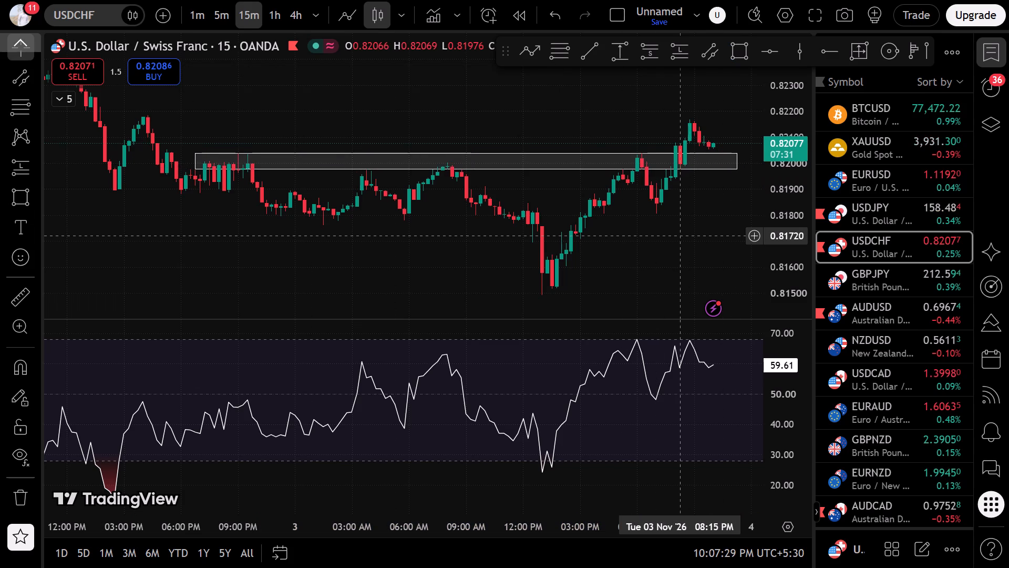
Hide the watchlist to widen the chart.
scroll(679, 231, "down", 5)
left_click_drag(281, 185, 554, 309)
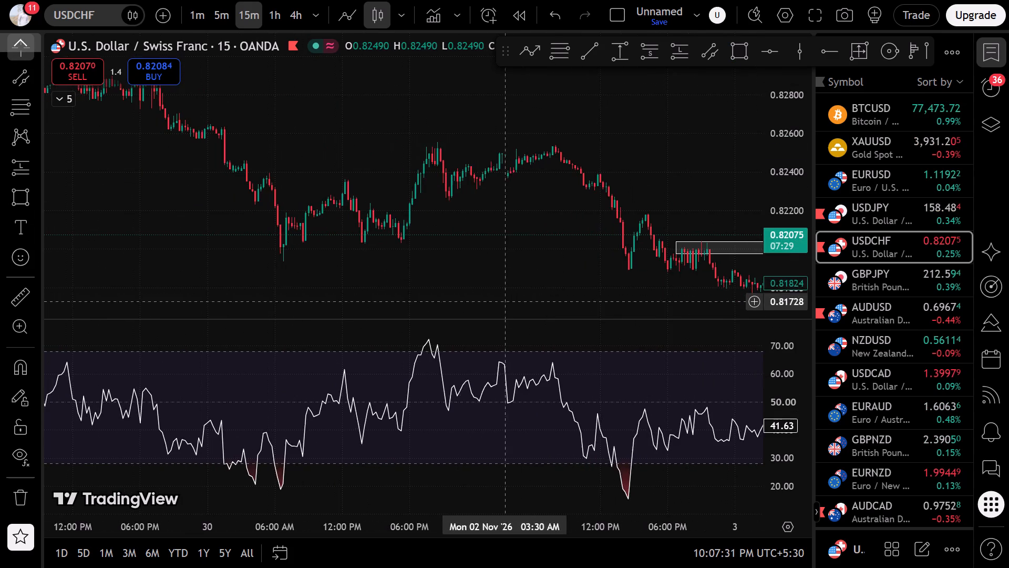
scroll(411, 288, "up", 4)
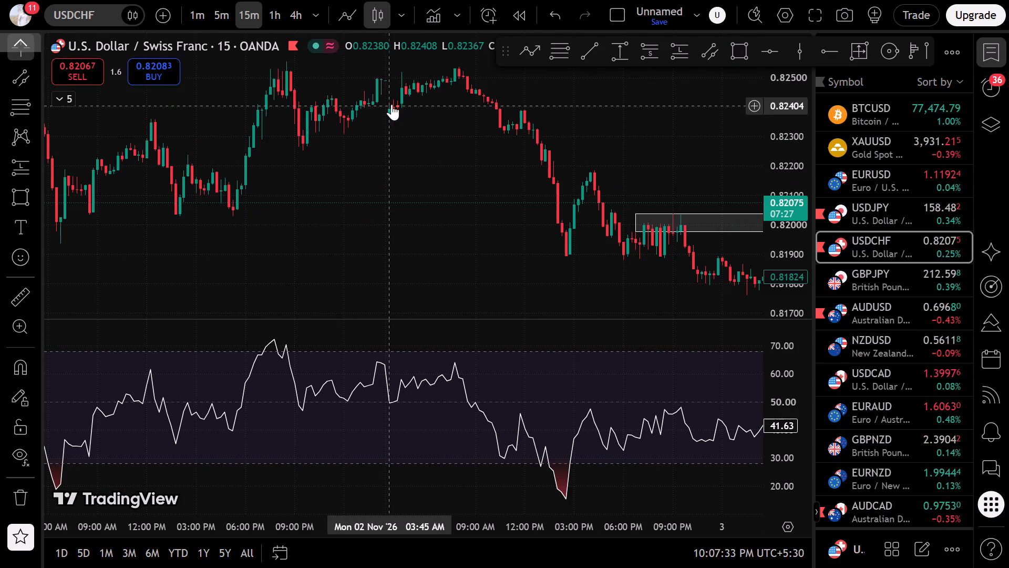
scroll(388, 201, "down", 5)
left_click_drag(165, 189, 530, 391)
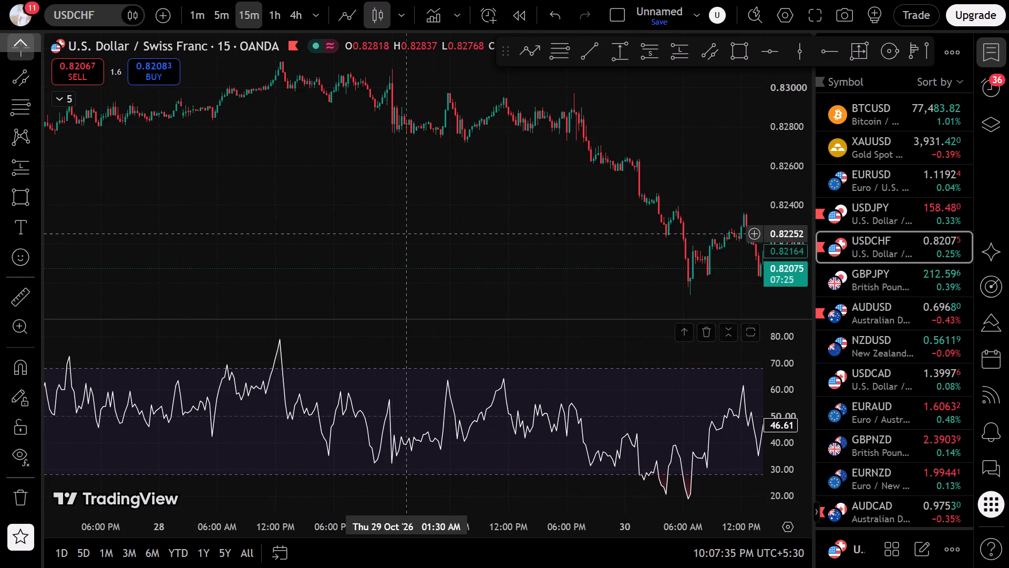
left_click(981, 60)
Draw a narrow descending parallel channel from 21 October 02:00 AM near 0.8265 to 26 October 08:15 PM near 0.8234.
left_click_drag(951, 214, 891, 133)
left_click_drag(691, 147, 617, 302)
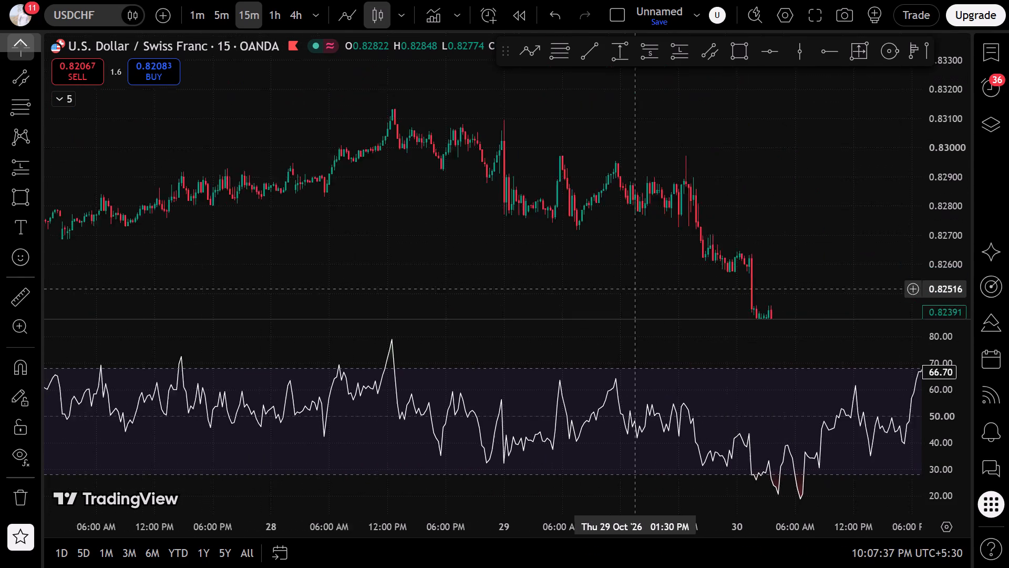
left_click_drag(617, 302, 537, 297)
left_click_drag(533, 276, 538, 217)
scroll(539, 218, "down", 5)
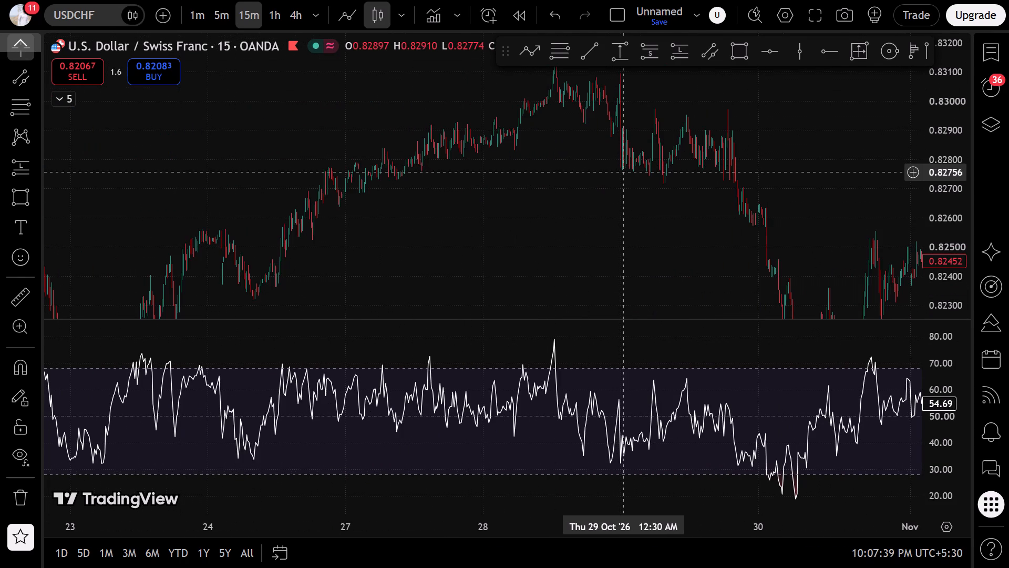
scroll(447, 215, "up", 5)
left_click_drag(420, 215, 767, 253)
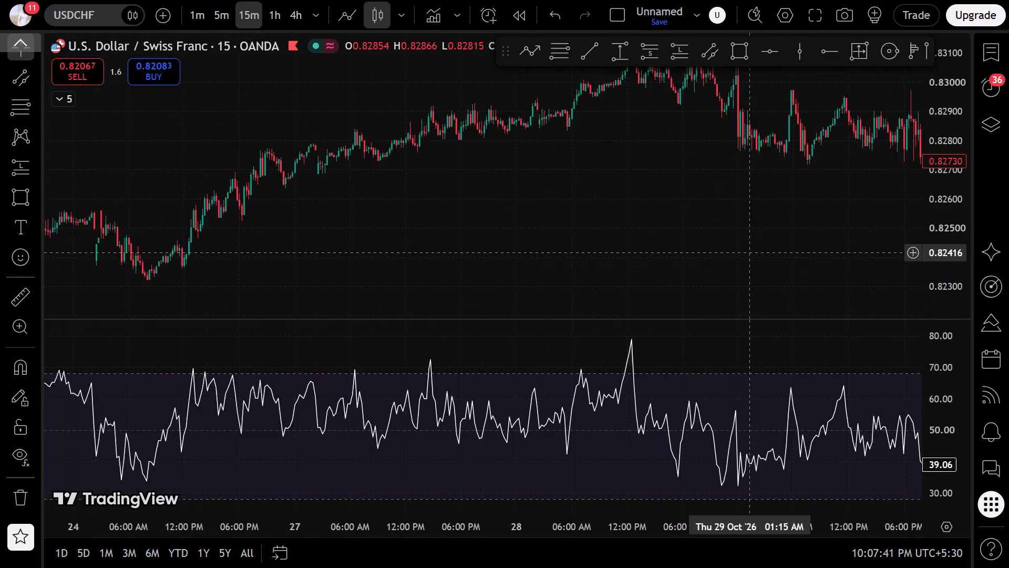
left_click_drag(767, 253, 774, 253)
scroll(581, 234, "down", 5)
scroll(581, 234, "up", 2)
scroll(560, 213, "down", 5)
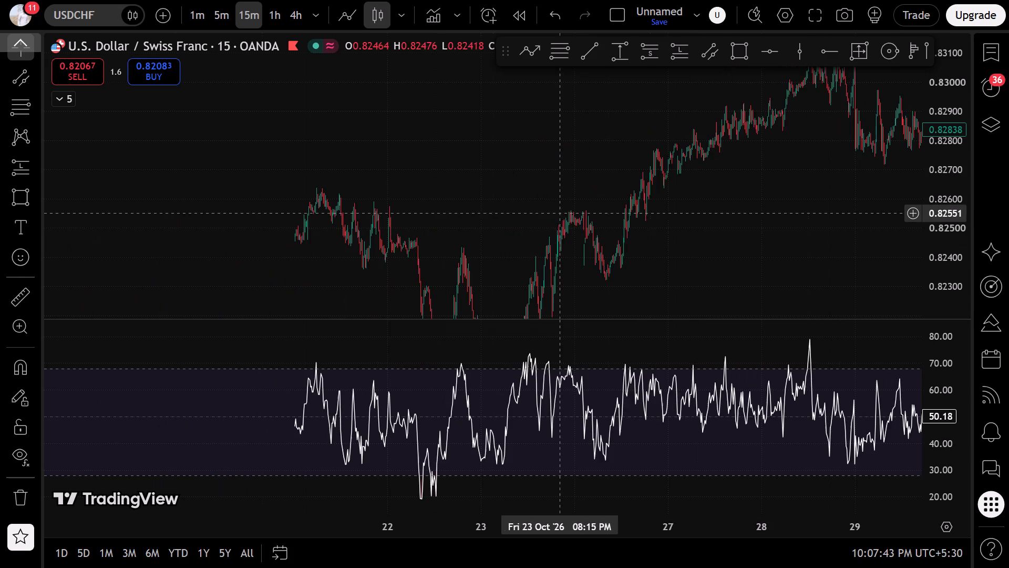
scroll(732, 227, "up", 2)
left_click_drag(622, 253, 737, 208)
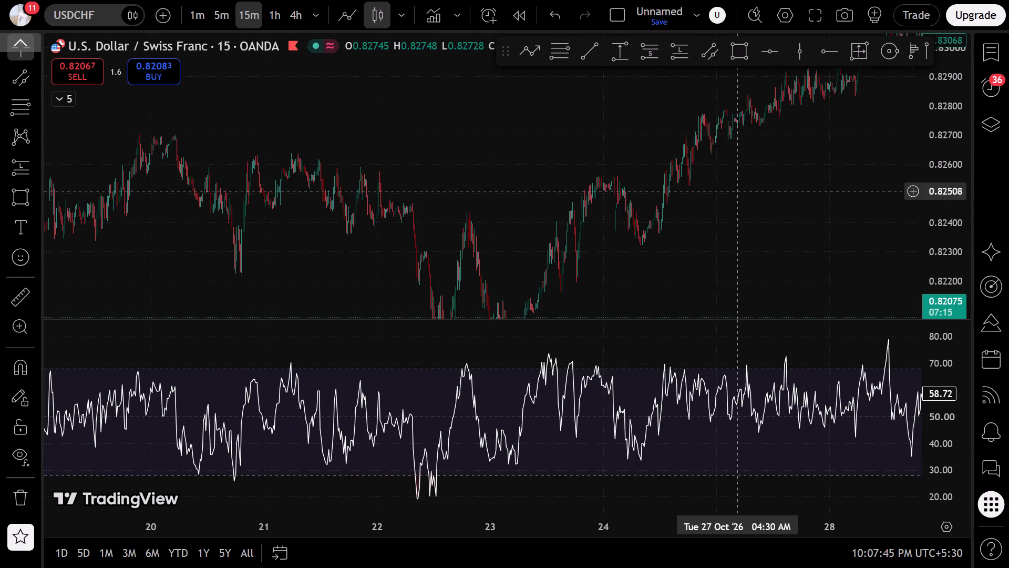
left_click(703, 48)
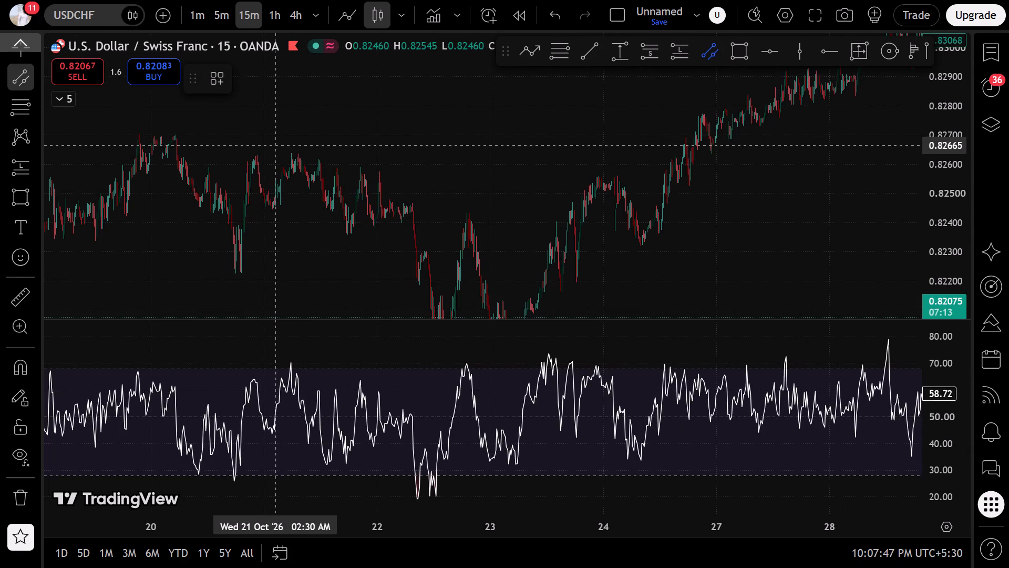
left_click_drag(273, 150, 318, 156)
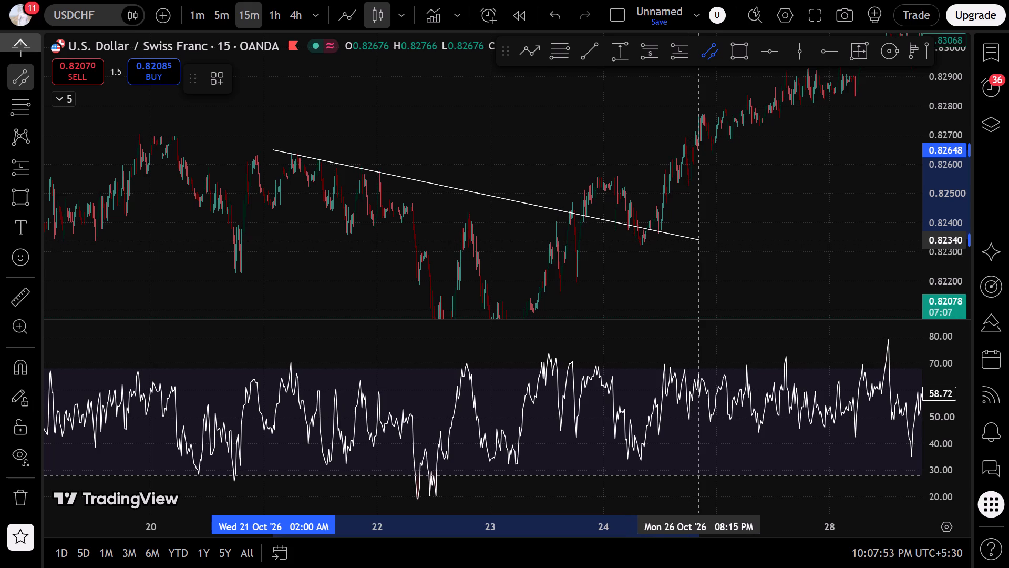
left_click(699, 240)
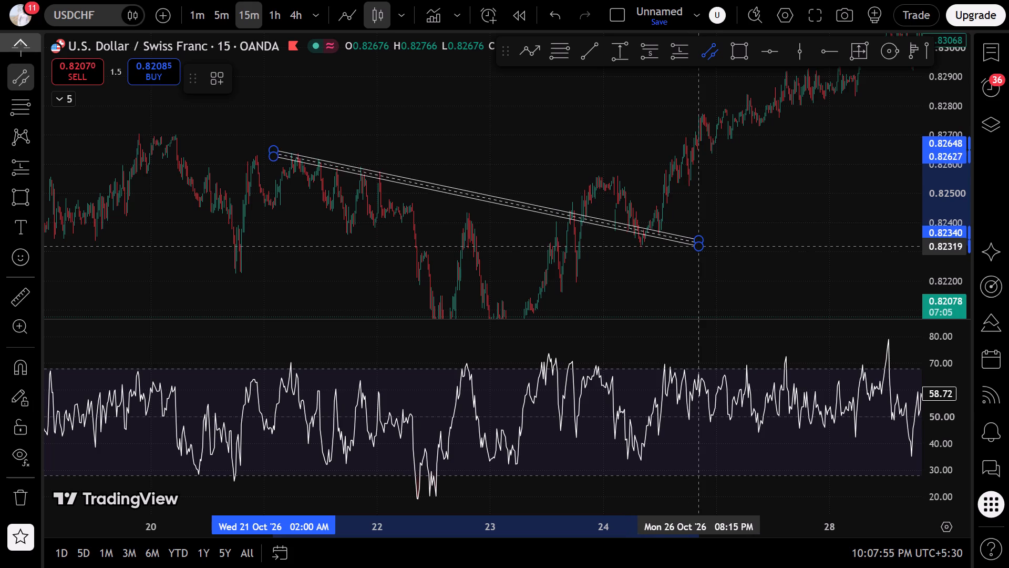
left_click(699, 255)
left_click(545, 299)
Switch the USDCHF chart to the 1-minute timeframe.
scroll(382, 250, "up", 7)
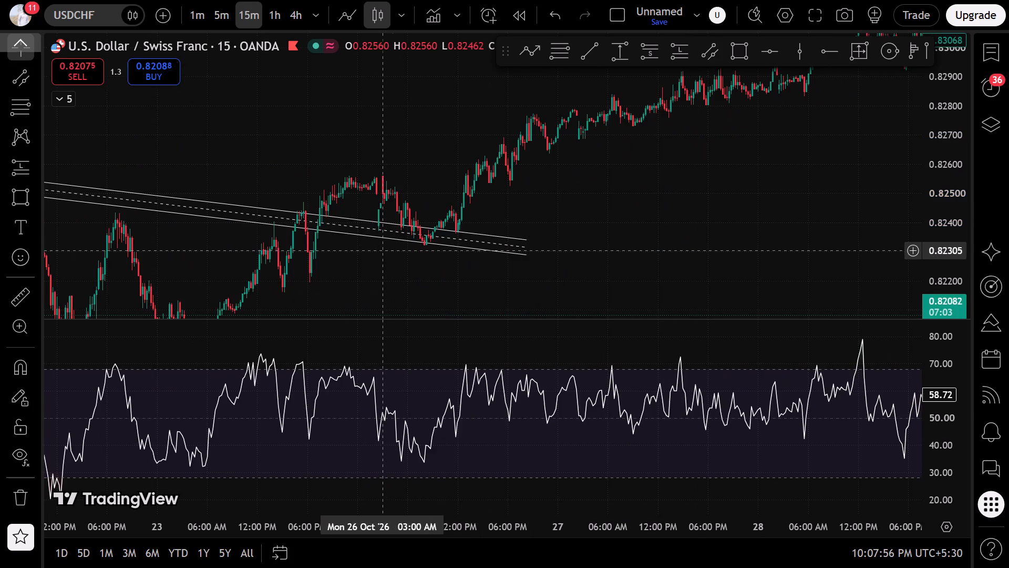
left_click_drag(655, 231, 737, 120)
left_click_drag(767, 138, 225, 248)
scroll(229, 244, "down", 18)
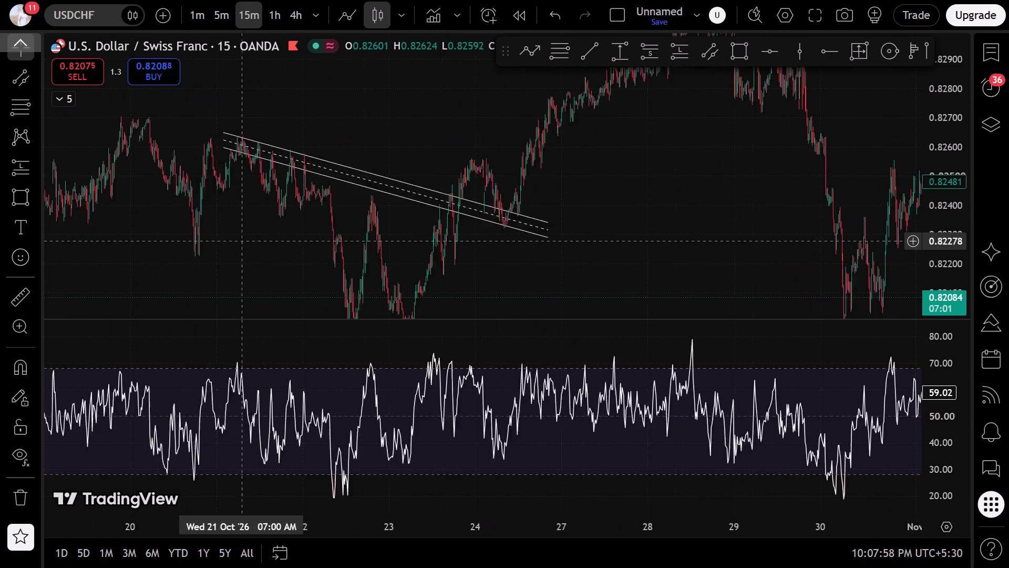
scroll(248, 237, "down", 2)
left_click_drag(835, 156, 376, 165)
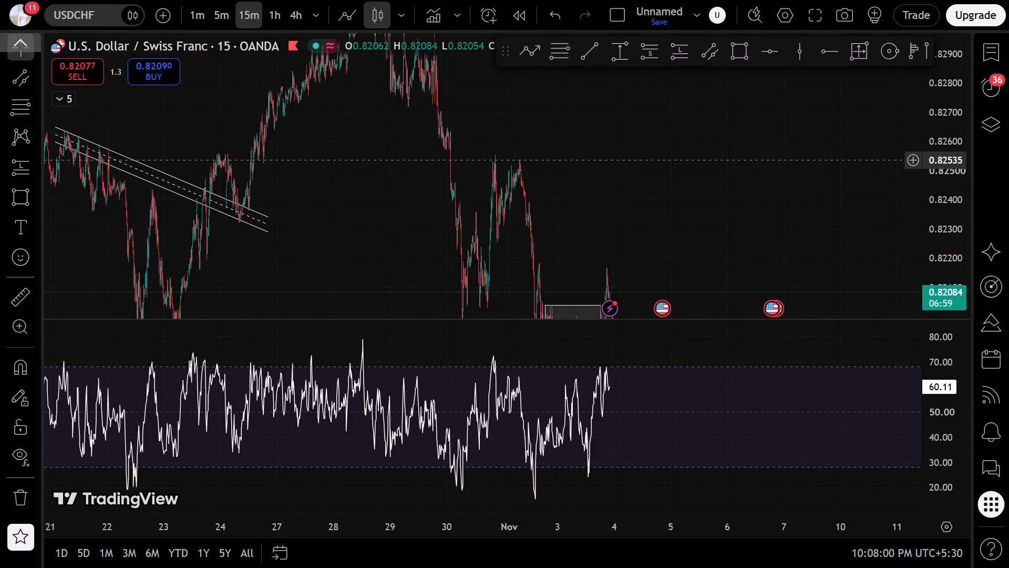
left_click(184, 6)
left_click(192, 15)
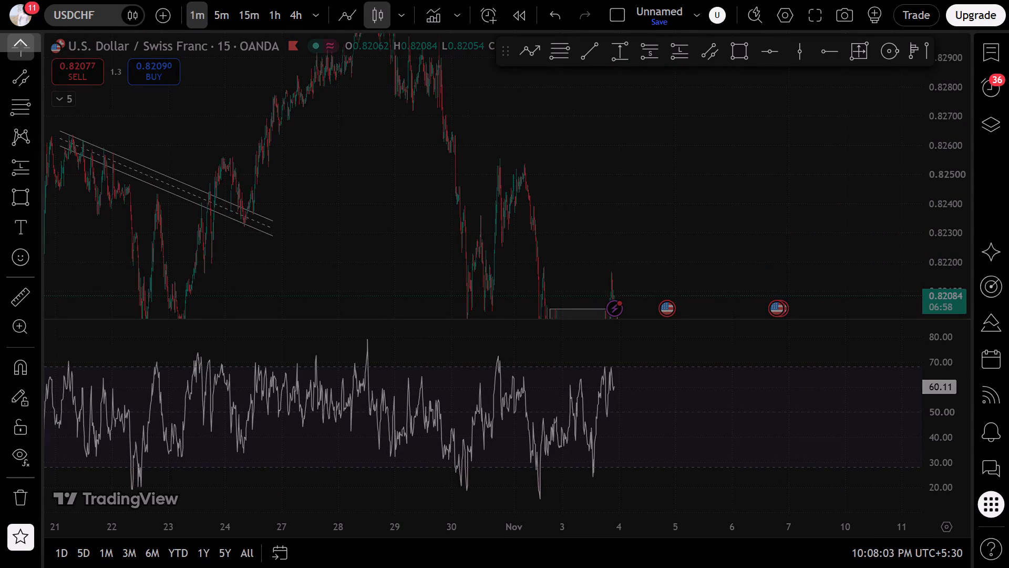
Go back through the 1-minute history to the end of the descending channel on 26 October.
left_click(547, 504)
scroll(547, 503, "down", 13)
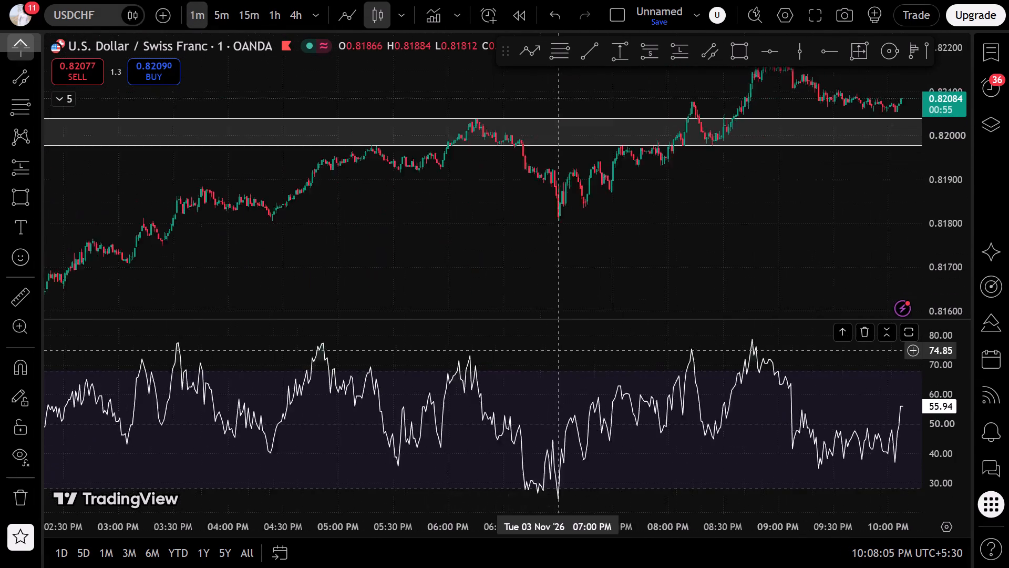
scroll(559, 349, "down", 18)
scroll(560, 347, "down", 6)
left_click_drag(357, 245, 835, 229)
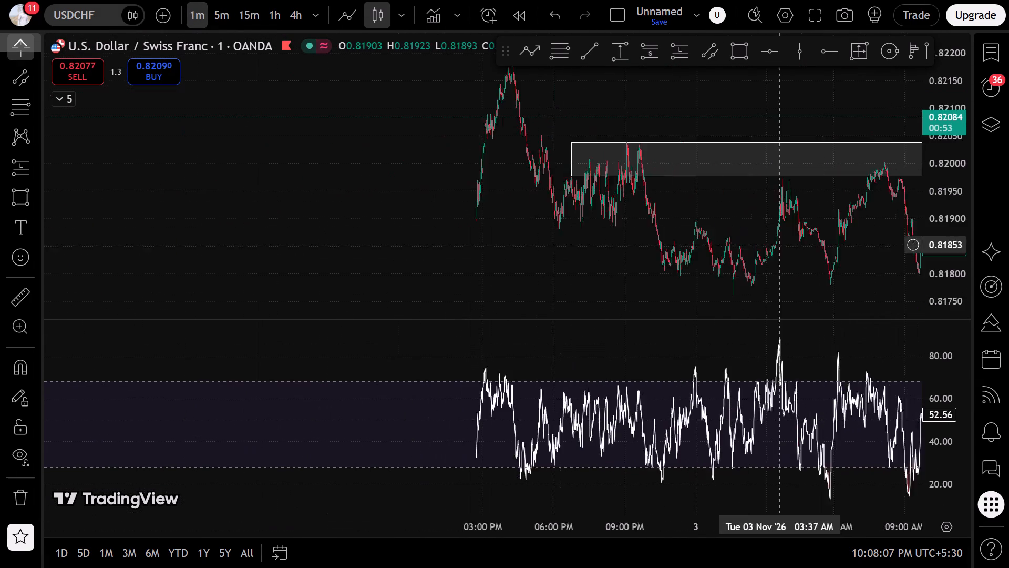
left_click_drag(959, 126, 939, 182)
left_click_drag(348, 242, 831, 330)
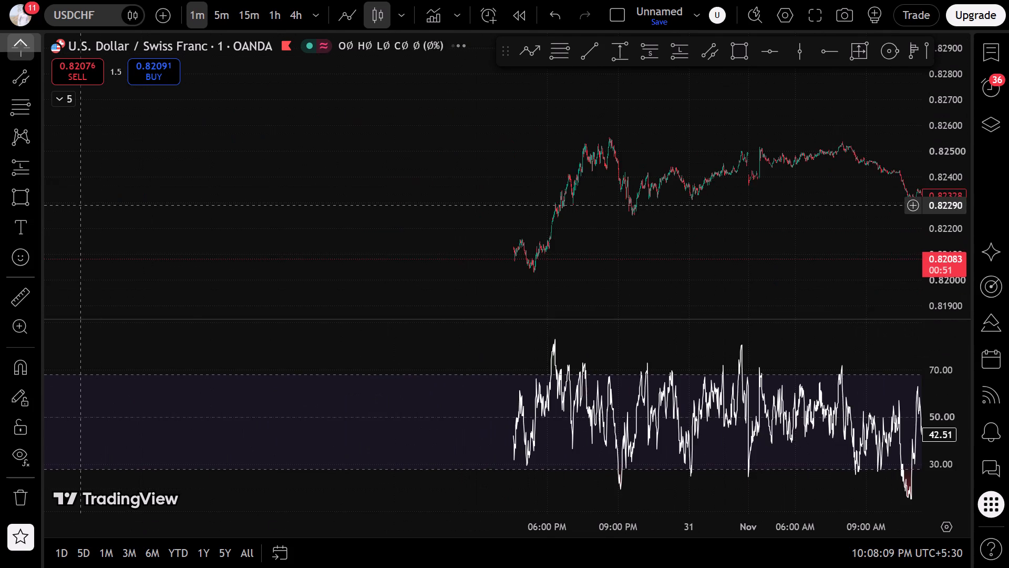
left_click_drag(79, 205, 854, 224)
left_click_drag(225, 201, 749, 226)
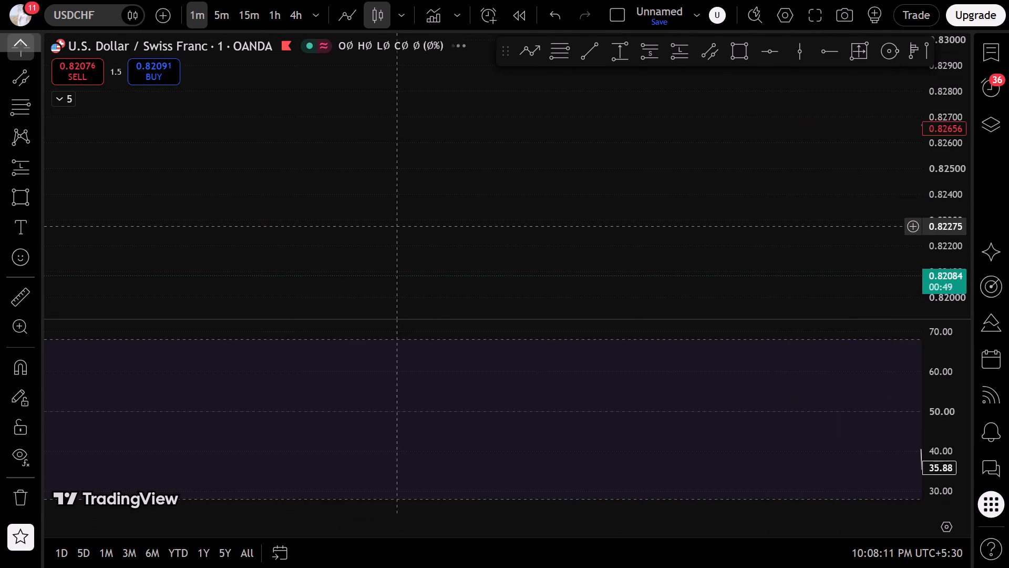
left_click_drag(749, 226, 754, 226)
left_click_drag(944, 137, 939, 185)
left_click_drag(436, 198, 435, 312)
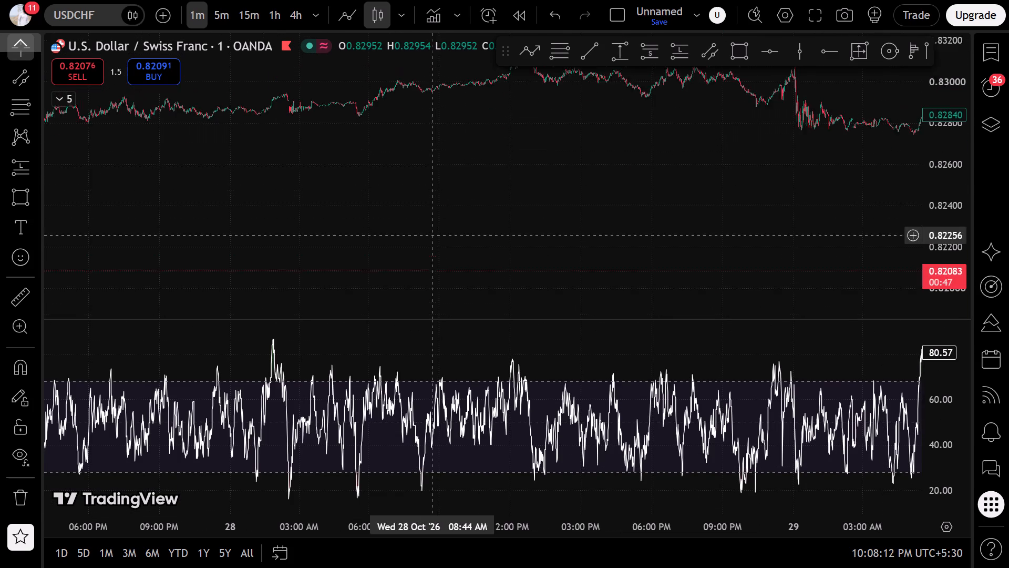
left_click_drag(435, 312, 945, 280)
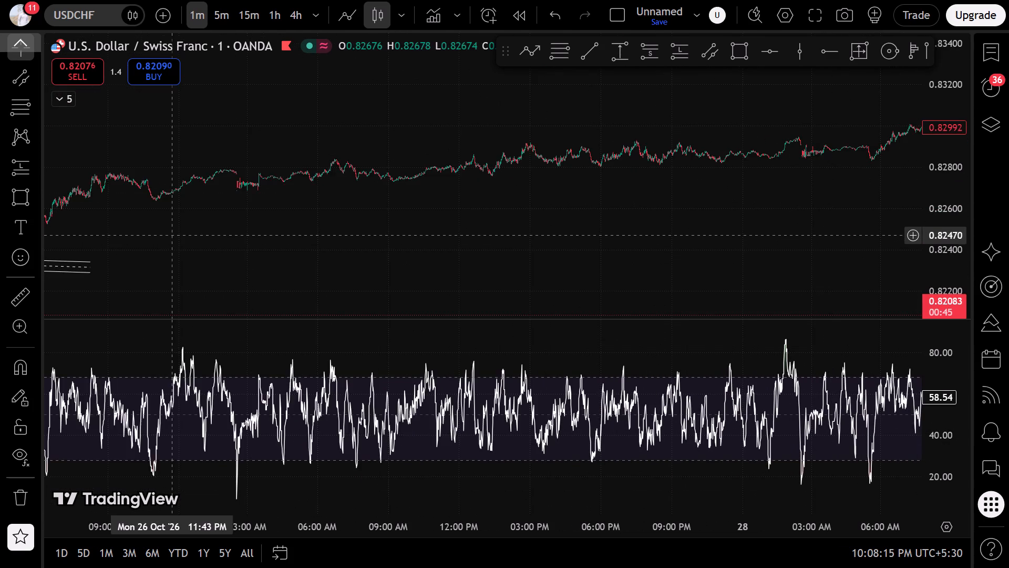
left_click_drag(172, 236, 957, 224)
left_click_drag(460, 206, 468, 118)
left_click_drag(931, 283, 850, 38)
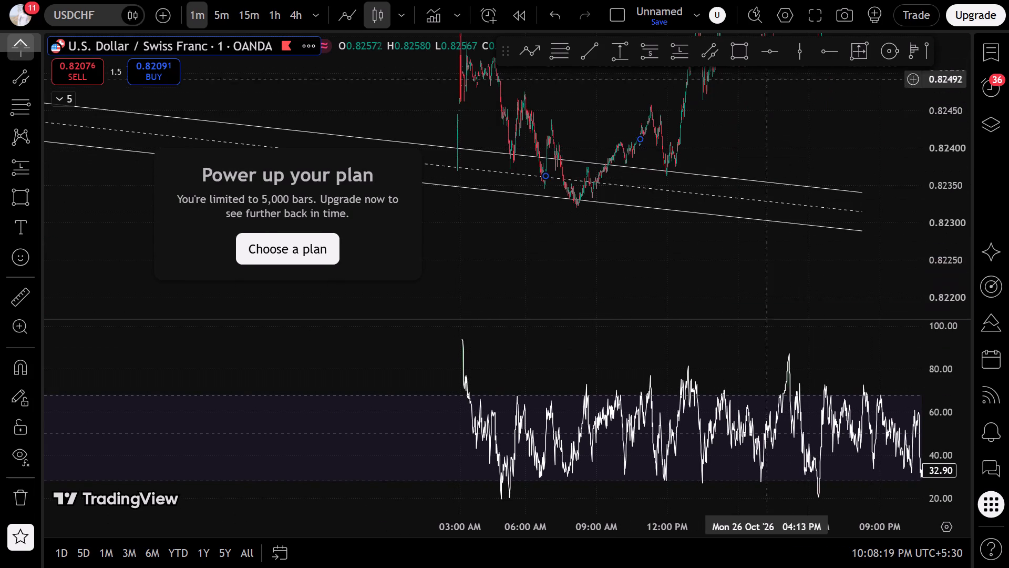
Examine price and RSI around the channel's breakout and retest on 26 October, between about 05:00 AM and 01:00 PM.
left_click_drag(549, 115, 799, 179)
scroll(792, 184, "up", 17)
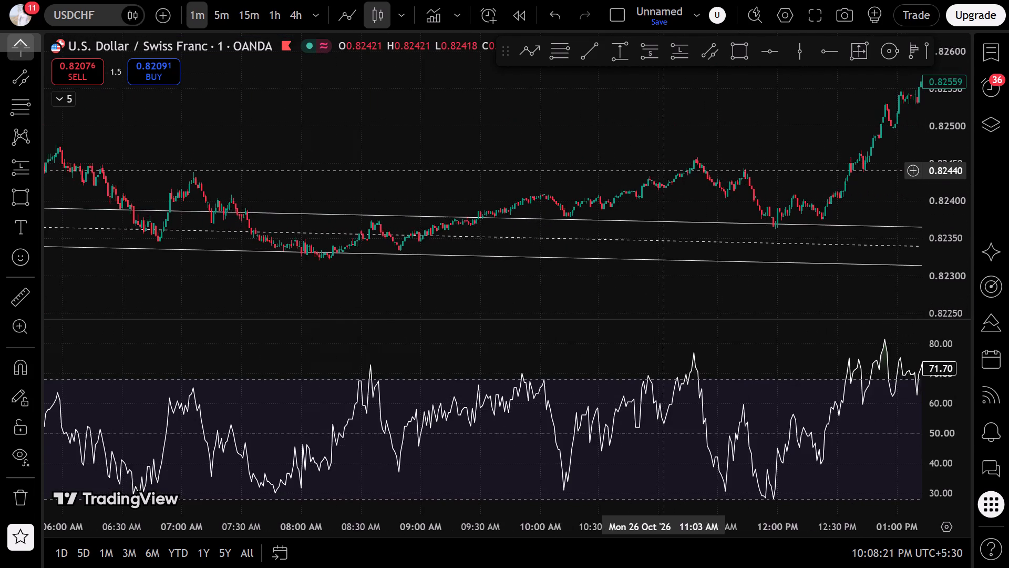
left_click_drag(534, 156, 888, 161)
left_click_drag(956, 256, 892, 127)
left_click_drag(620, 204, 619, 187)
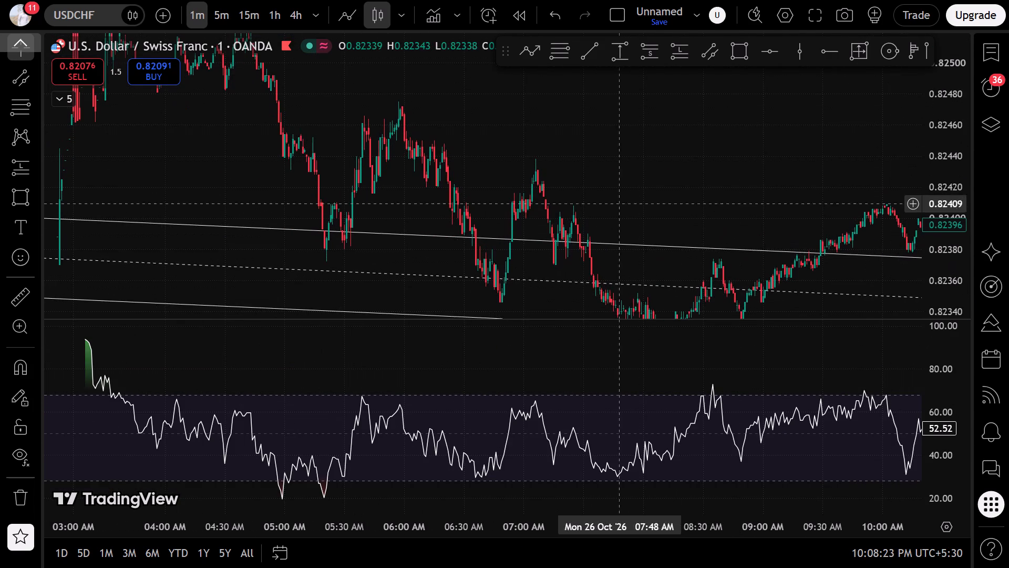
left_click_drag(619, 187, 685, 73)
left_click_drag(356, 246, 333, 338)
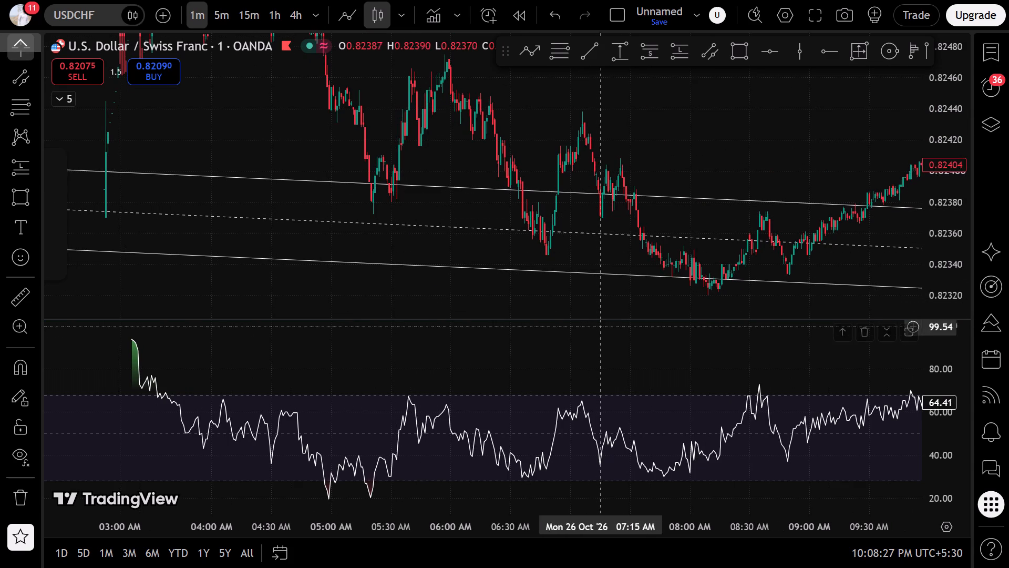
left_click_drag(784, 147, 783, 147)
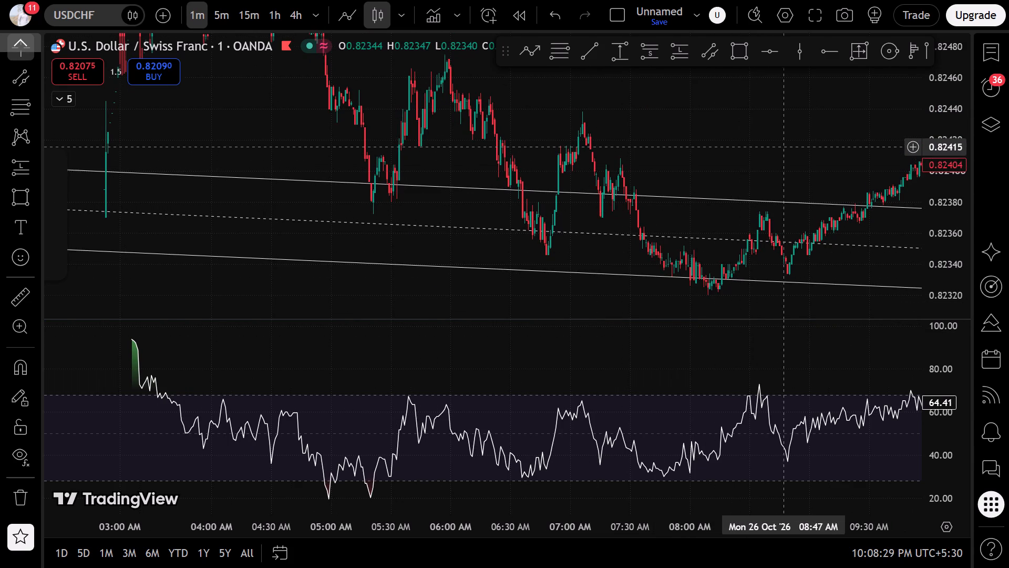
left_click_drag(783, 147, 409, 144)
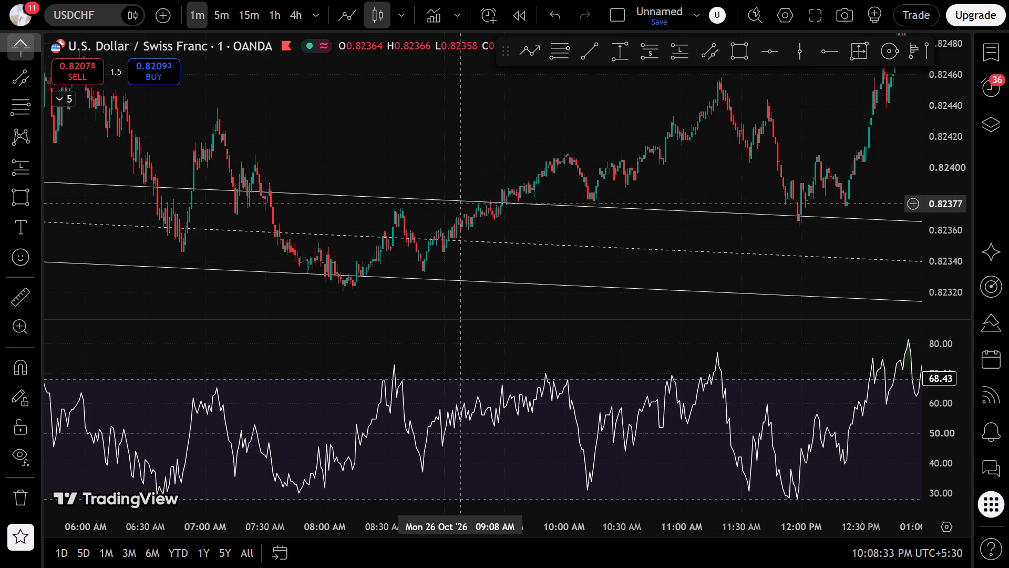
scroll(428, 209, "down", 6)
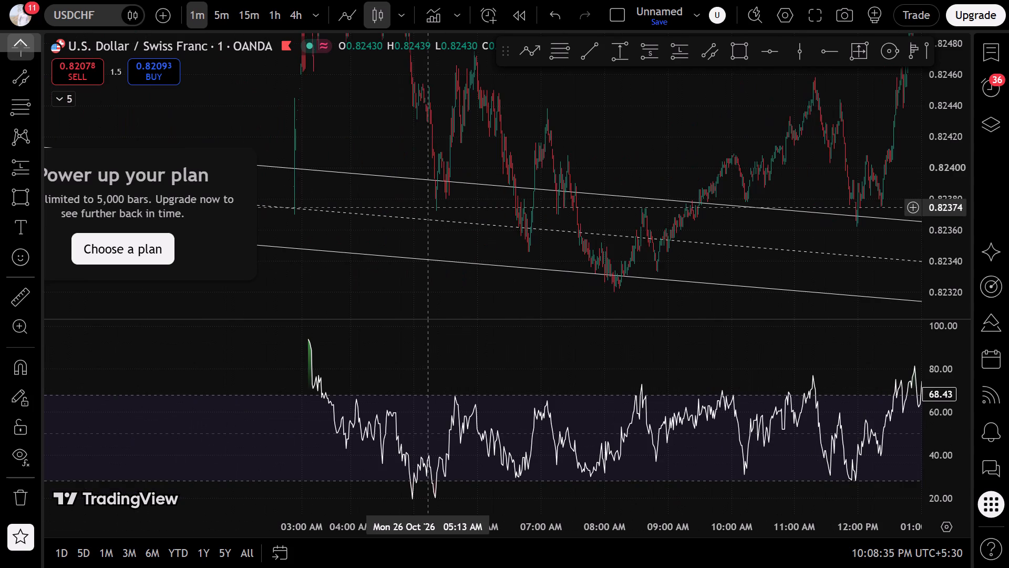
scroll(428, 208, "up", 6)
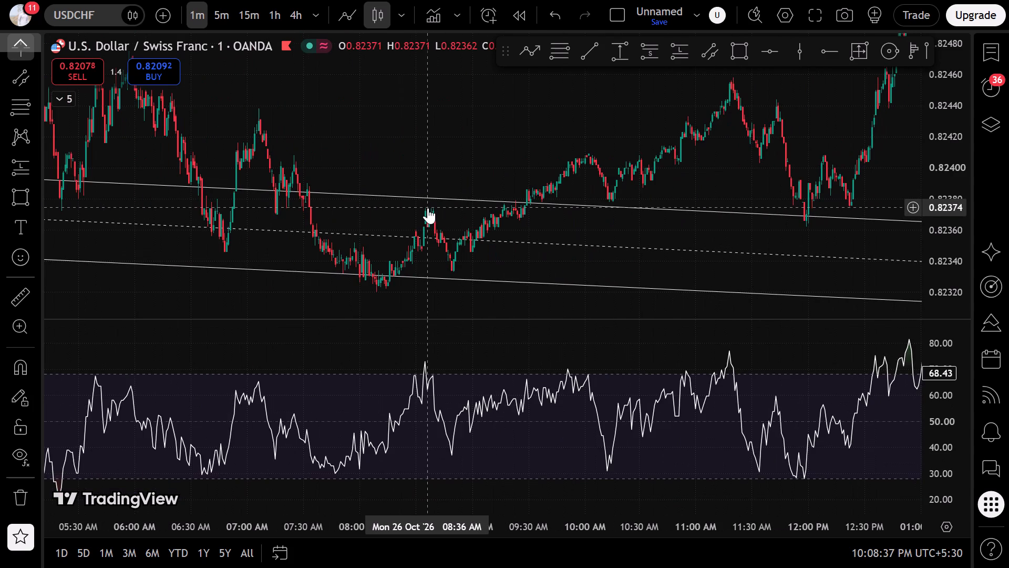
scroll(428, 208, "down", 2)
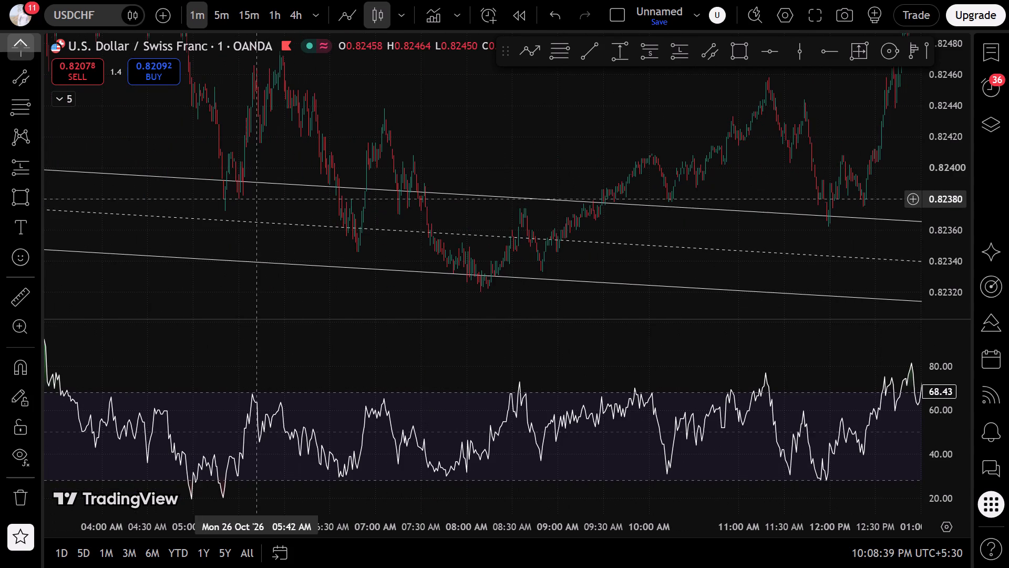
scroll(502, 259, "up", 18)
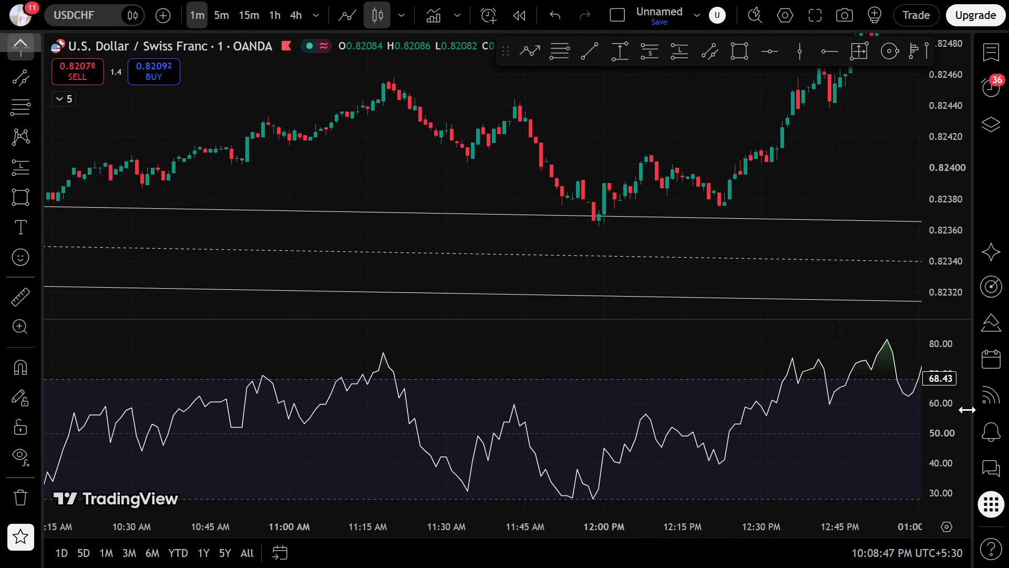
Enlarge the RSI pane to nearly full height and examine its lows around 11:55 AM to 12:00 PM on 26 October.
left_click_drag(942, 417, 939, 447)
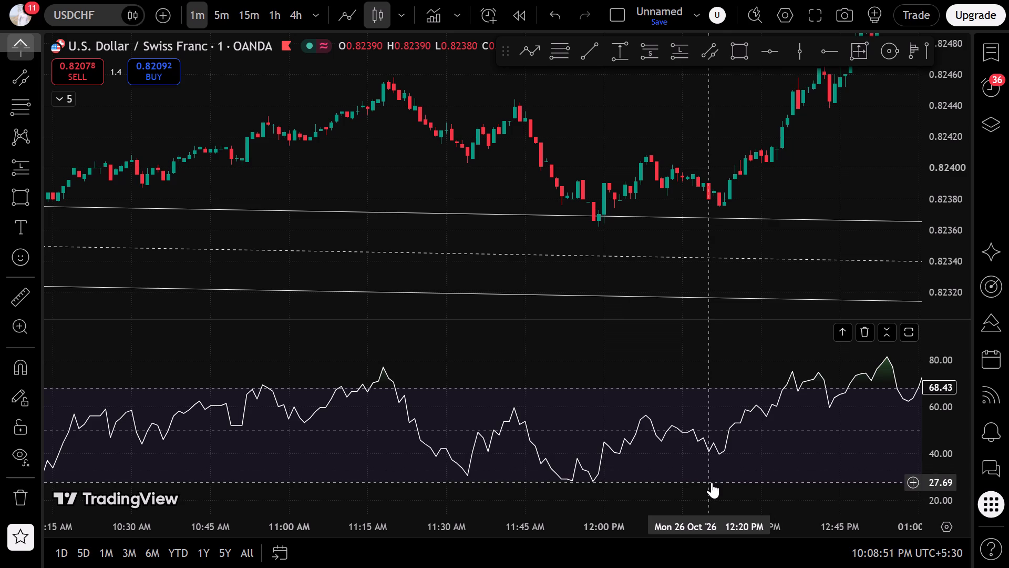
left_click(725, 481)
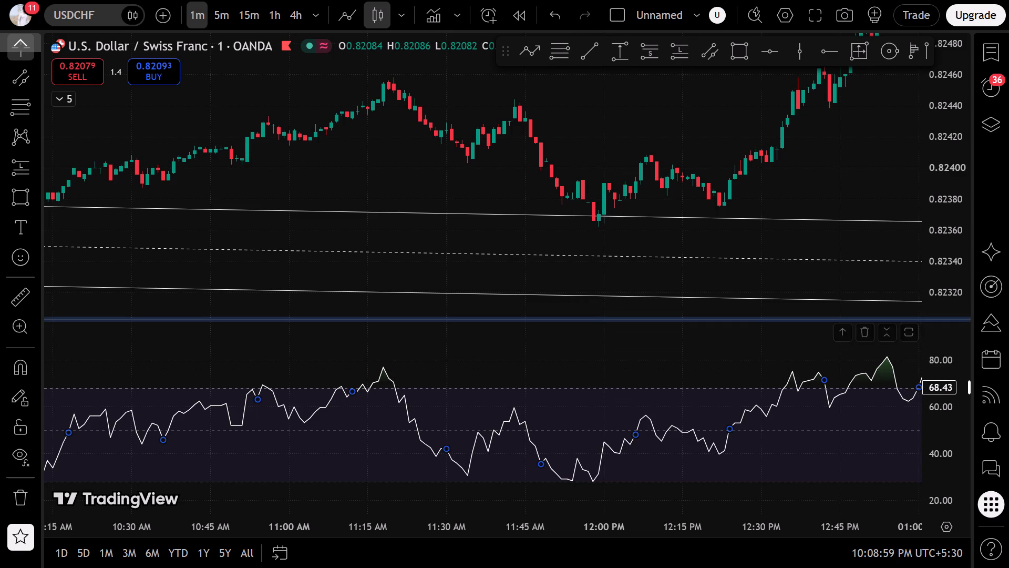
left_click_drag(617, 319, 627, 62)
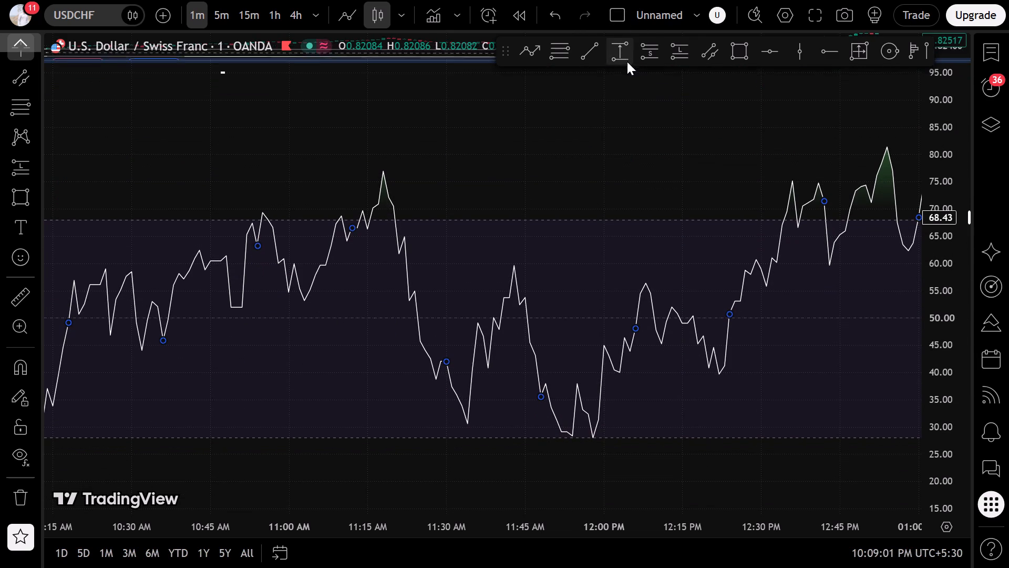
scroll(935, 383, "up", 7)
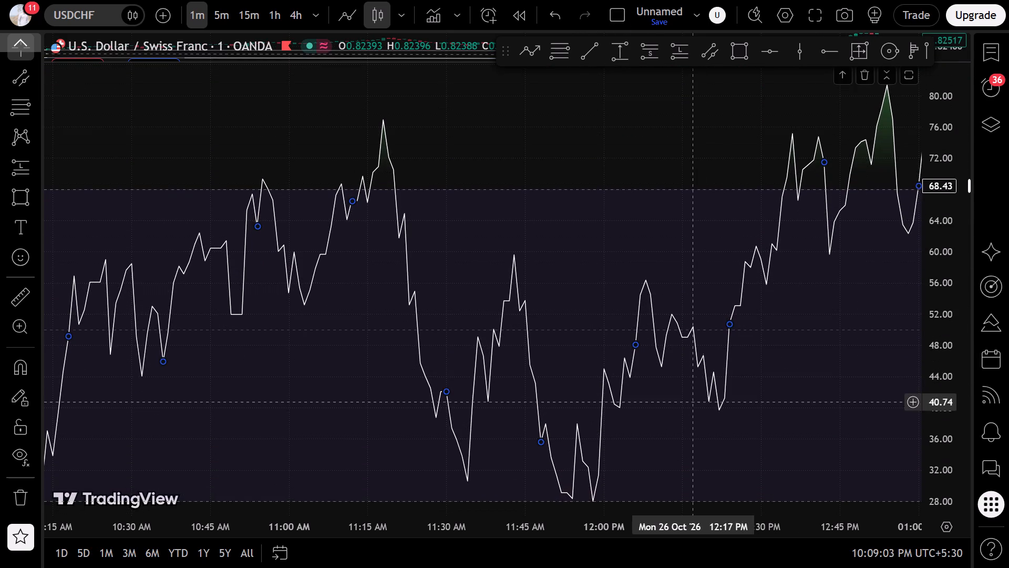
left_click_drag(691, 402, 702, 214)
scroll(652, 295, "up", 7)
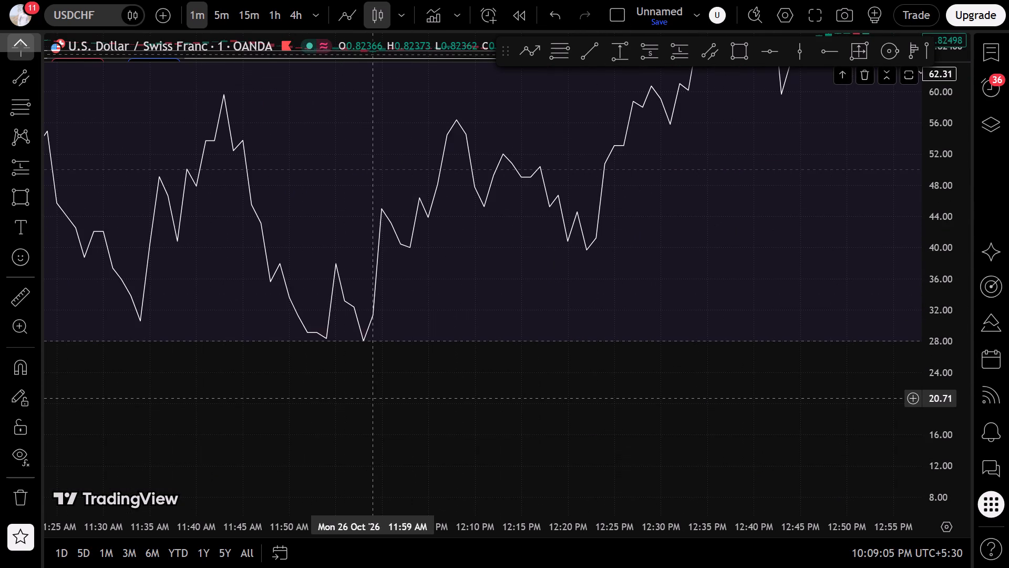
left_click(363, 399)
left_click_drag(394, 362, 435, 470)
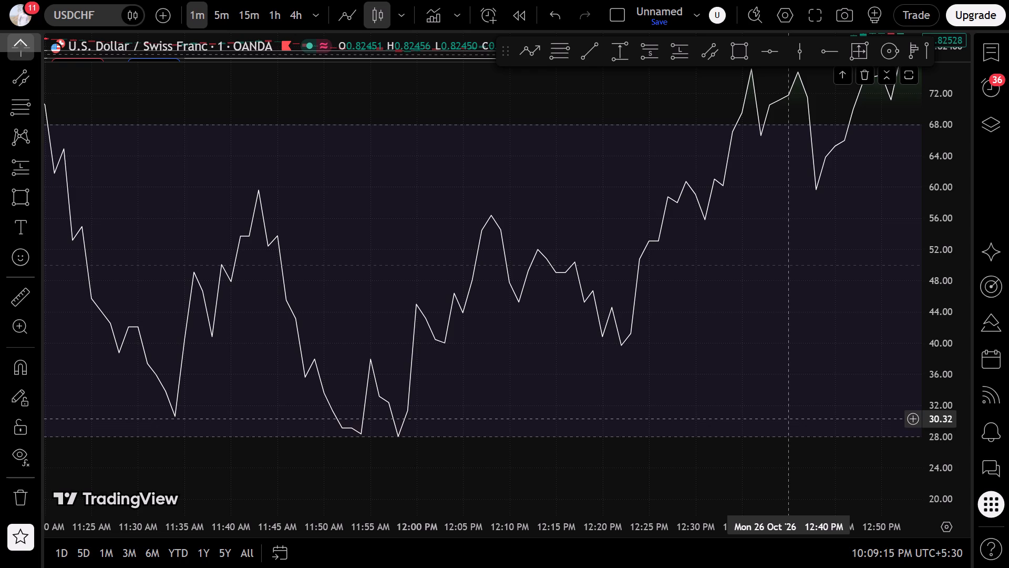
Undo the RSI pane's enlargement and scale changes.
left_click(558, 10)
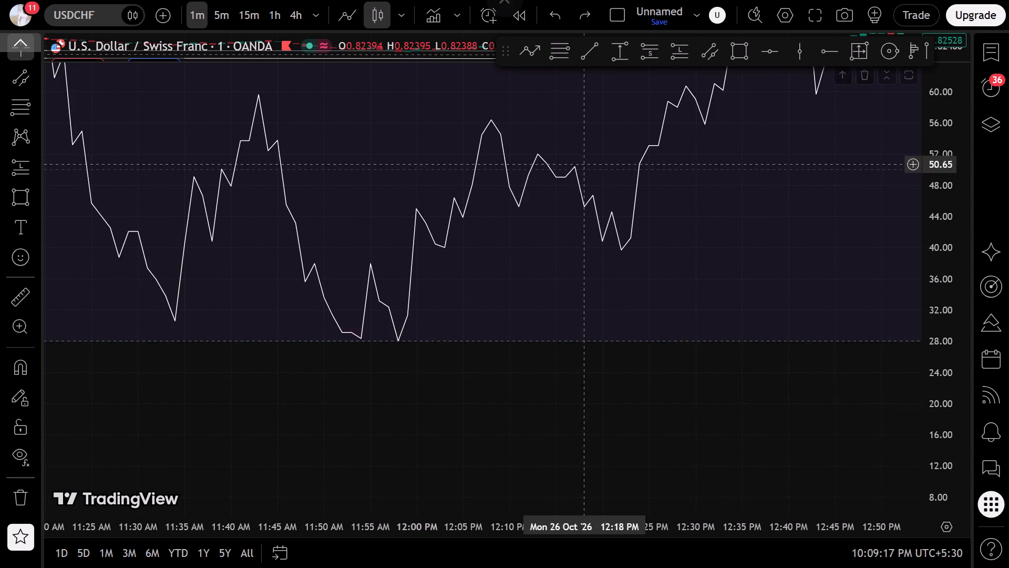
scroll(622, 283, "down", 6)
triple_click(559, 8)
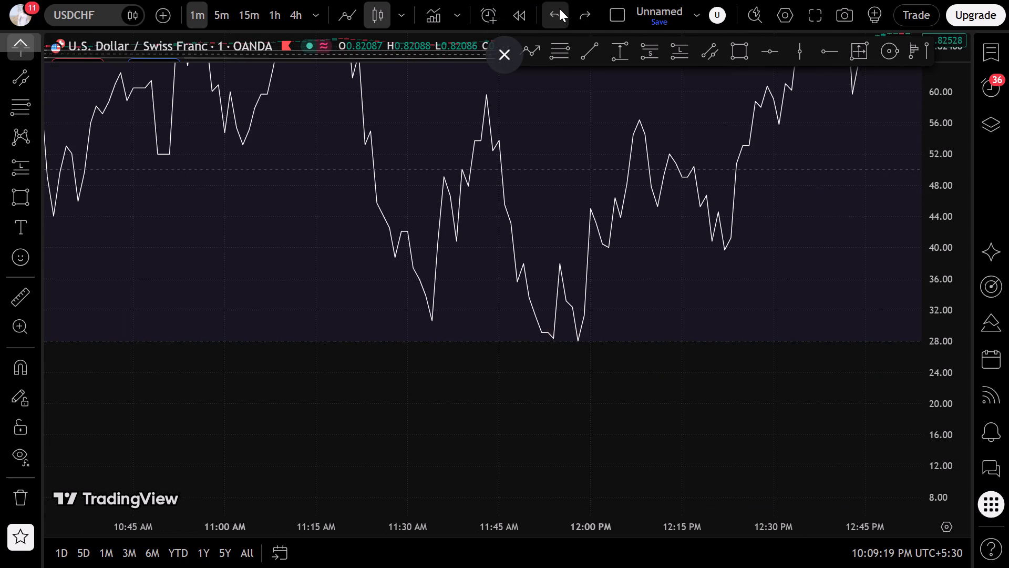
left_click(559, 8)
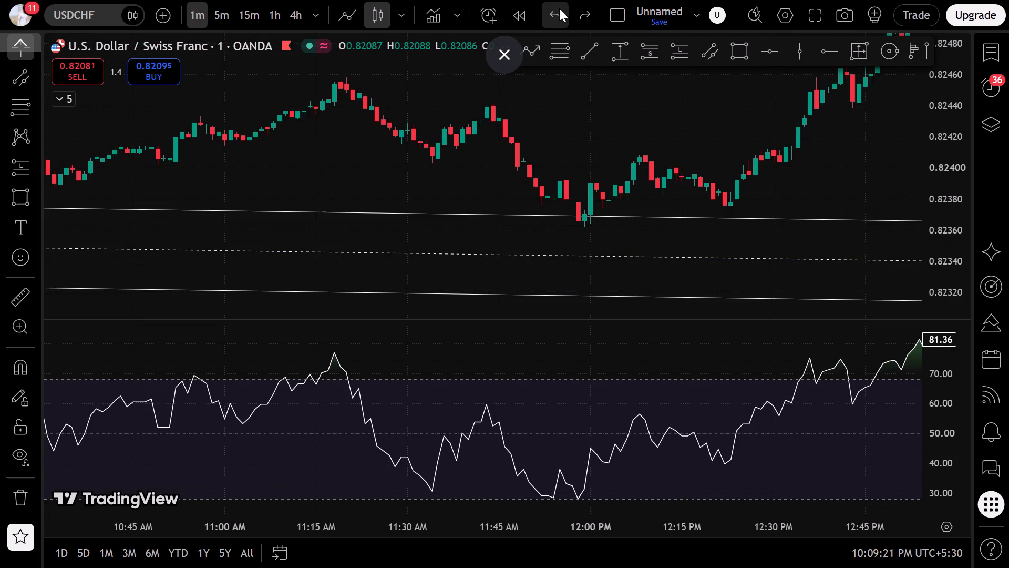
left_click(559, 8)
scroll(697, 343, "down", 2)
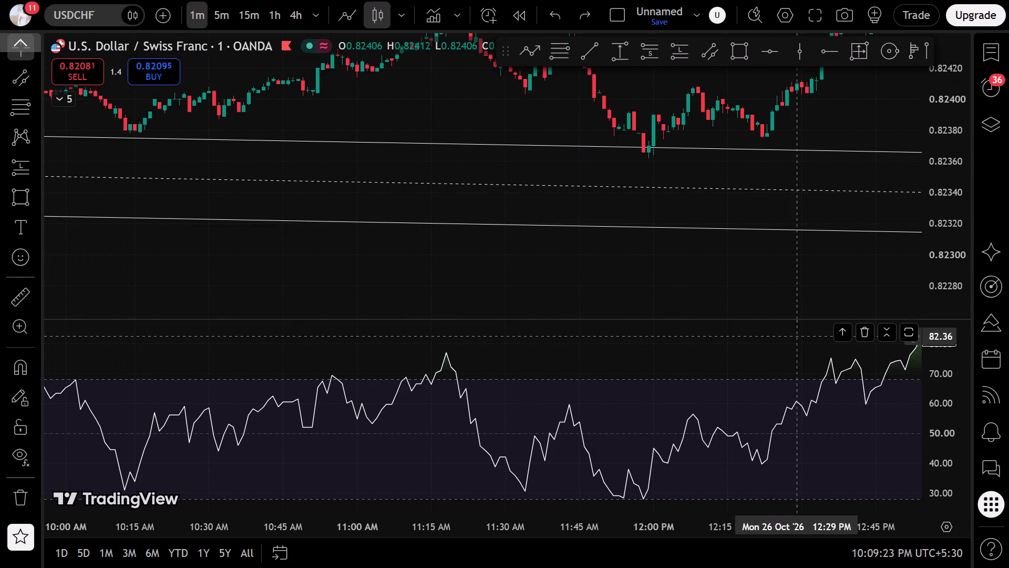
Set the RSI indicator's lower band to 30 and its upper band to 70.
left_click_drag(761, 319, 770, 379)
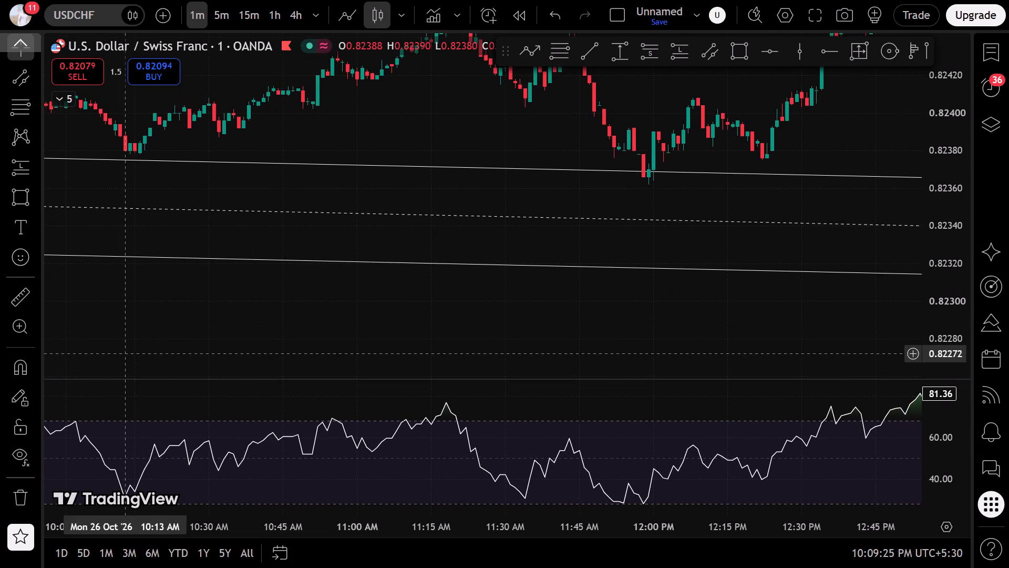
left_click(121, 431)
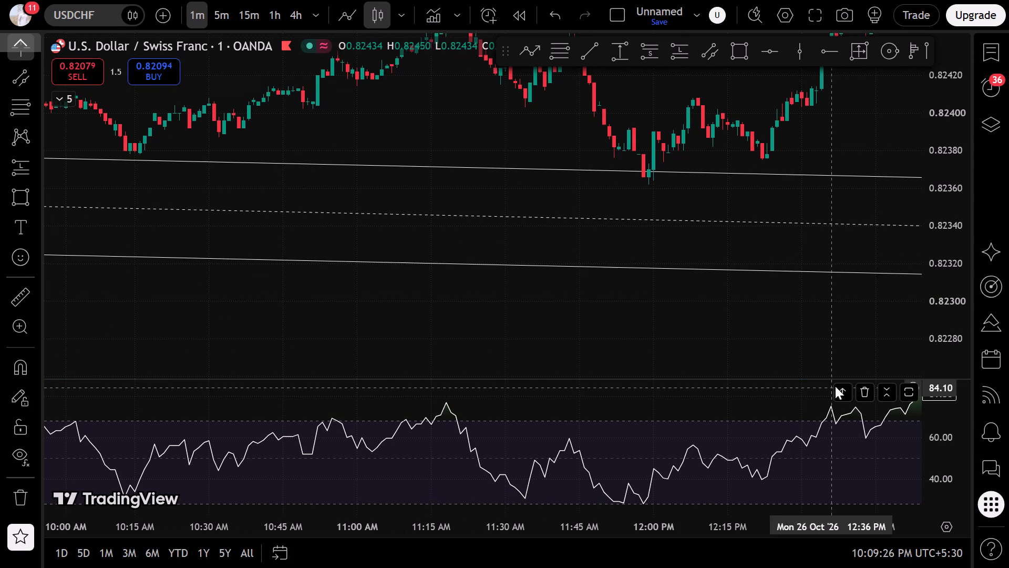
left_click(61, 98)
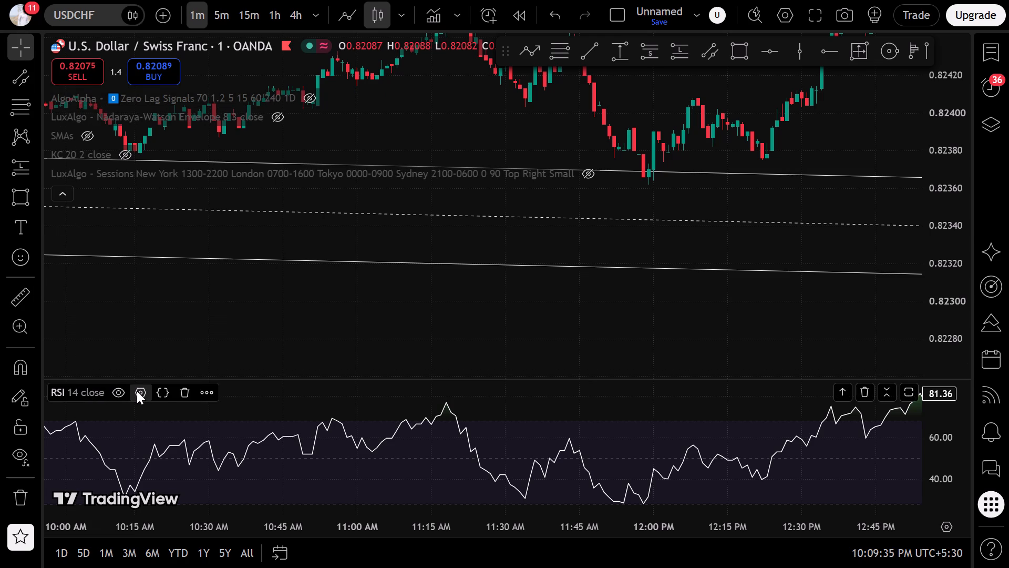
left_click(137, 391)
left_click(630, 275)
scroll(619, 289, "down", 2)
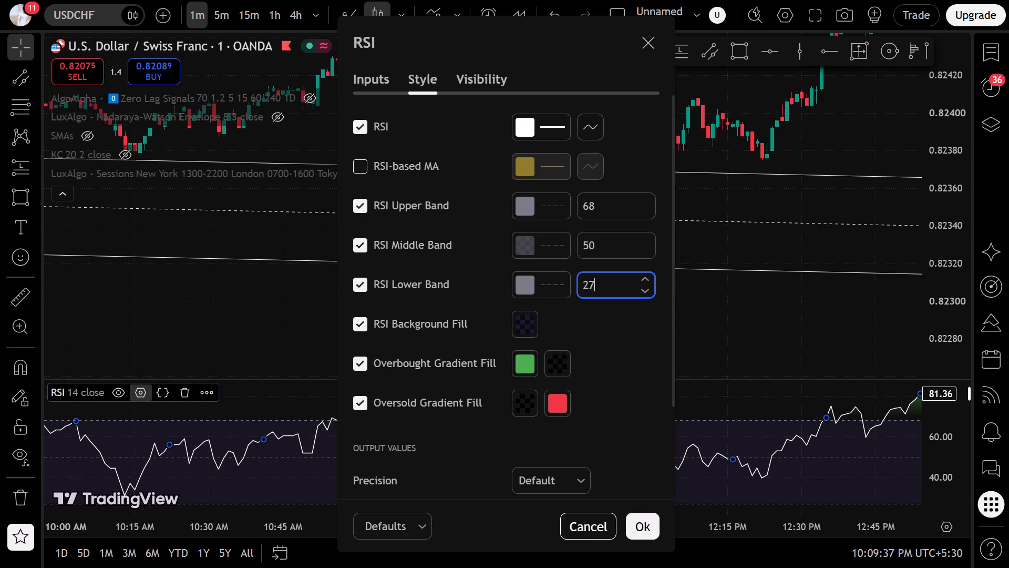
scroll(619, 289, "up", 4)
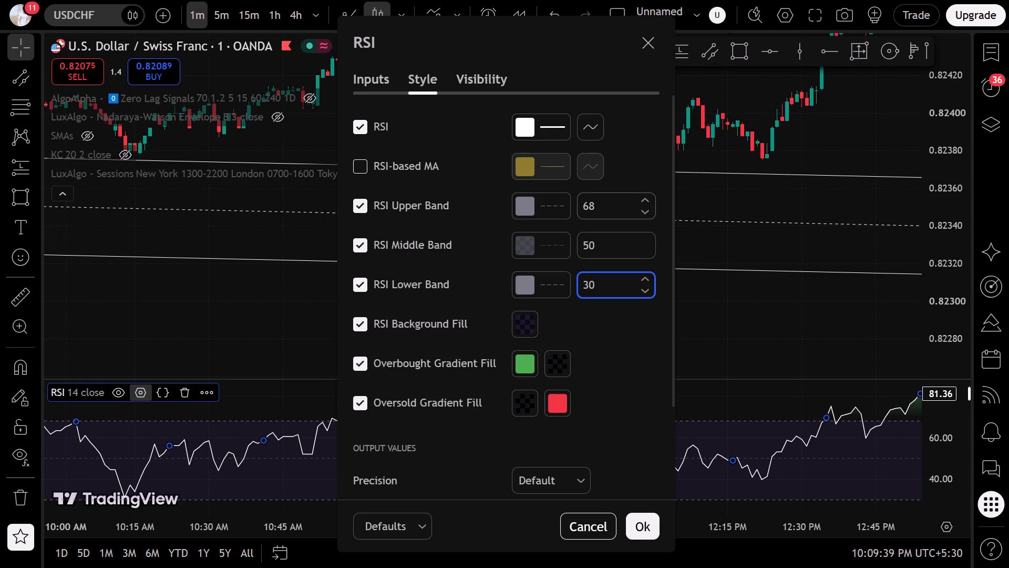
left_click(609, 206)
scroll(609, 206, "up", 3)
scroll(609, 206, "down", 1)
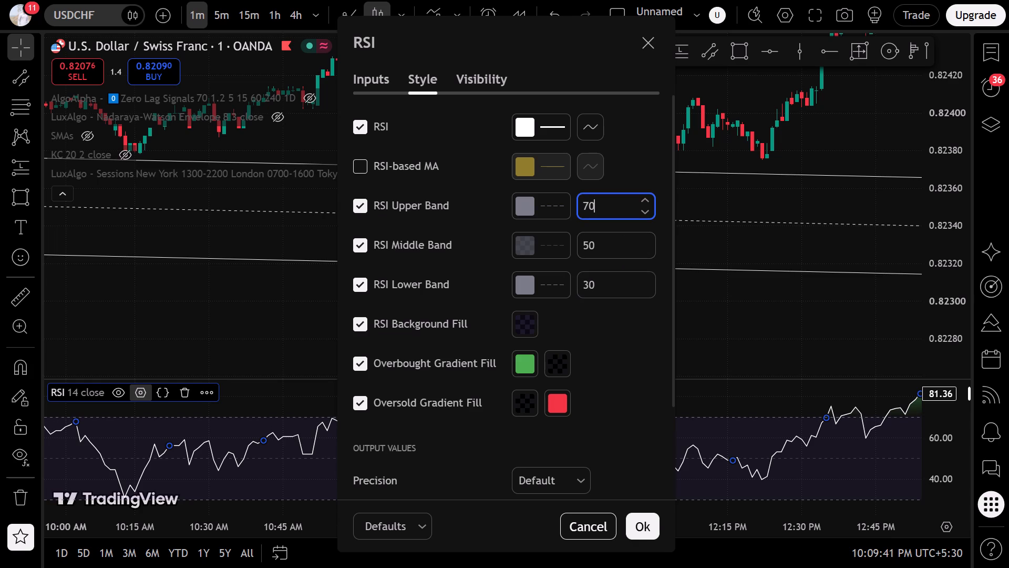
left_click(637, 527)
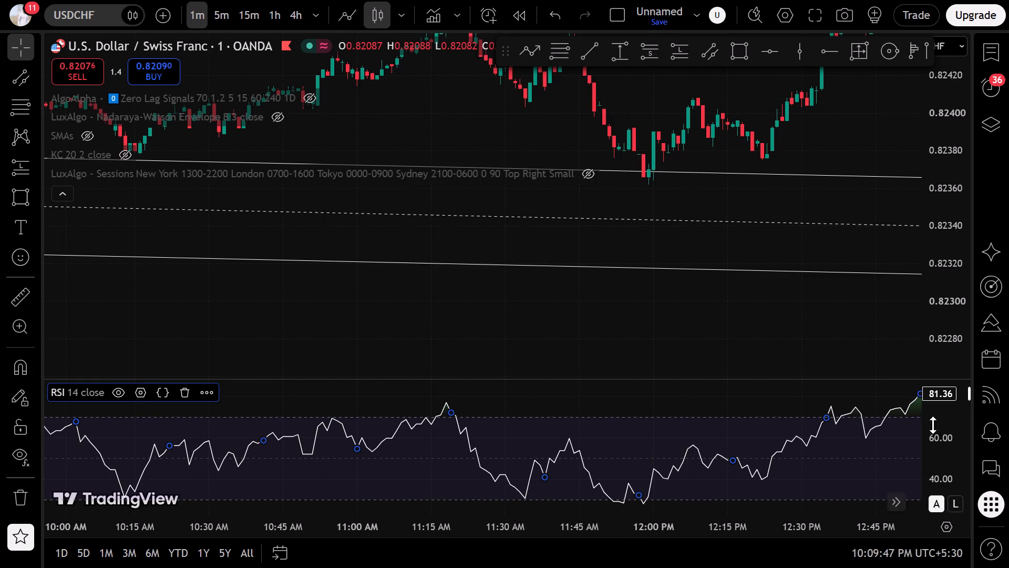
left_click(605, 321)
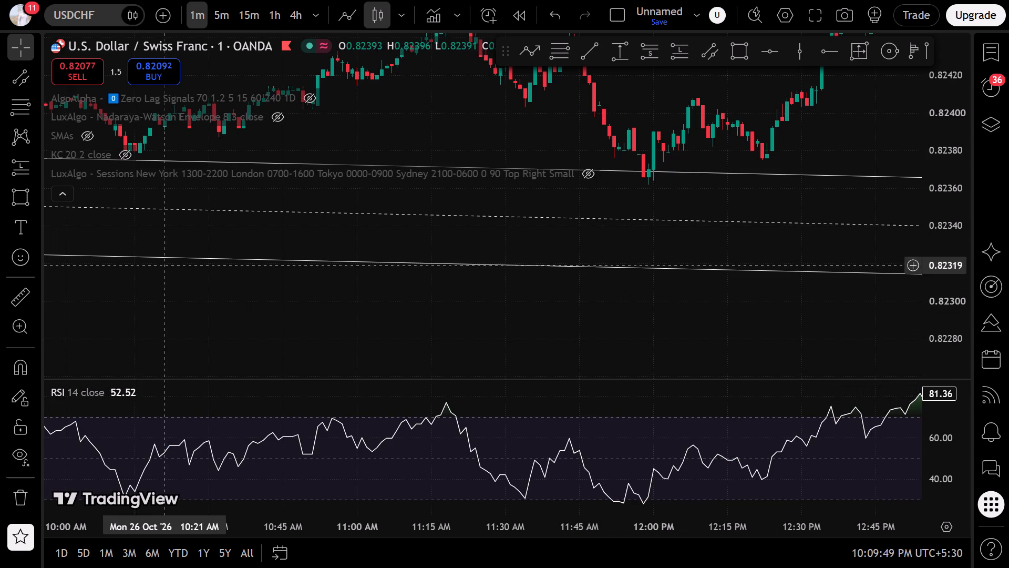
left_click(57, 192)
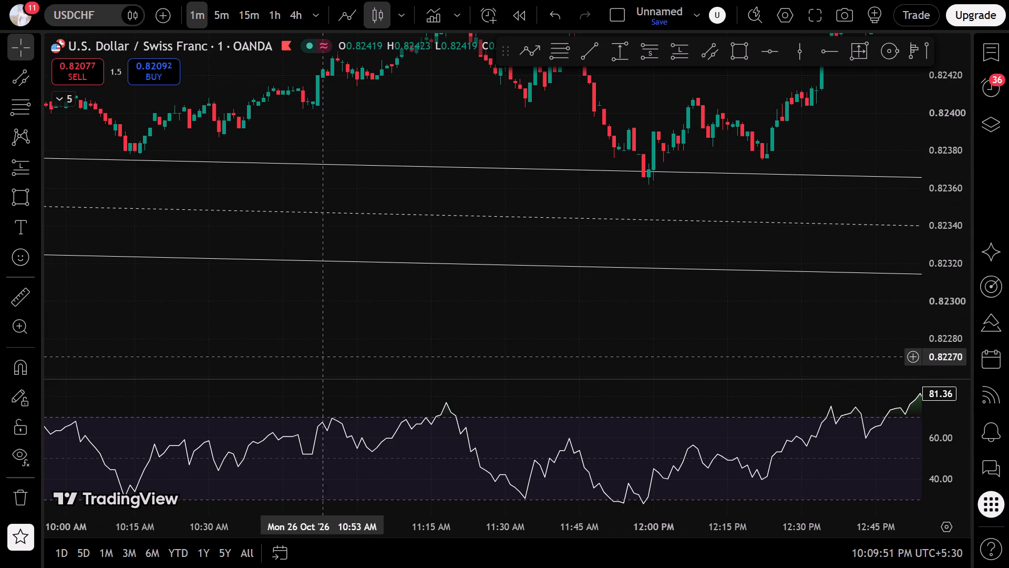
Examine price and RSI along the descending channel on 26 October from about 03:00 AM to 12:45 PM.
scroll(418, 301, "down", 13)
scroll(421, 292, "up", 11)
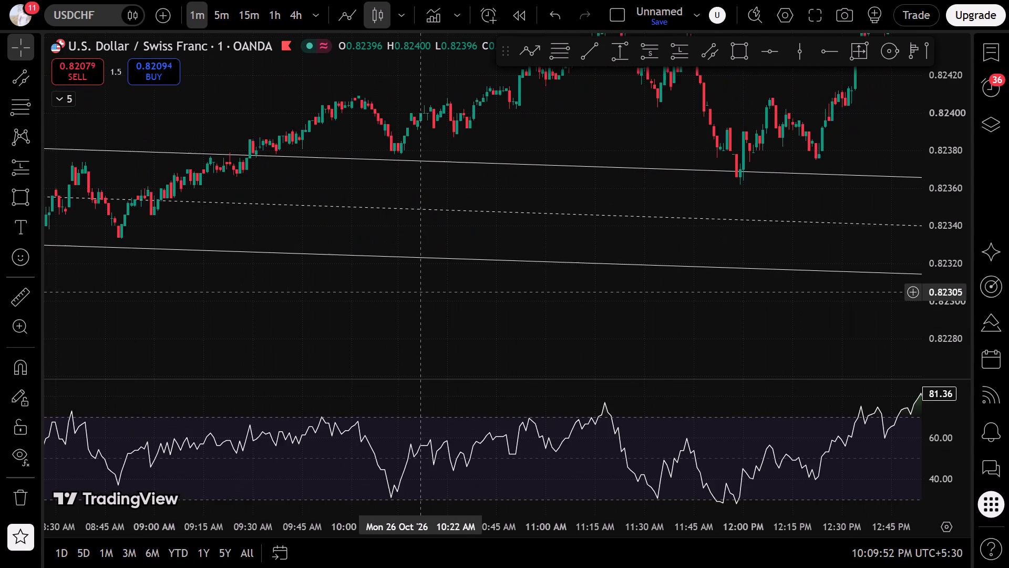
scroll(421, 292, "down", 17)
scroll(444, 267, "up", 7)
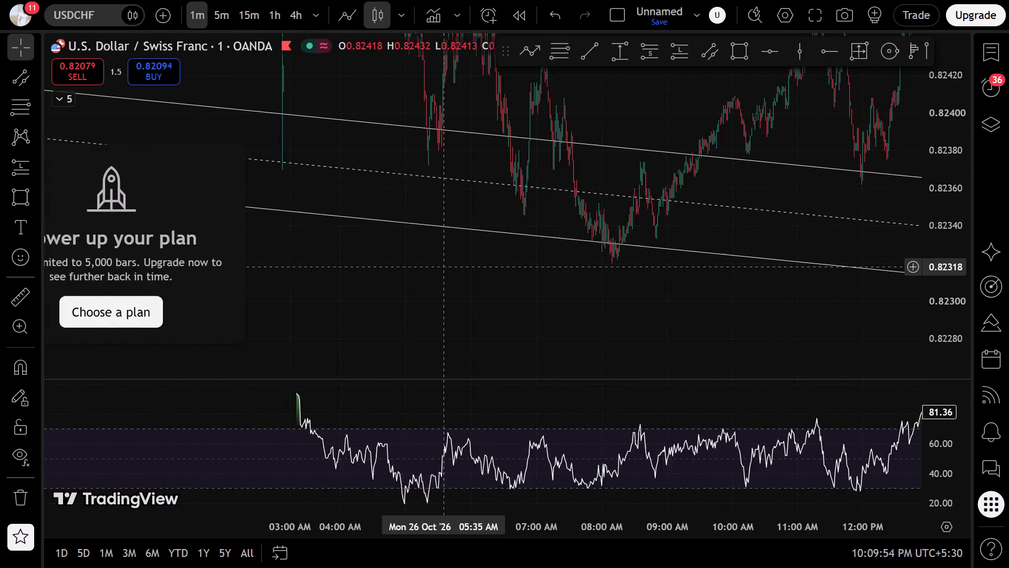
scroll(444, 267, "up", 3)
Enlarge the RSI pane to about a third of the chart area's height.
left_click(369, 376)
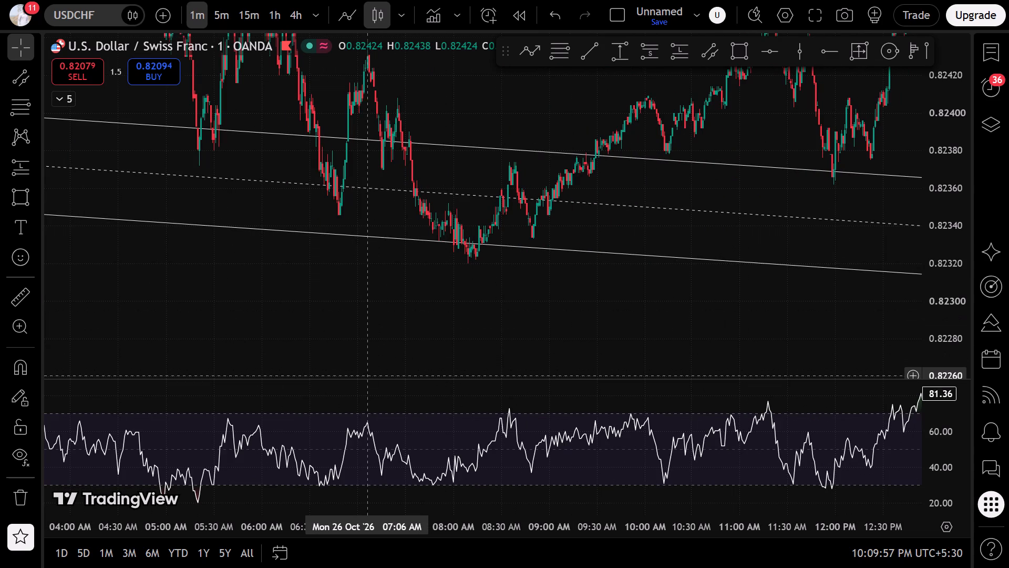
left_click_drag(352, 379, 357, 293)
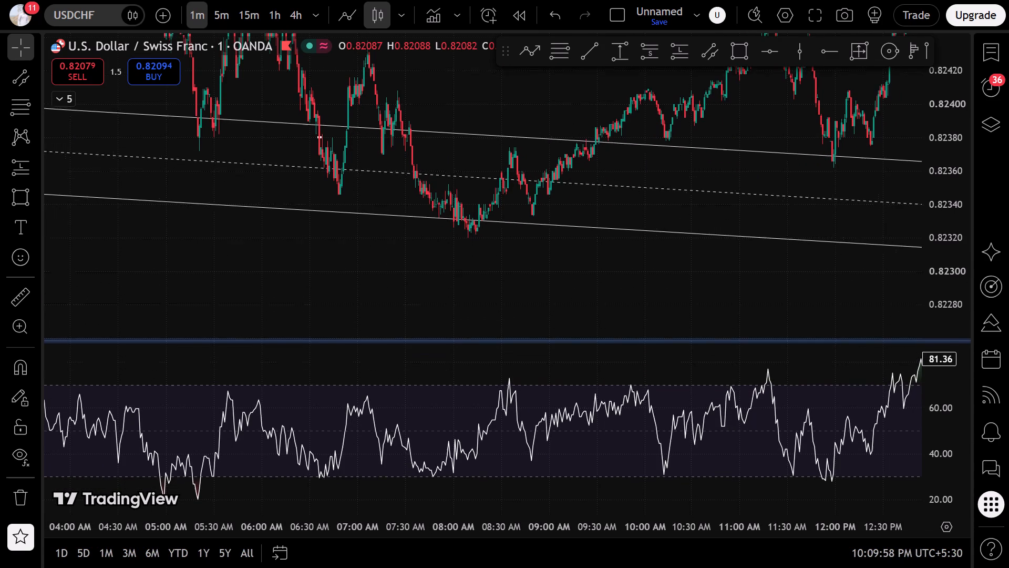
left_click_drag(357, 293, 384, 419)
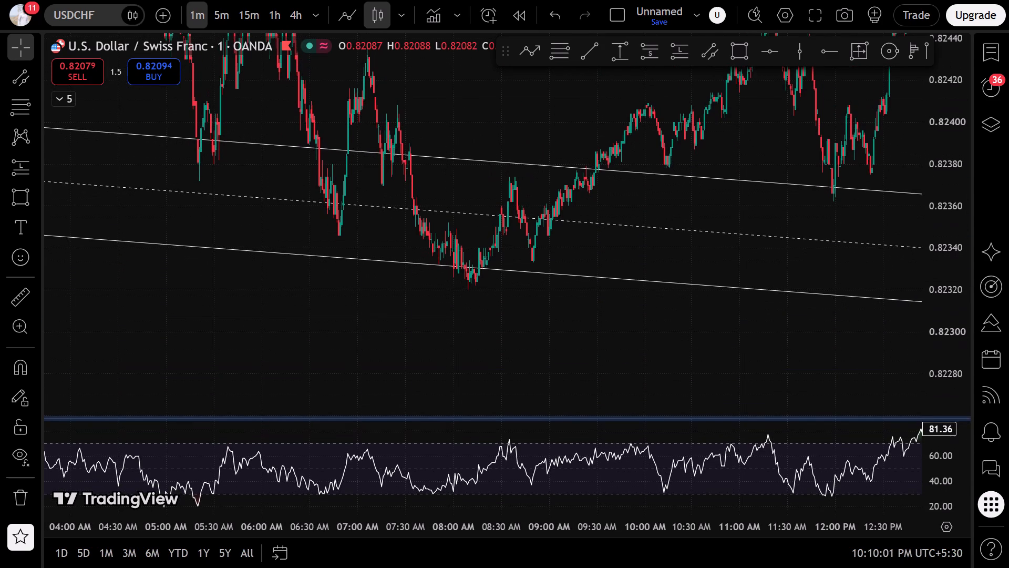
left_click_drag(384, 419, 452, 346)
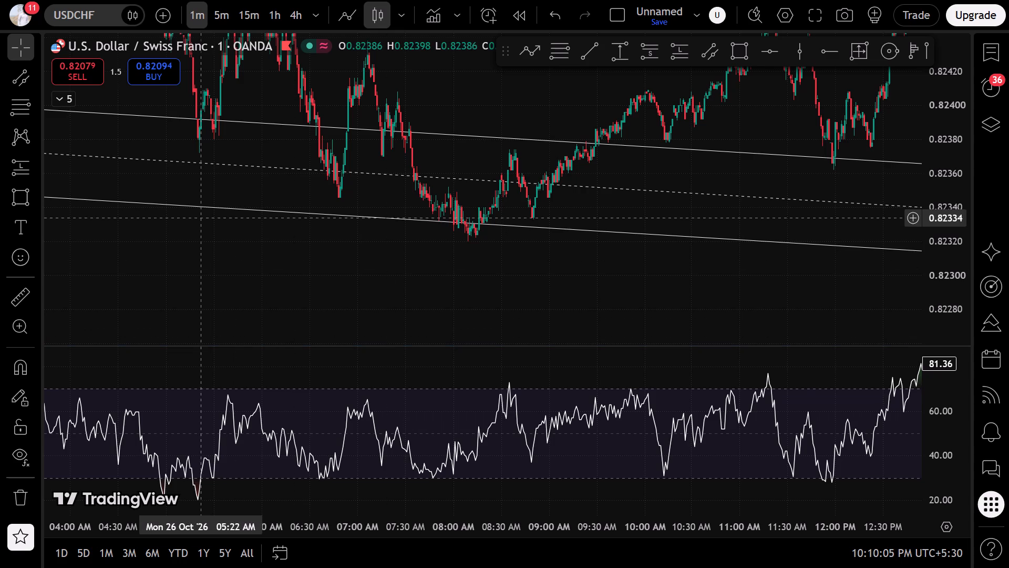
Compare the channel's price swings with RSI at the 30 and 70 levels on 26 October, between about 05:00 AM and 12:30 PM.
left_click_drag(174, 234, 203, 279)
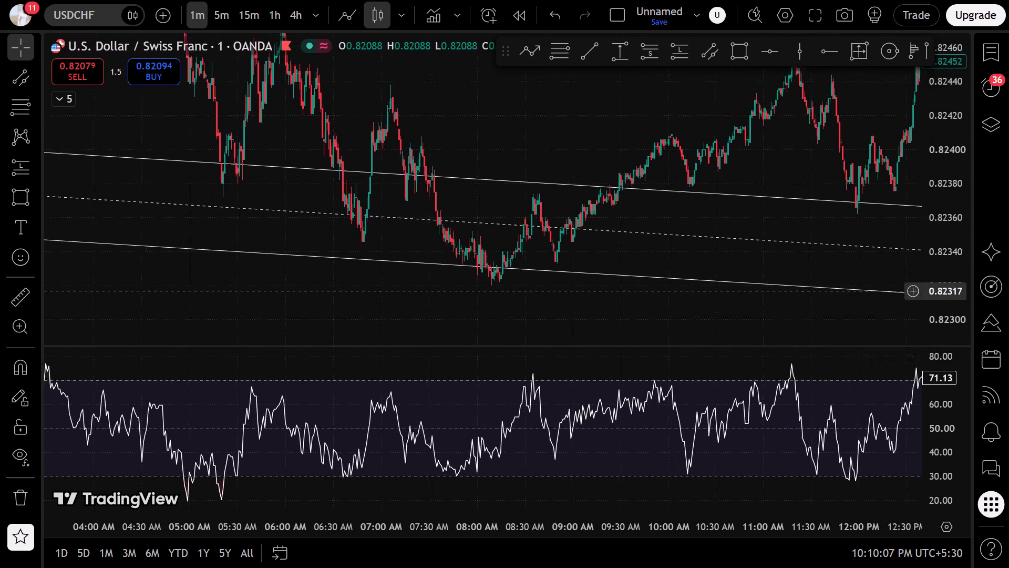
left_click_drag(203, 279, 204, 275)
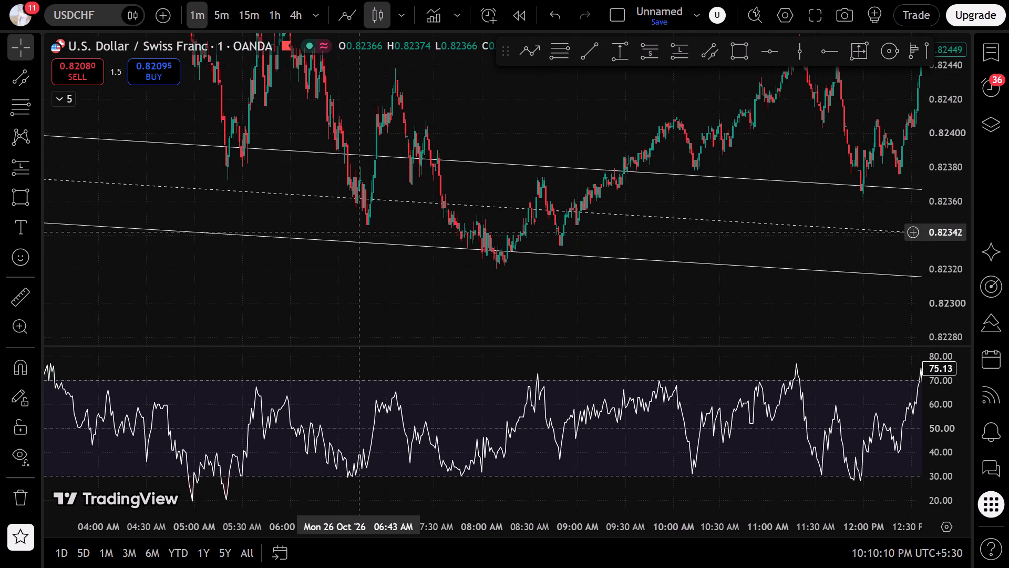
scroll(311, 245, "up", 4)
left_click_drag(91, 299, 193, 299)
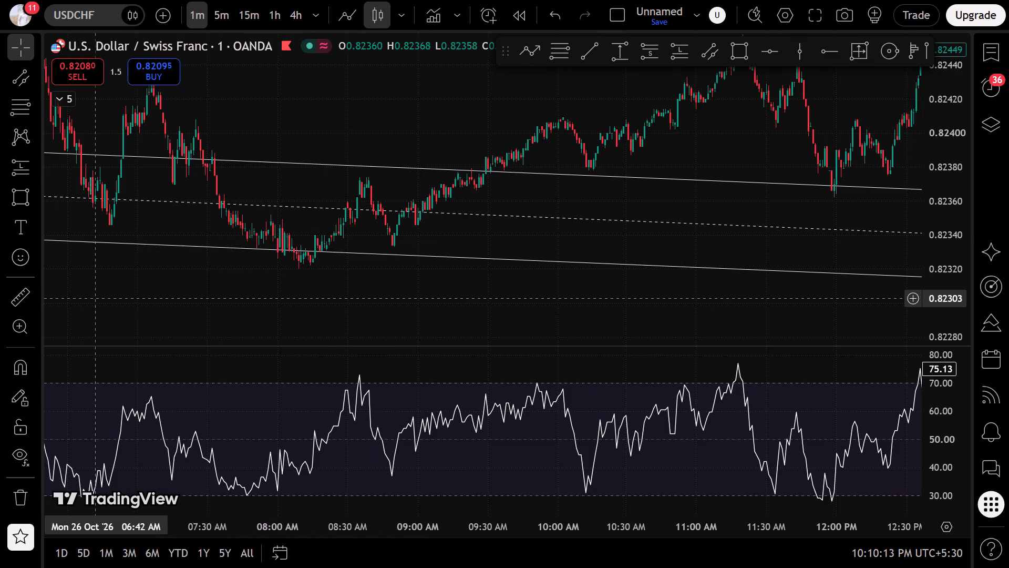
left_click_drag(193, 299, 375, 292)
scroll(271, 308, "up", 7)
left_click_drag(136, 274, 689, 285)
scroll(471, 299, "up", 3)
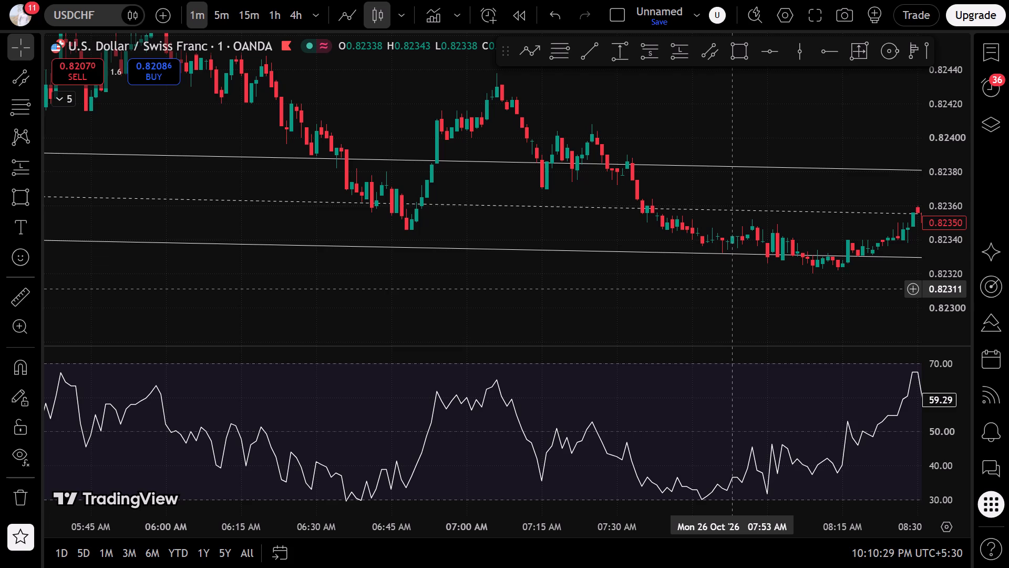
left_click_drag(767, 293, 739, 293)
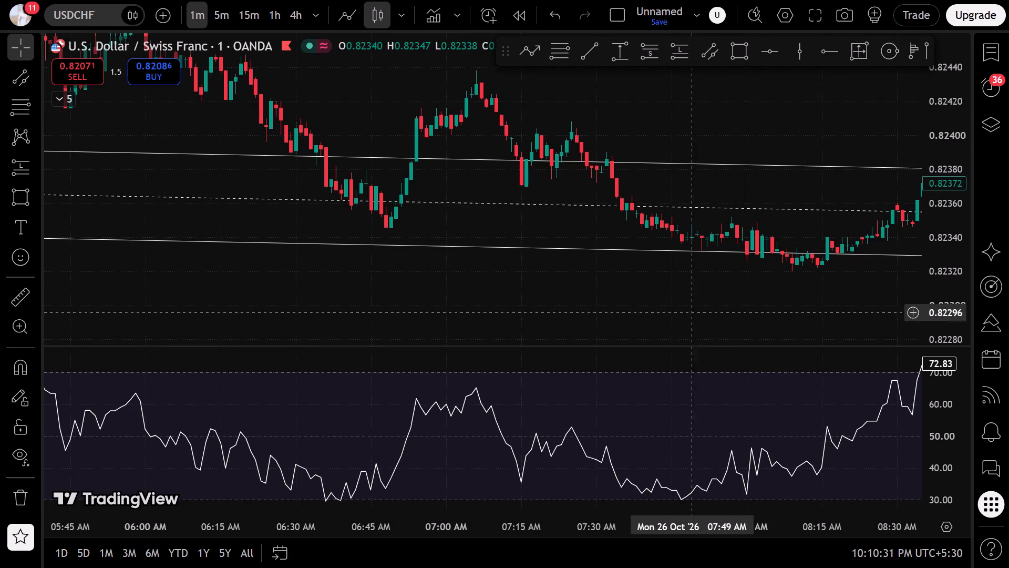
left_click_drag(730, 297, 262, 290)
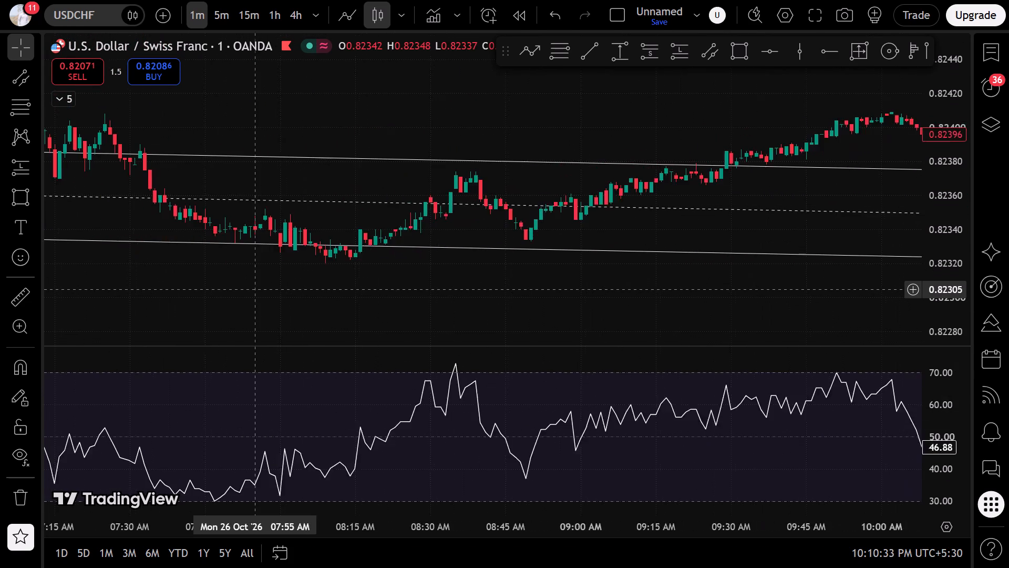
left_click_drag(262, 290, 305, 288)
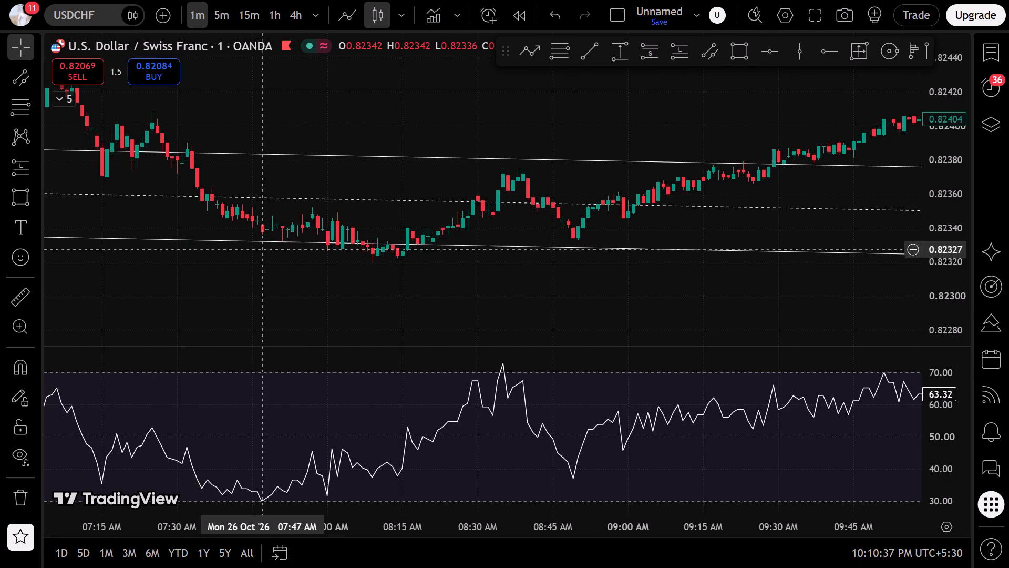
scroll(338, 302, "down", 9)
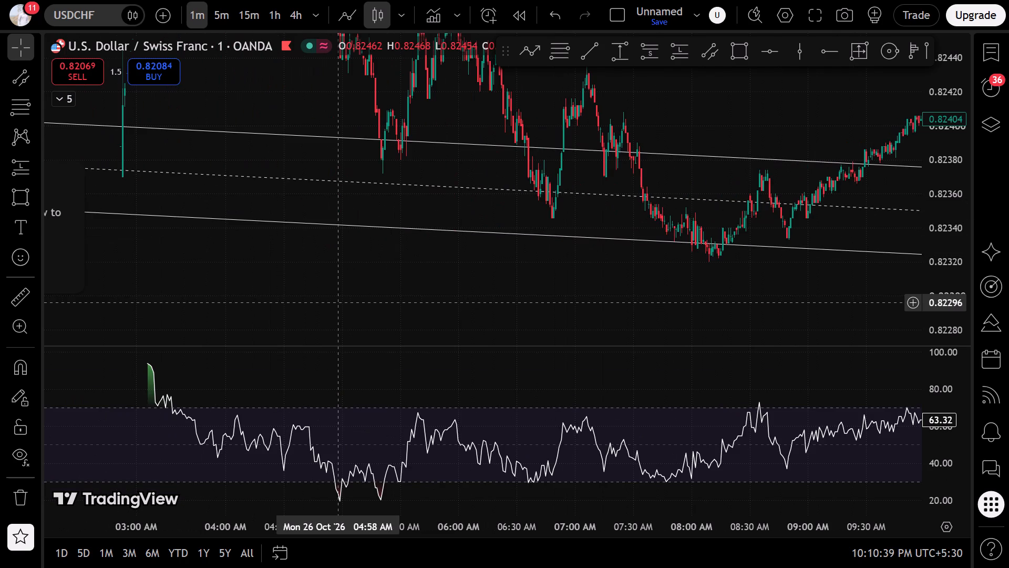
scroll(640, 301, "up", 6)
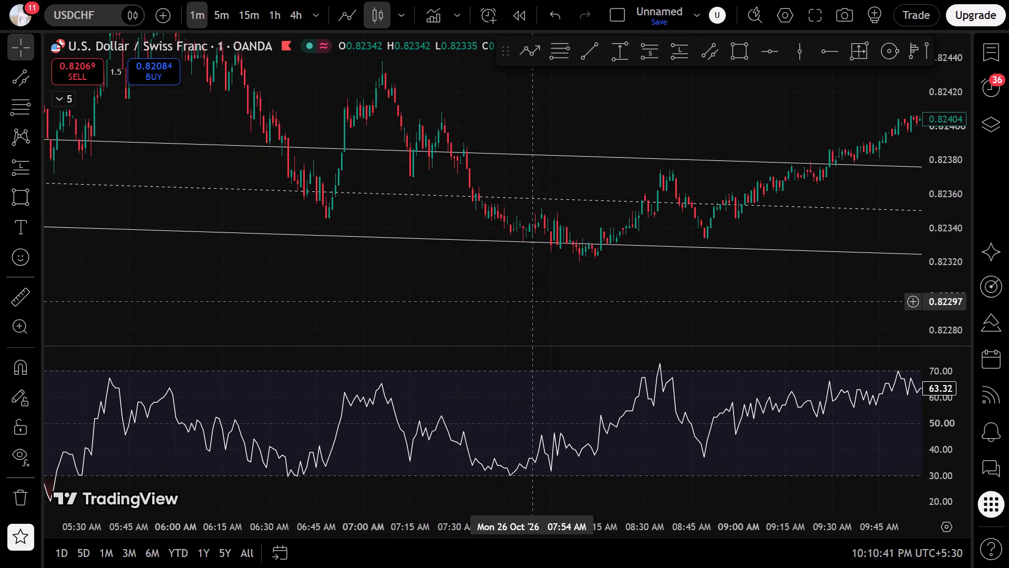
left_click_drag(765, 277, 395, 279)
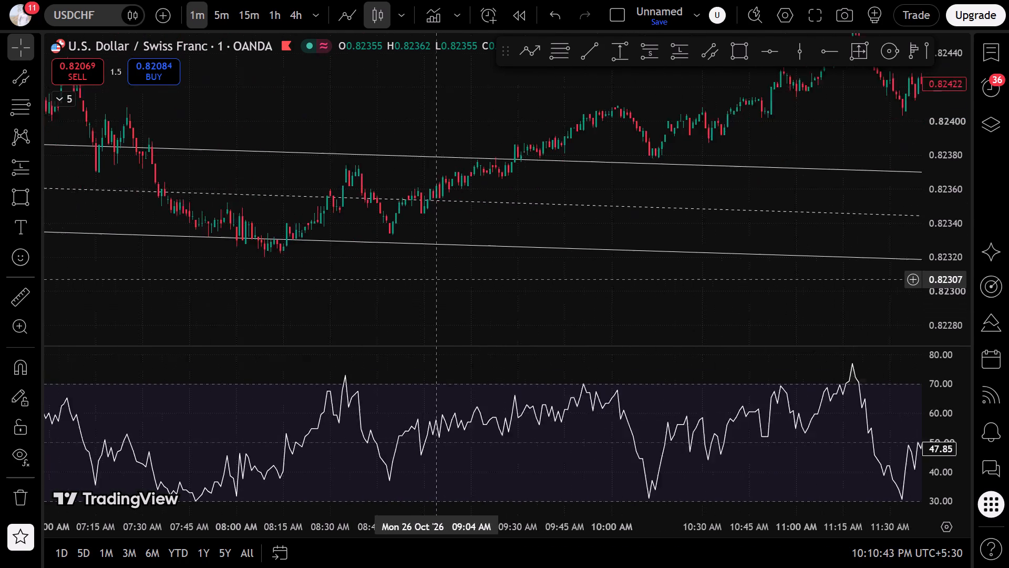
Examine the price rise and the pullback to the descending channel against RSI on 26 October, from about 07:30 AM to 01:30 PM.
left_click_drag(395, 279, 280, 280)
left_click_drag(753, 108, 599, 123)
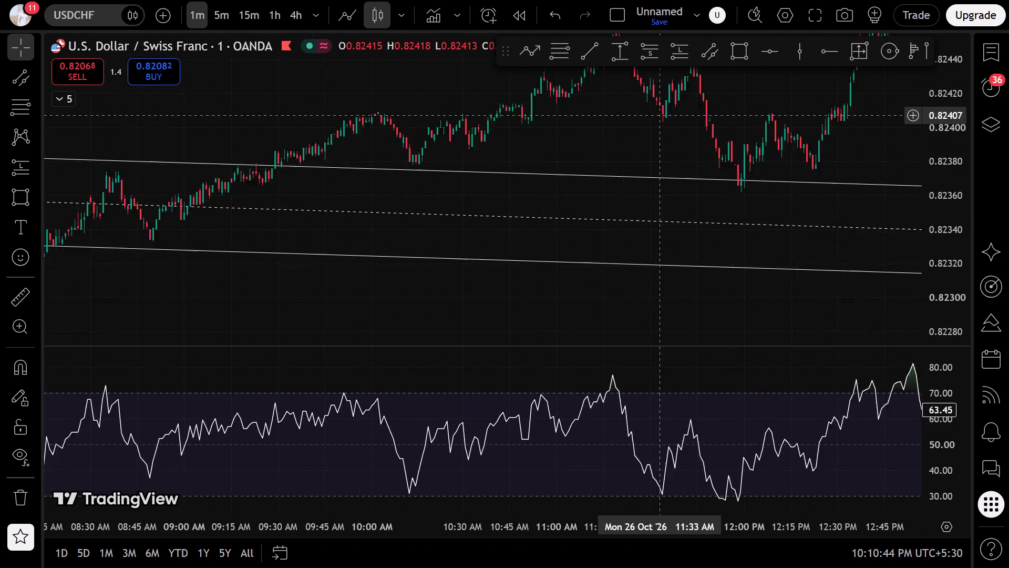
left_click_drag(599, 123, 437, 140)
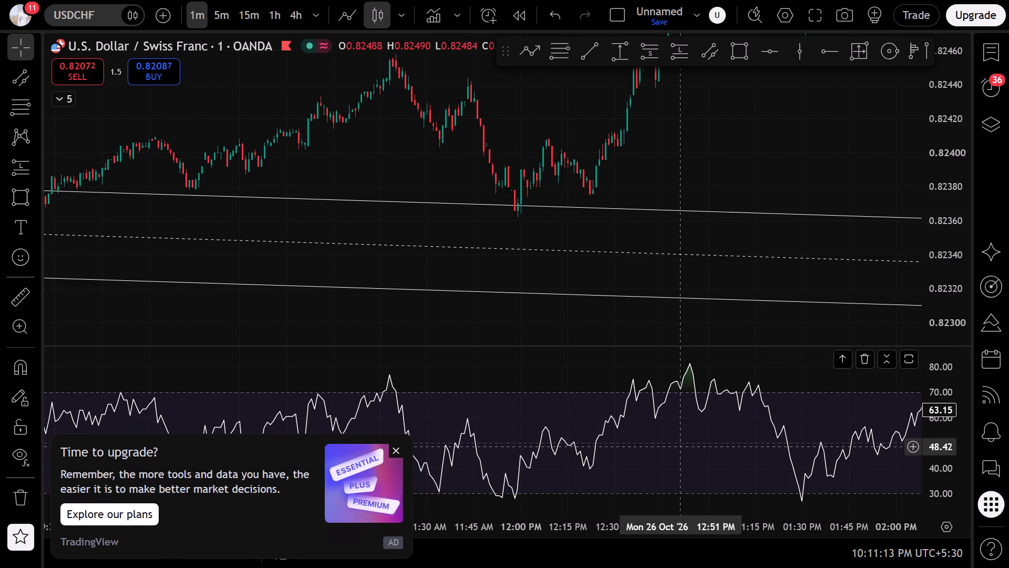
left_click(393, 452)
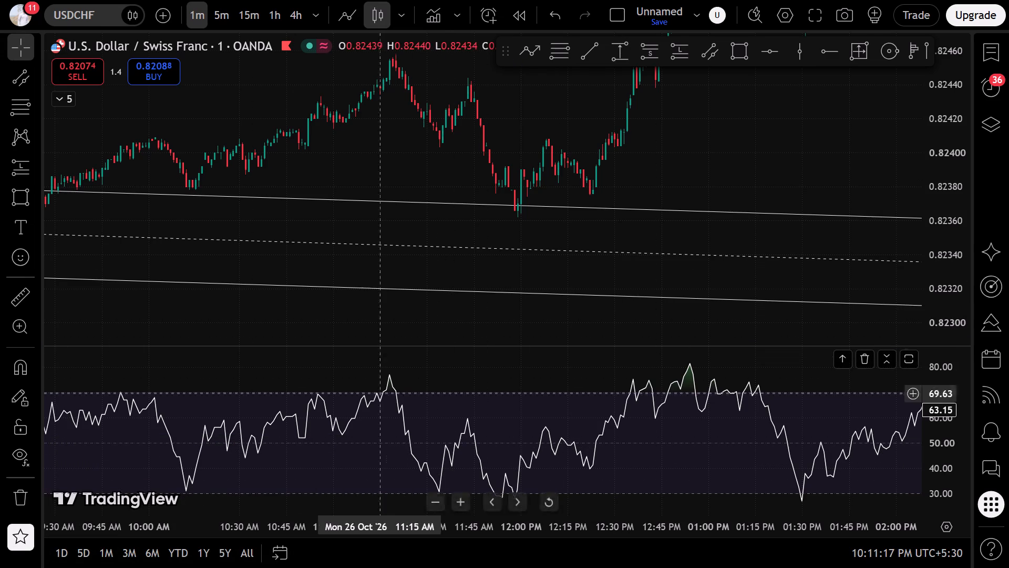
left_click_drag(957, 151, 950, 172)
left_click_drag(509, 97, 560, 150)
scroll(564, 156, "down", 5)
scroll(564, 156, "up", 5)
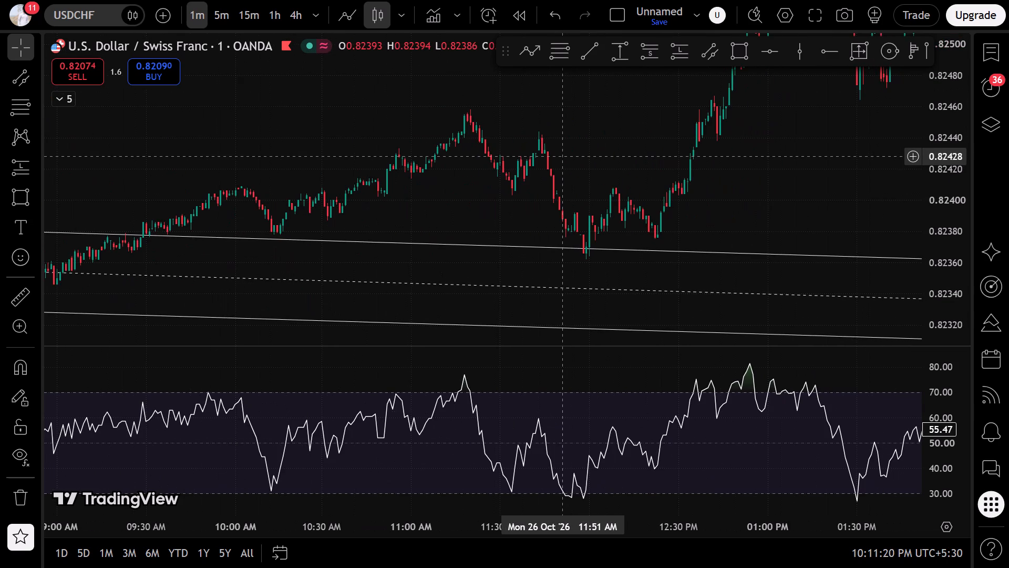
scroll(564, 156, "up", 1)
scroll(440, 210, "down", 4)
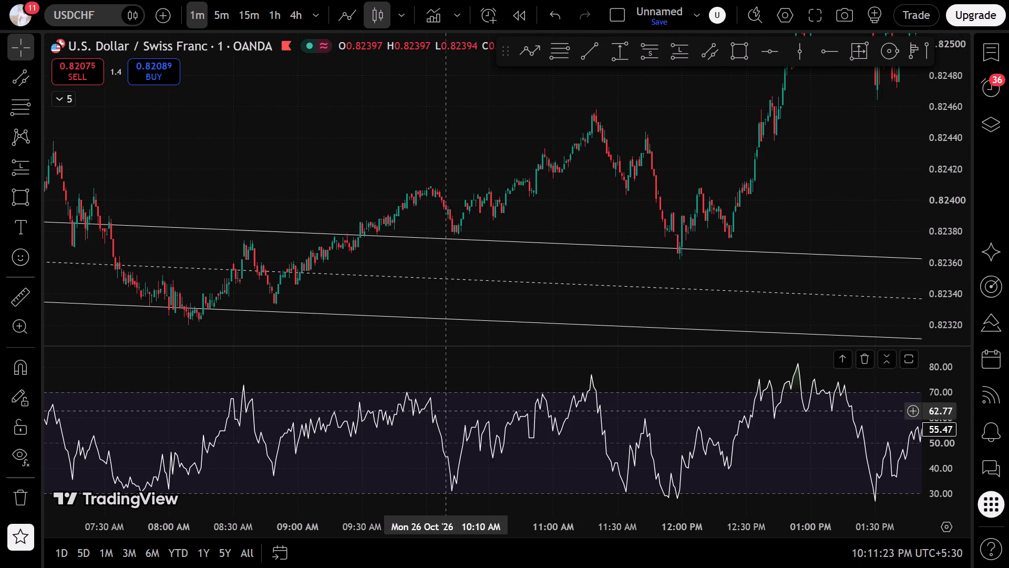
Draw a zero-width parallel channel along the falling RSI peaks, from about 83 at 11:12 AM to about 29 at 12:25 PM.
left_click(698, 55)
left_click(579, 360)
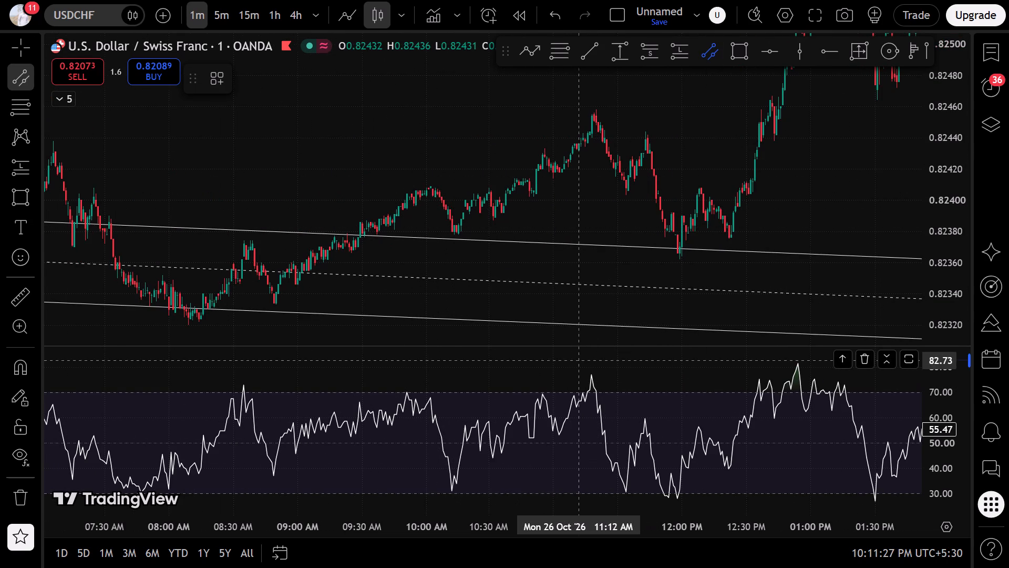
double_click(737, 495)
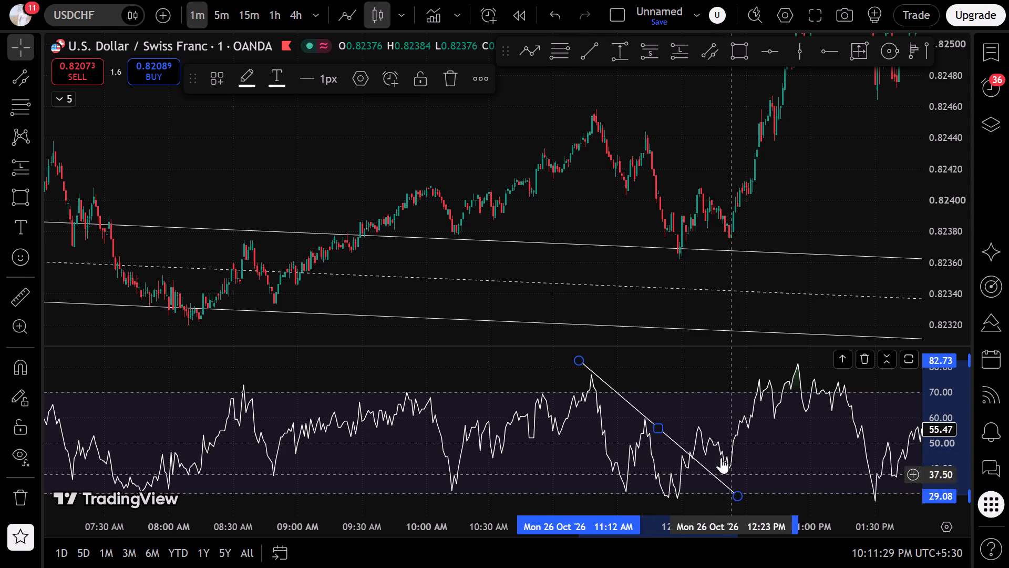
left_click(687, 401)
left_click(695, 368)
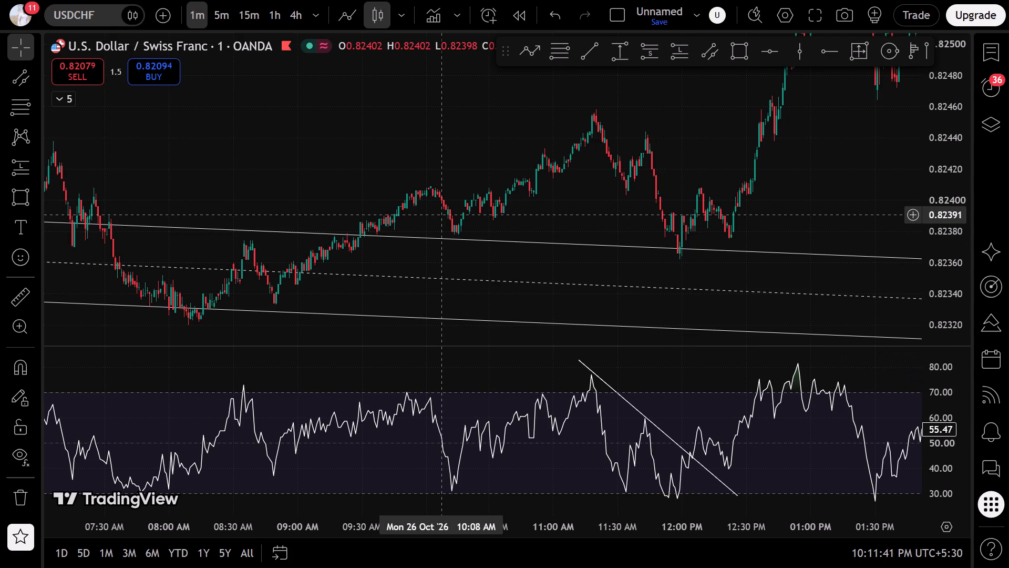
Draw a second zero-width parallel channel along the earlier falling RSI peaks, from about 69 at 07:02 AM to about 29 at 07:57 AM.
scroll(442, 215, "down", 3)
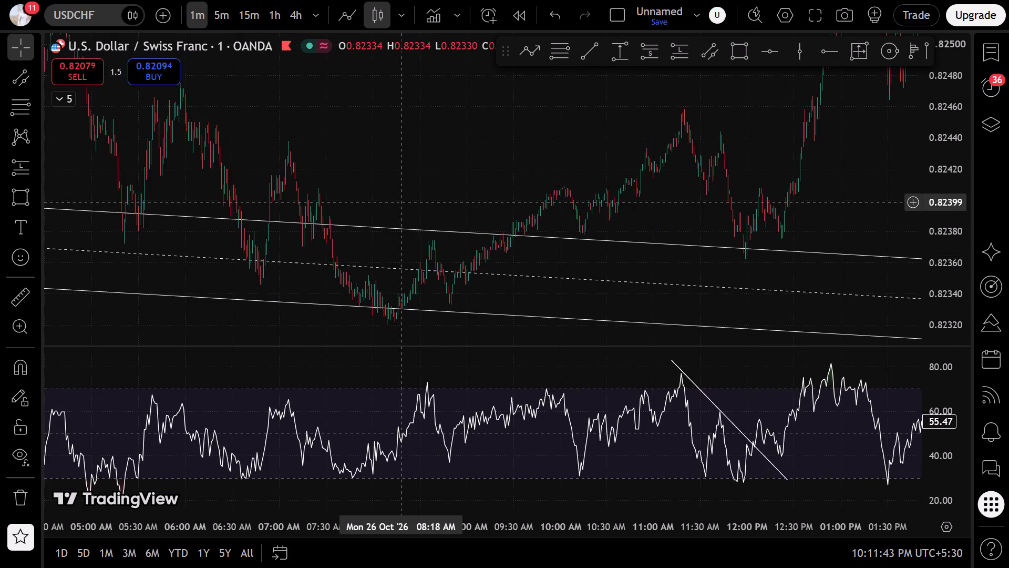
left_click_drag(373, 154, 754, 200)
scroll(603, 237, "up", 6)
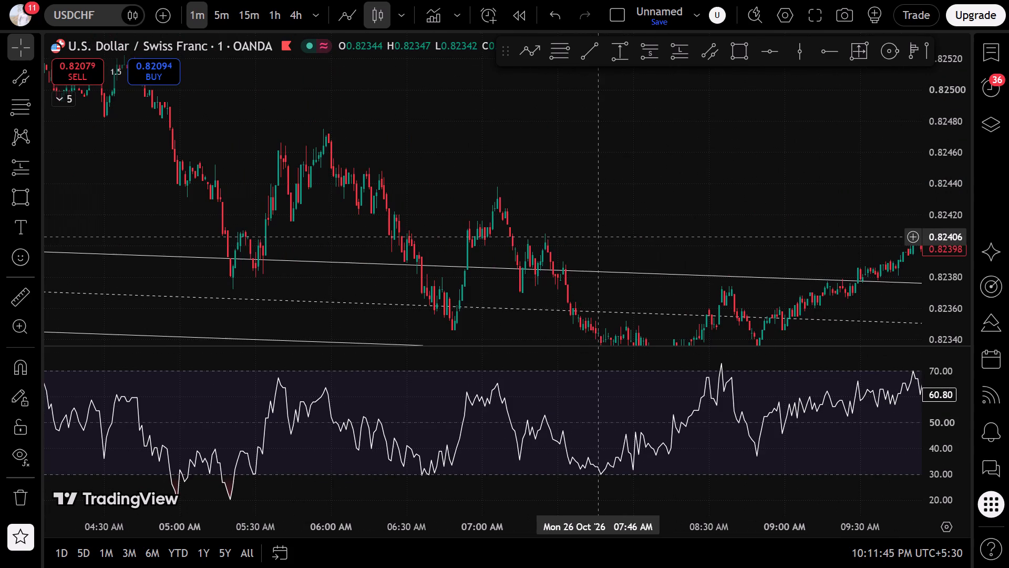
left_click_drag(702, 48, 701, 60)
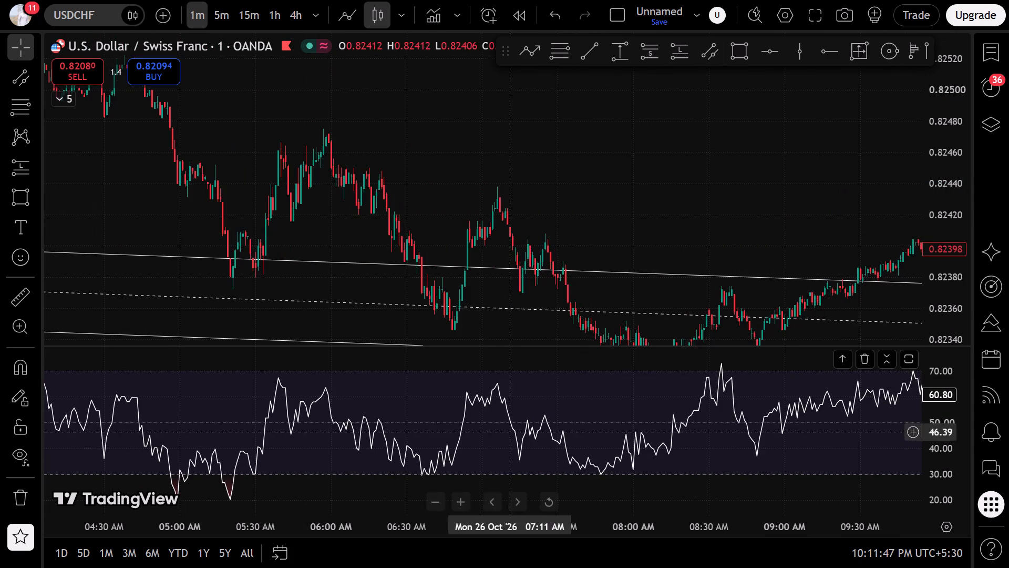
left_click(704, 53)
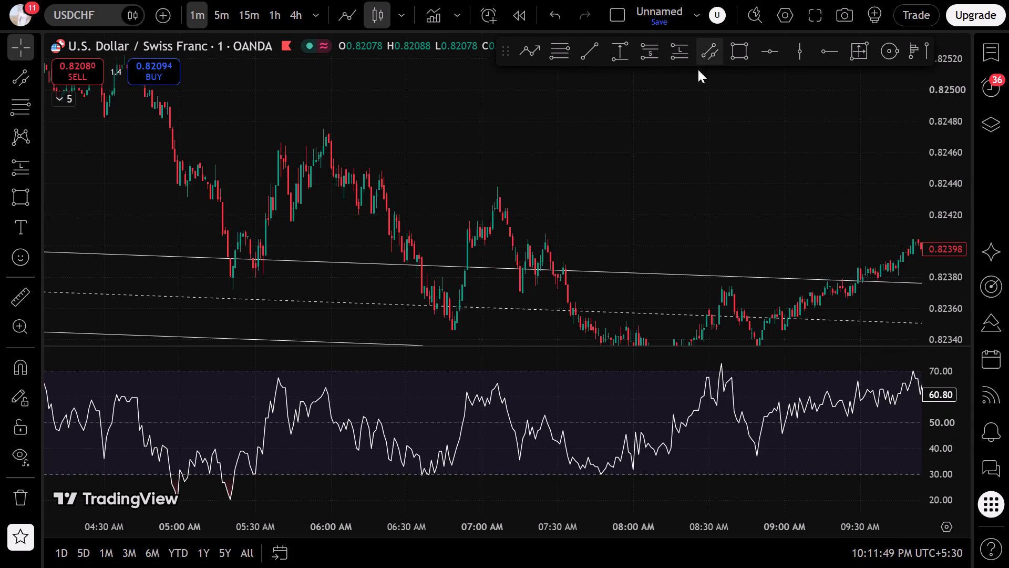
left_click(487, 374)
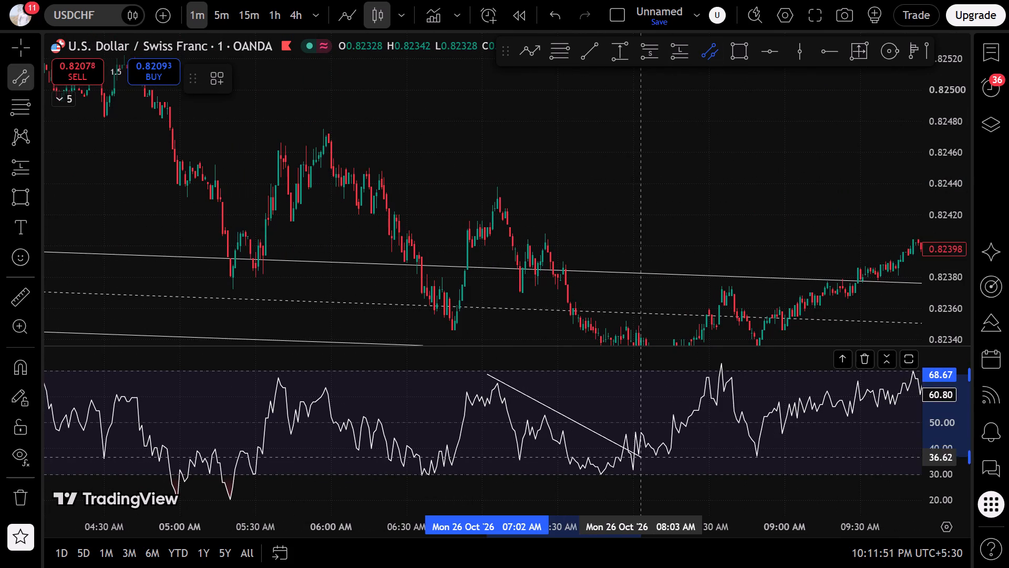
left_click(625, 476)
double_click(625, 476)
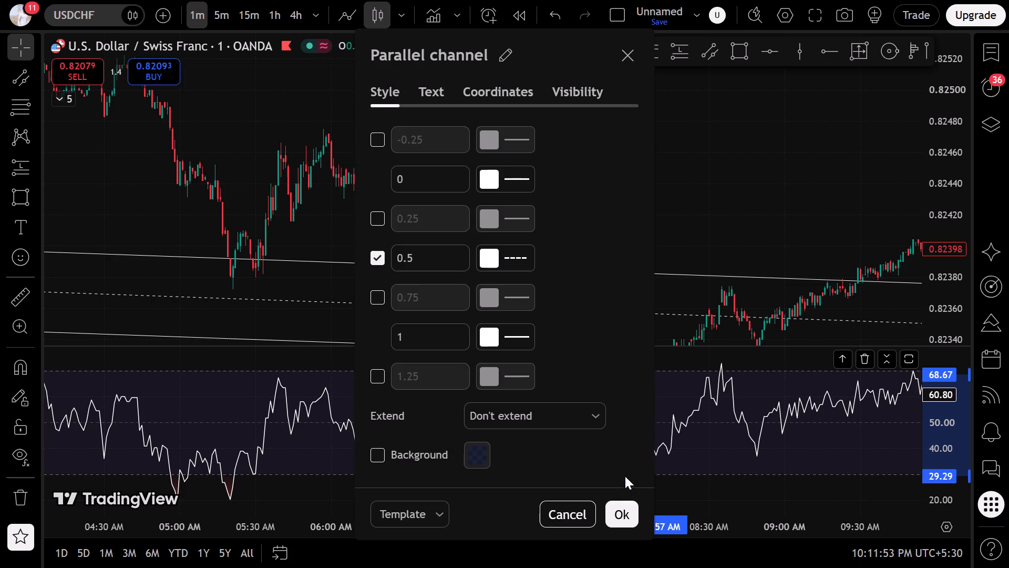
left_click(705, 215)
Compare both falling RSI lines with price around the descending channel, and follow the move until about 05:50 PM on 26 October.
left_click_drag(719, 220, 561, 56)
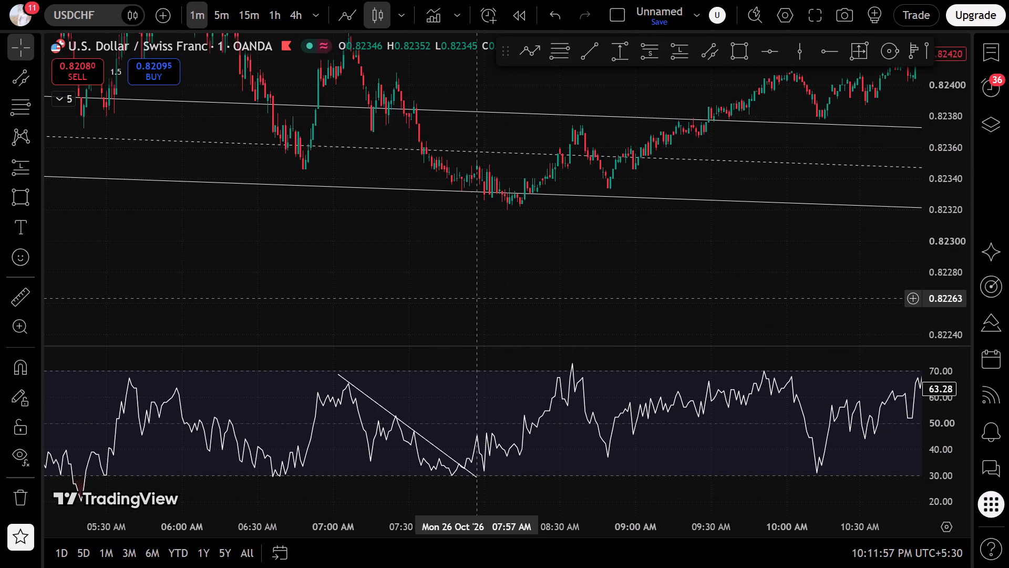
left_click_drag(680, 281, 608, 280)
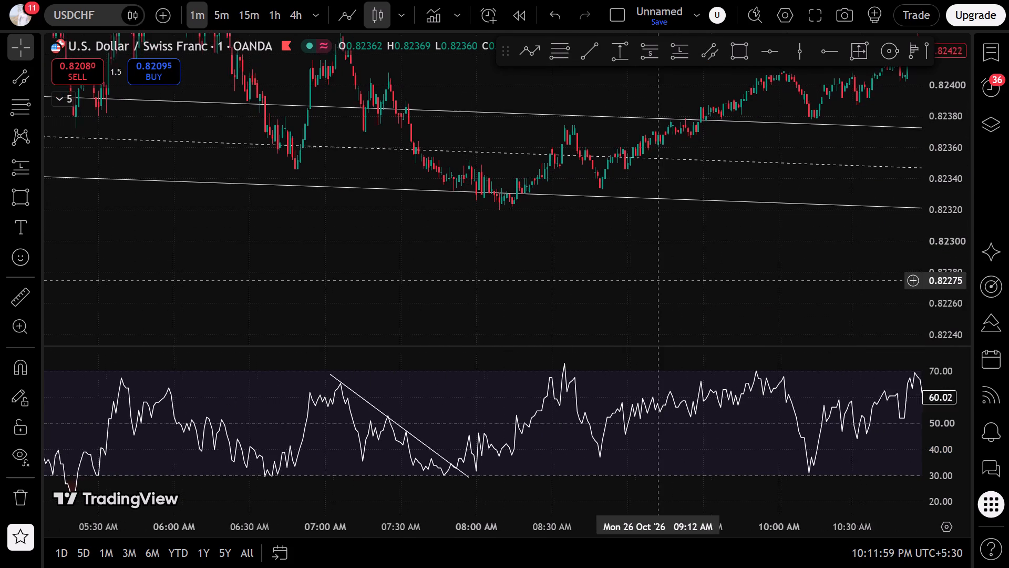
left_click_drag(608, 280, 467, 377)
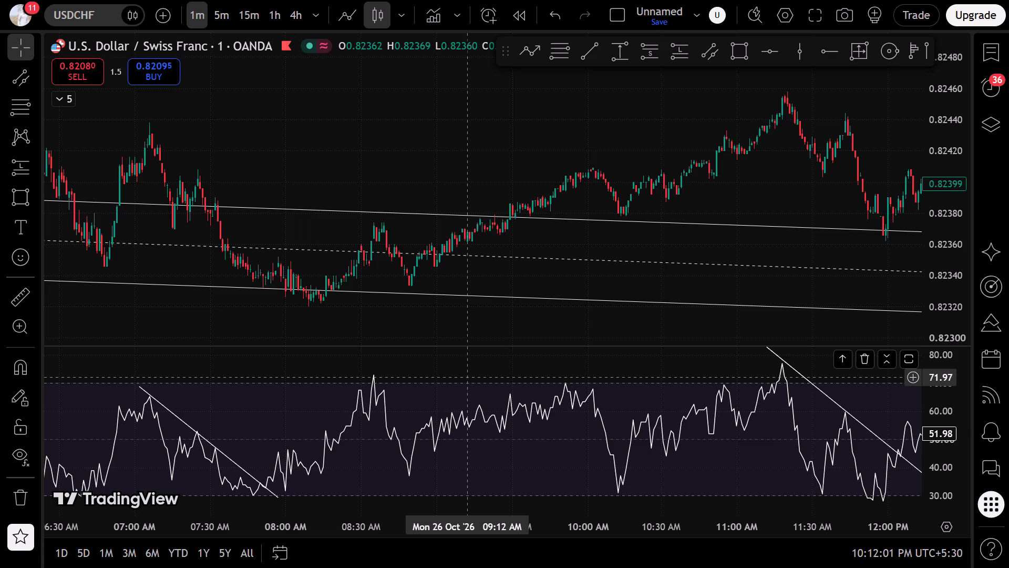
scroll(481, 309, "down", 4)
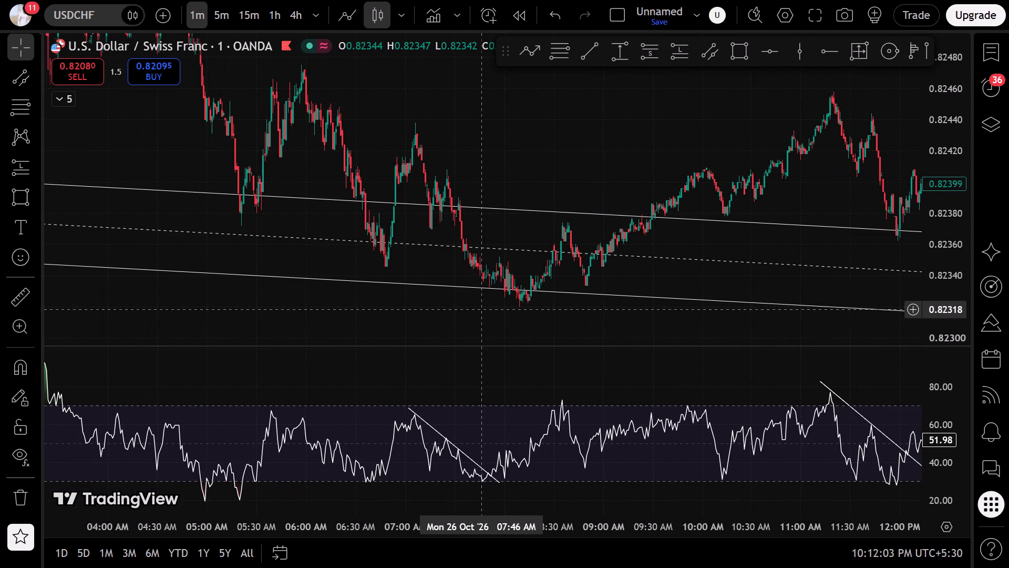
left_click_drag(734, 92, 158, 207)
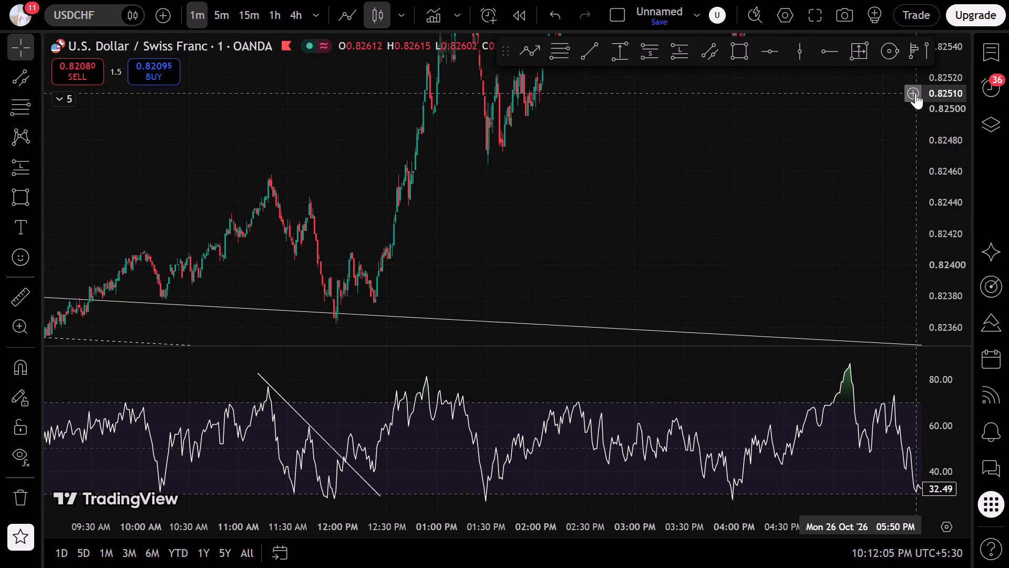
left_click_drag(926, 143, 835, 339)
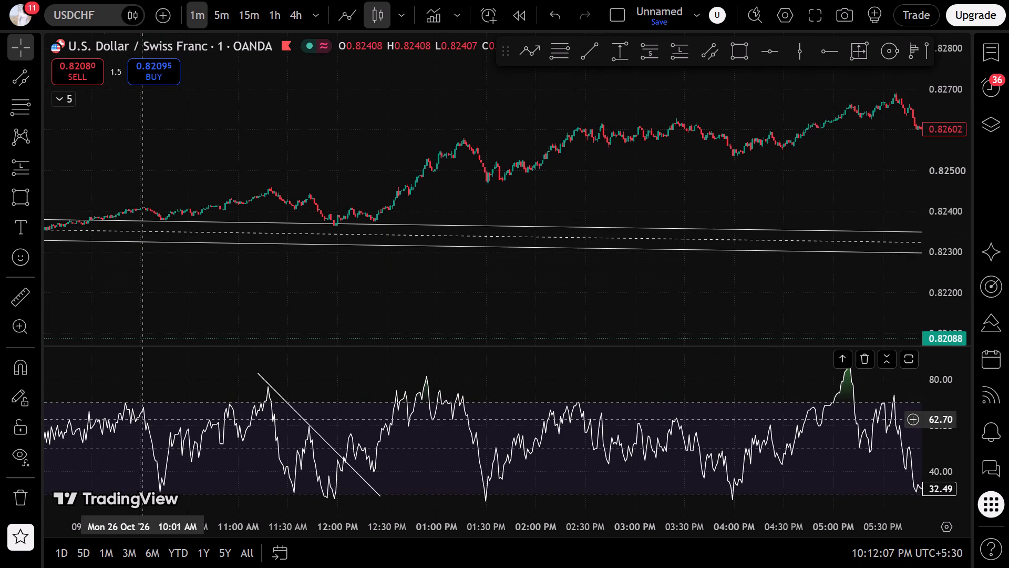
Remove the RSI 14 close indicator from the chart.
left_click(109, 415)
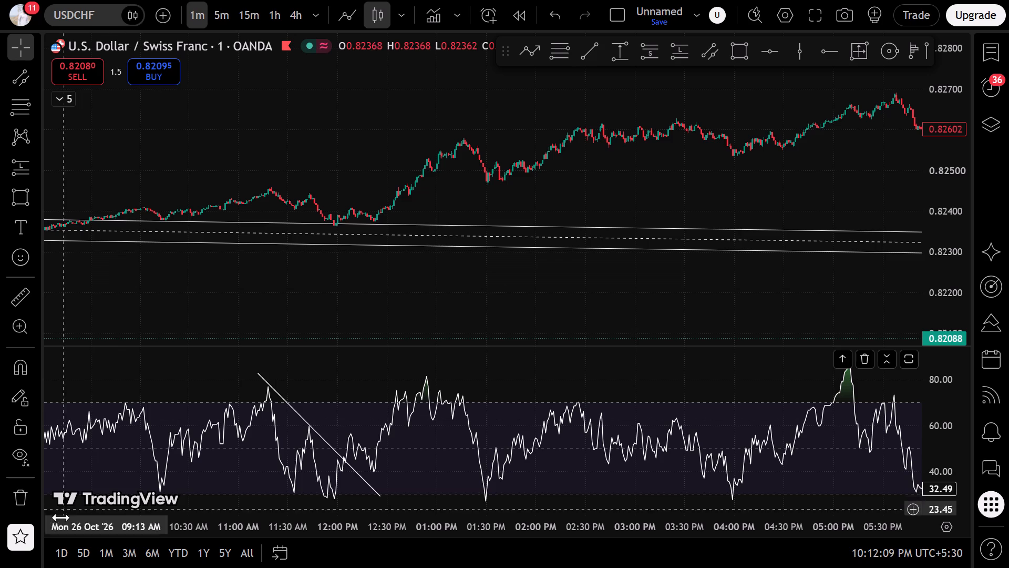
left_click(60, 101)
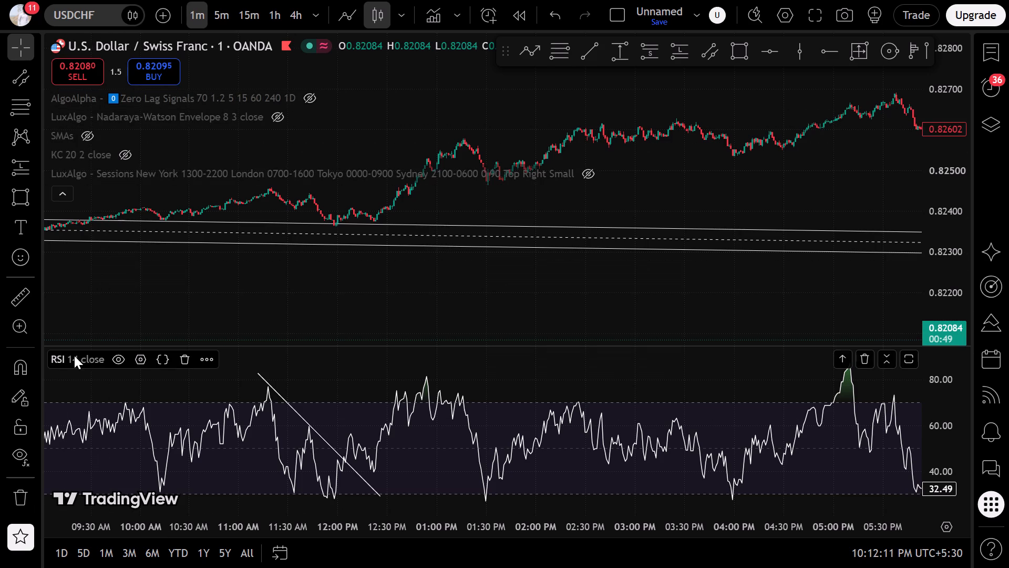
left_click(184, 358)
left_click(54, 201)
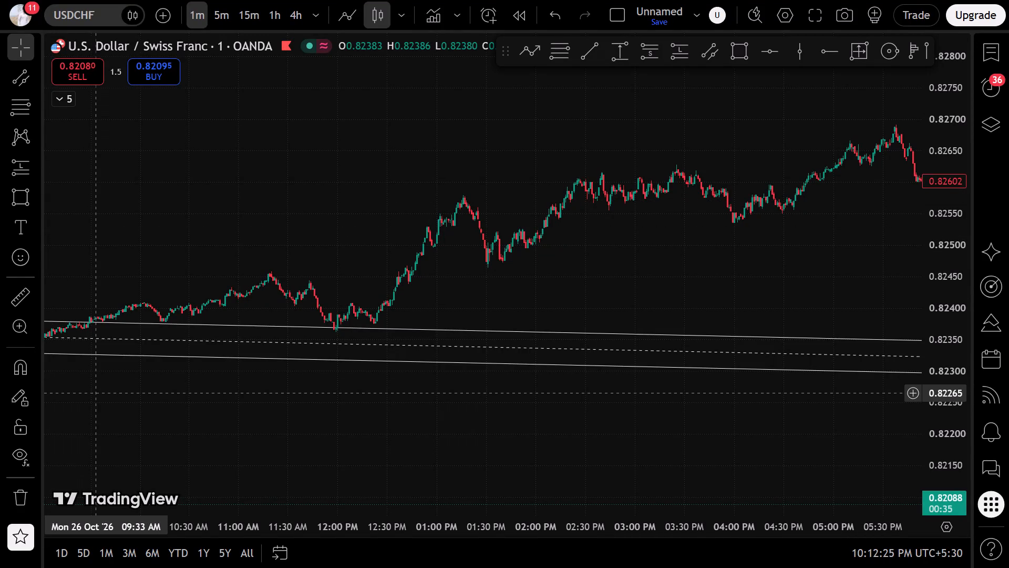
Review USDCHF on the 15-minute and 1-hour timeframes, from the descending channel of 21 October to the grey zone near 0.82000.
left_click(239, 22)
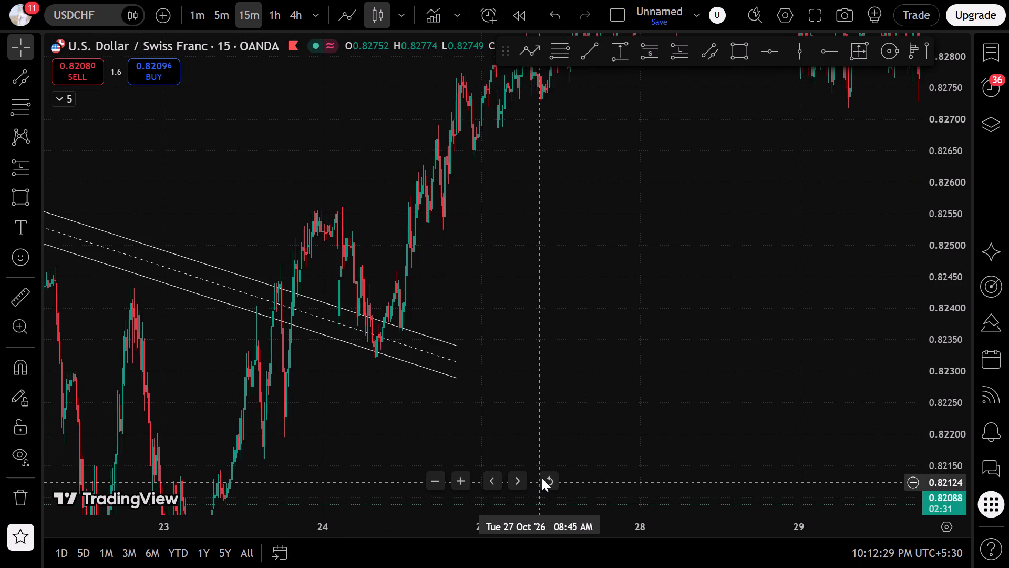
left_click(542, 478)
scroll(542, 478, "down", 6)
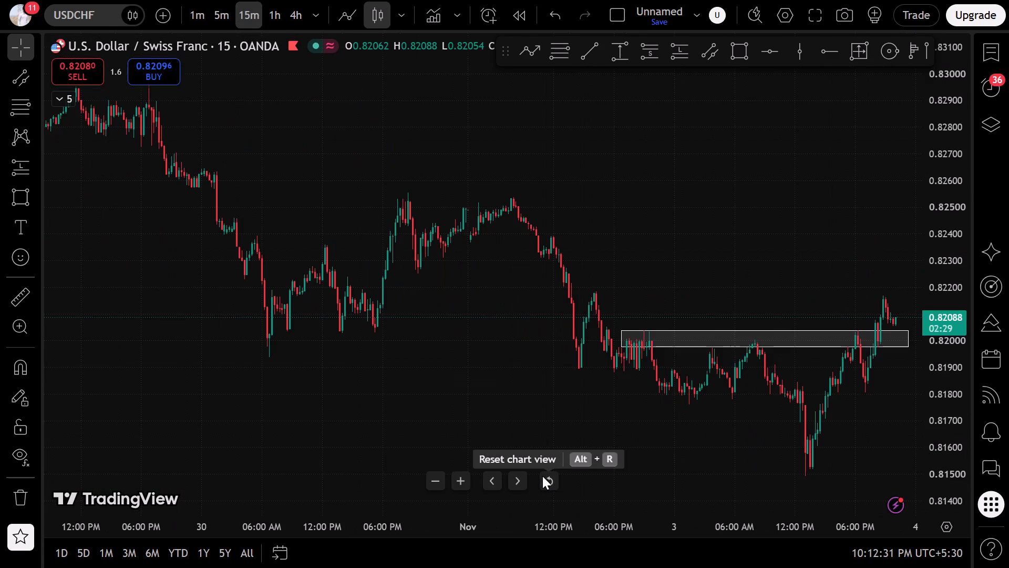
scroll(542, 476, "down", 7)
left_click(289, 25)
left_click(276, 16)
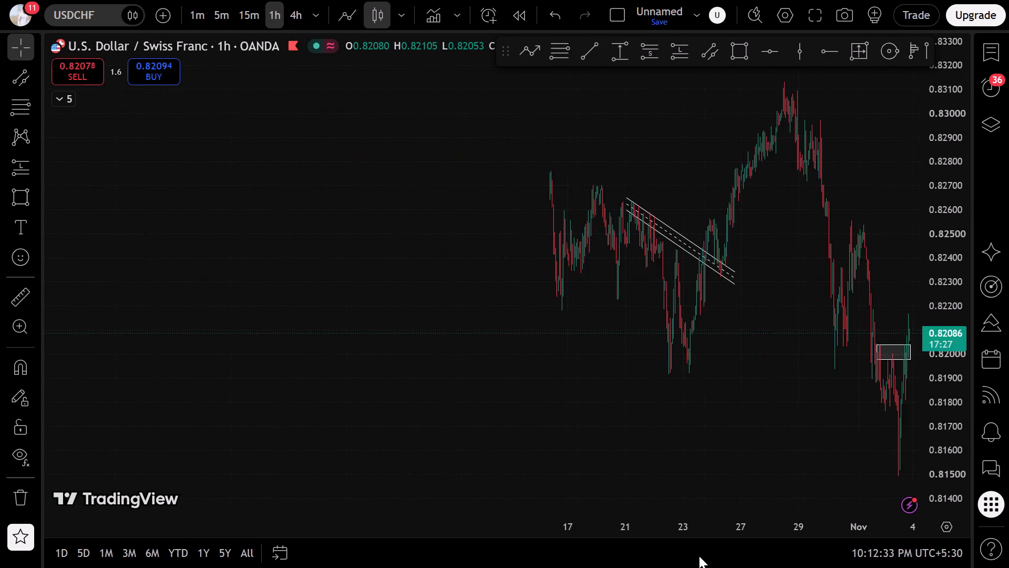
left_click(553, 481)
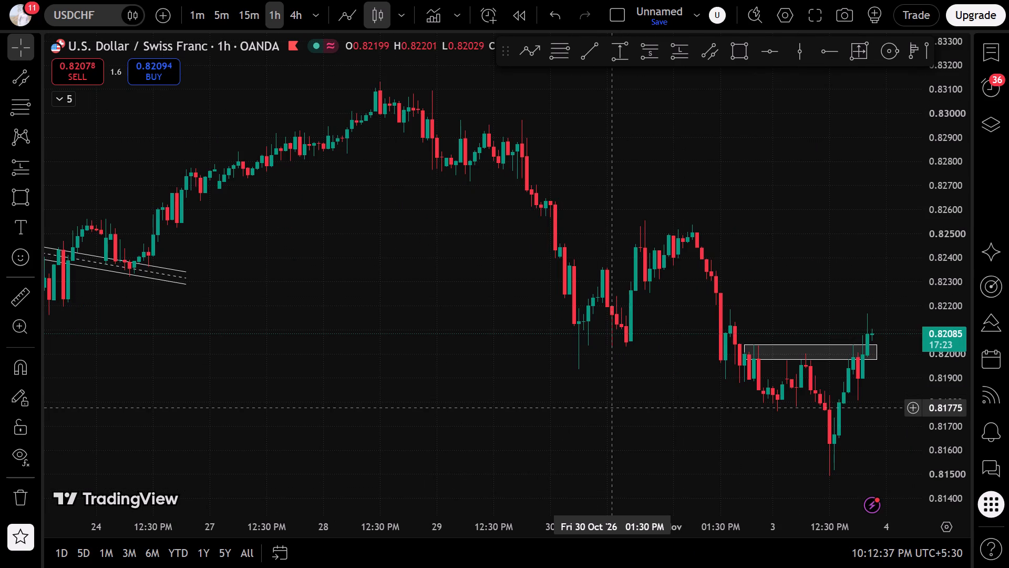
scroll(583, 449, "down", 4)
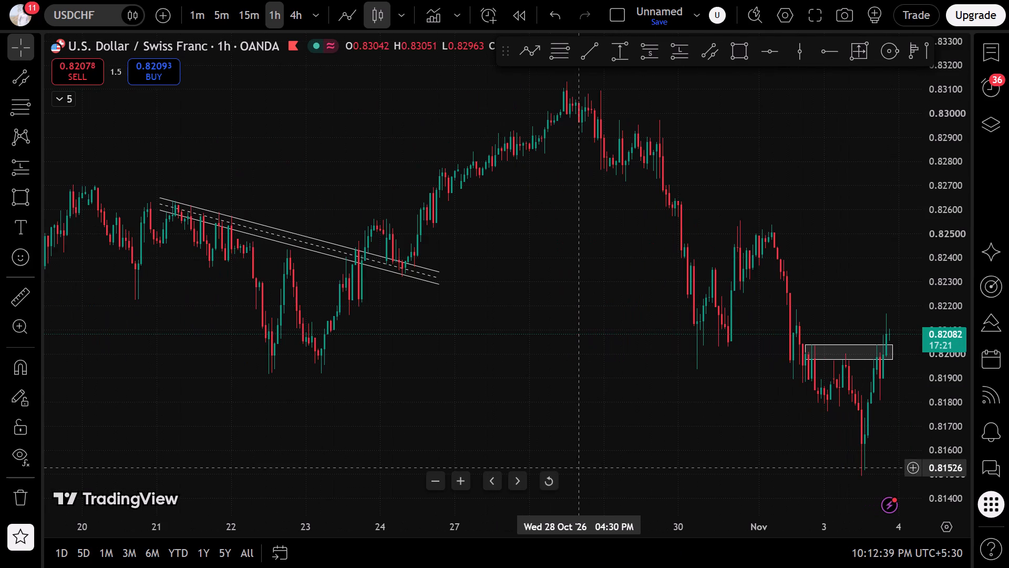
Switch to the 15-minute timeframe and examine the price swings from 27 to 29 October above the descending channel.
left_click(249, 11)
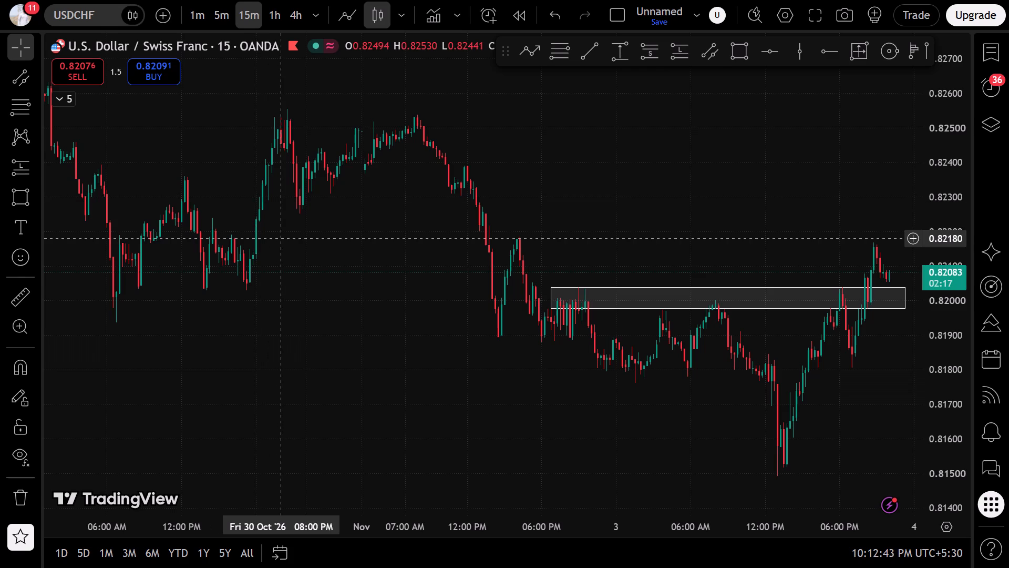
scroll(280, 239, "down", 3)
left_click_drag(280, 221, 820, 330)
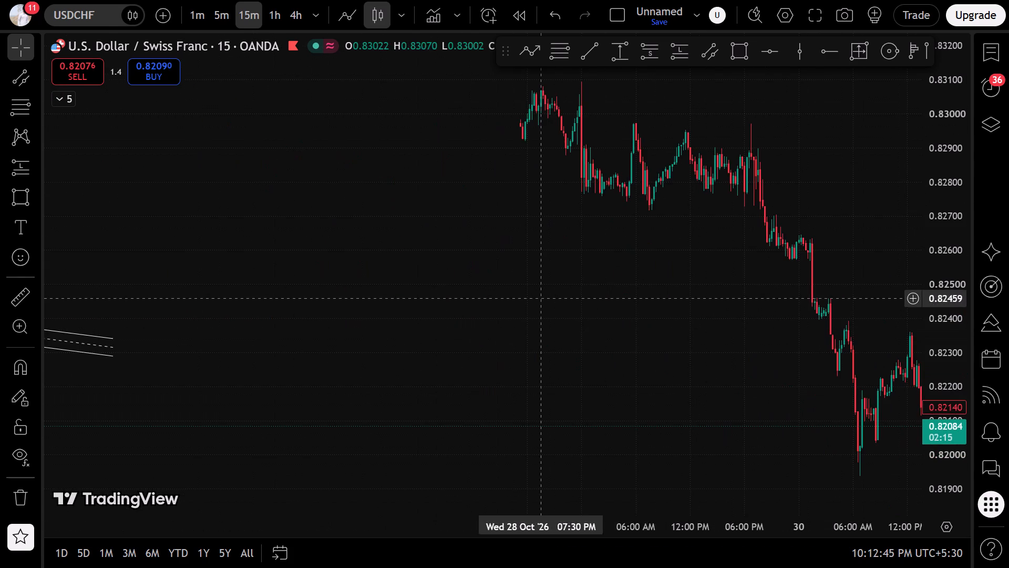
scroll(540, 299, "up", 5)
scroll(626, 217, "down", 5)
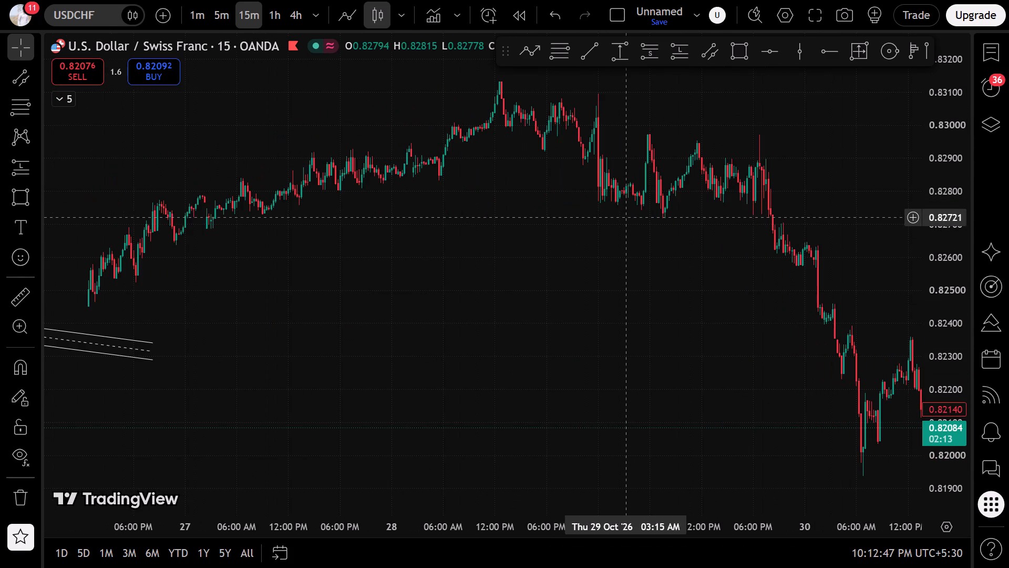
left_click_drag(556, 220, 735, 371)
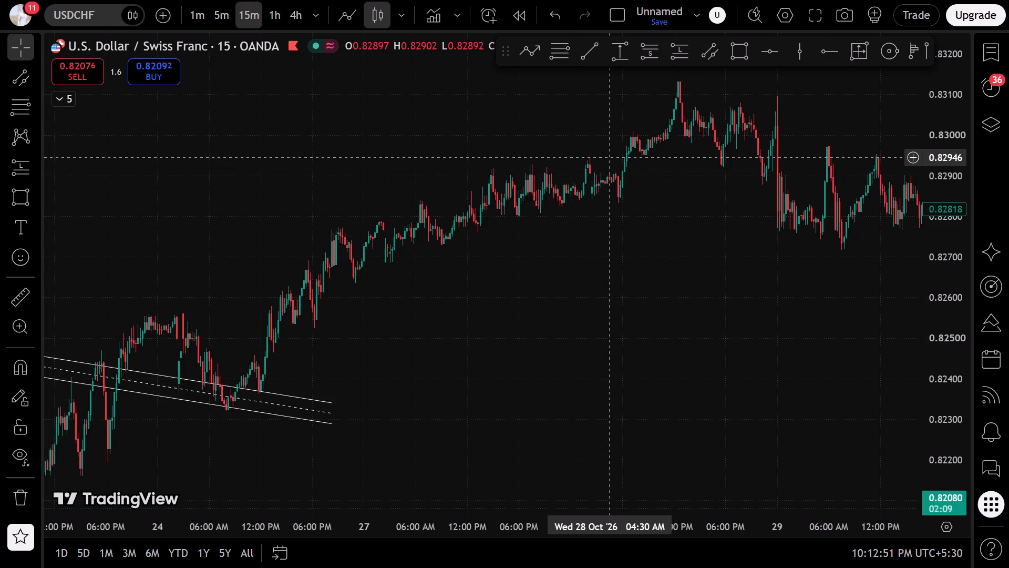
scroll(609, 157, "up", 2)
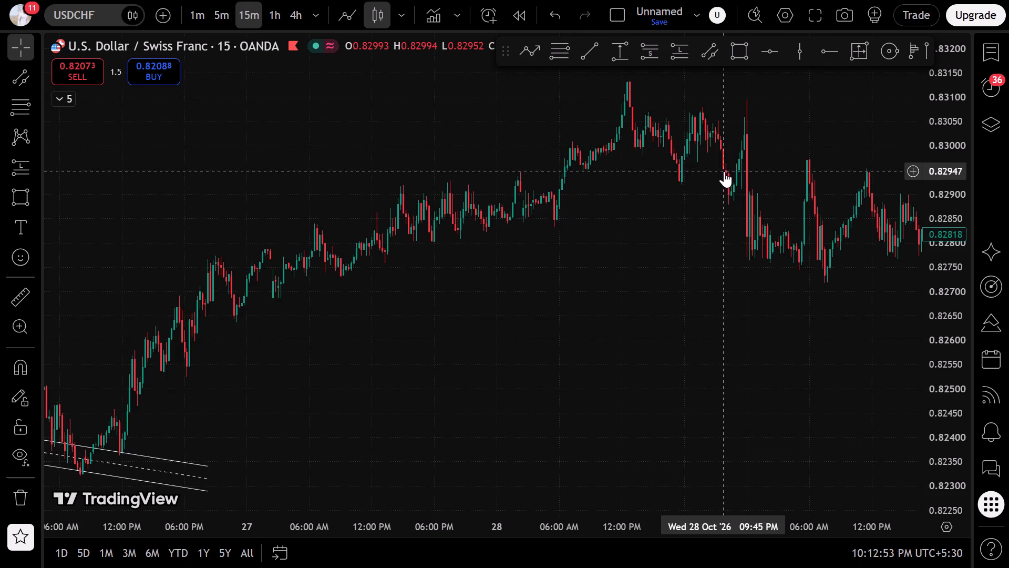
scroll(725, 172, "up", 4)
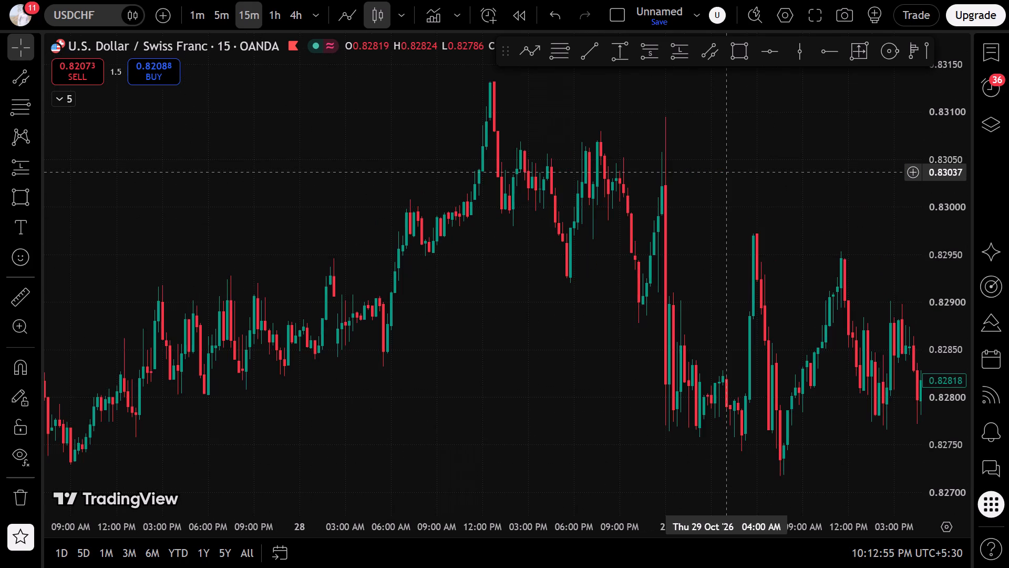
Draw a rectangle zone at about 0.82947 to 0.82918, spanning 27 October 10:00 AM to 28 October 07:45 PM.
left_click_drag(739, 51, 736, 56)
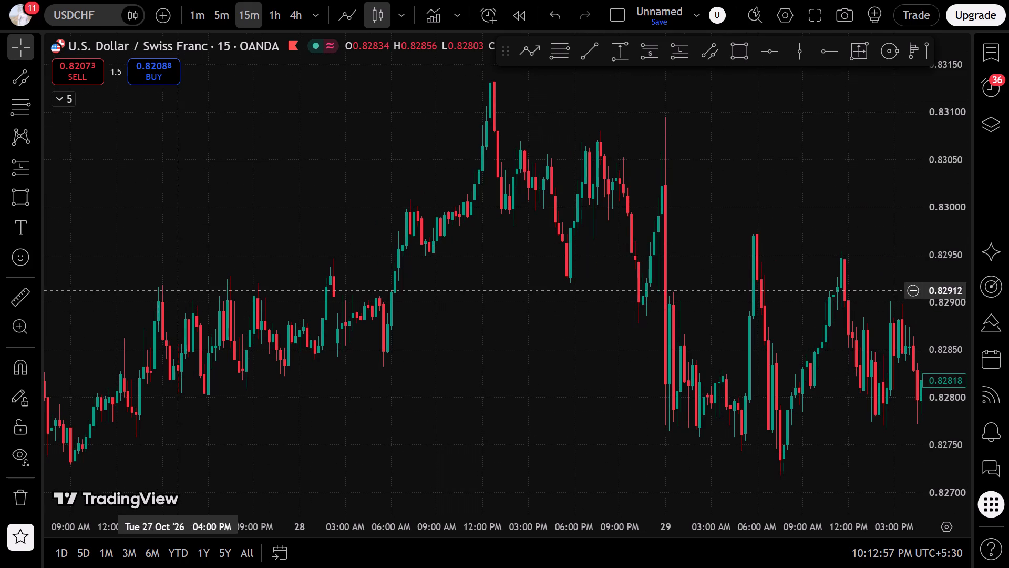
left_click(127, 258)
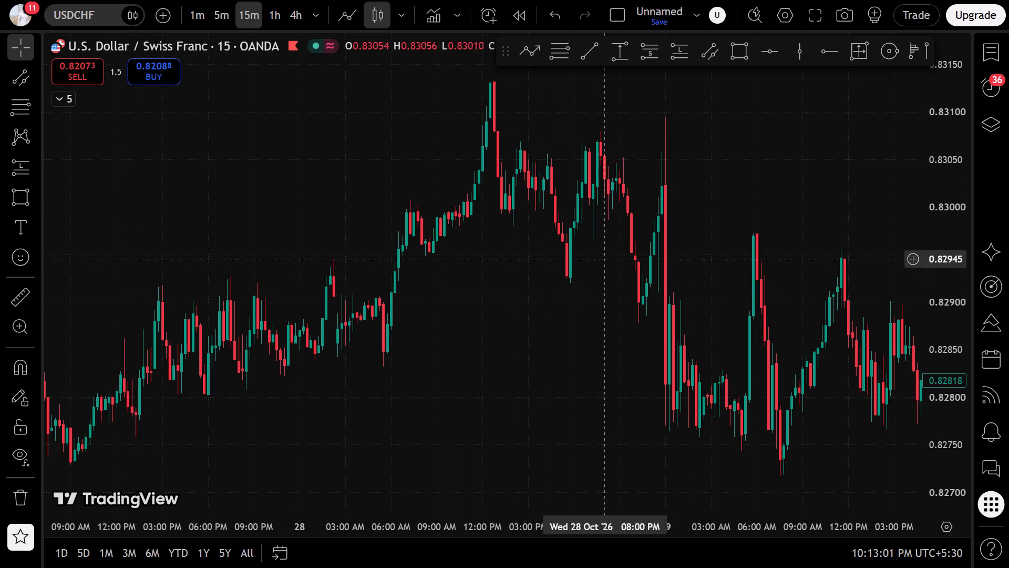
left_click(730, 55)
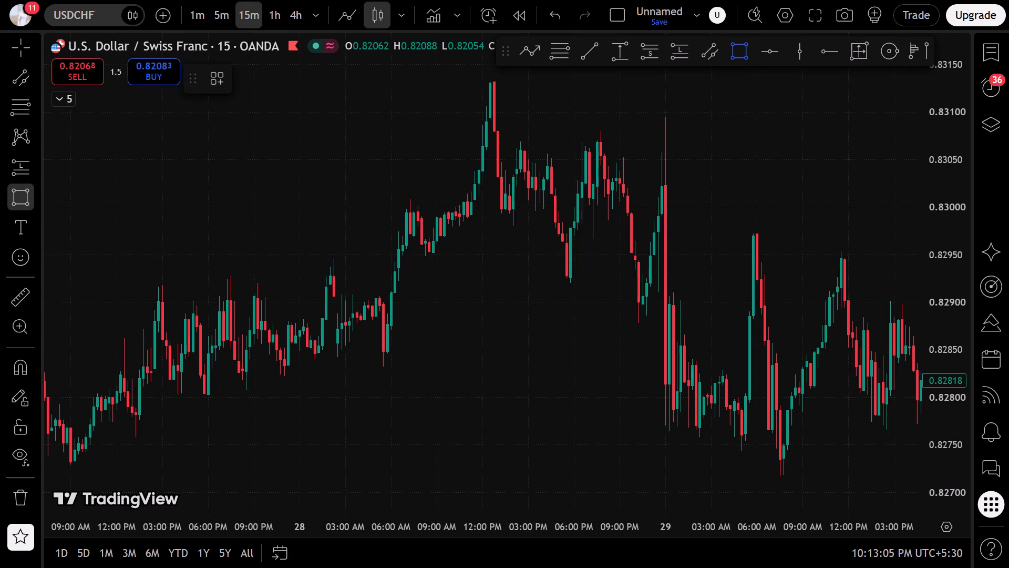
left_click(88, 257)
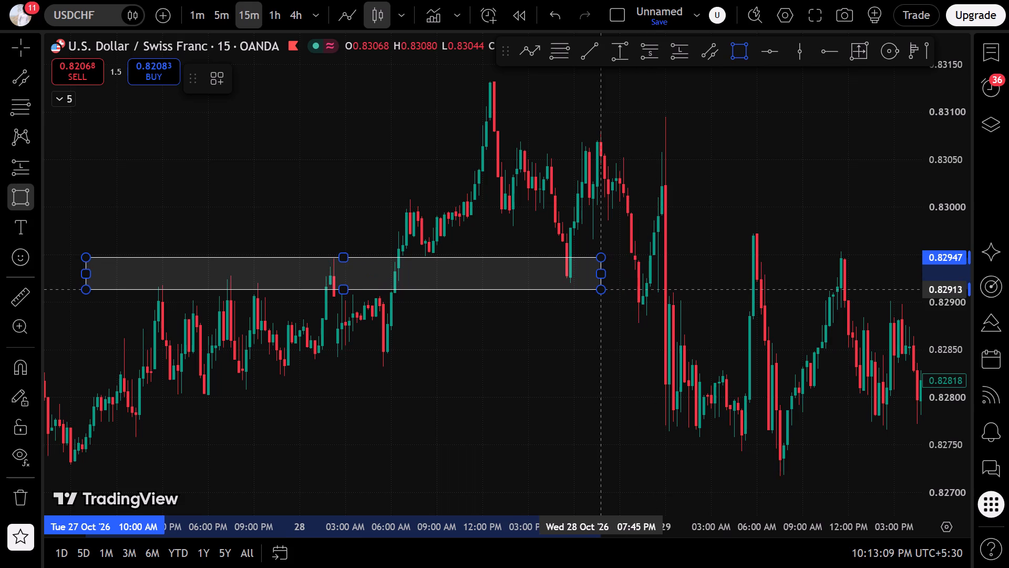
left_click(601, 285)
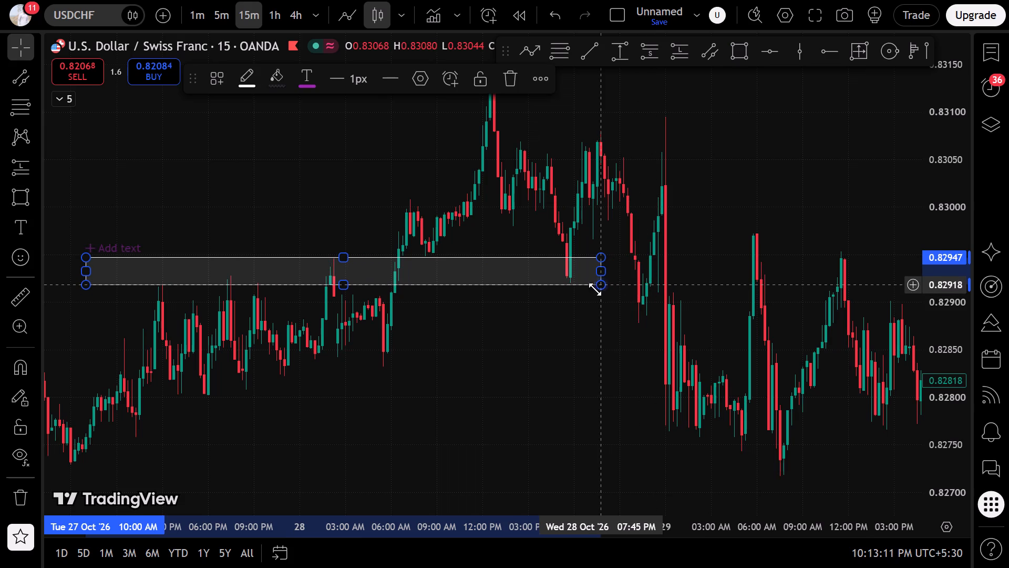
left_click(549, 333)
Switch to the 1-minute timeframe and examine the price retest of the new zone on 28 October around 05:30 to 06:00 PM.
left_click_drag(713, 362, 302, 340)
scroll(306, 338, "down", 6)
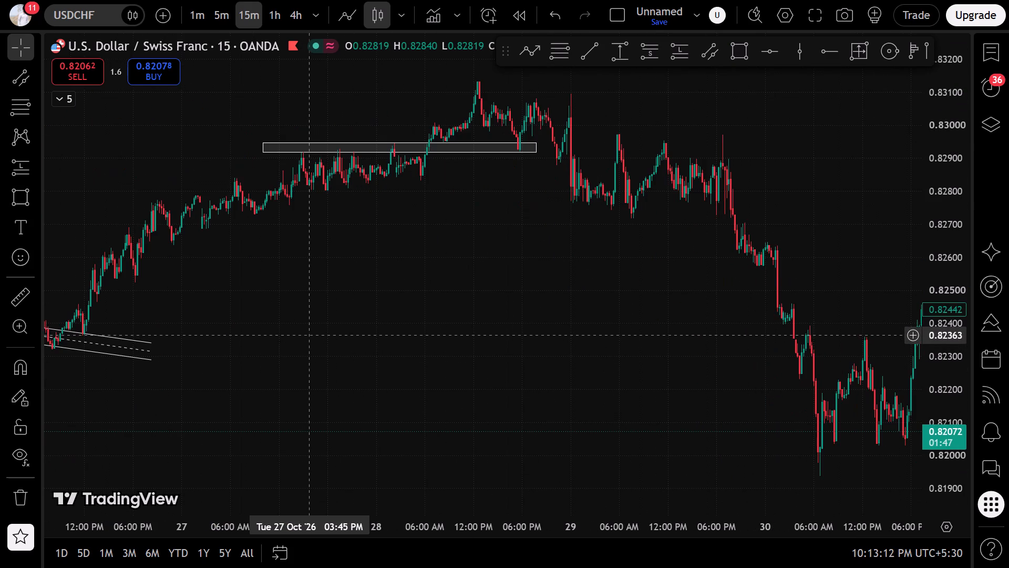
left_click(200, 14)
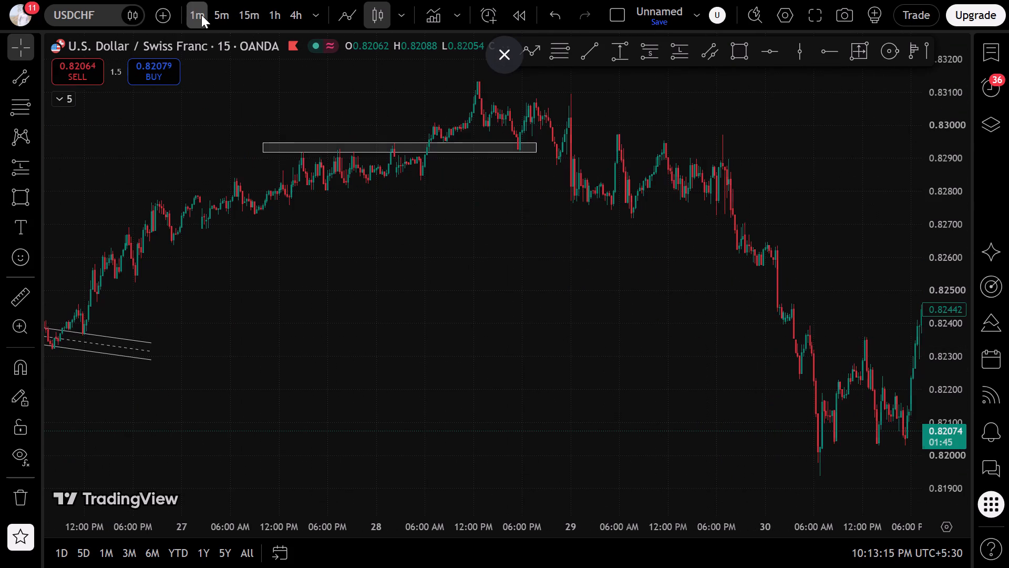
left_click(544, 478)
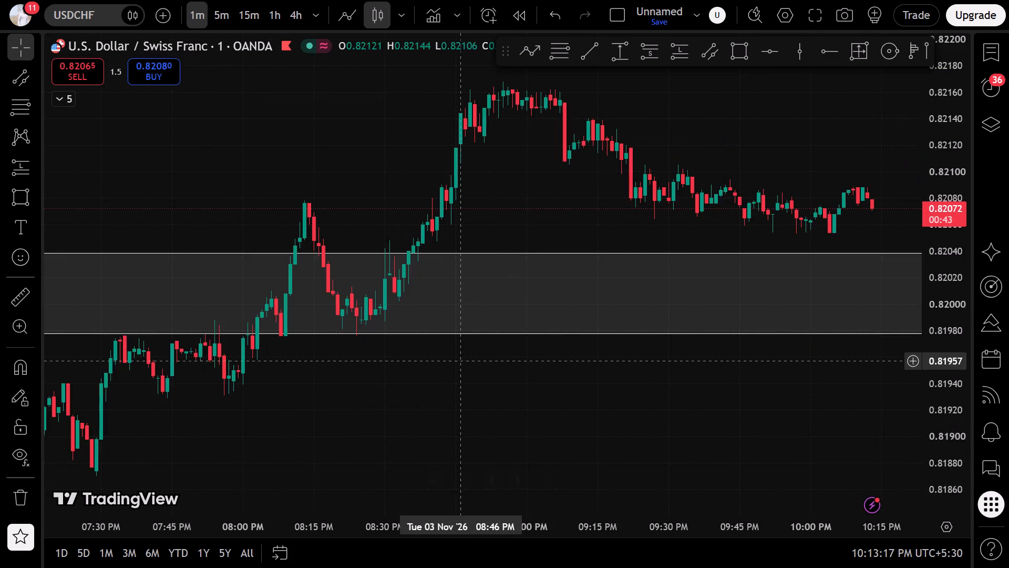
scroll(459, 361, "down", 18)
scroll(459, 359, "down", 7)
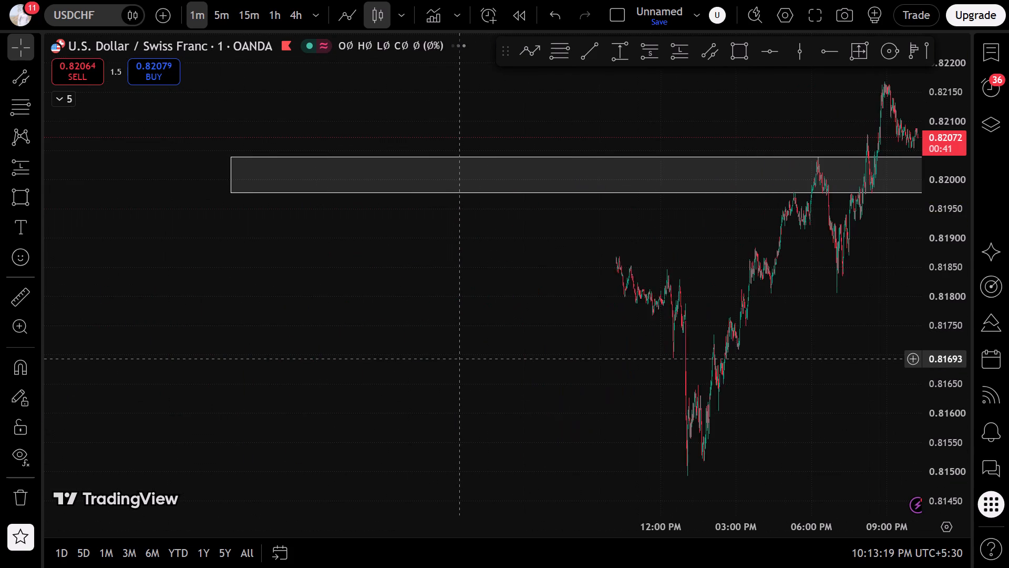
scroll(459, 359, "down", 6)
left_click_drag(404, 377, 816, 396)
left_click_drag(336, 209, 598, 237)
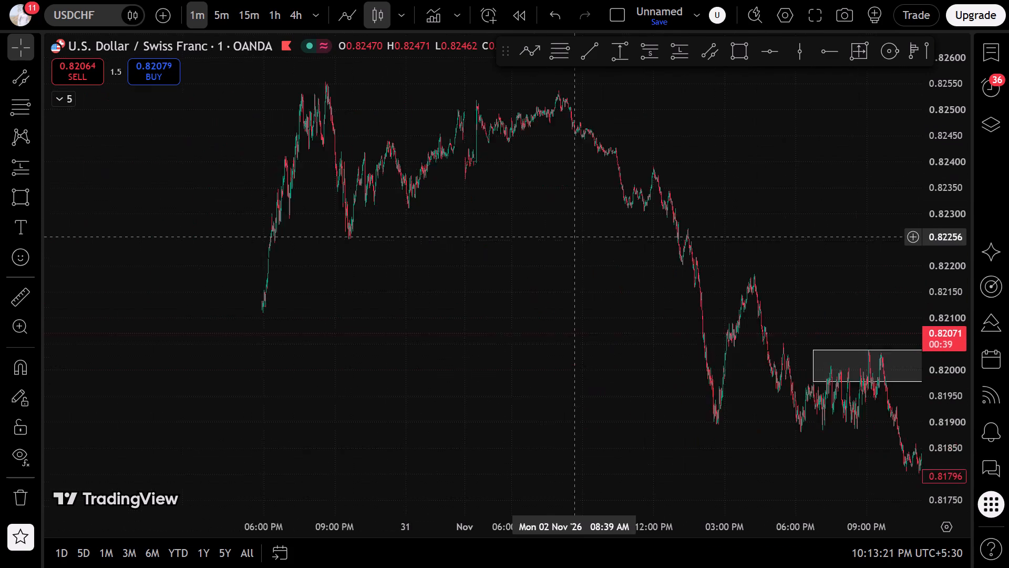
left_click_drag(598, 237, 654, 237)
left_click_drag(305, 191, 833, 252)
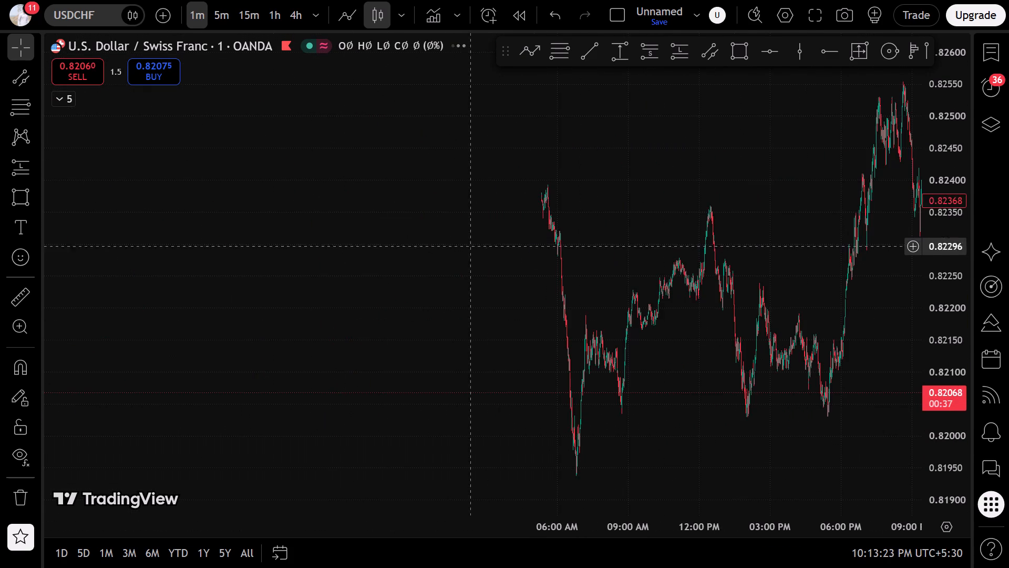
left_click_drag(375, 295, 919, 324)
left_click_drag(385, 283, 890, 404)
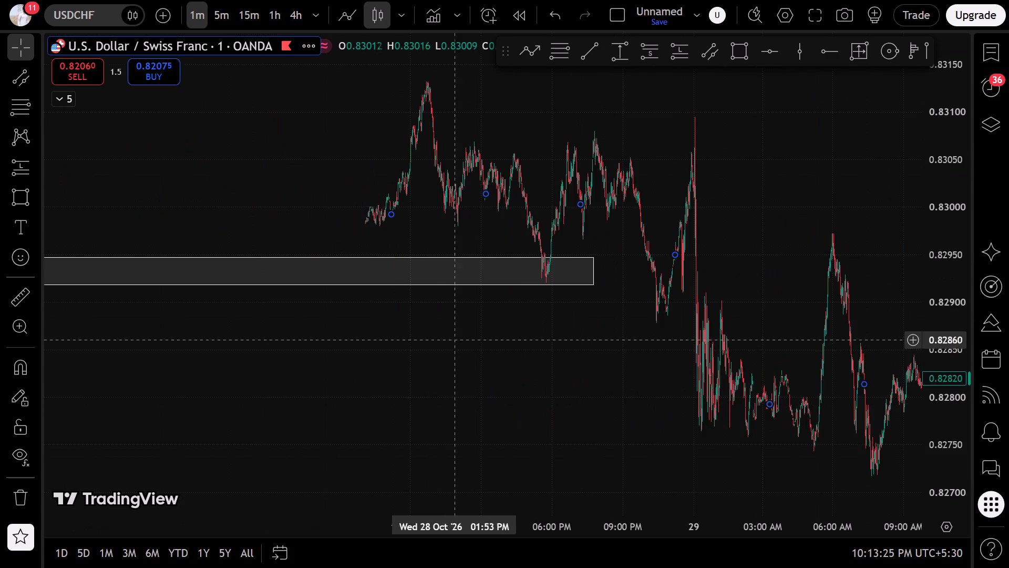
left_click_drag(409, 348, 693, 389)
scroll(641, 389, "up", 14)
left_click_drag(521, 307, 1008, 356)
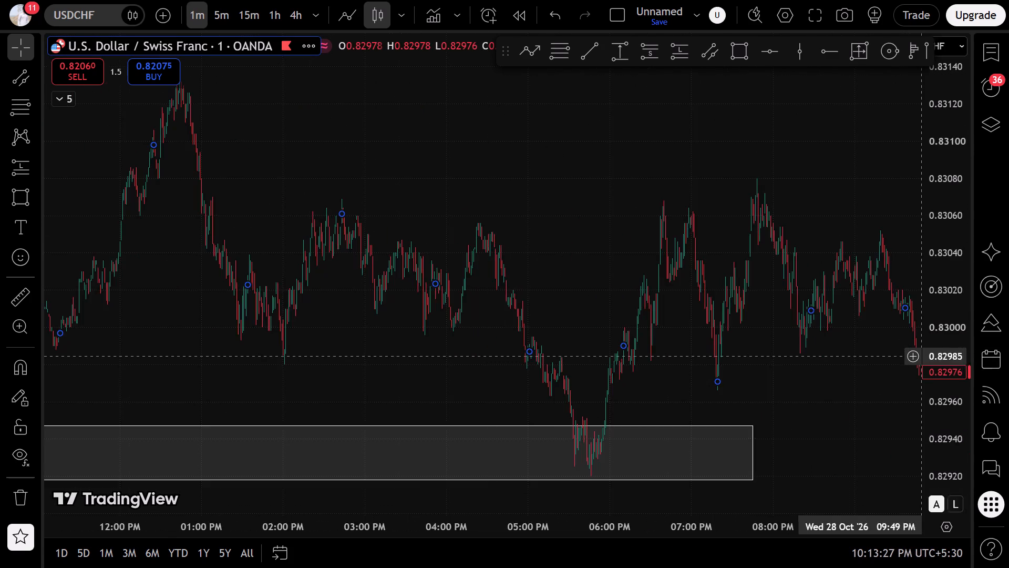
scroll(489, 358, "up", 6)
left_click_drag(387, 297, 634, 297)
scroll(614, 388, "up", 6)
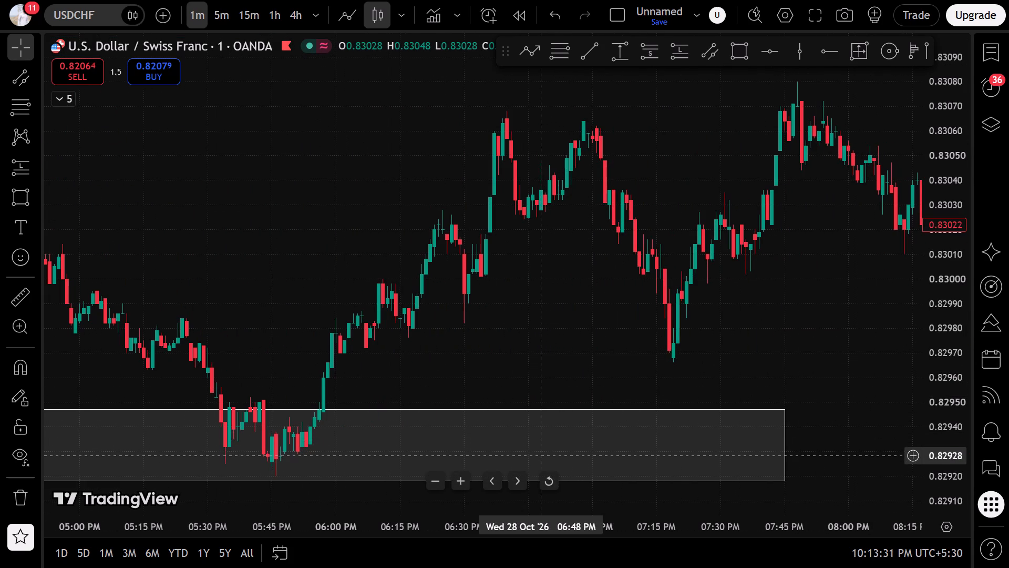
left_click(919, 321)
left_click_drag(934, 329, 934, 338)
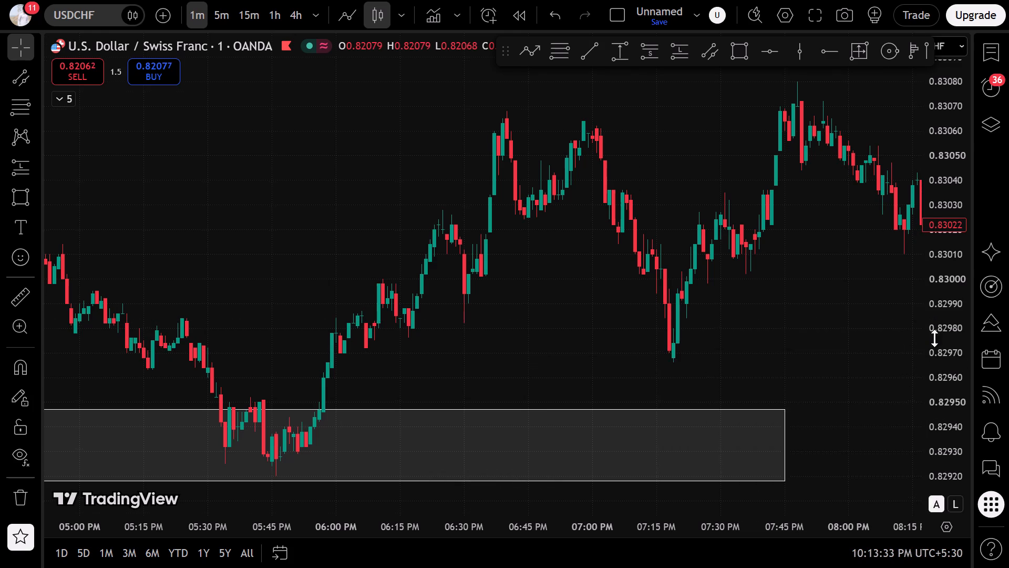
left_click_drag(934, 338, 924, 383)
left_click_drag(798, 431, 580, 344)
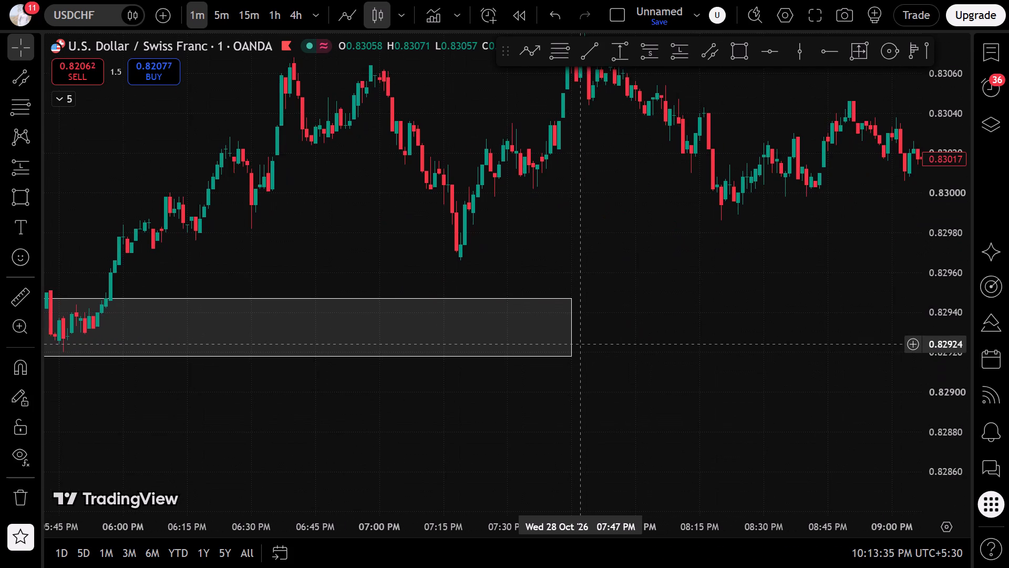
scroll(580, 344, "down", 1)
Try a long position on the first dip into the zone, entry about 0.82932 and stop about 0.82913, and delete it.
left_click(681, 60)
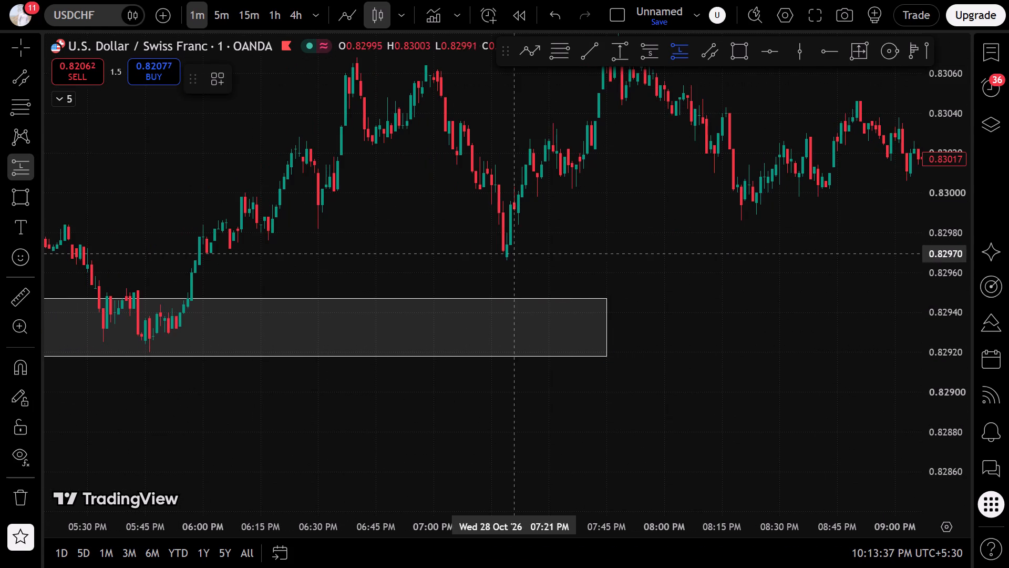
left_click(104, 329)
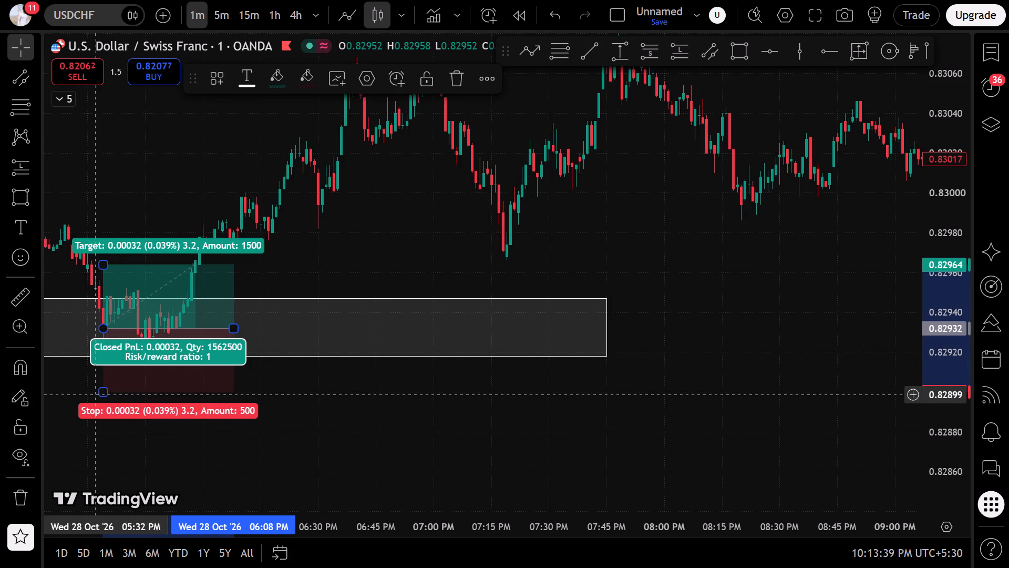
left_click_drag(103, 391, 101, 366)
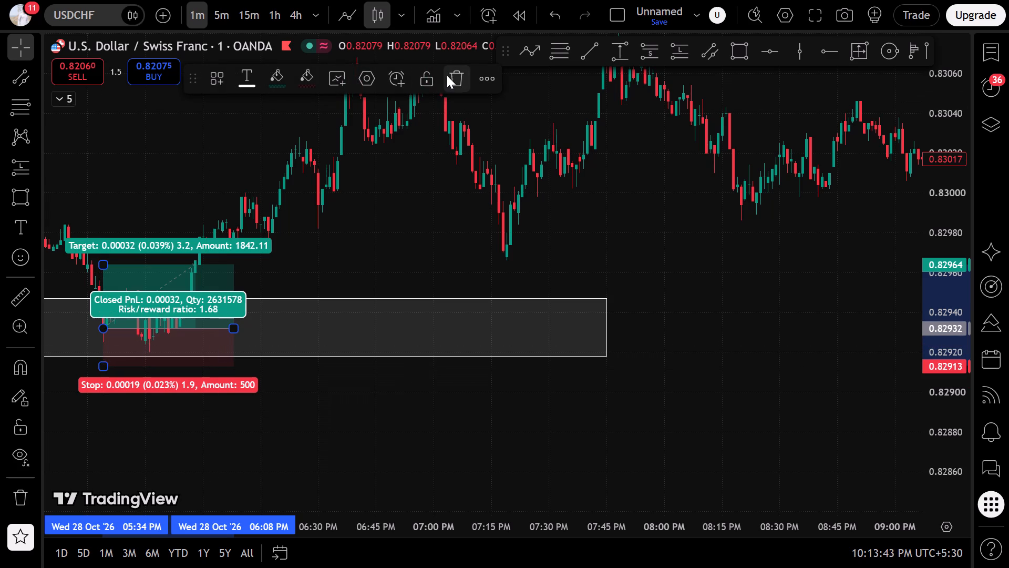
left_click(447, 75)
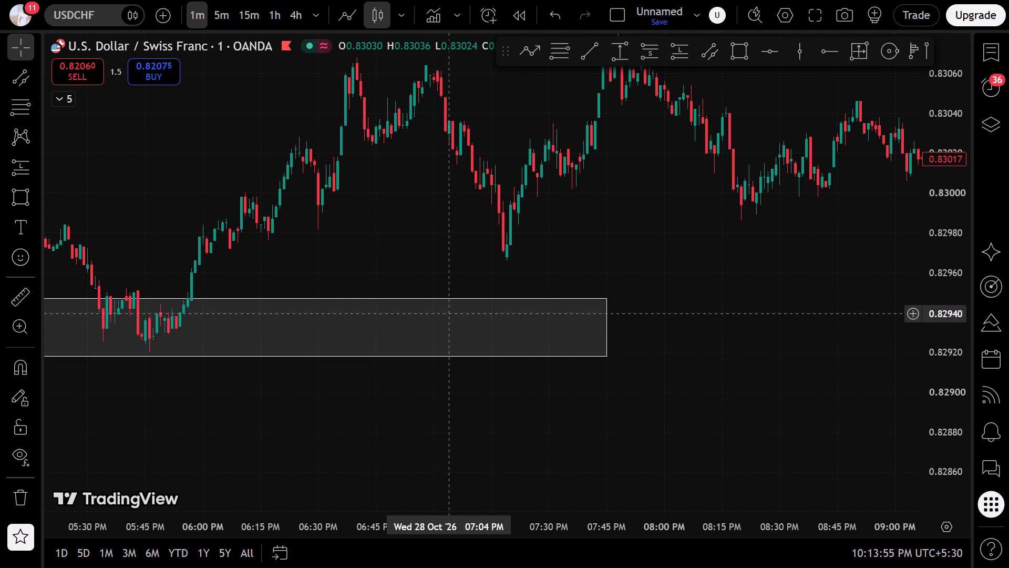
Place a long position at about 05:49 PM on 28 October with entry 0.82944, stop 0.82926 and target 0.83057.
left_click(679, 49)
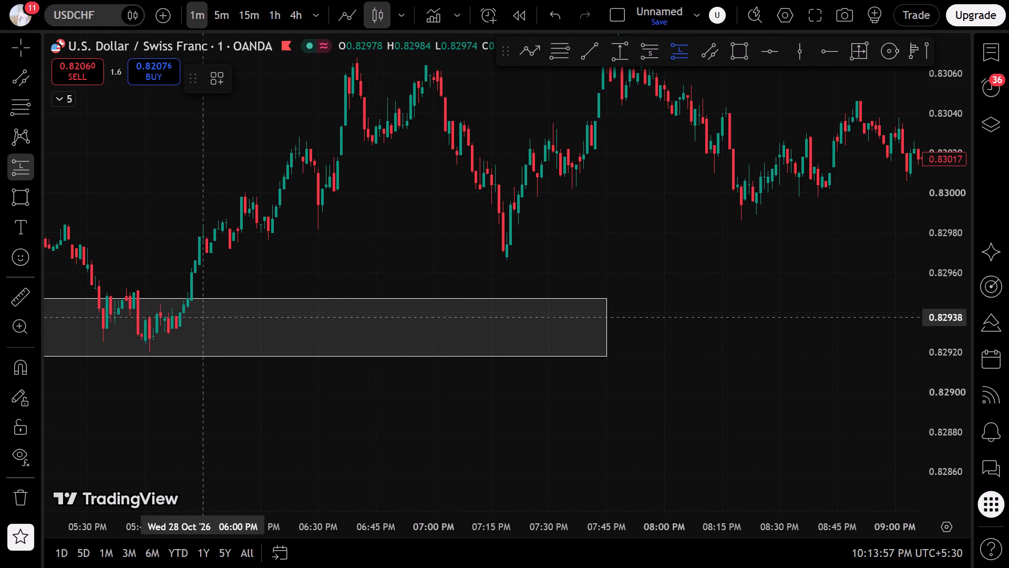
left_click(161, 305)
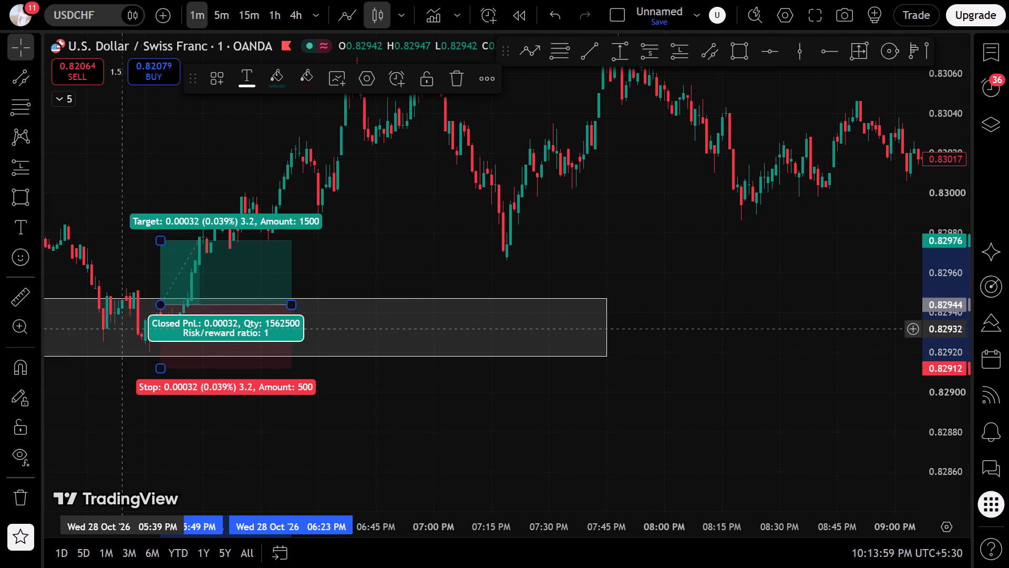
left_click_drag(161, 369, 139, 337)
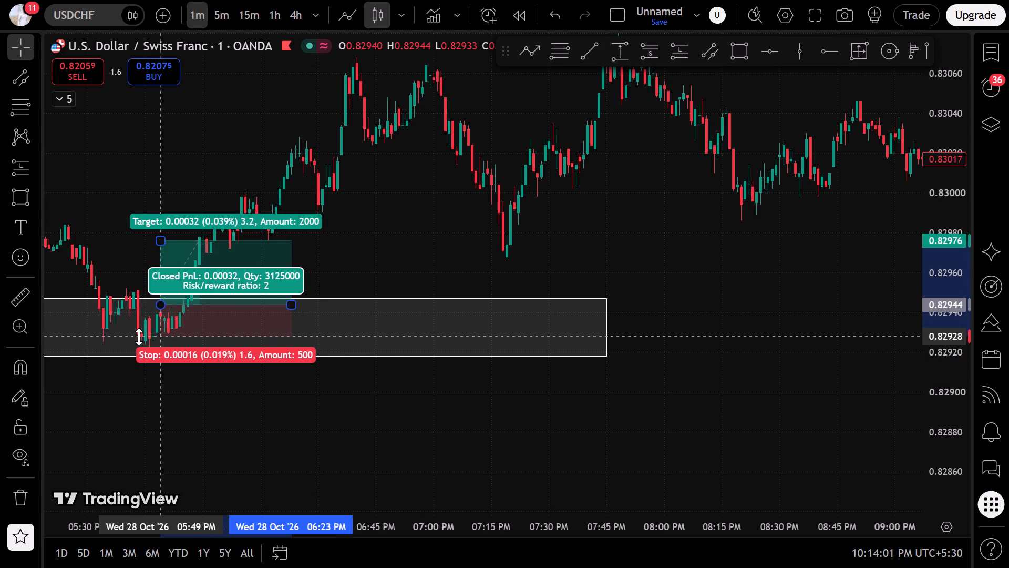
left_click_drag(139, 337, 139, 339)
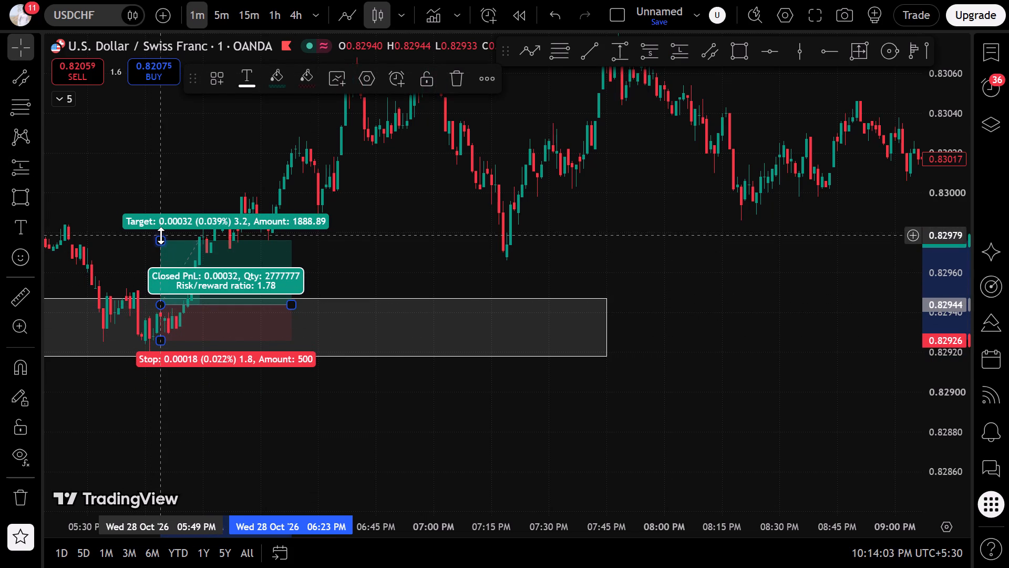
left_click_drag(161, 236, 255, 79)
left_click(599, 181)
Follow price after the long trade into 29 October, and return to the 15-minute timeframe to view 27 October to 3 November.
scroll(593, 186, "down", 5)
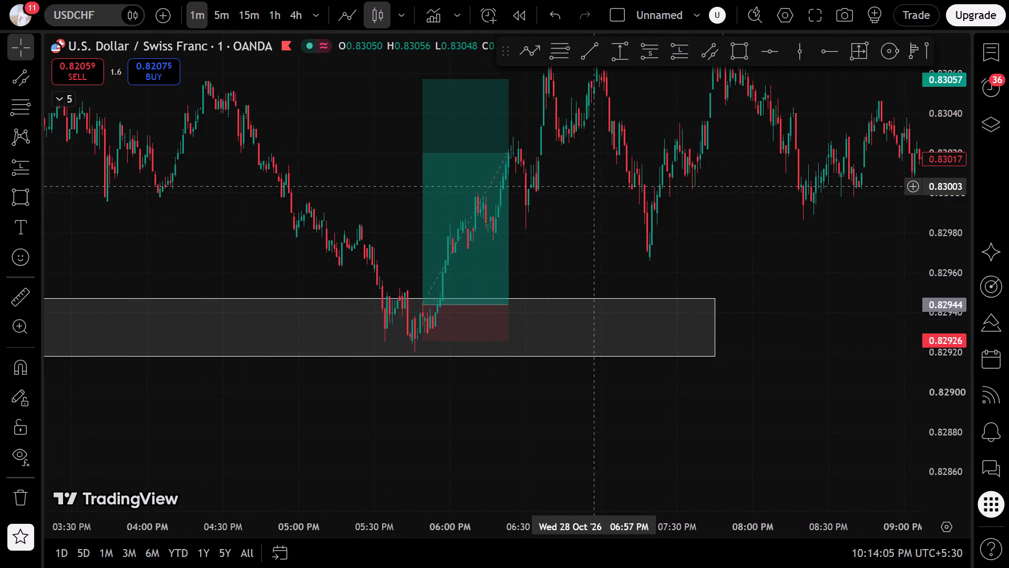
left_click_drag(786, 209, 248, 380)
scroll(341, 323, "down", 6)
left_click_drag(684, 336, 187, 80)
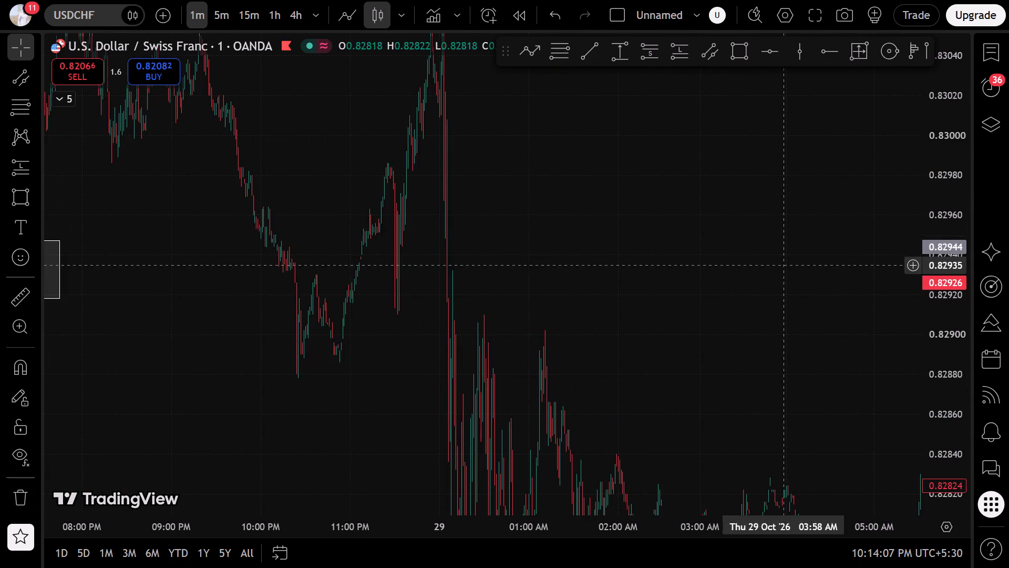
left_click(241, 11)
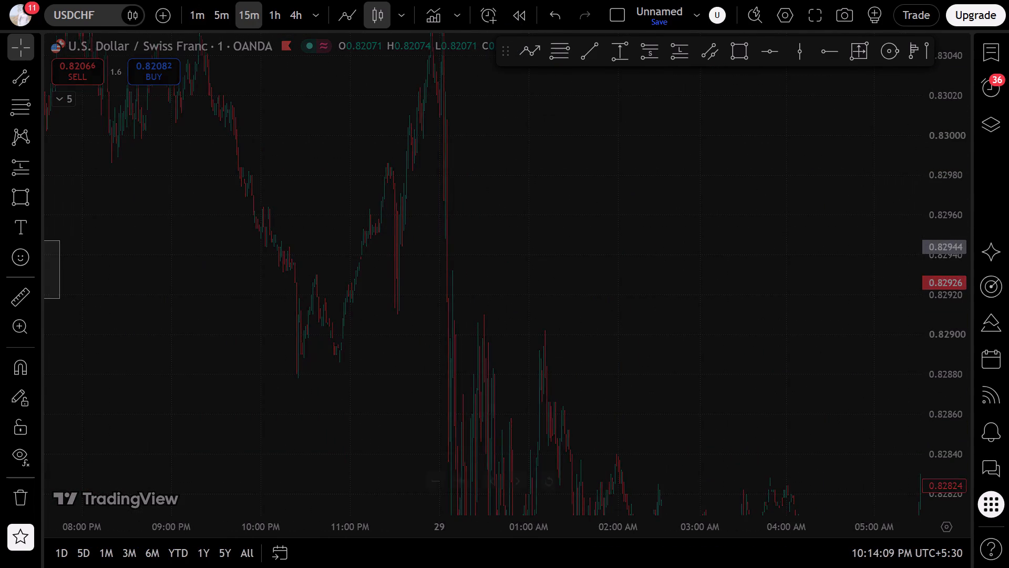
left_click(559, 486)
left_click(531, 480)
left_click(546, 480)
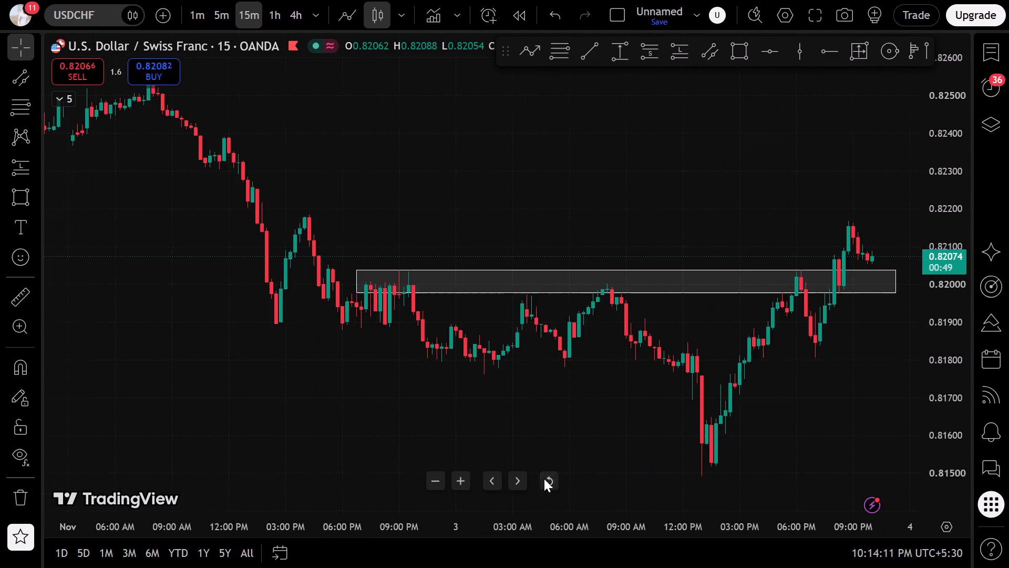
scroll(529, 397, "down", 12)
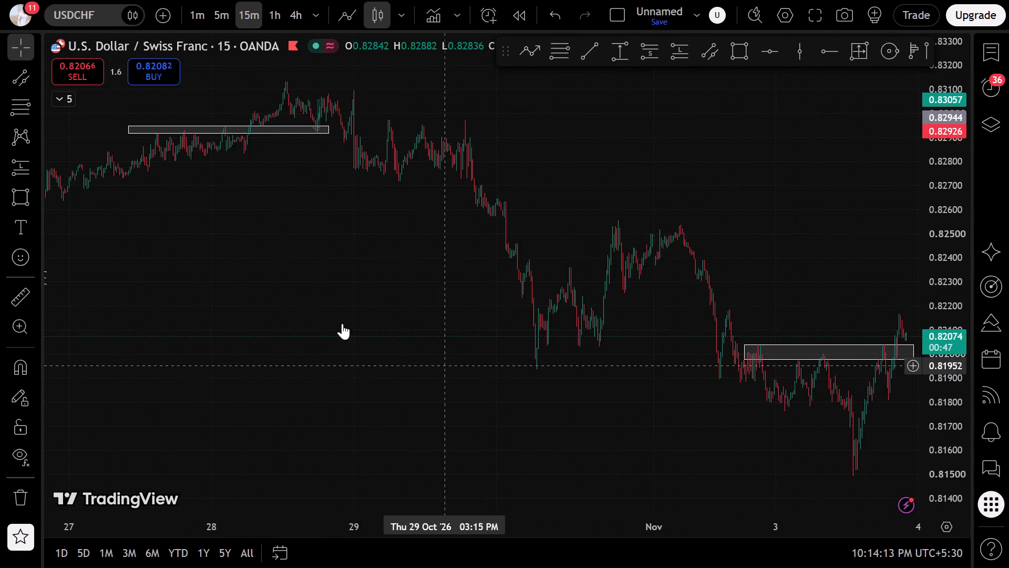
Review the 15-minute chart from the 30 October decline back past the 28 October zone to the descending channel.
left_click_drag(298, 319, 522, 500)
scroll(435, 430, "up", 7)
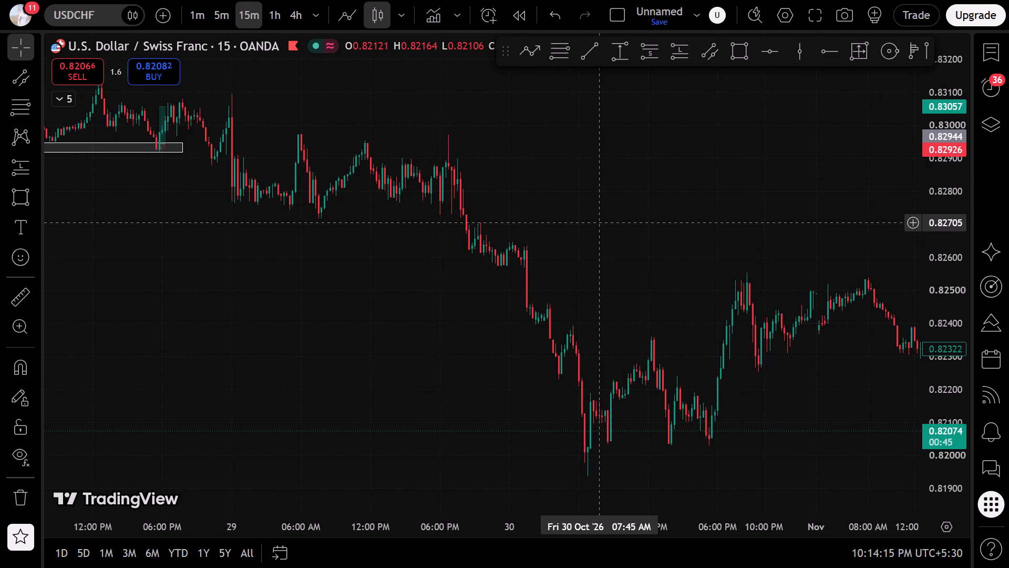
scroll(593, 226, "down", 1)
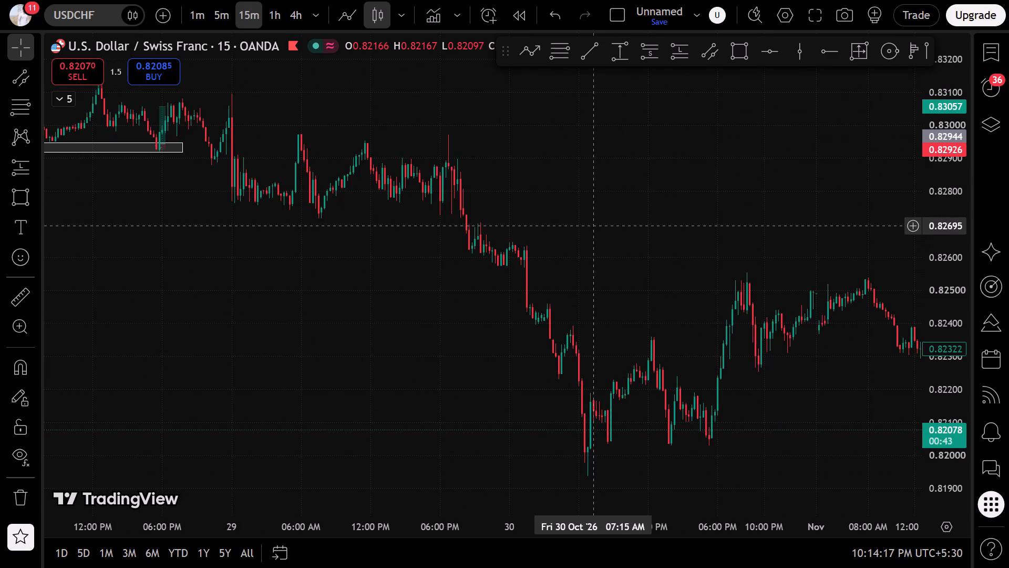
scroll(593, 226, "down", 3)
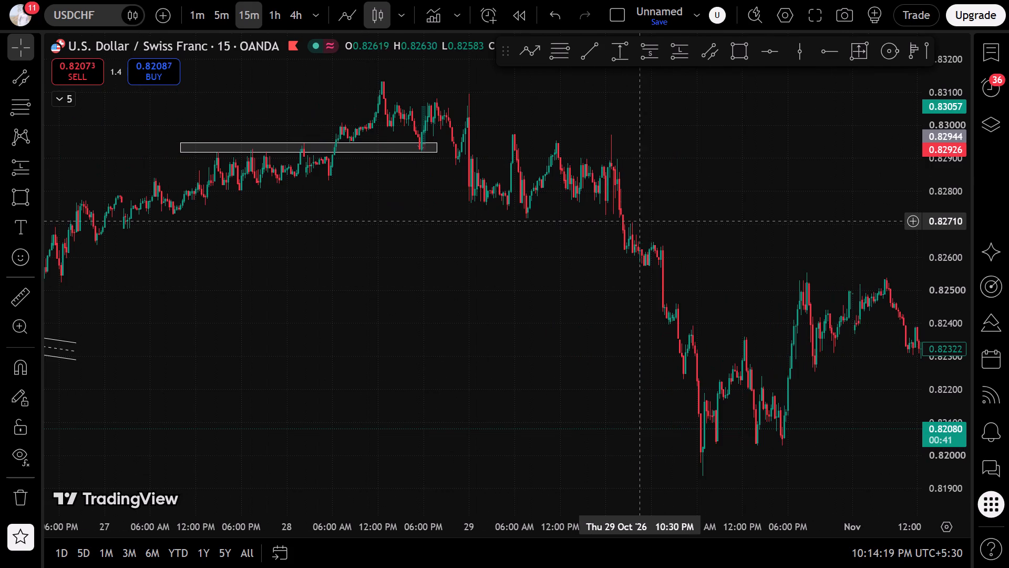
left_click(683, 218)
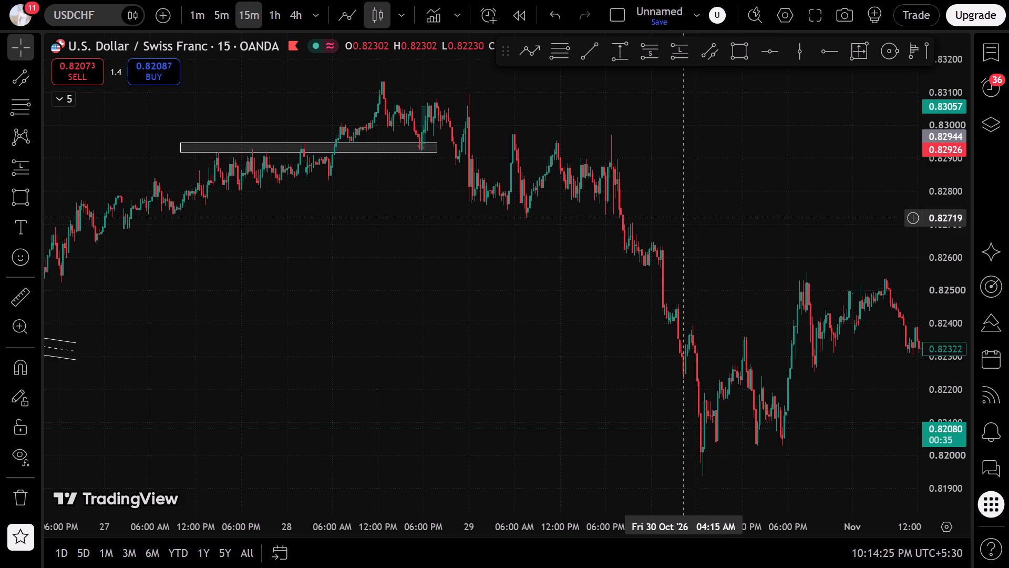
scroll(683, 218, "down", 6)
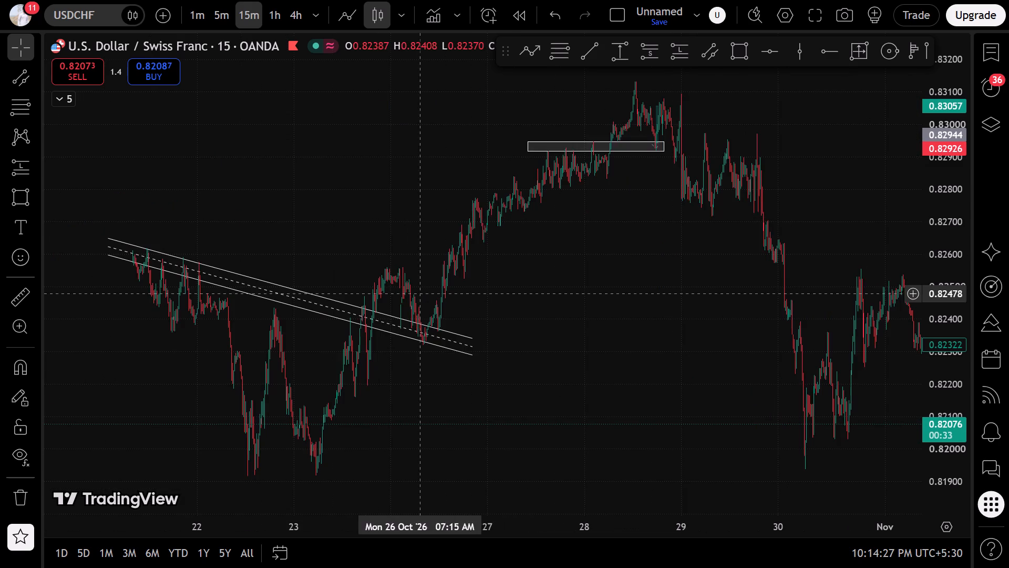
left_click_drag(419, 294, 717, 262)
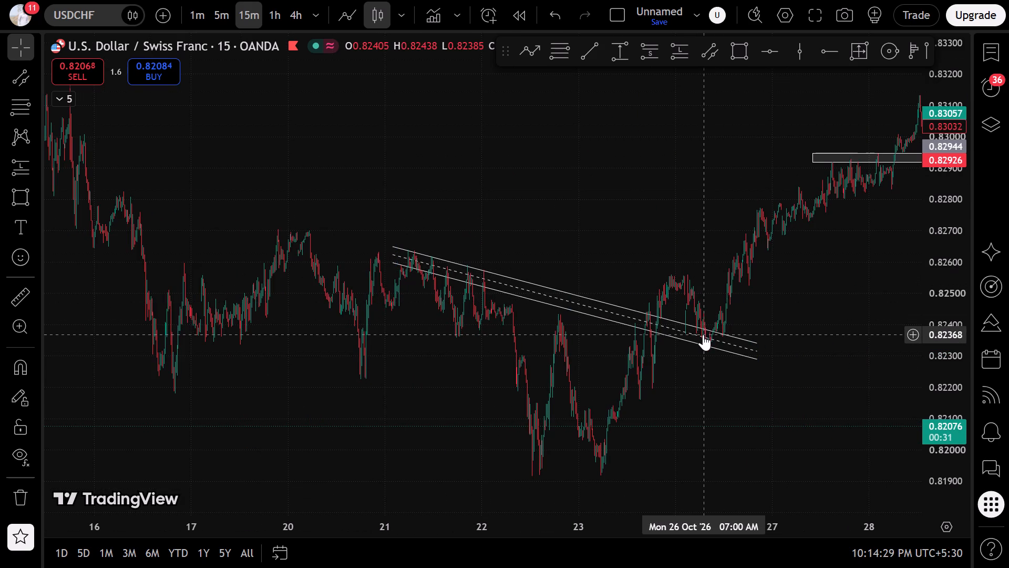
Draw a rectangle zone under the descending channel, about 0.8236 to 0.8242, from 21 October 11:00 AM to 23 October 08:15 AM.
scroll(703, 334, "up", 3)
left_click_drag(443, 379, 777, 375)
scroll(693, 383, "up", 6)
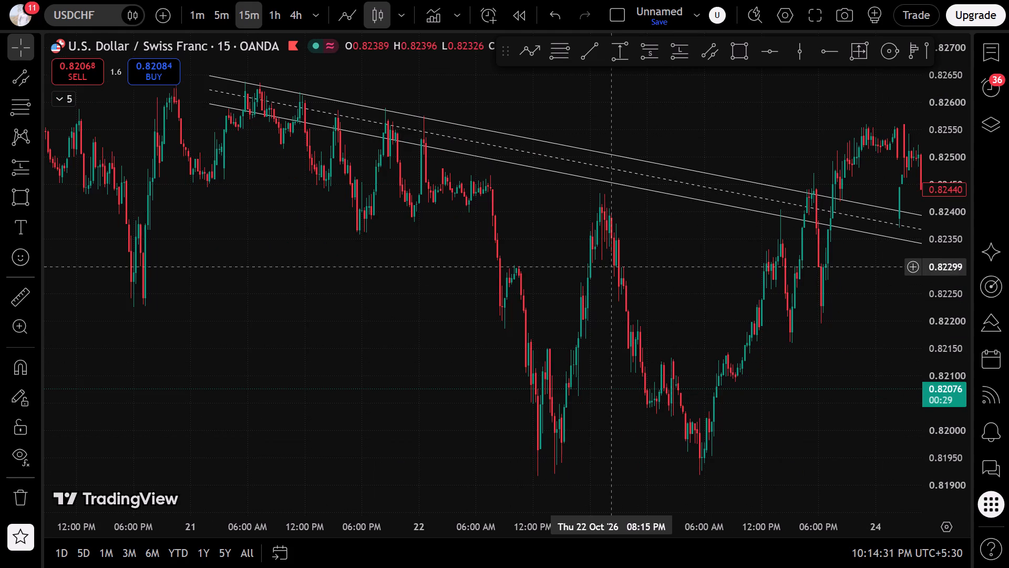
left_click(735, 61)
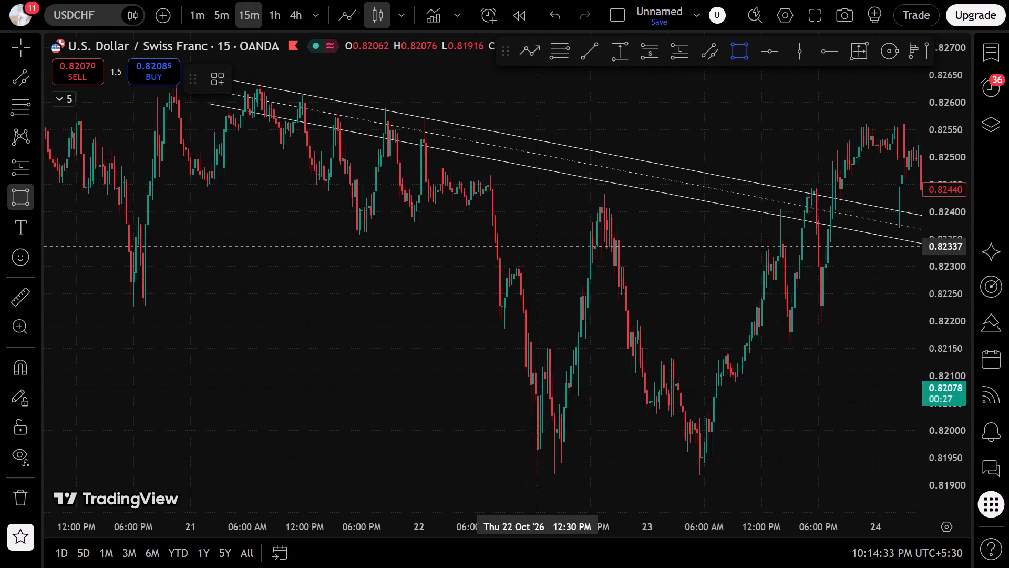
left_click(294, 235)
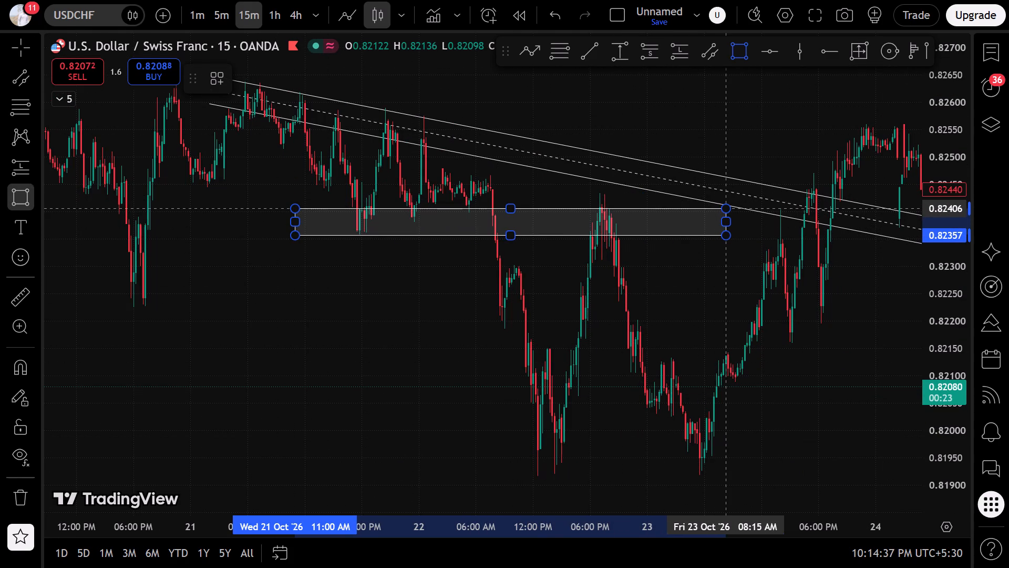
left_click(728, 203)
left_click(566, 336)
Examine the 15-minute chart around the new zone, from the early October decline to the 28 October breakout zone.
scroll(566, 336, "down", 4)
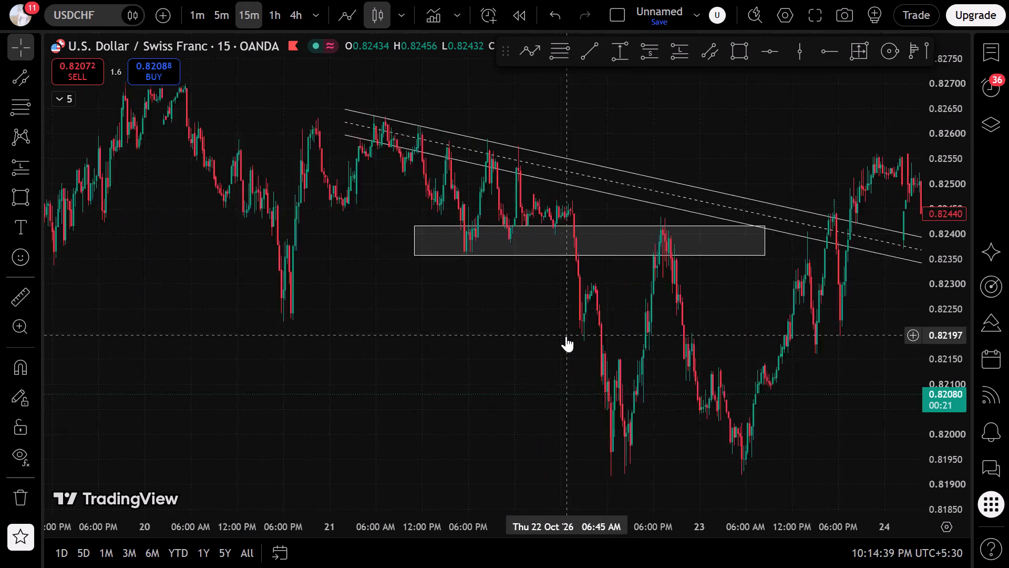
scroll(566, 336, "down", 10)
scroll(600, 333, "up", 2)
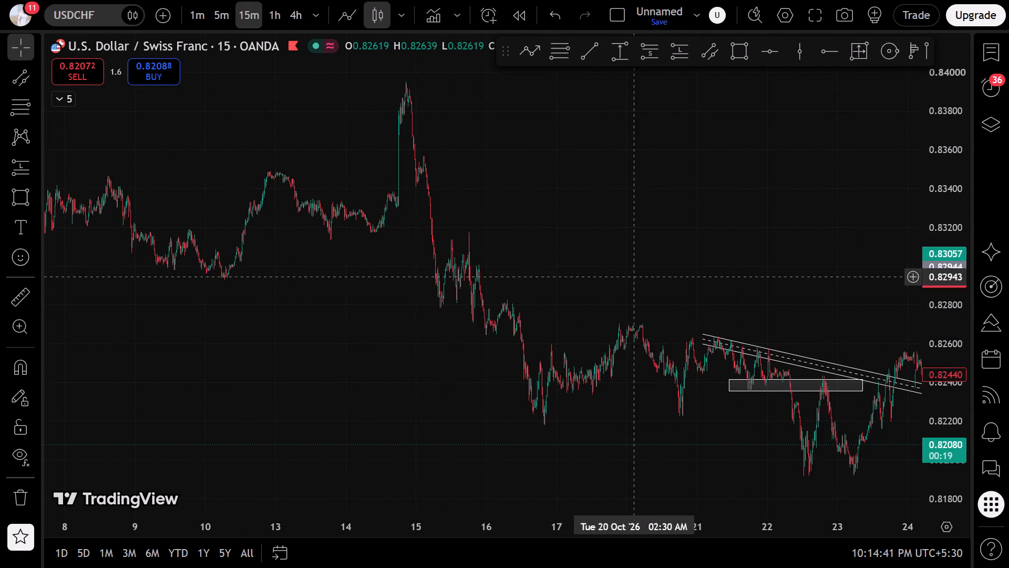
left_click_drag(646, 261, 420, 268)
scroll(413, 282, "up", 8)
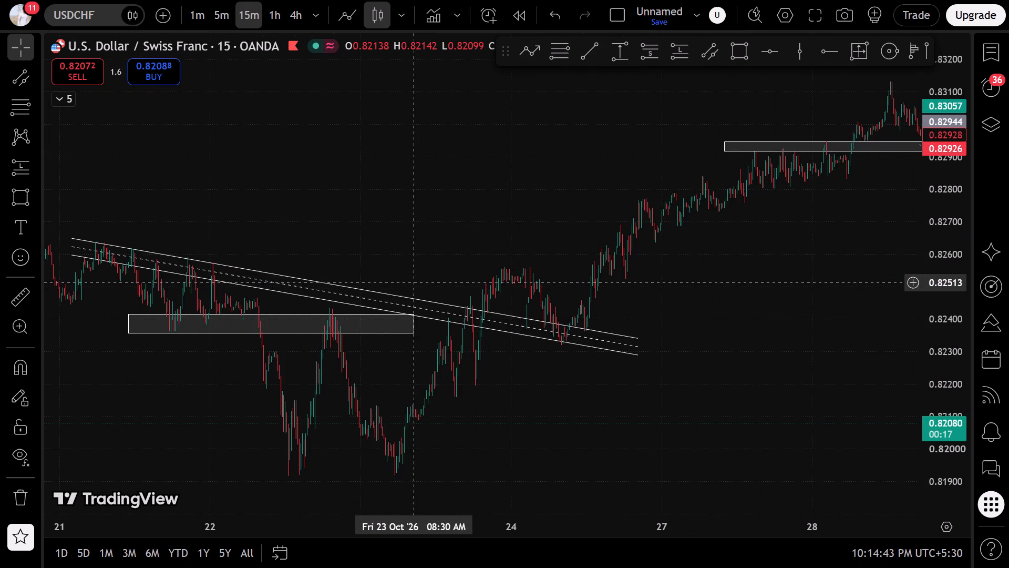
scroll(417, 301, "up", 3)
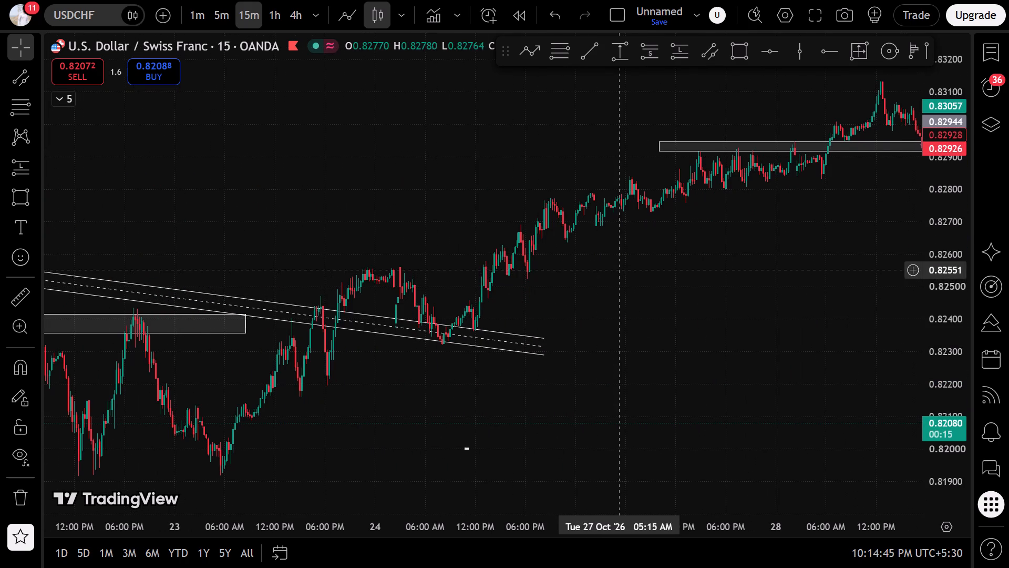
Draw a second rectangle zone across the highs, 0.82593 to about 0.82558, from 21 October 01:15 PM to 27 October 06:45 AM.
left_click_drag(538, 328, 873, 359)
scroll(538, 328, "up", 1)
scroll(786, 415, "up", 5)
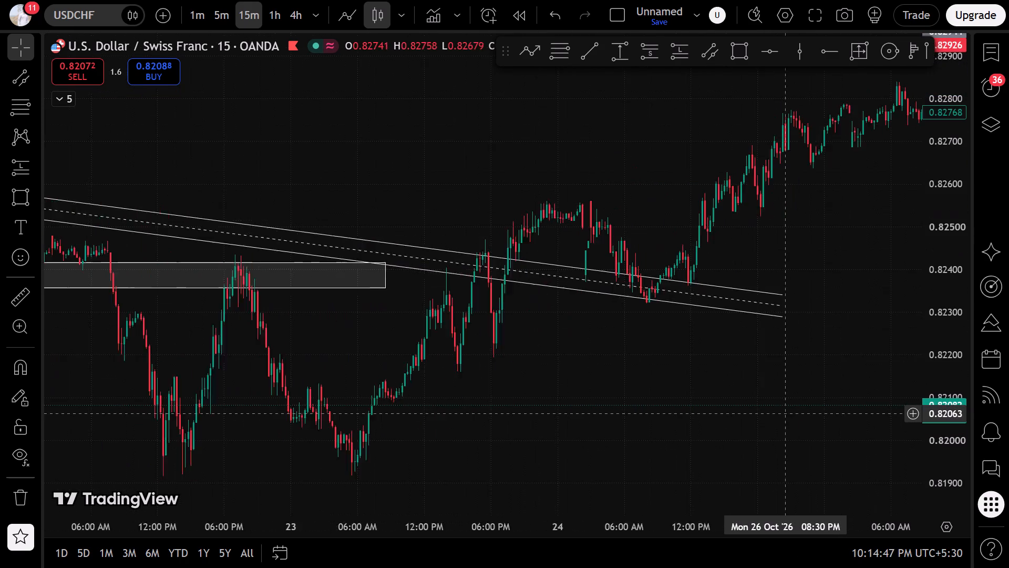
scroll(763, 392, "down", 4)
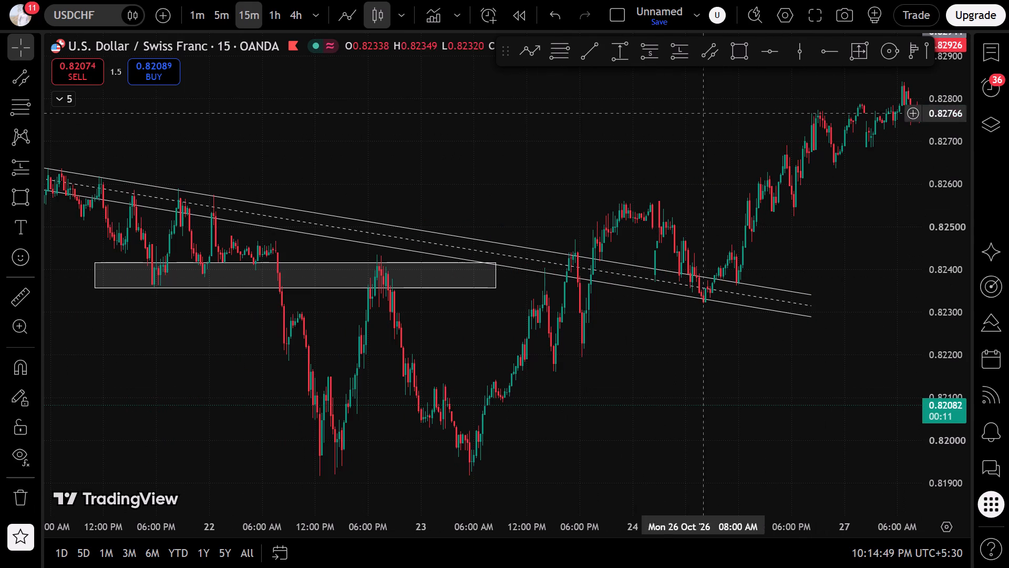
left_click(742, 66)
left_click(732, 60)
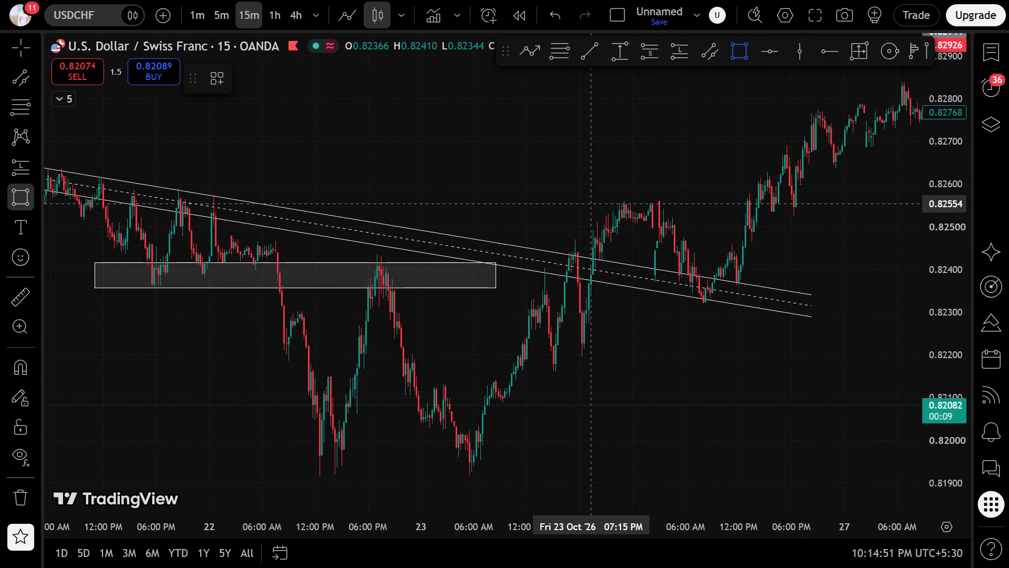
left_click(114, 187)
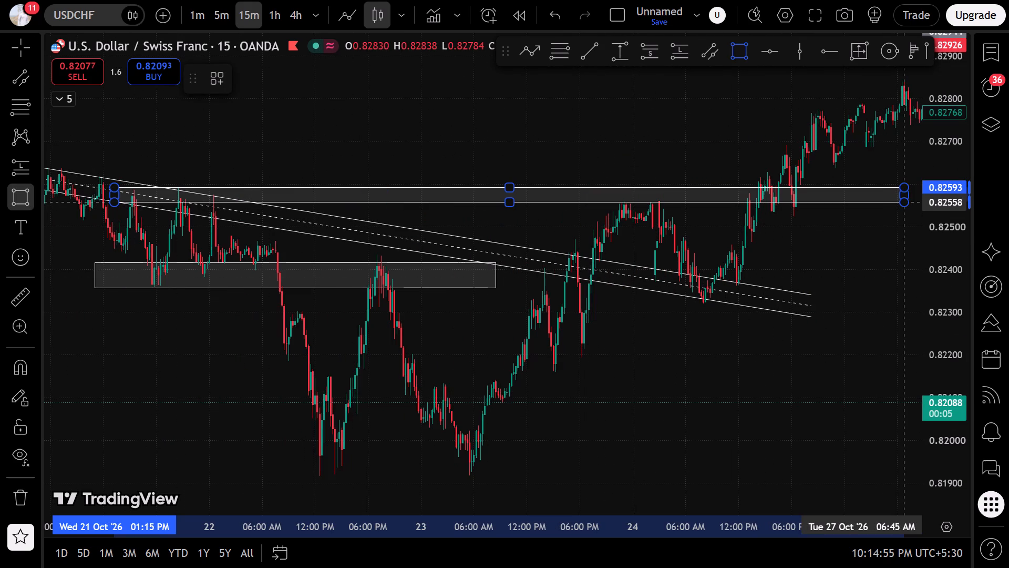
left_click(904, 202)
left_click(778, 277)
left_click(660, 347)
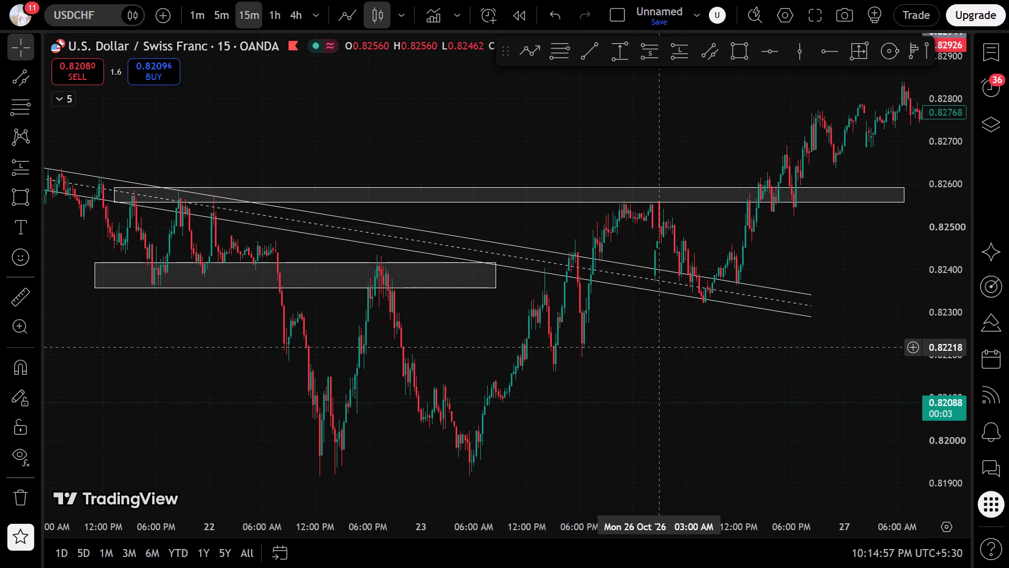
Review the 15-minute price action around the channel and both new zones, and onward through the decline to 3 November.
scroll(660, 347, "up", 5)
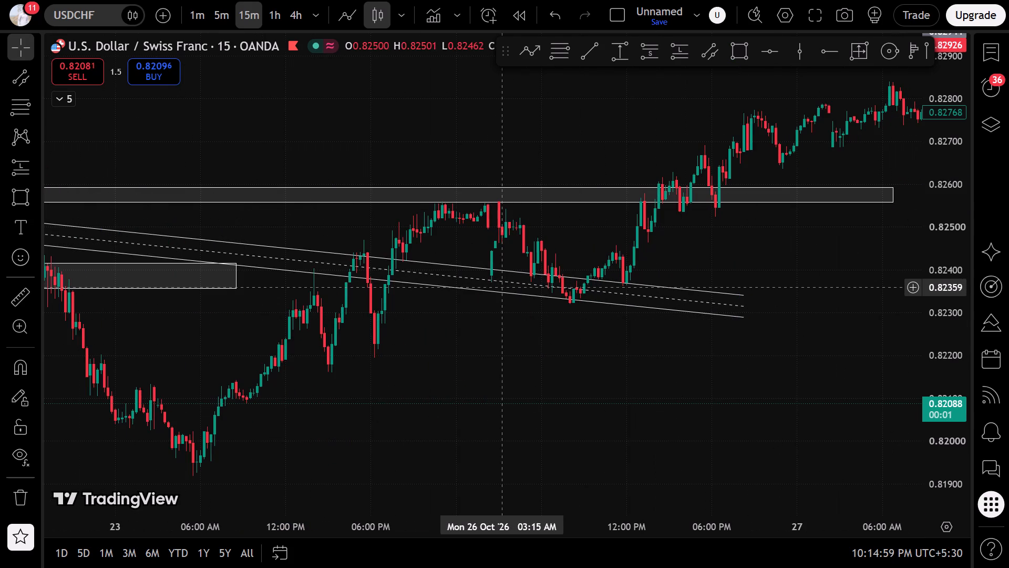
scroll(495, 289, "down", 5)
left_click_drag(640, 400, 640, 408)
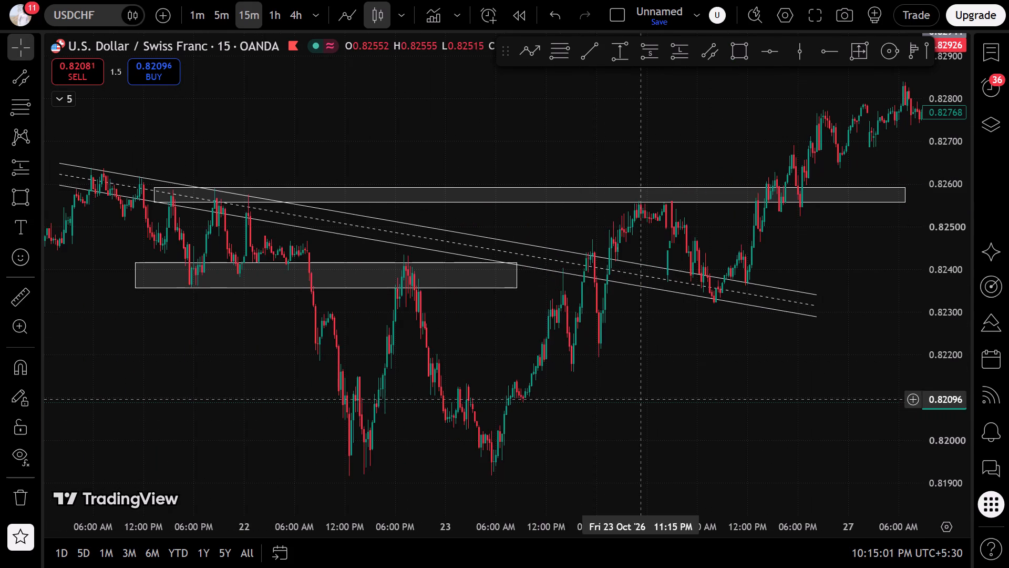
left_click_drag(640, 408, 82, 426)
scroll(320, 362, "down", 10)
scroll(767, 343, "up", 5)
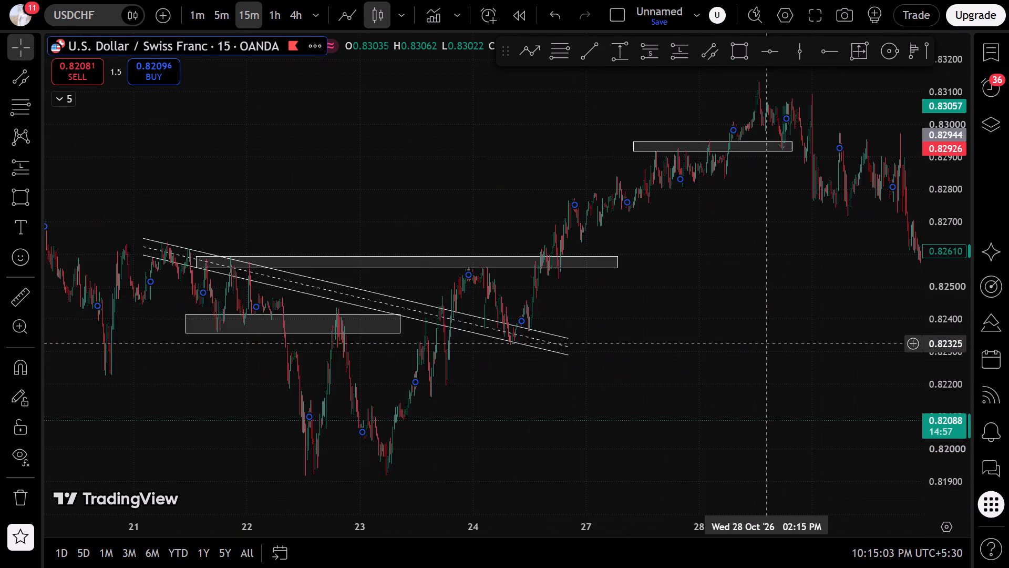
scroll(767, 343, "up", 5)
left_click_drag(767, 343, 308, 491)
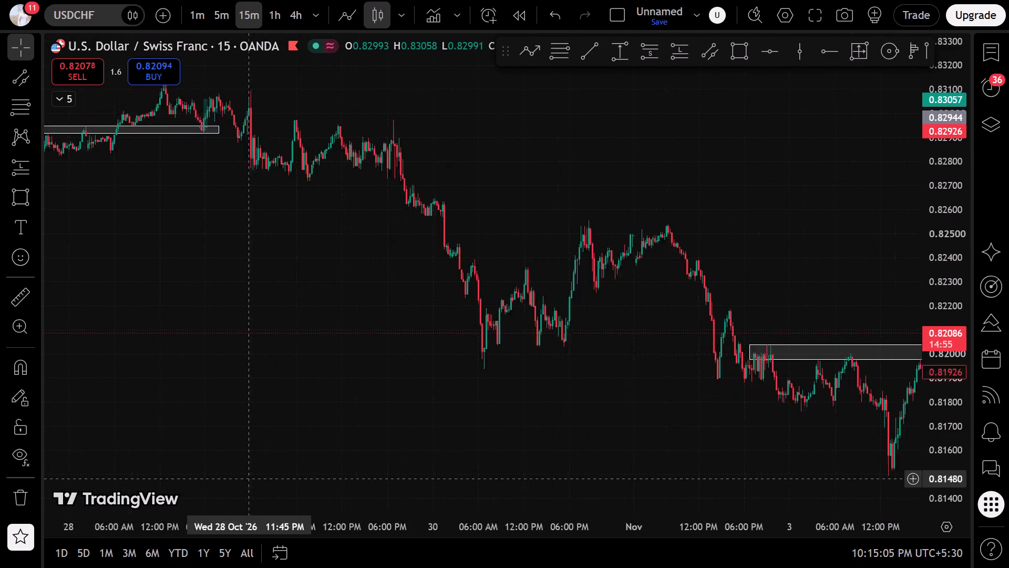
left_click_drag(308, 491, 444, 522)
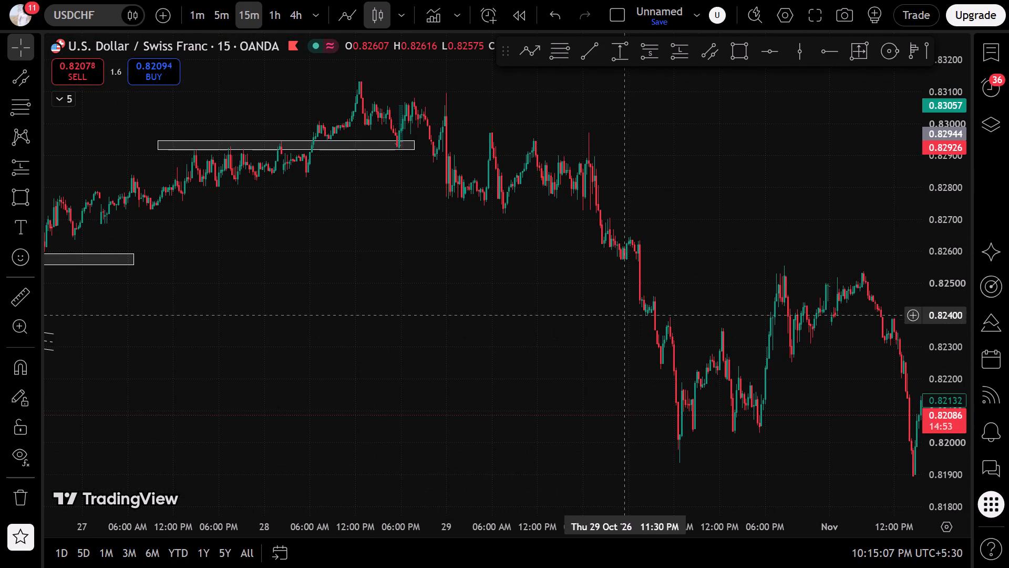
Switch to the 1-minute timeframe and go back through the price history from 3 November to 30 October.
left_click(204, 15)
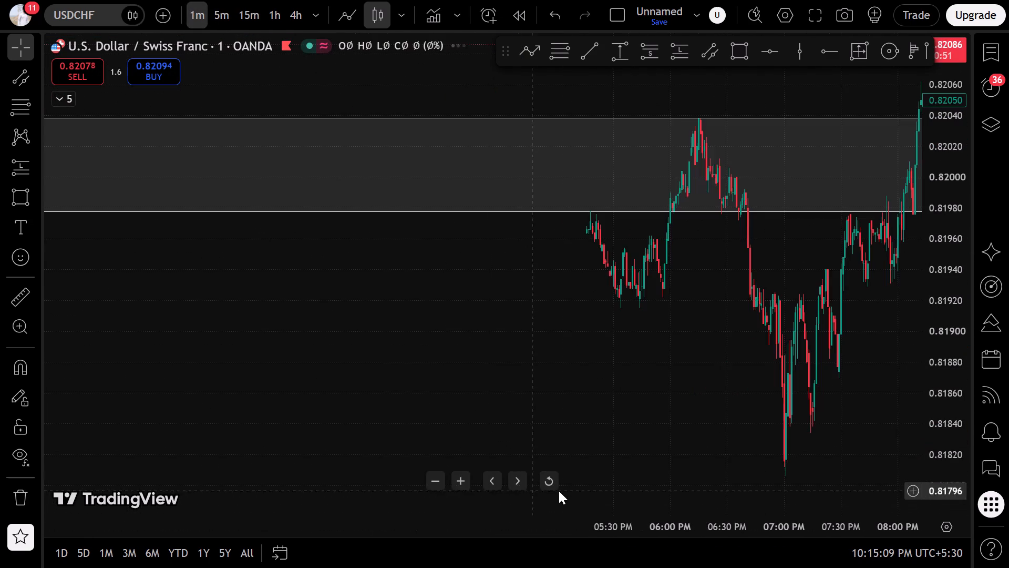
left_click(543, 488)
scroll(335, 447, "down", 7)
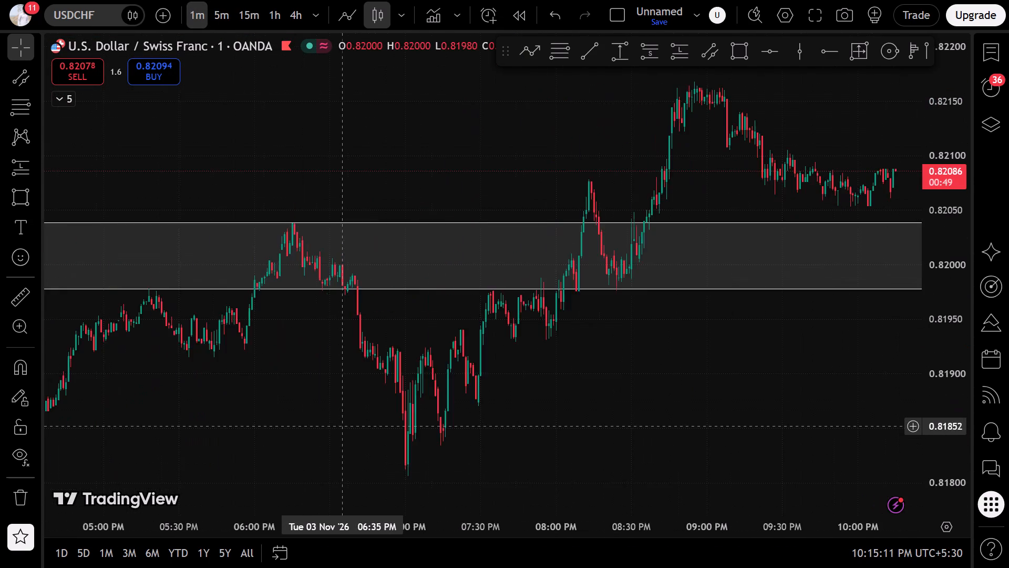
scroll(343, 427, "down", 19)
left_click_drag(595, 309, 449, 395)
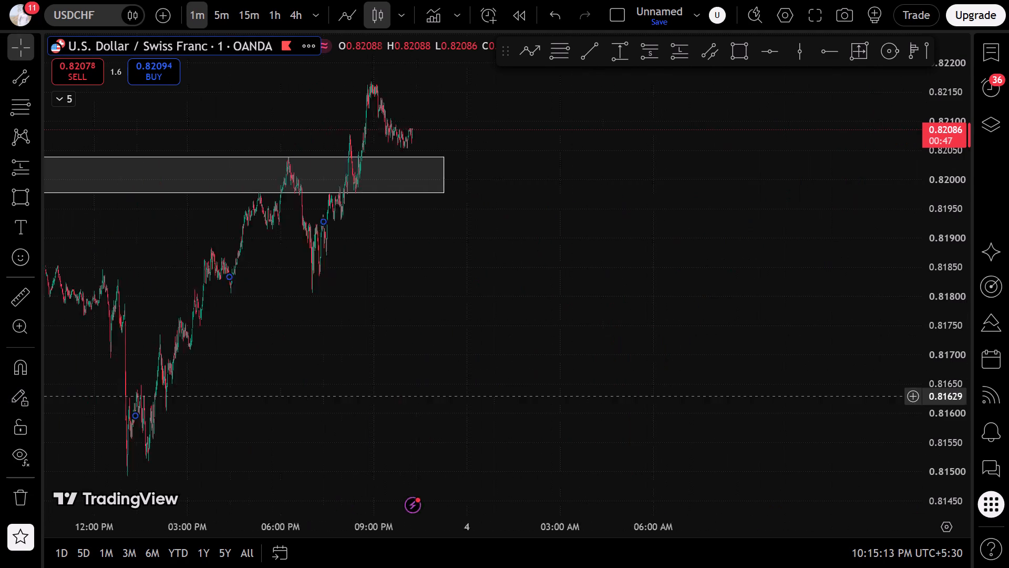
left_click_drag(449, 395, 869, 361)
left_click_drag(356, 333, 858, 335)
left_click_drag(419, 229, 739, 248)
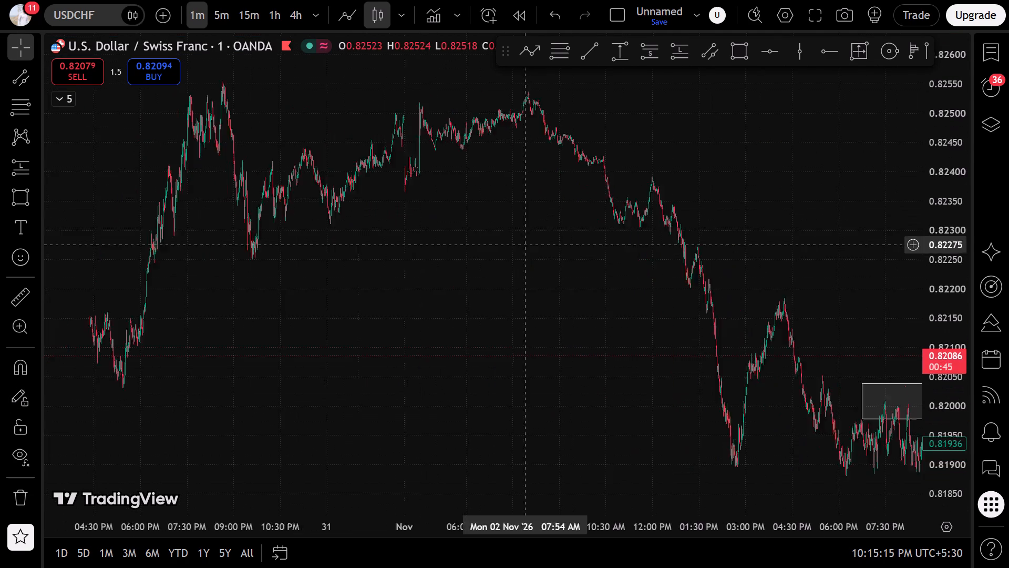
left_click_drag(739, 248, 945, 248)
left_click_drag(441, 294, 912, 296)
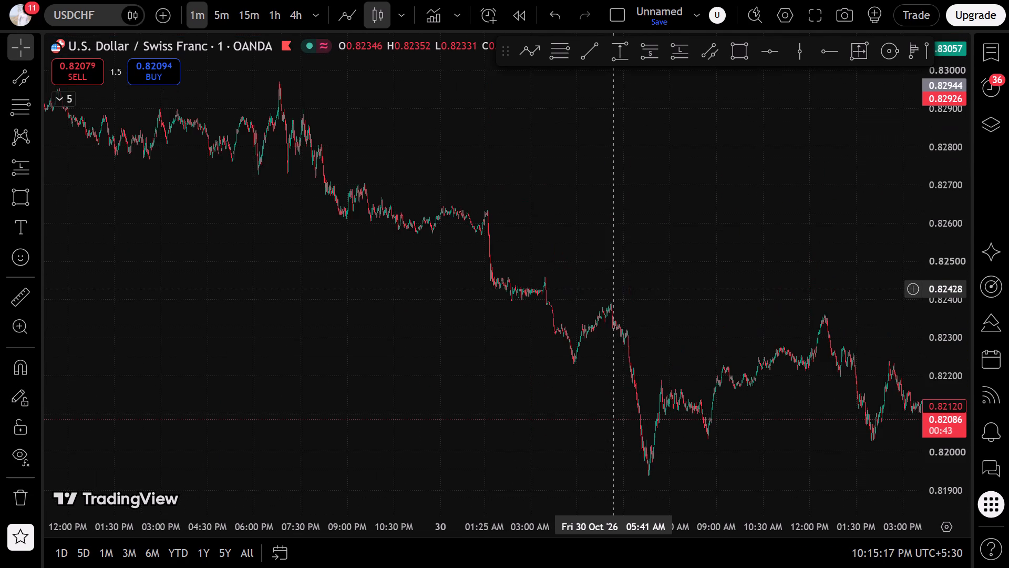
Go back on the 1-minute chart to 28 October and examine the price action around the long position at the upper zone.
scroll(613, 289, "down", 12)
left_click_drag(567, 289, 949, 321)
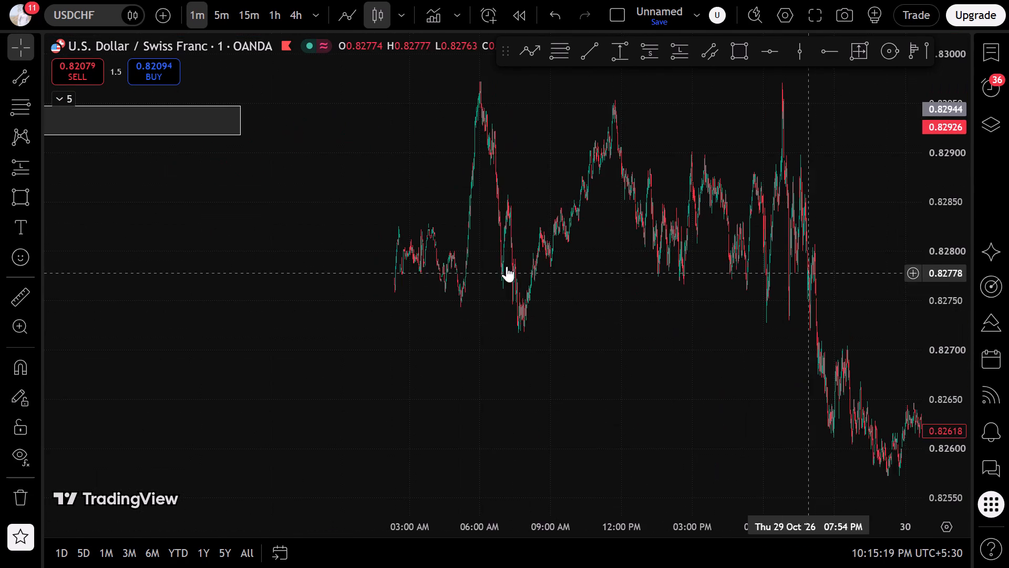
left_click_drag(248, 308, 852, 423)
scroll(466, 377, "up", 11)
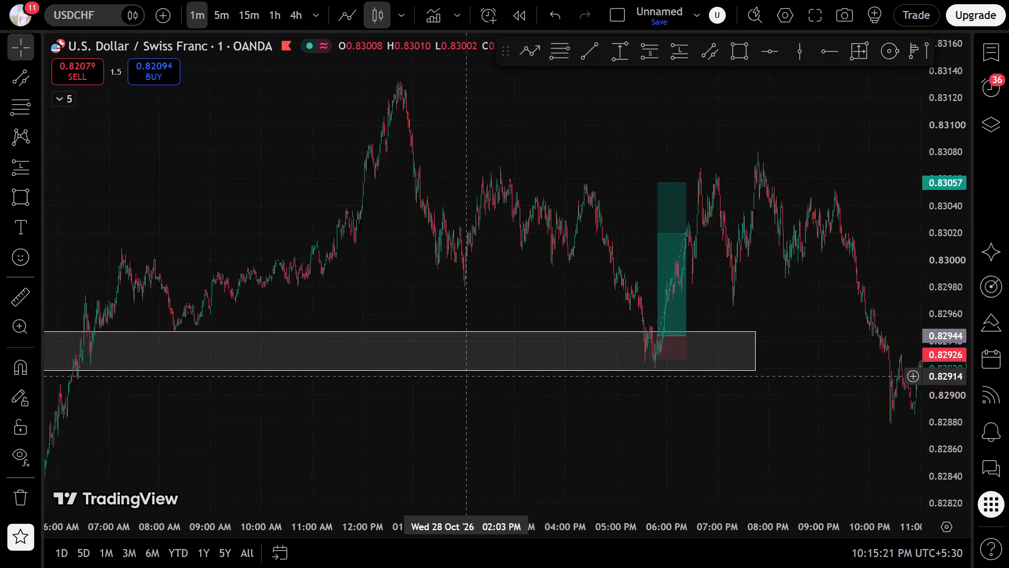
scroll(466, 377, "up", 9)
scroll(596, 367, "down", 6)
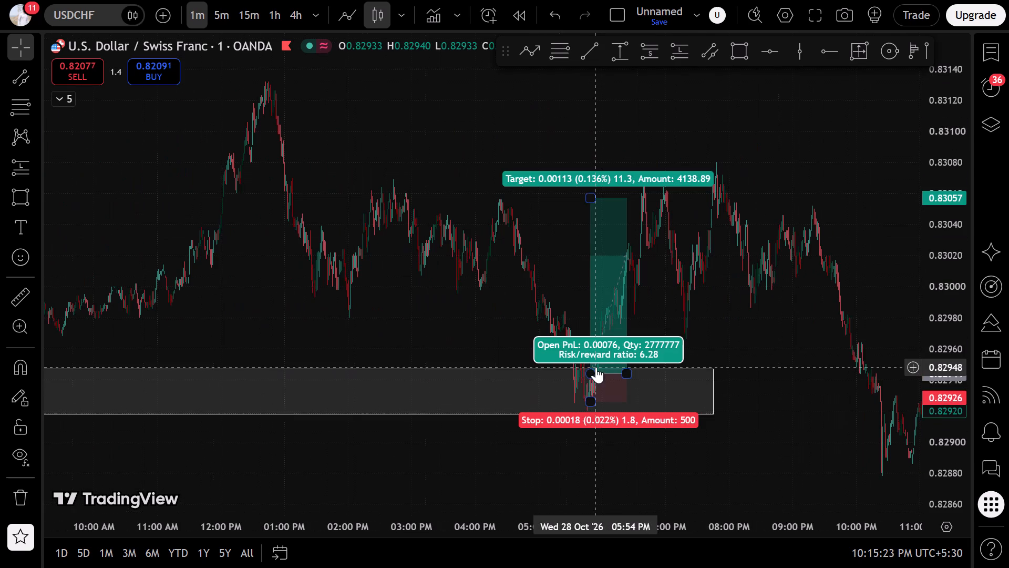
scroll(416, 416, "up", 4)
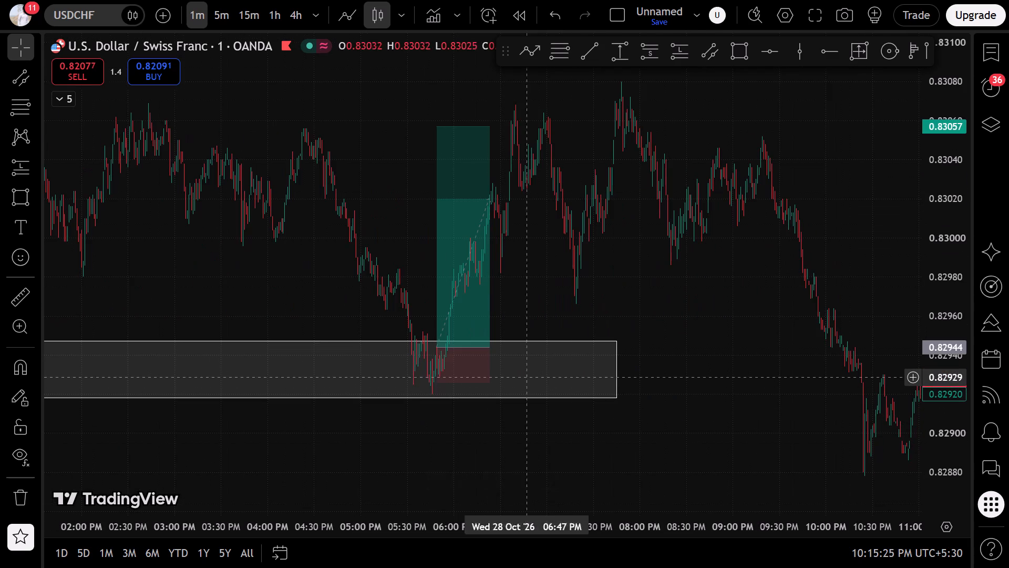
Go further back on the 1-minute chart to 26 October and examine how price trades around the lower zone after leaving the channel.
scroll(715, 371, "down", 5)
left_click_drag(139, 272, 935, 286)
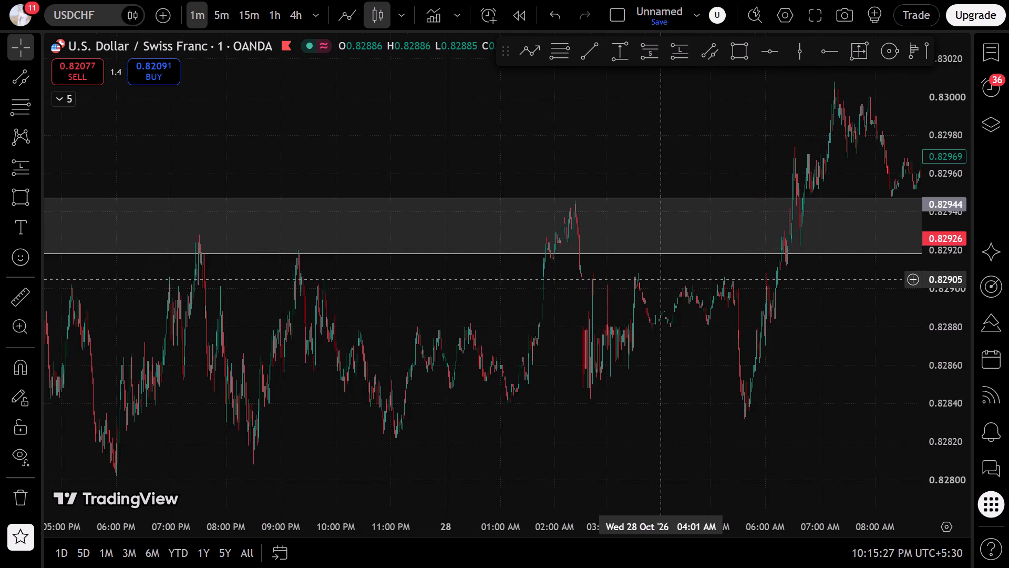
left_click_drag(325, 377, 1008, 403)
left_click_drag(346, 348, 1008, 379)
scroll(583, 319, "down", 13)
left_click_drag(436, 281, 485, 272)
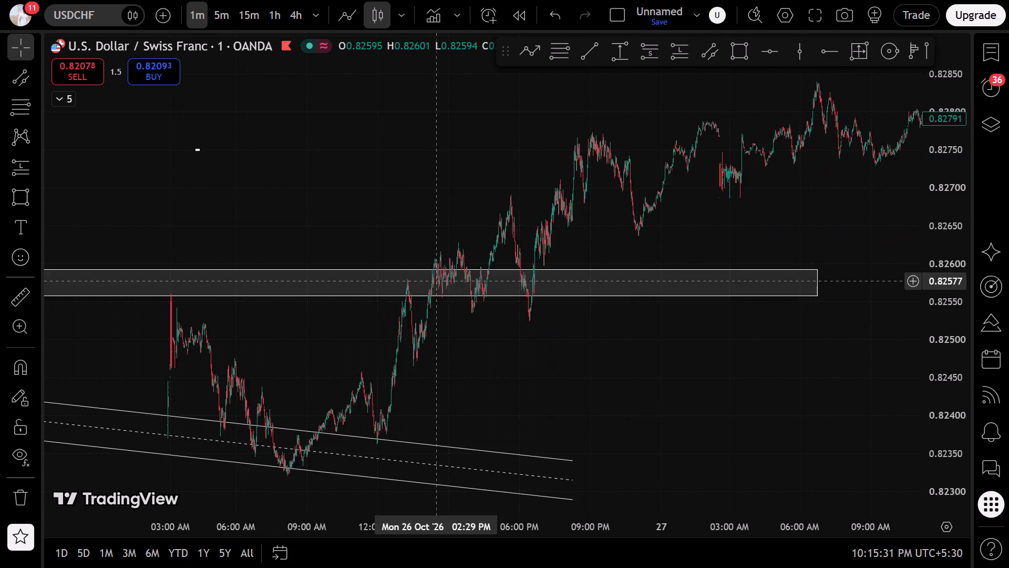
left_click_drag(485, 272, 788, 226)
scroll(706, 326, "up", 20)
scroll(706, 326, "up", 2)
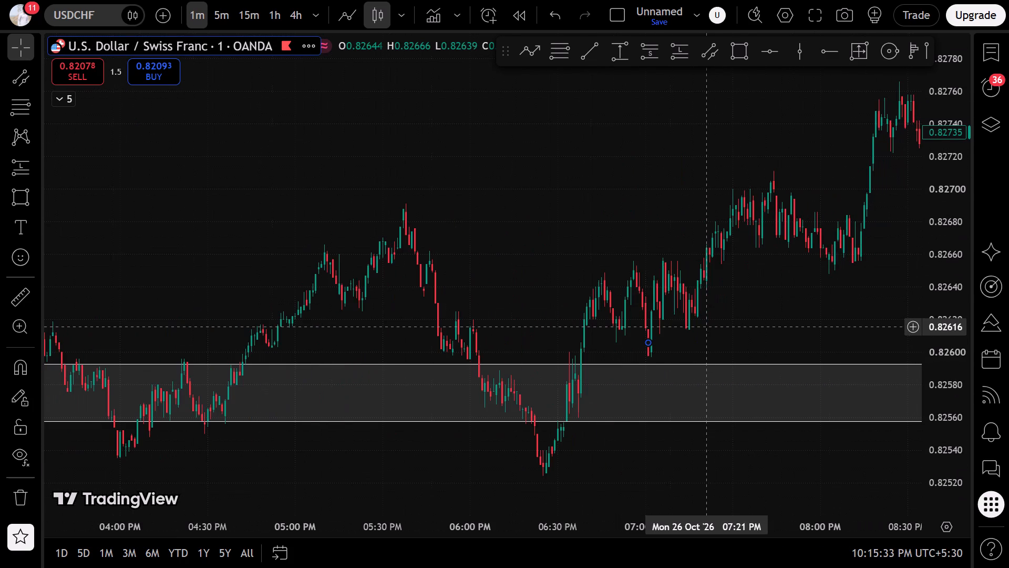
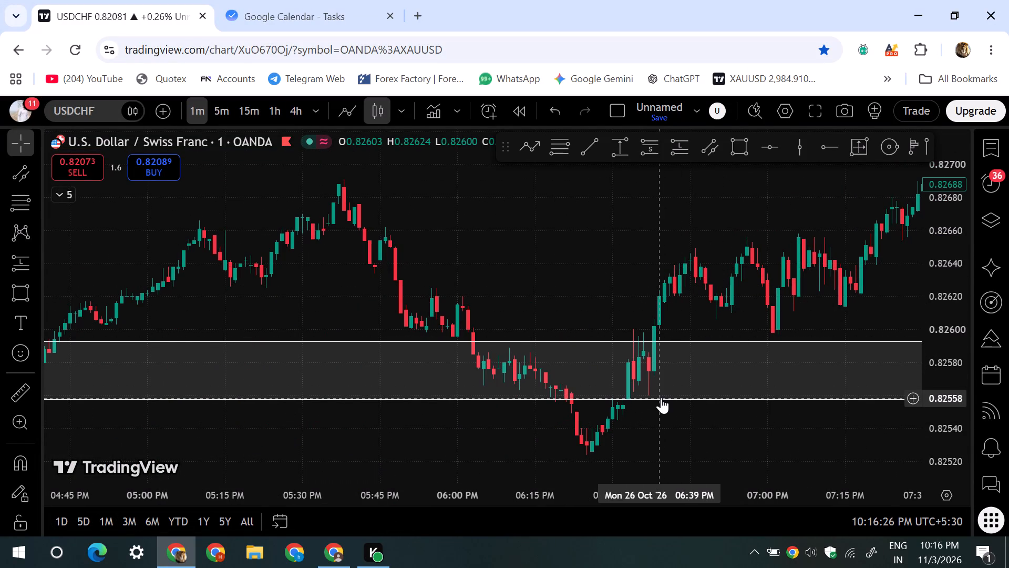
Examine more closely the 1-minute candles around the 0.82593 to 0.82558 zone on the evening of 26 October.
scroll(661, 398, "up", 2)
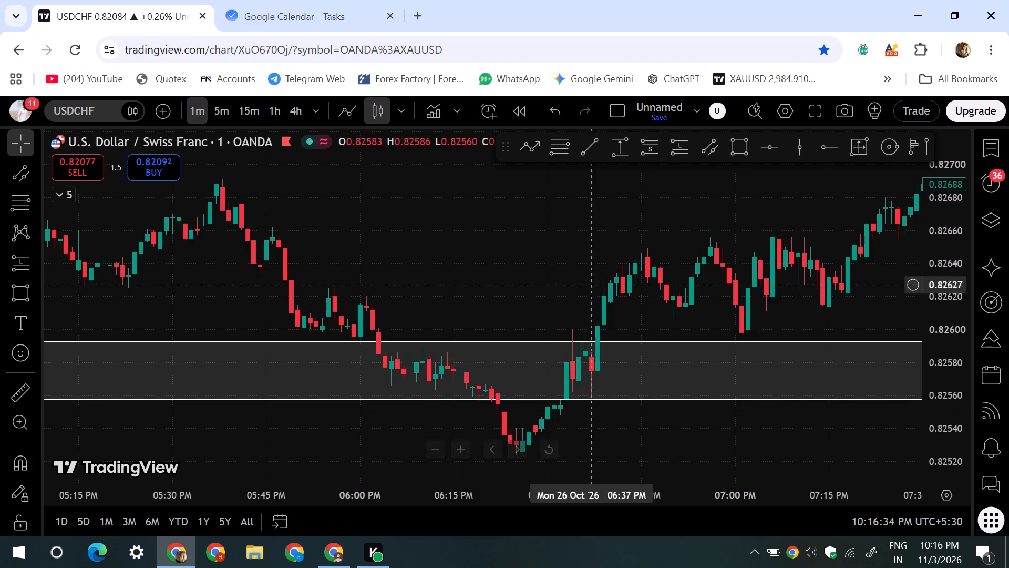
Place a long position on the 26 Oct 06:21 PM candle with entry about 0.82546 and stop about 0.82529.
left_click(670, 144)
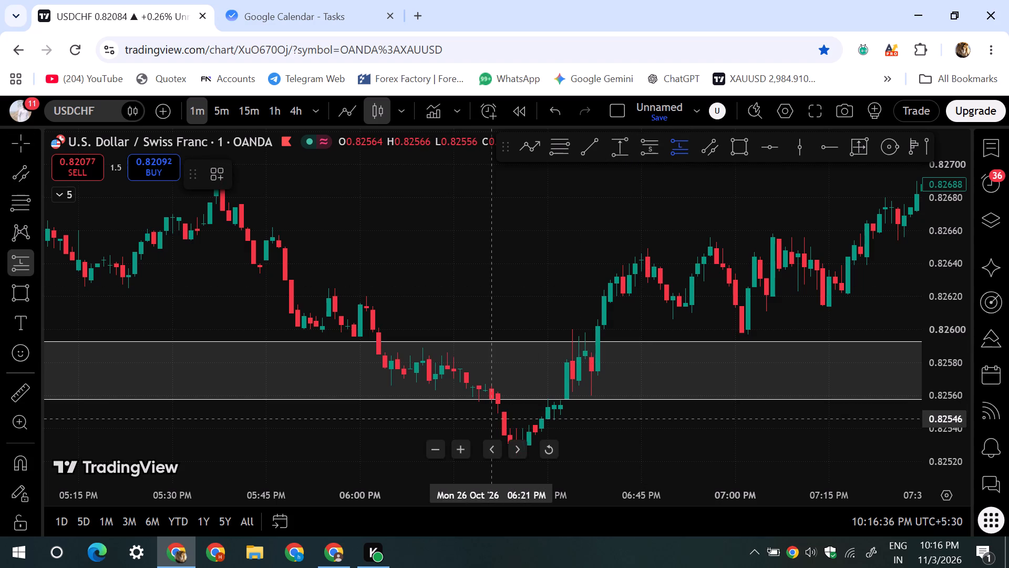
left_click(493, 418)
left_click_drag(298, 434, 358, 291)
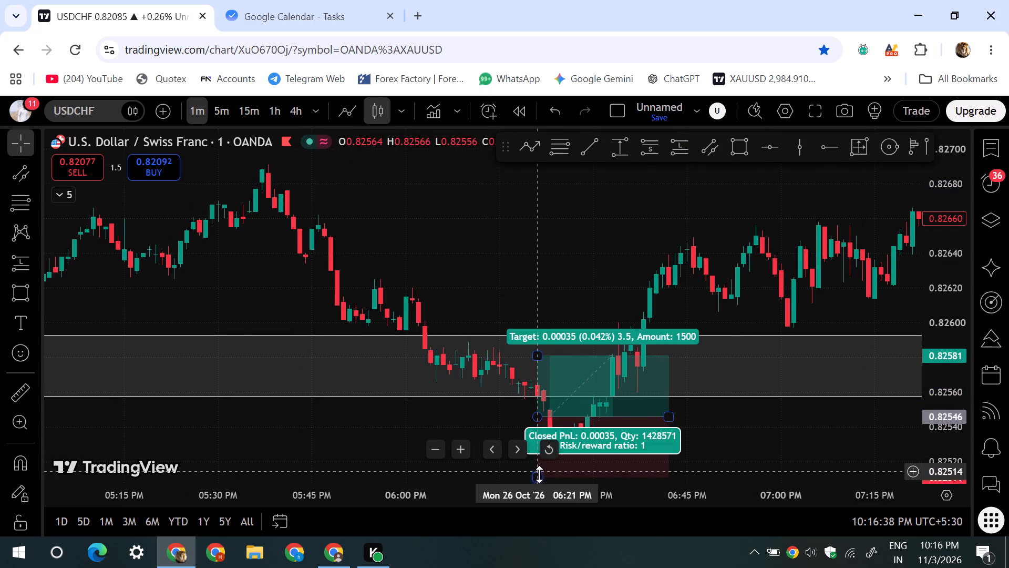
left_click_drag(539, 475, 543, 445)
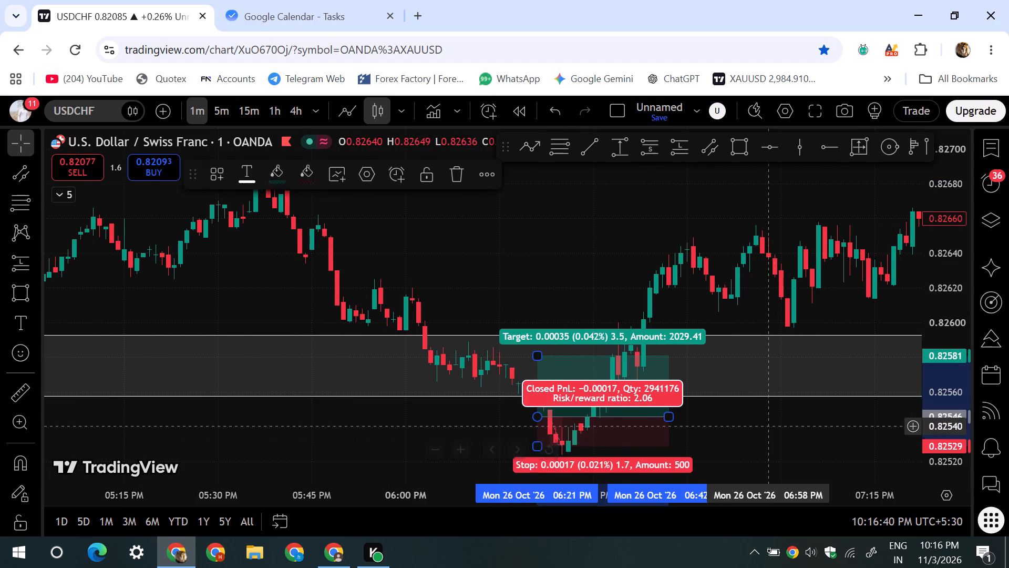
left_click(773, 427)
Raise the new long position's target to about 0.82774, near the high of the following rally.
left_click_drag(944, 396, 936, 415)
left_click_drag(908, 421, 599, 388)
scroll(599, 388, "down", 10)
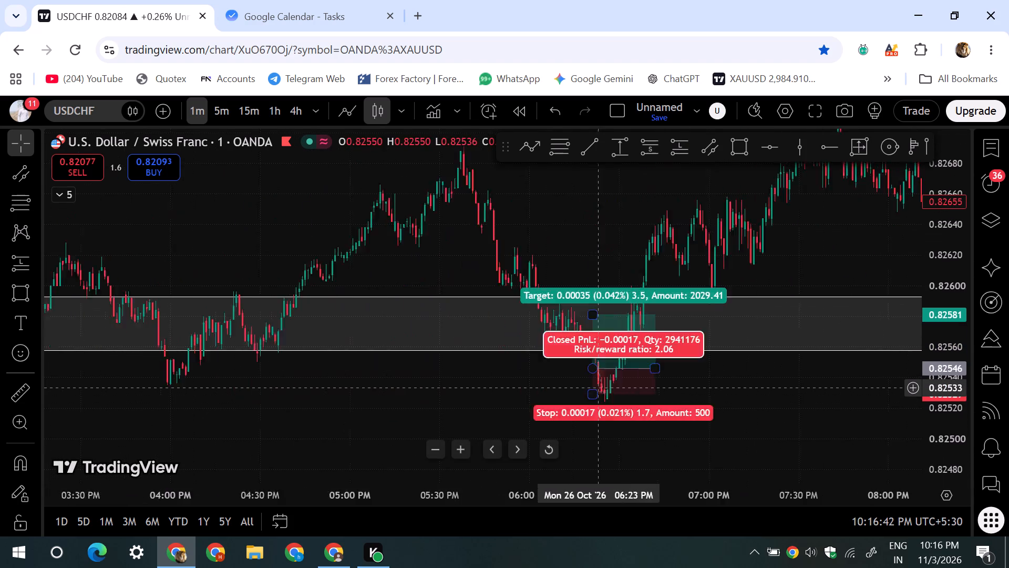
scroll(599, 388, "down", 16)
left_click_drag(960, 197, 877, 398)
left_click_drag(853, 405, 716, 422)
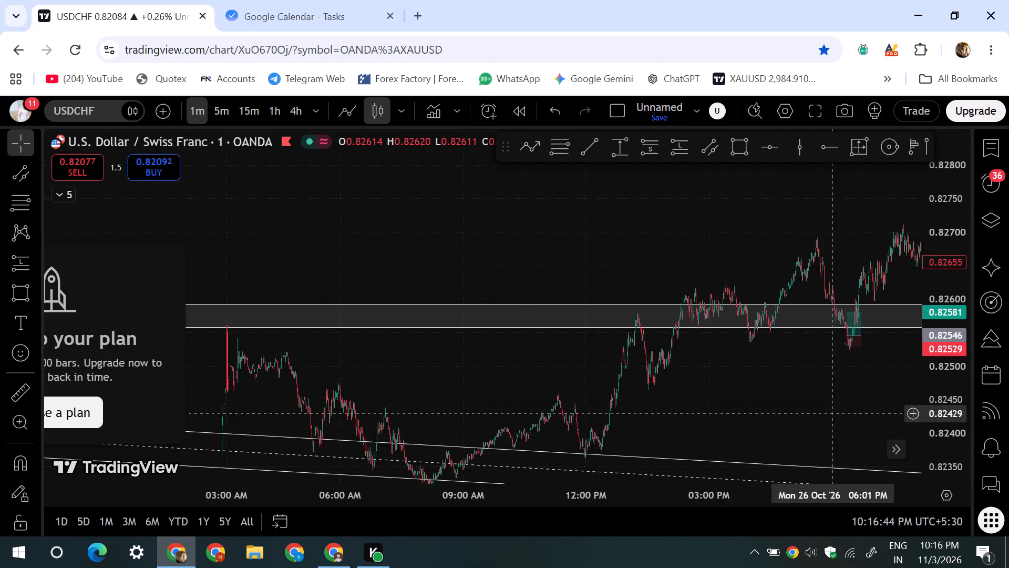
left_click_drag(716, 422, 554, 423)
left_click_drag(593, 314, 624, 243)
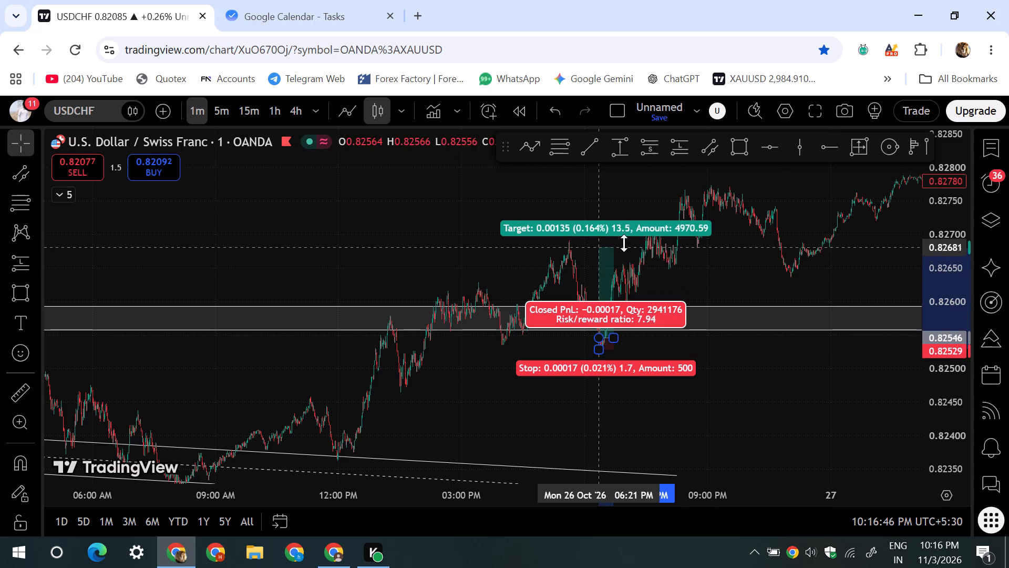
left_click_drag(624, 243, 760, 185)
left_click(789, 251)
Extend the long position's end time to about 10:08 PM on 26 Oct so it spans the rally.
left_click_drag(798, 247, 652, 354)
scroll(652, 354, "down", 13)
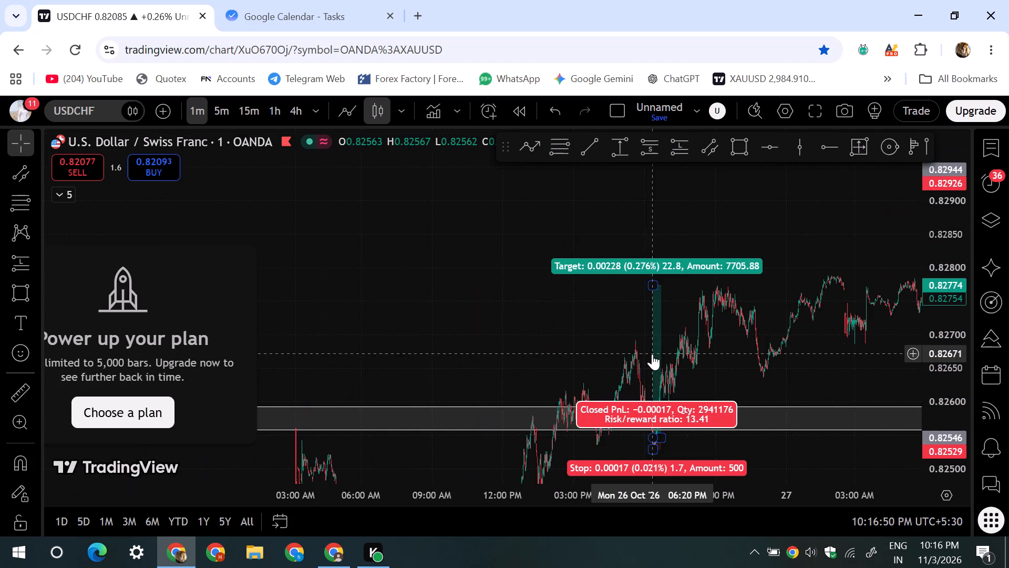
left_click_drag(636, 352, 255, 326)
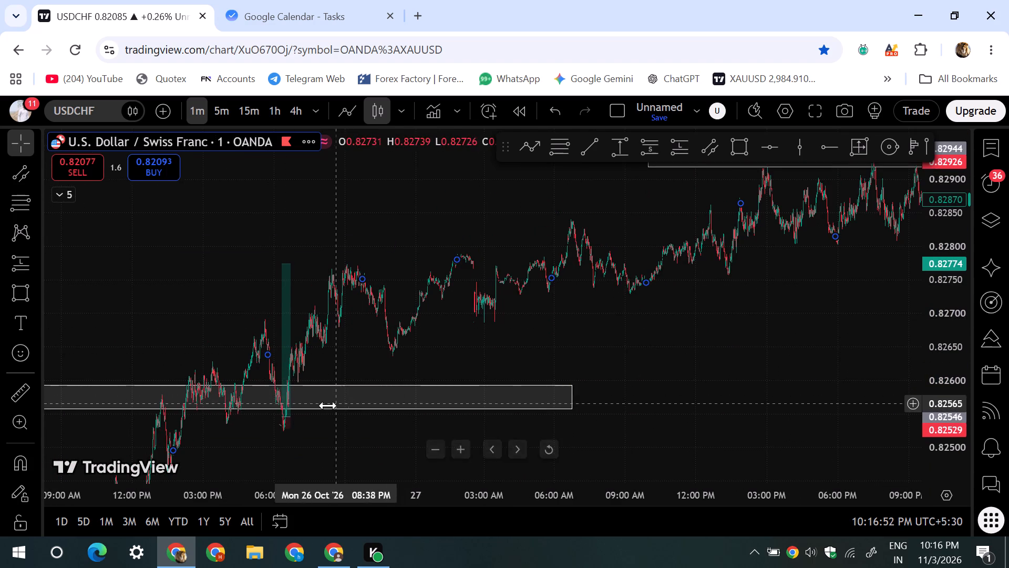
left_click_drag(292, 415, 372, 413)
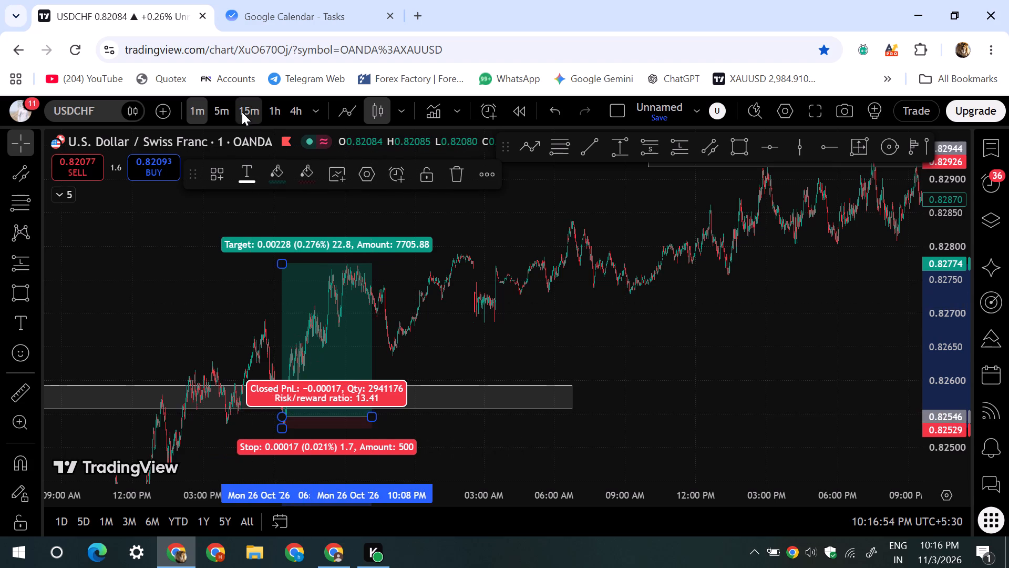
Switch the USDCHF chart to the 15-minute timeframe and reset the chart view.
left_click(242, 111)
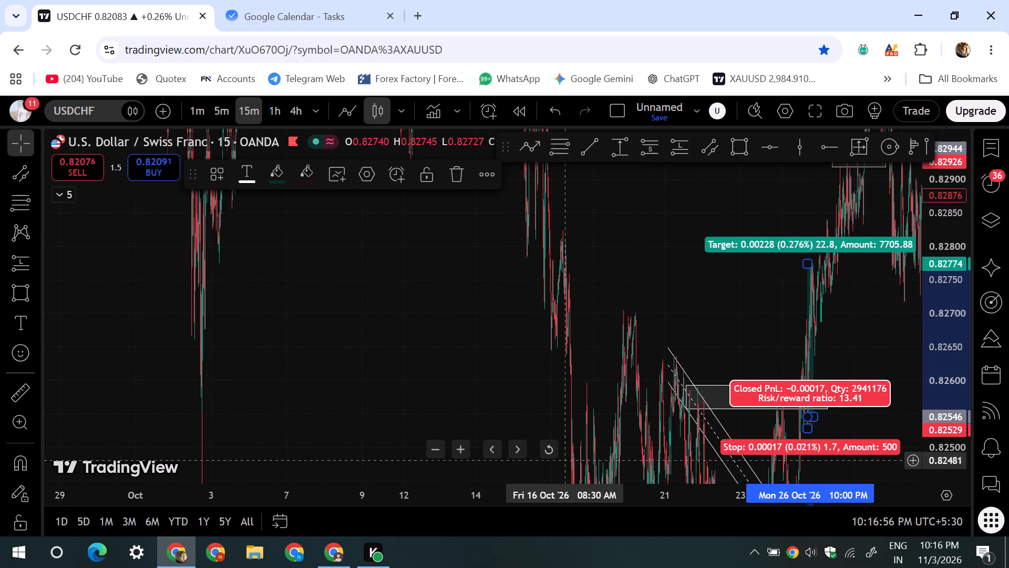
left_click(556, 450)
Examine the 15-minute USDCHF price action around the marked zones, the channel and both long positions.
scroll(539, 397, "down", 10)
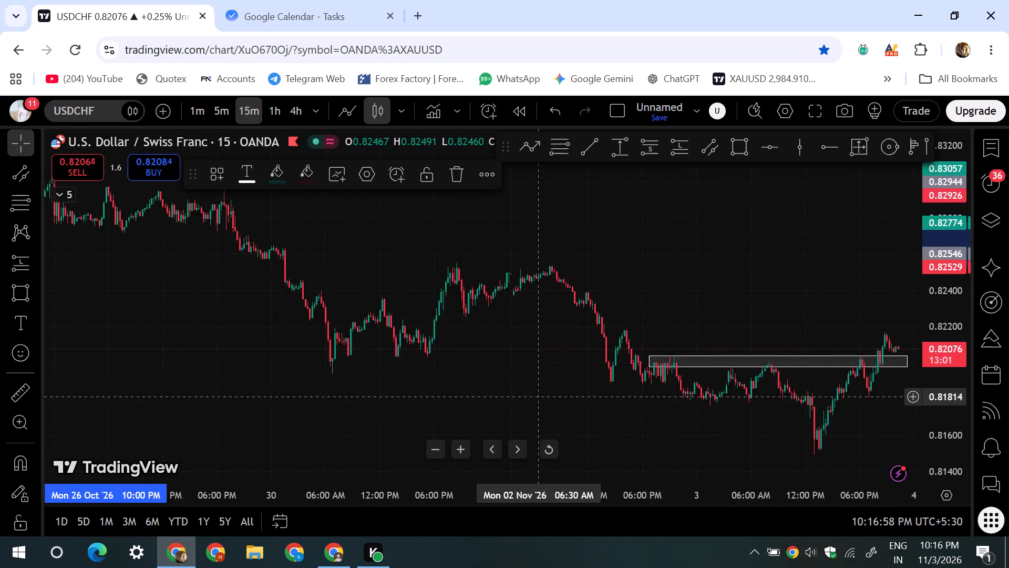
scroll(539, 397, "down", 4)
left_click(534, 320)
left_click_drag(514, 300, 801, 567)
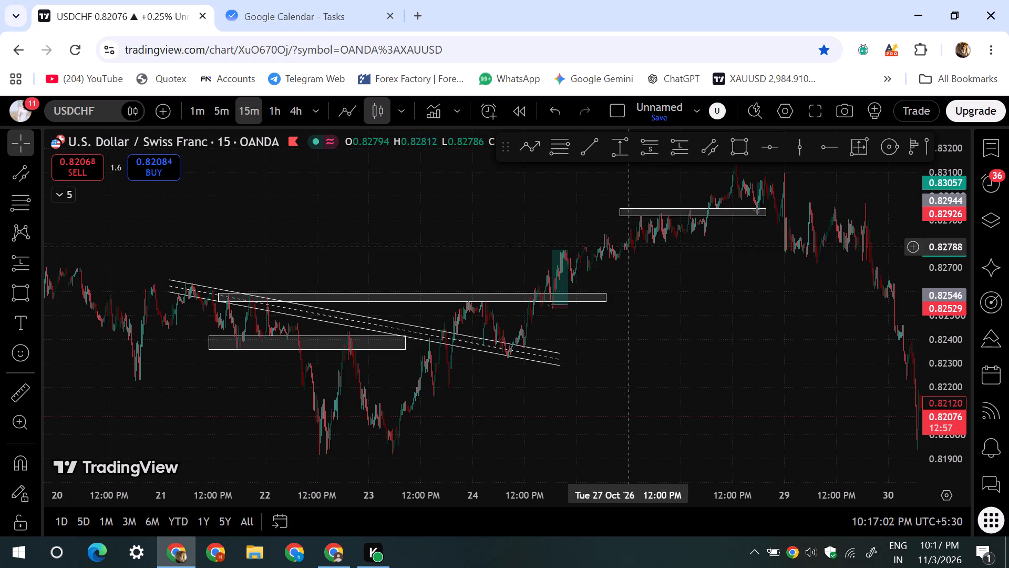
scroll(729, 331, "up", 5)
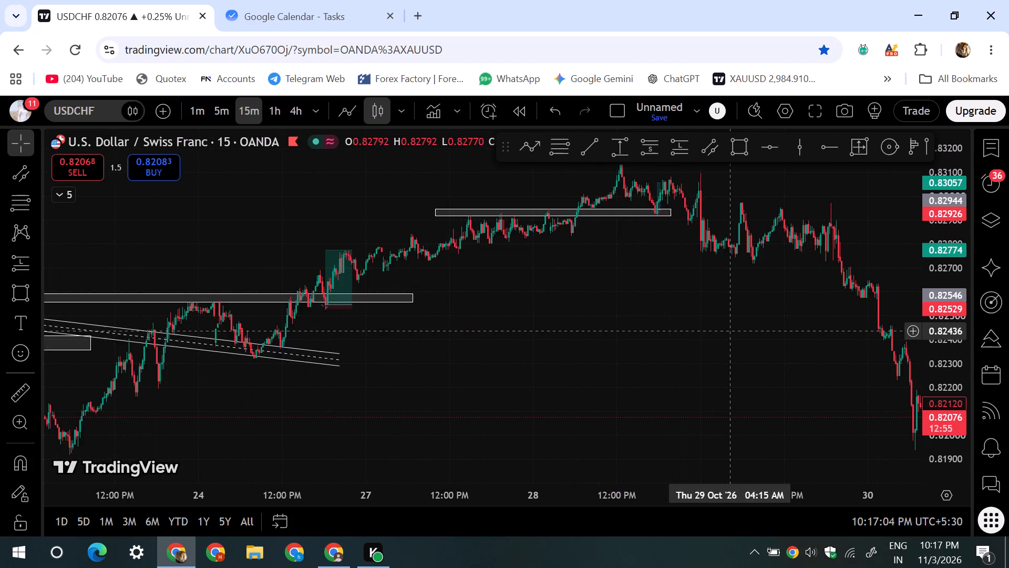
scroll(729, 331, "up", 5)
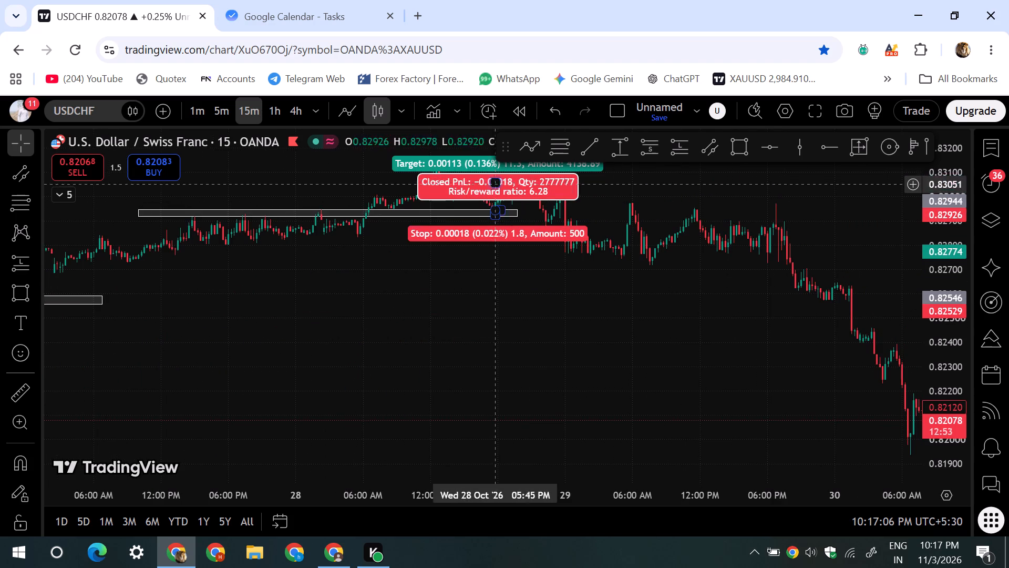
scroll(623, 350, "up", 5)
scroll(474, 339, "down", 5)
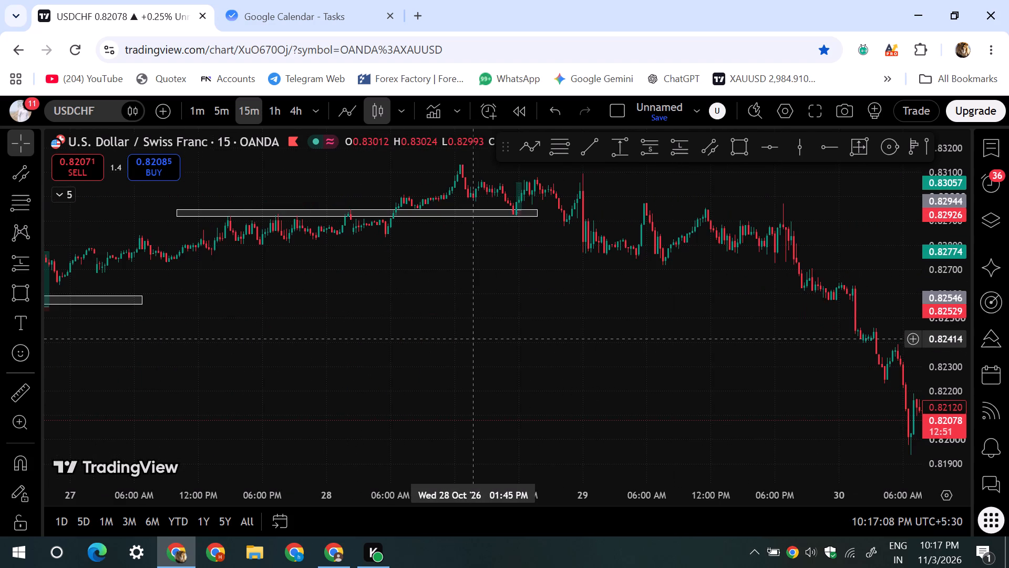
scroll(474, 339, "down", 2)
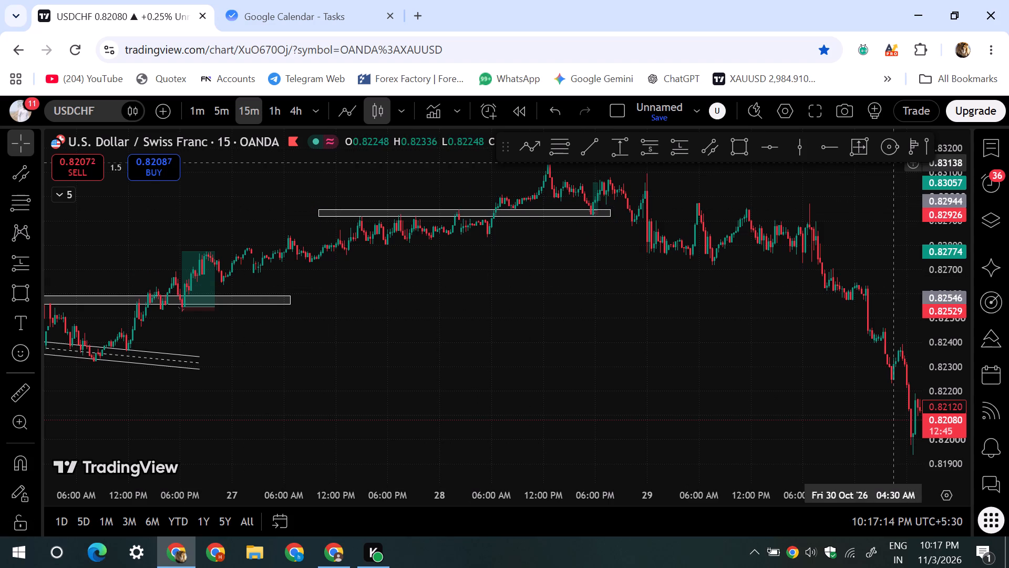
Switch the chart to the next symbol, GBPJPY.
key("Down")
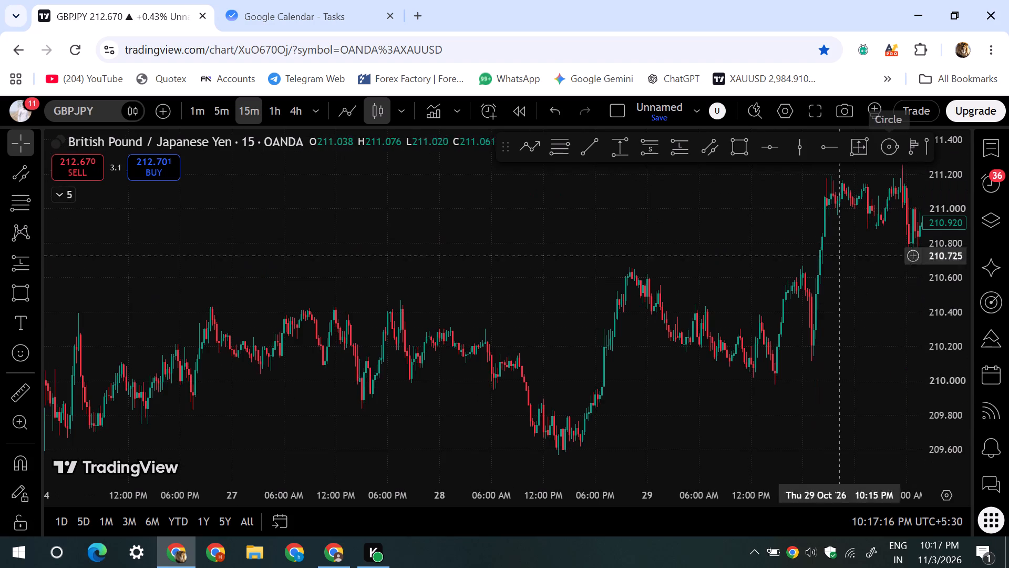
Remove all 31 drawings from the GBPJPY chart, keeping the indicators.
left_click_drag(850, 228, 784, 240)
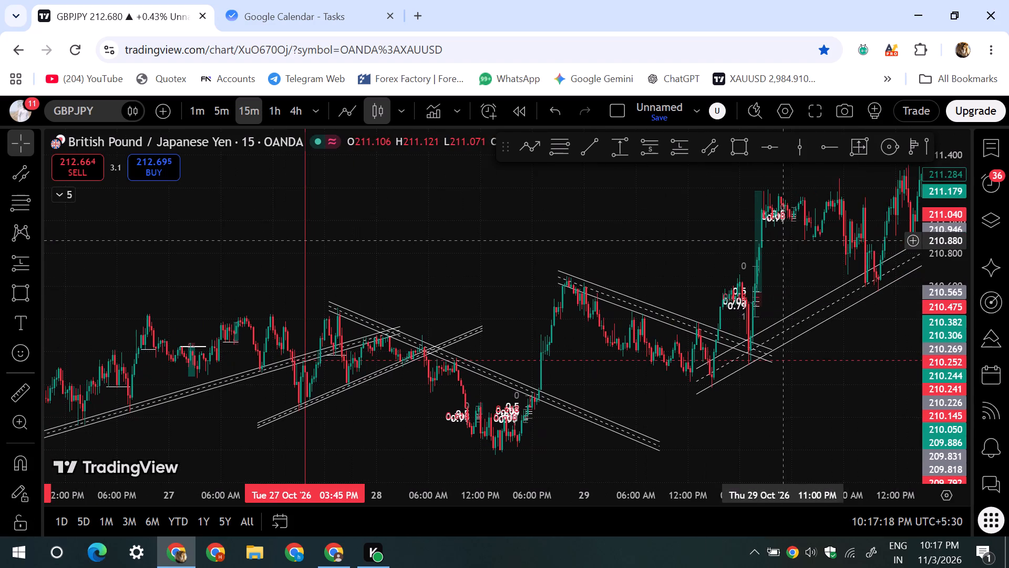
left_click_drag(784, 240, 22, 330)
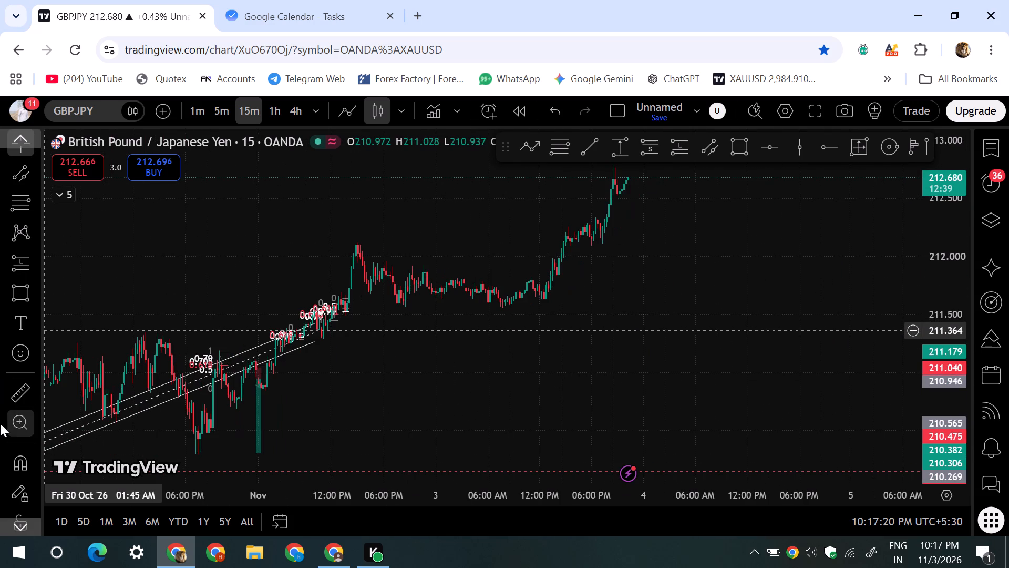
scroll(0, 424, "down", 2)
scroll(0, 485, "down", 2)
left_click(22, 468)
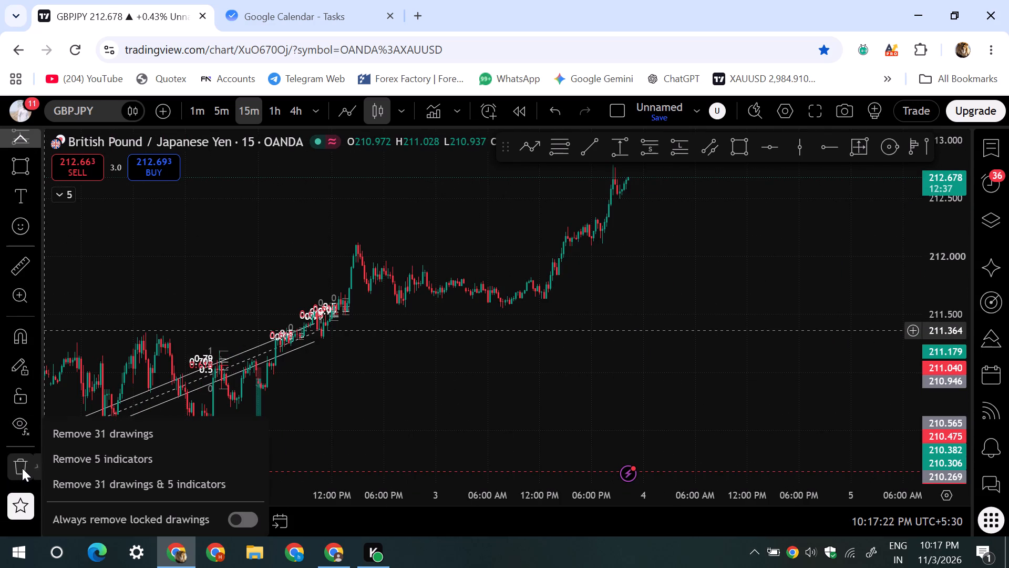
left_click(75, 439)
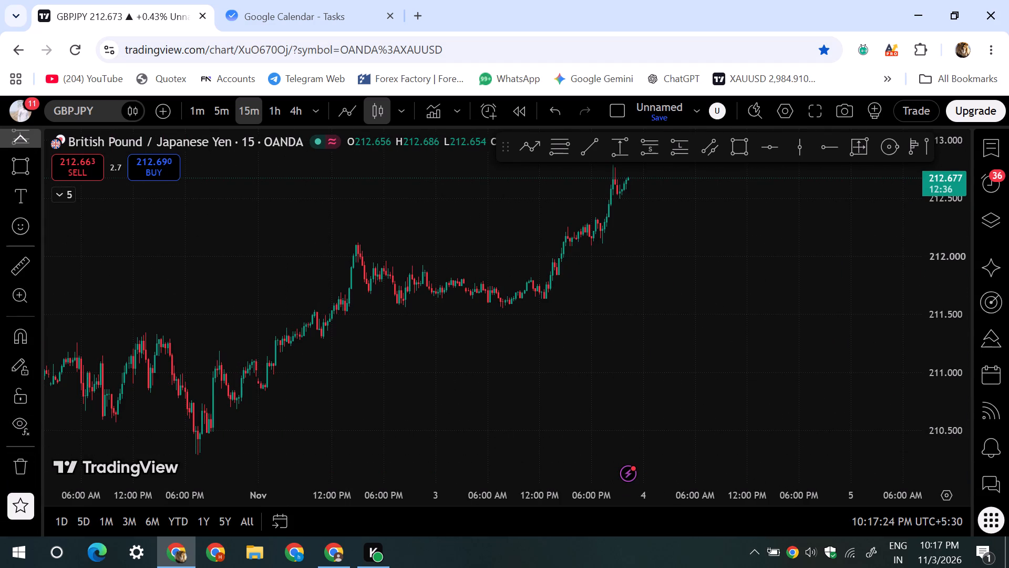
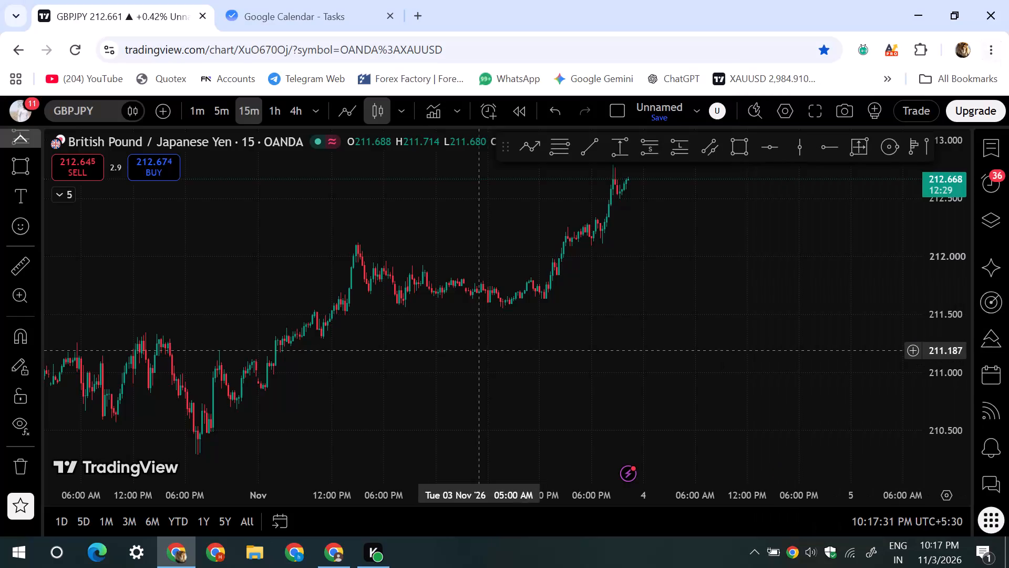
Switch the browser window to full-screen mode.
left_click(1002, 46)
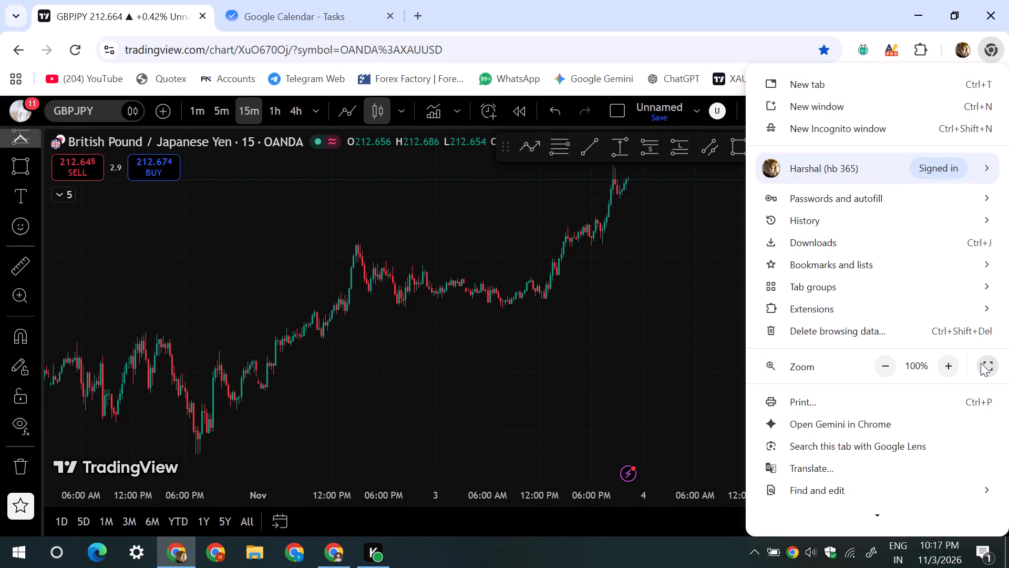
left_click(981, 363)
Draw a rectangle zone on the 15-minute GBPJPY chart from about 211.345 to 211.190, spanning 29 October to 2 November.
scroll(495, 342, "up", 5)
left_click_drag(460, 283, 1008, 235)
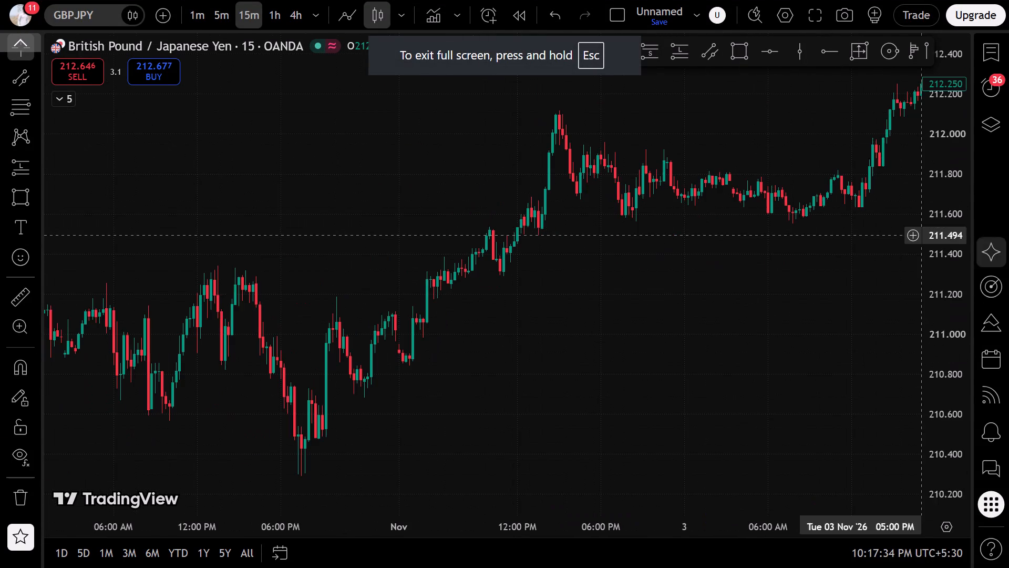
scroll(587, 316, "down", 3)
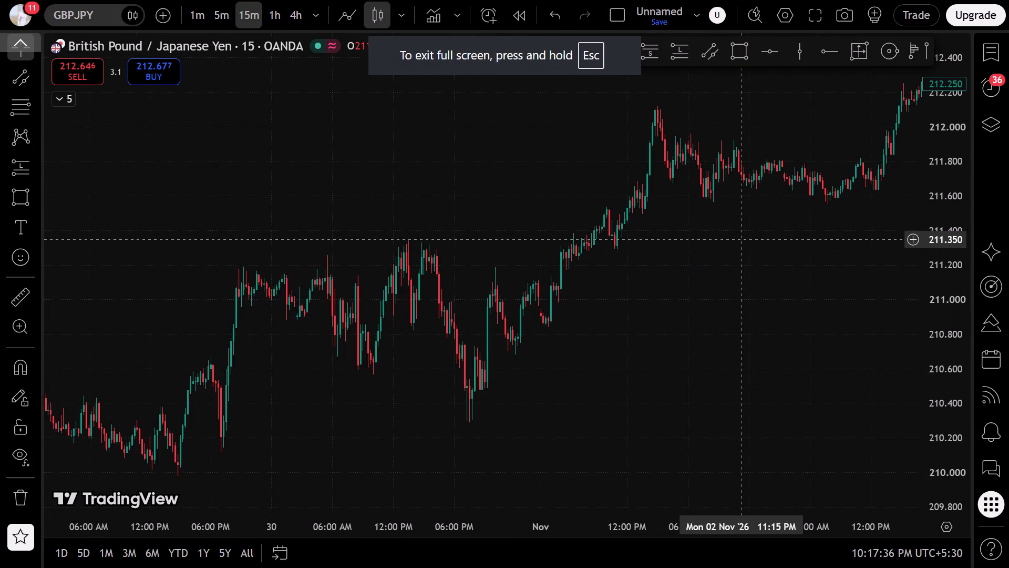
left_click(736, 54)
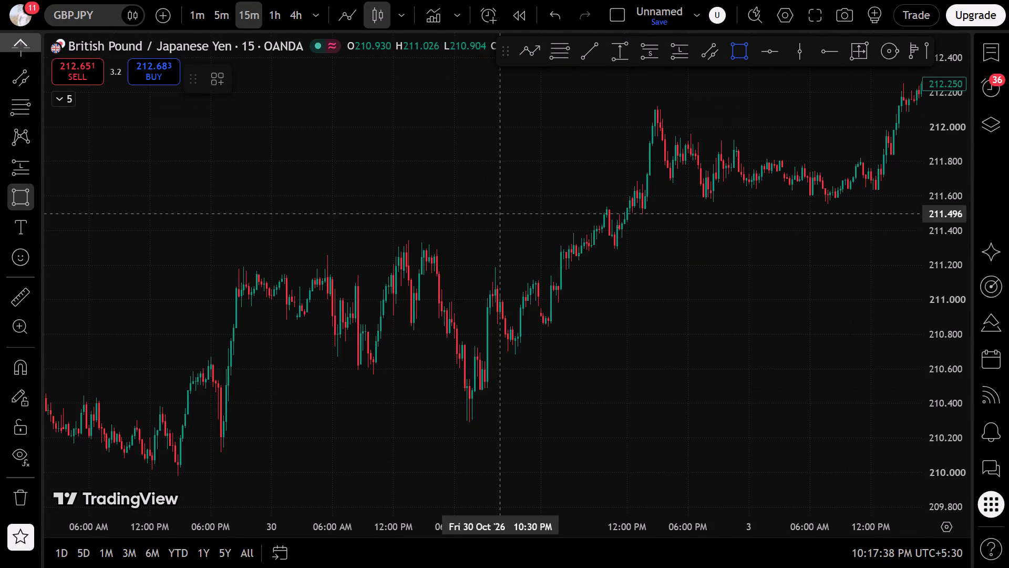
left_click(219, 240)
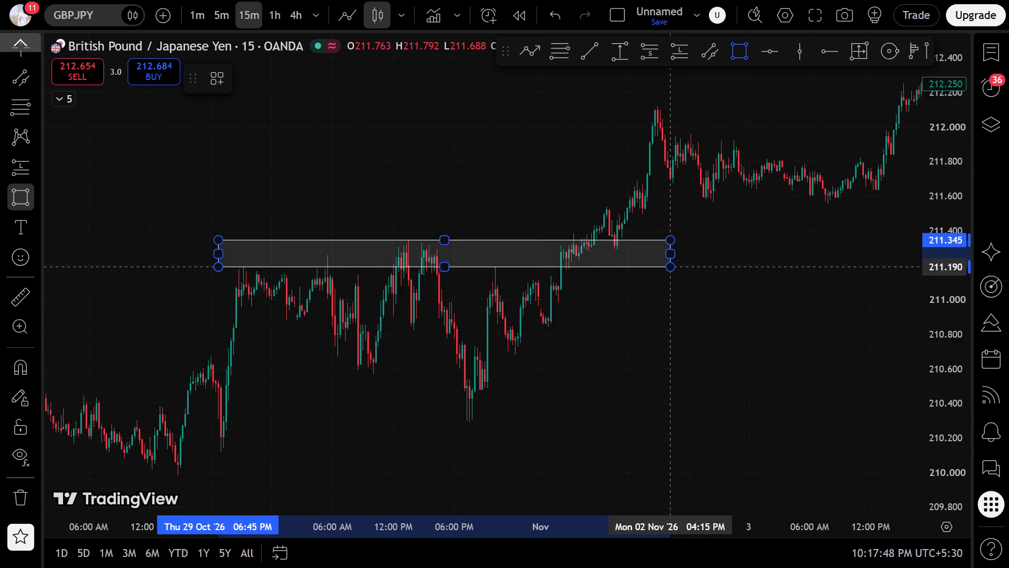
left_click(671, 267)
left_click(611, 345)
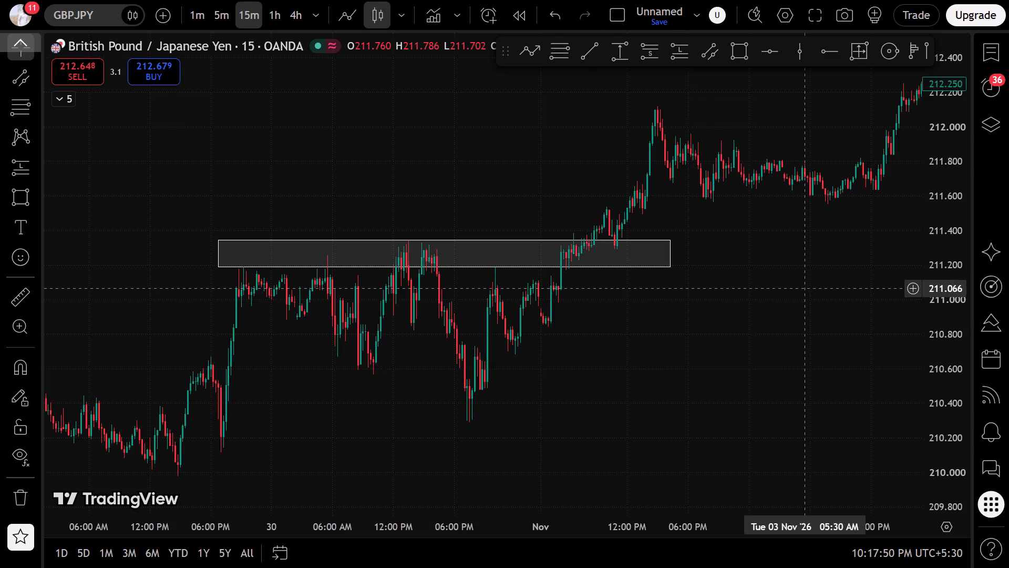
Switch the GBPJPY chart to the 1-minute timeframe.
left_click_drag(805, 285, 590, 416)
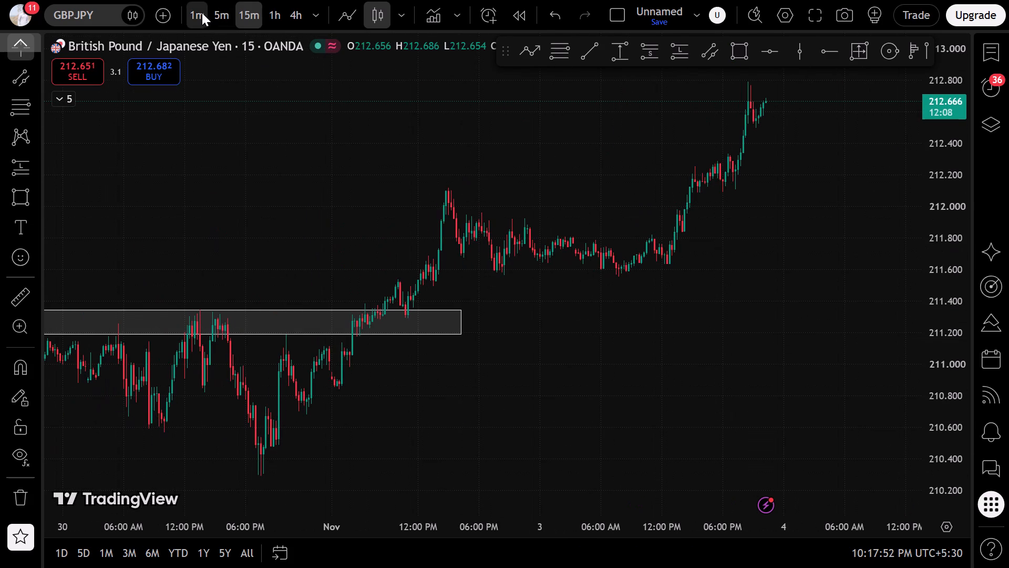
left_click(194, 12)
Examine the 1-minute GBPJPY price action around the rectangle zone, including the 2 November breakout and retest.
scroll(486, 375, "down", 20)
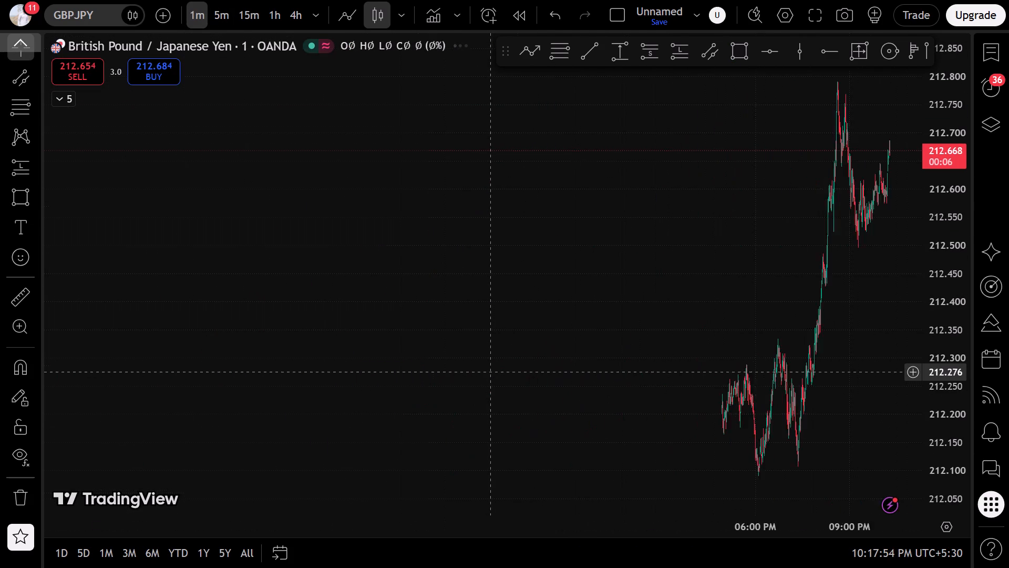
scroll(490, 372, "down", 12)
left_click_drag(207, 328, 924, 207)
scroll(694, 280, "up", 10)
left_click_drag(462, 238, 709, 216)
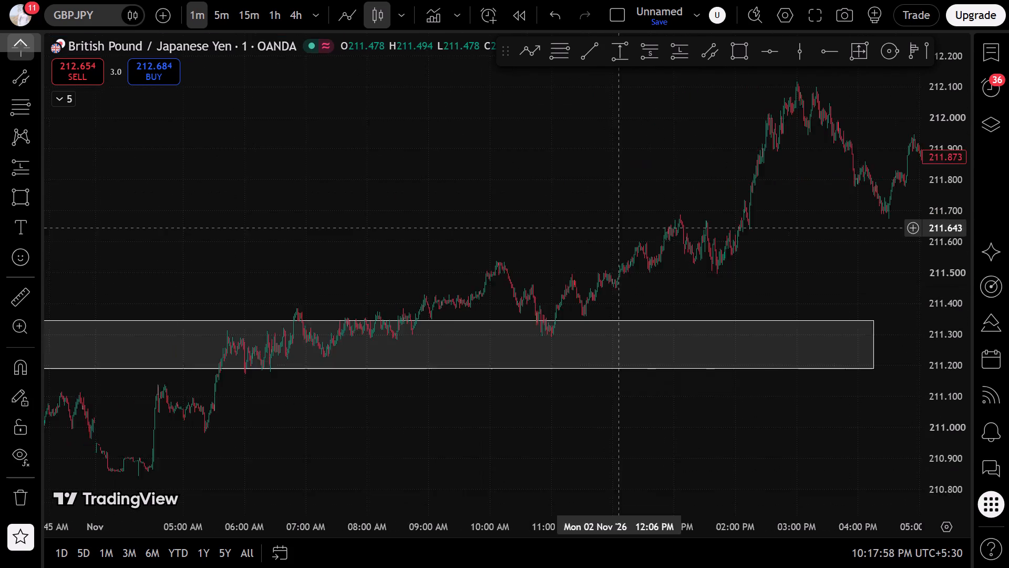
left_click_drag(709, 216, 809, 213)
scroll(604, 299, "up", 12)
left_click_drag(436, 243, 850, 228)
scroll(678, 269, "up", 2)
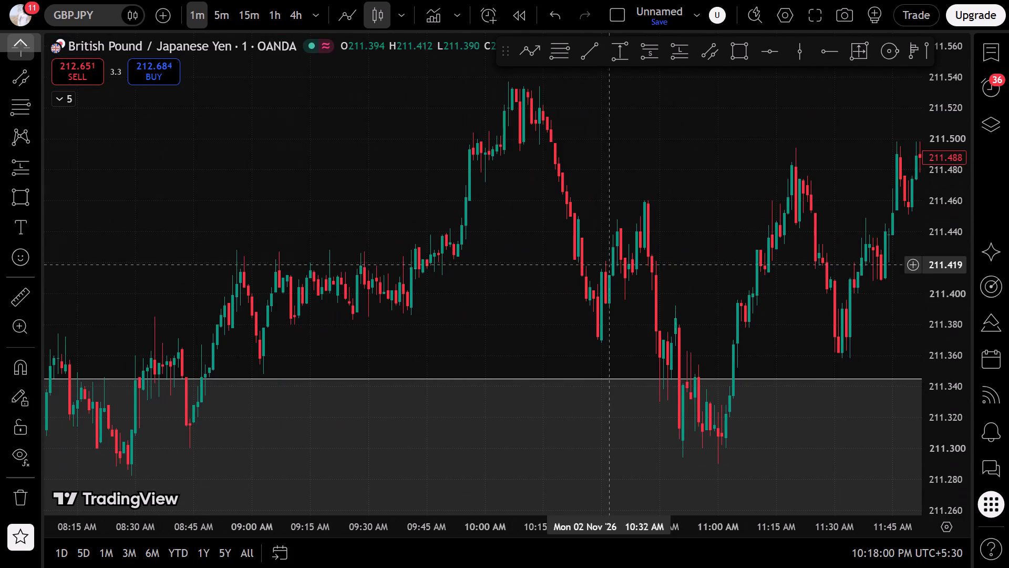
double_click(498, 246)
scroll(498, 246, "up", 5)
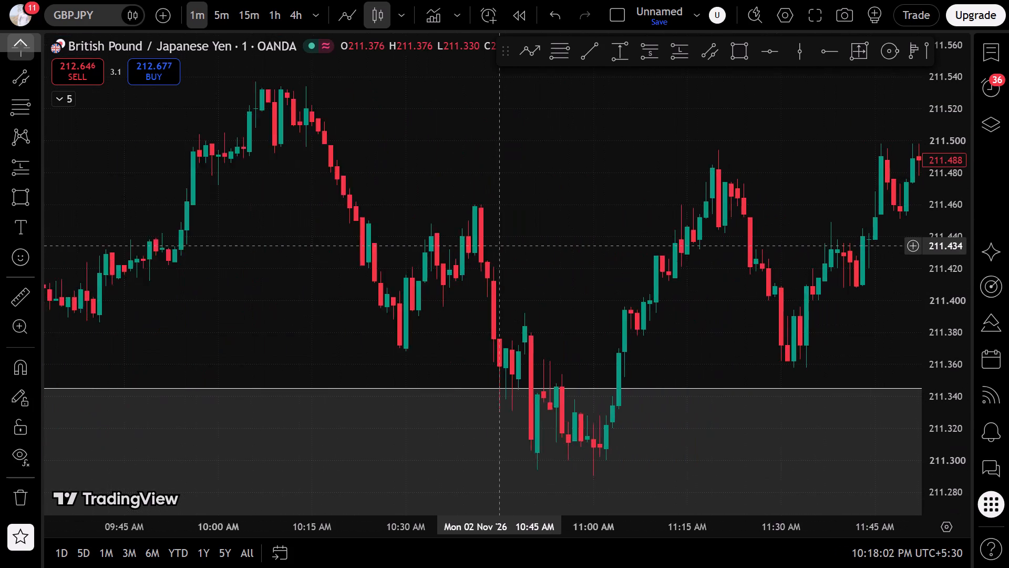
scroll(498, 246, "up", 1)
scroll(498, 246, "down", 12)
scroll(498, 246, "up", 8)
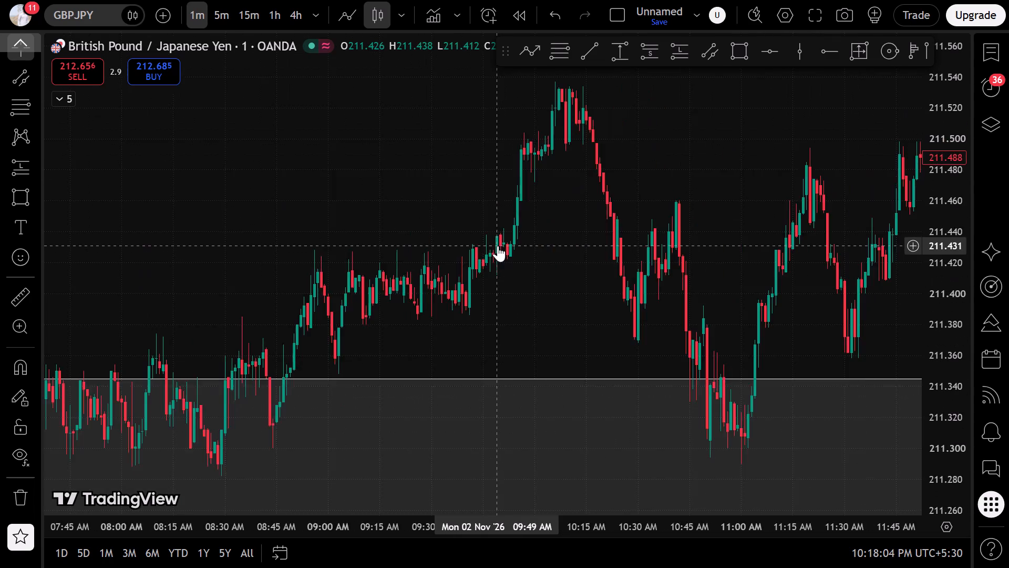
scroll(498, 246, "up", 4)
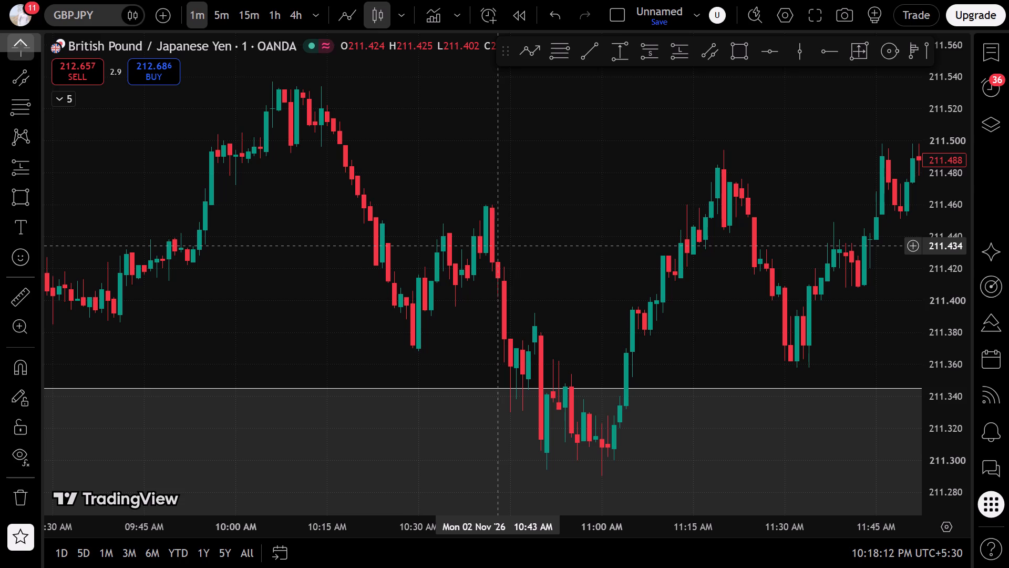
scroll(498, 246, "down", 12)
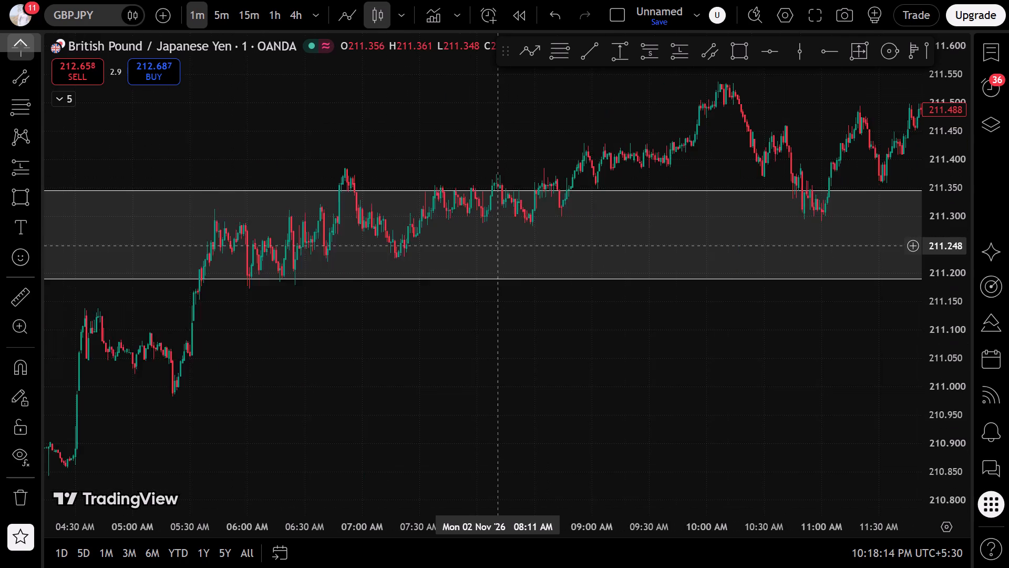
scroll(498, 246, "down", 6)
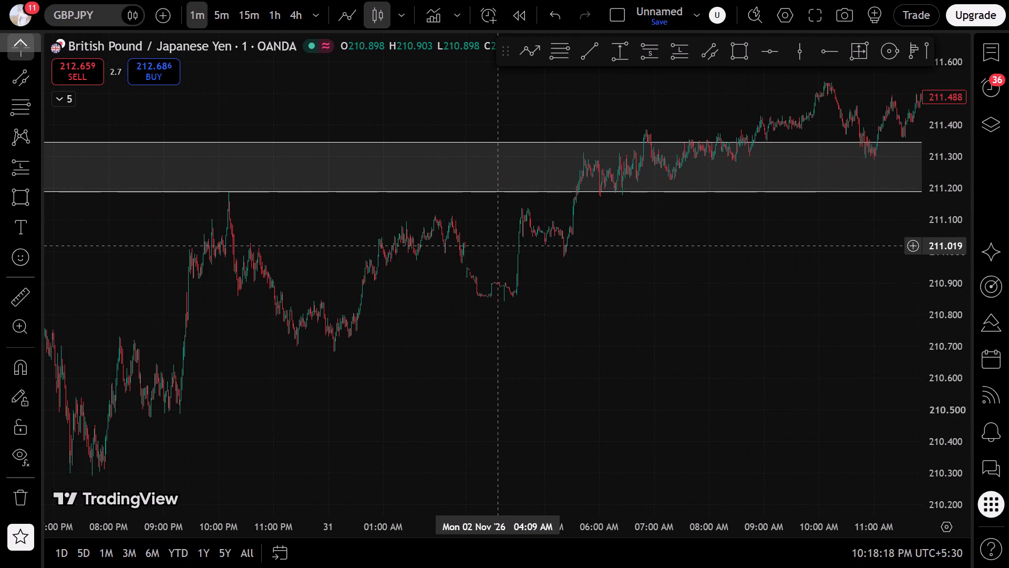
scroll(498, 246, "down", 7)
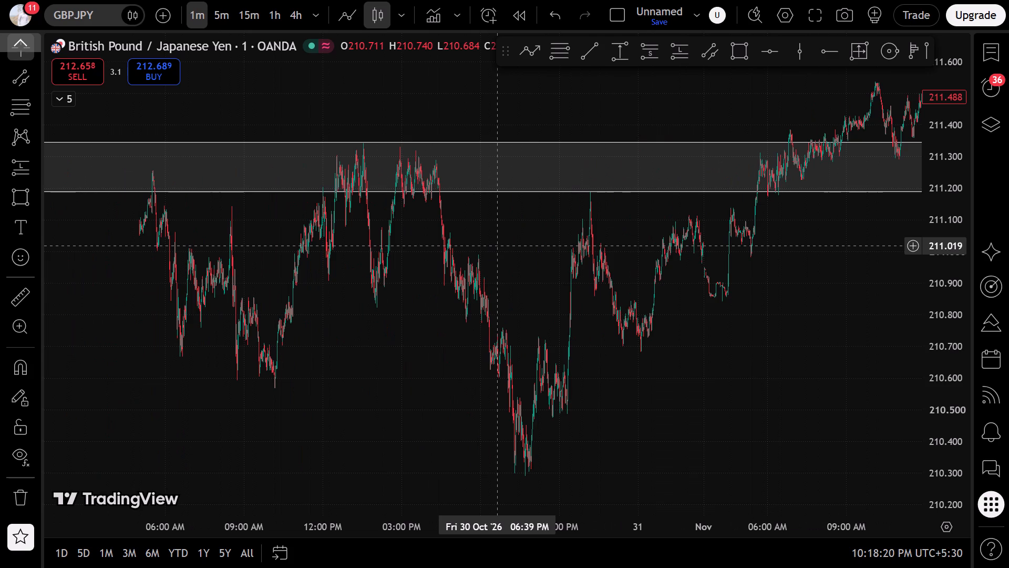
scroll(498, 246, "down", 5)
Examine the 1-minute swings above the zone on 2 November, from the 11:00 AM low through the afternoon rally.
left_click_drag(728, 291, 498, 455)
scroll(479, 420, "up", 13)
left_click_drag(405, 367, 640, 380)
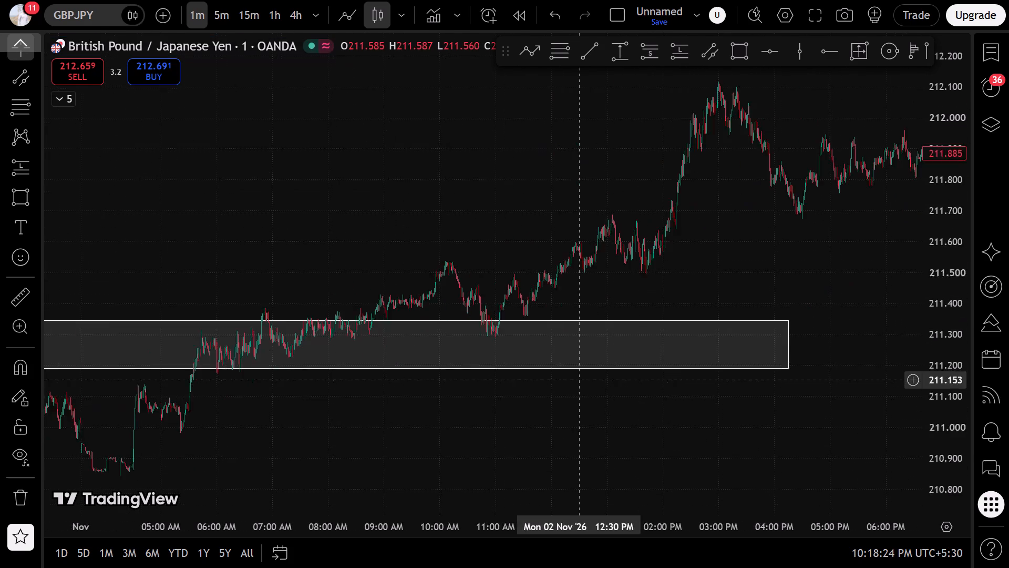
left_click_drag(640, 380, 709, 383)
scroll(558, 390, "up", 11)
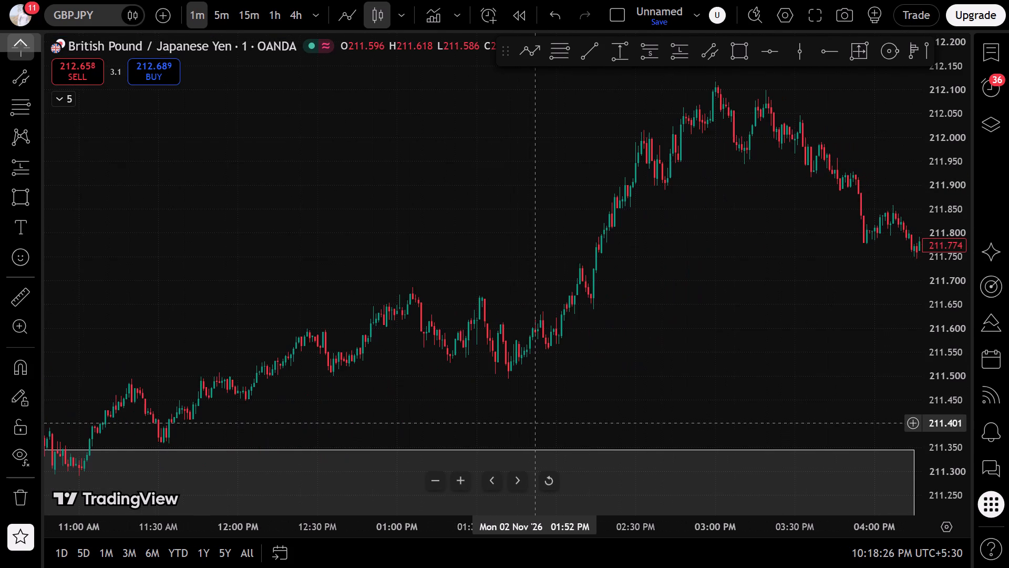
left_click_drag(930, 389, 893, 303)
left_click_drag(618, 390, 867, 217)
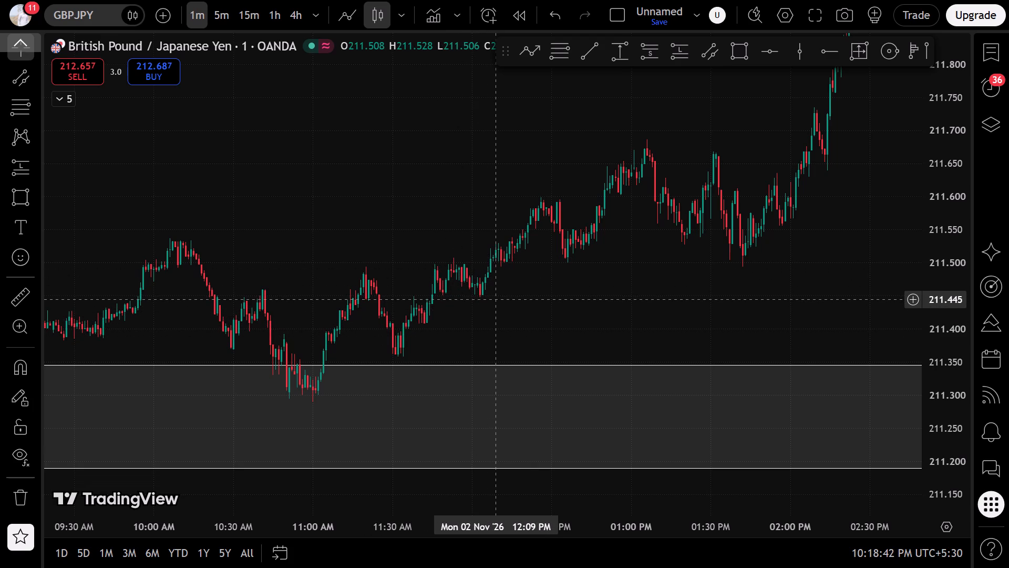
scroll(496, 299, "up", 2)
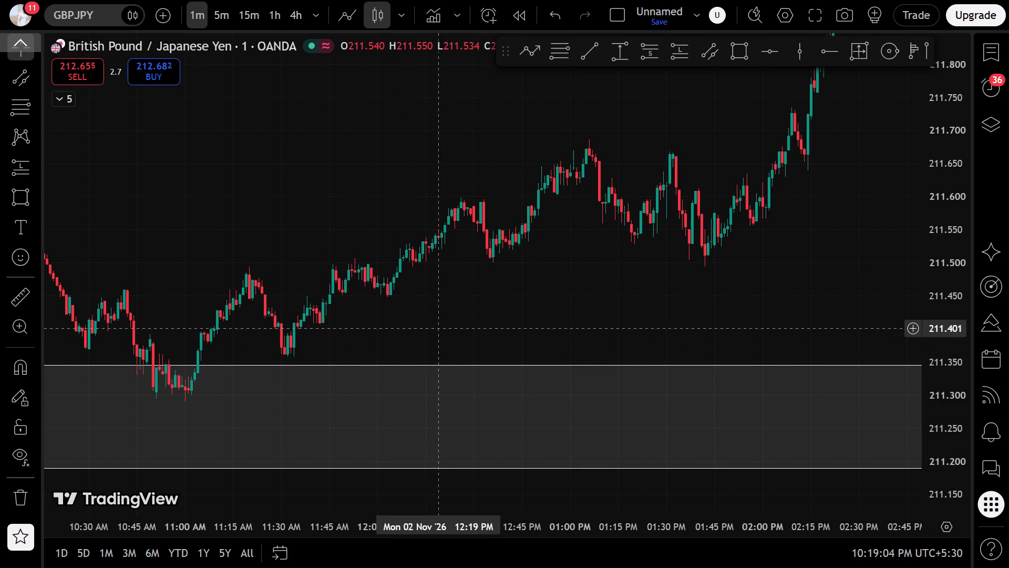
scroll(442, 342, "down", 6)
scroll(442, 344, "up", 3)
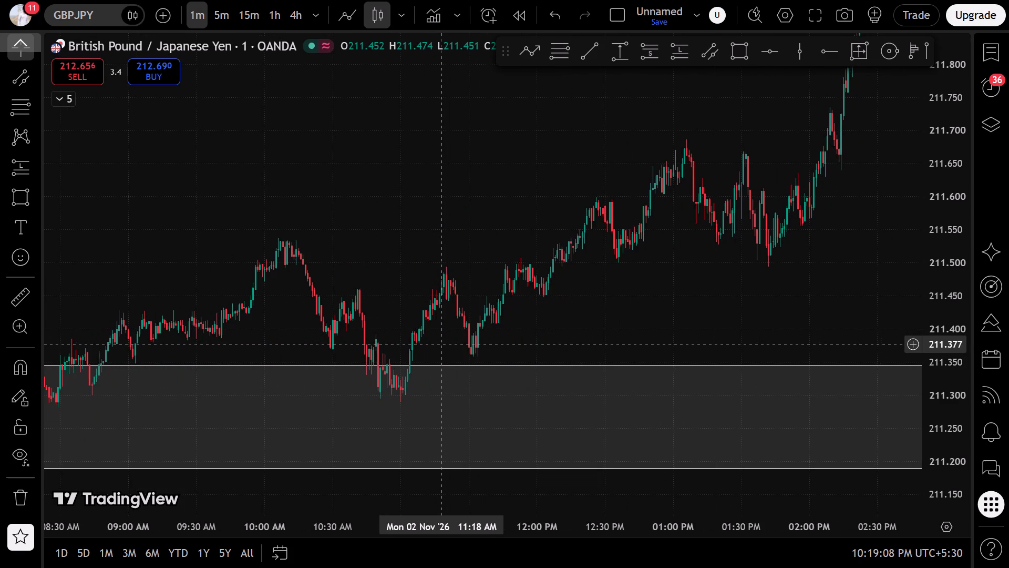
Draw a Fibonacci retracement on the 2 November upswing from the low at about 211.290 to about 211.494.
left_click(14, 110)
left_click(376, 402)
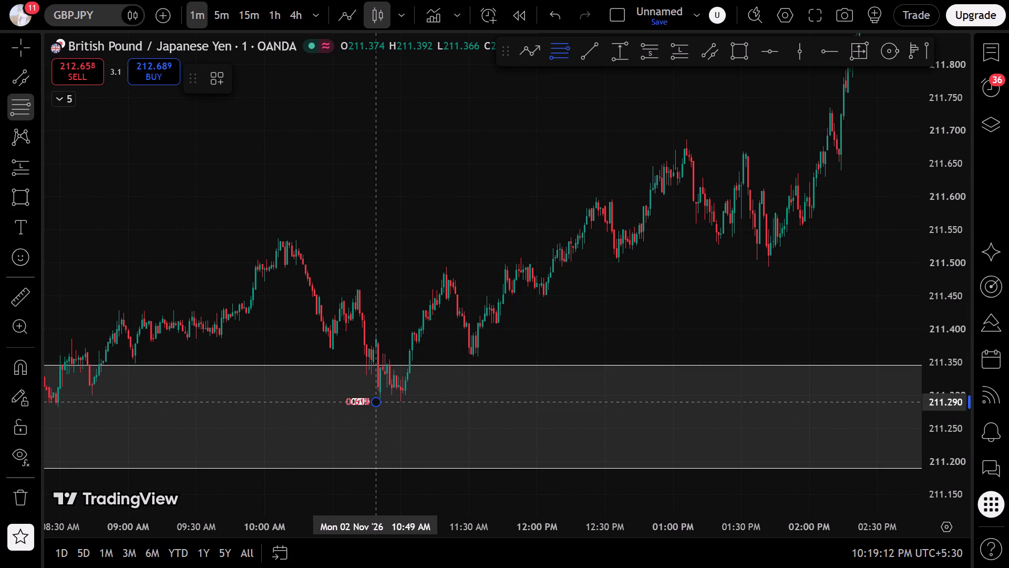
left_click(534, 267)
left_click(692, 285)
Place a long position at the 0.5 Fibonacci level with entry about 211.393, stop about 211.331 and target about 211.698.
scroll(692, 285, "down", 4)
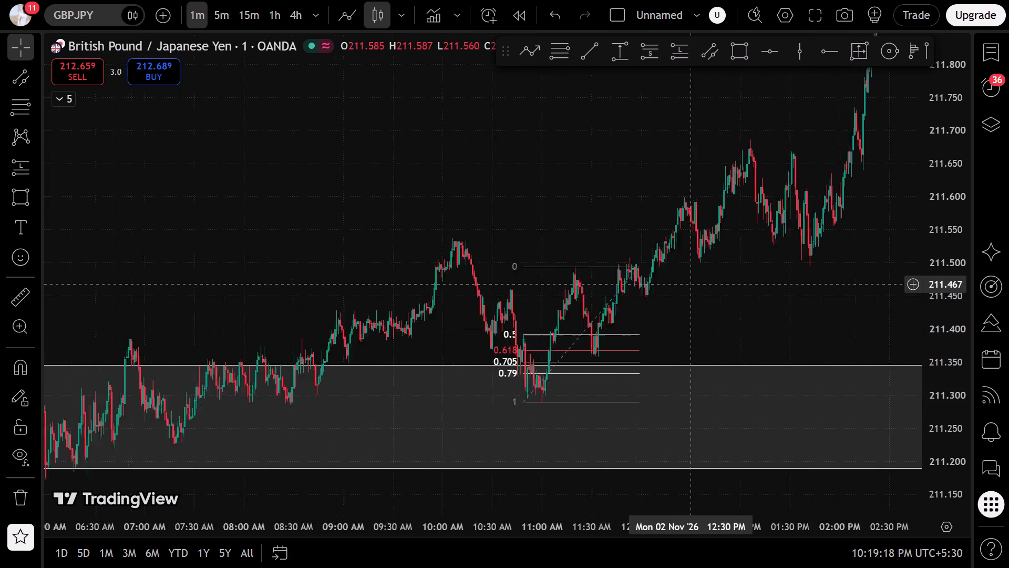
scroll(692, 285, "down", 3)
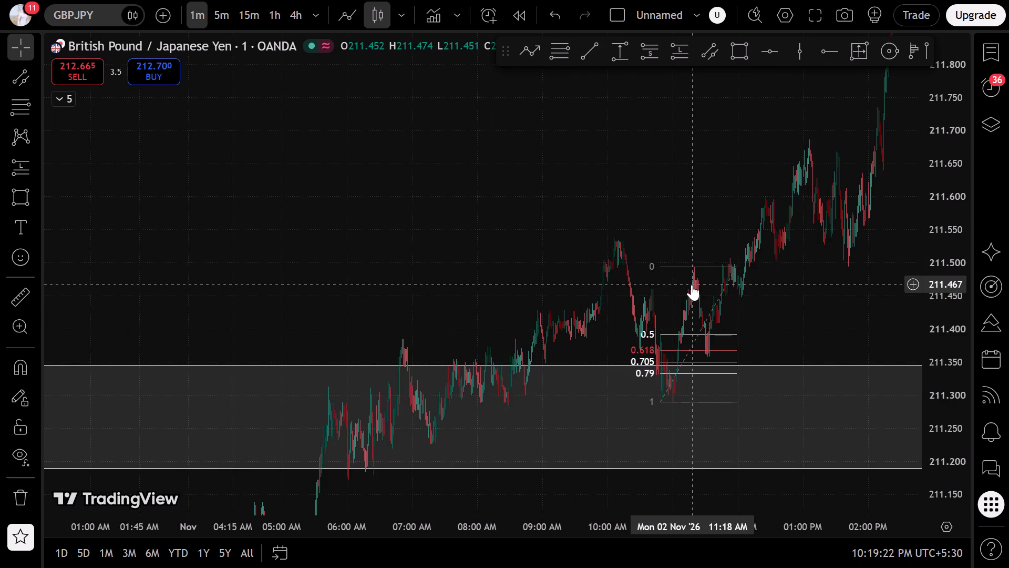
scroll(694, 286, "up", 5)
left_click(690, 53)
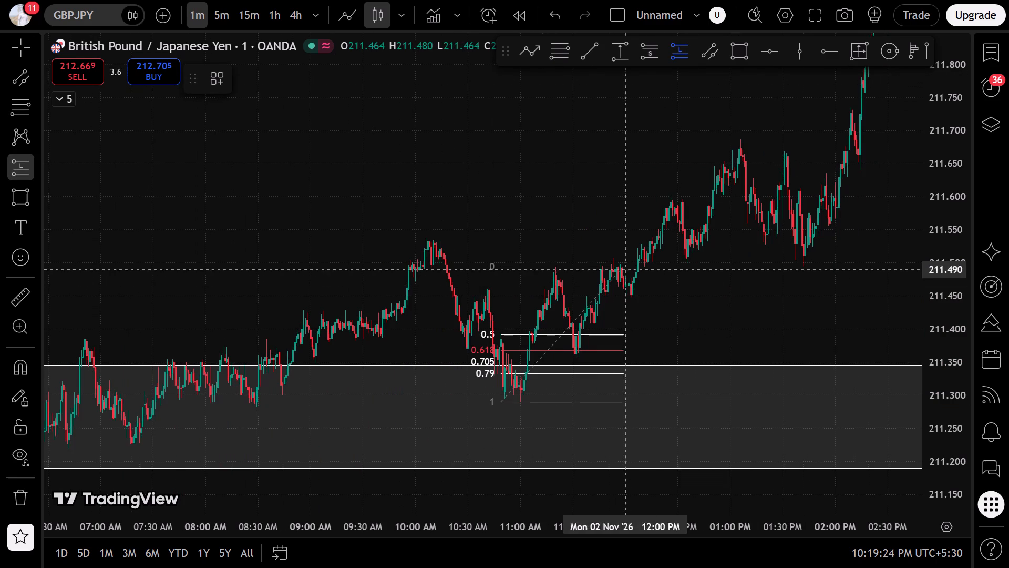
left_click(548, 342)
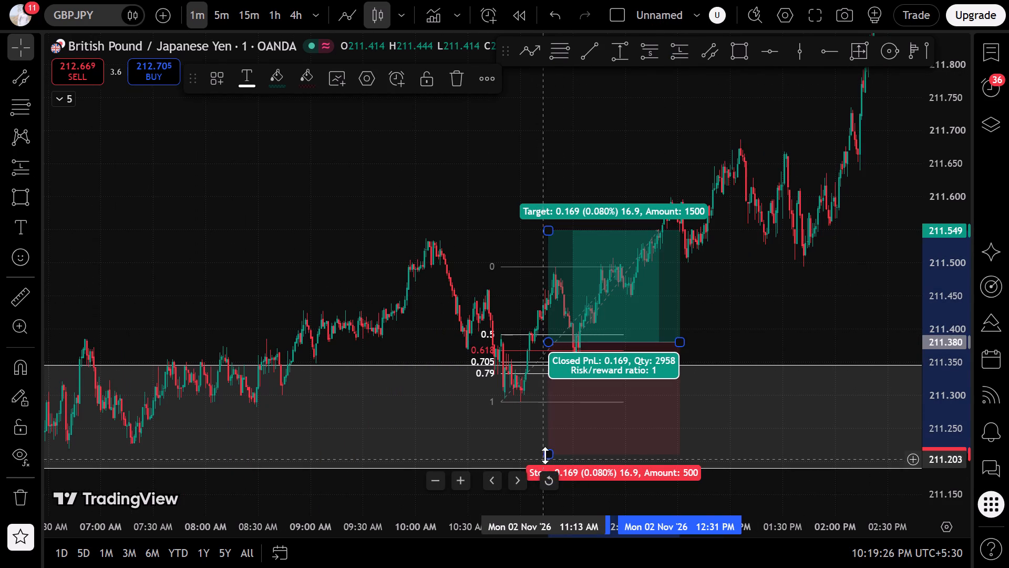
left_click_drag(548, 452, 580, 377)
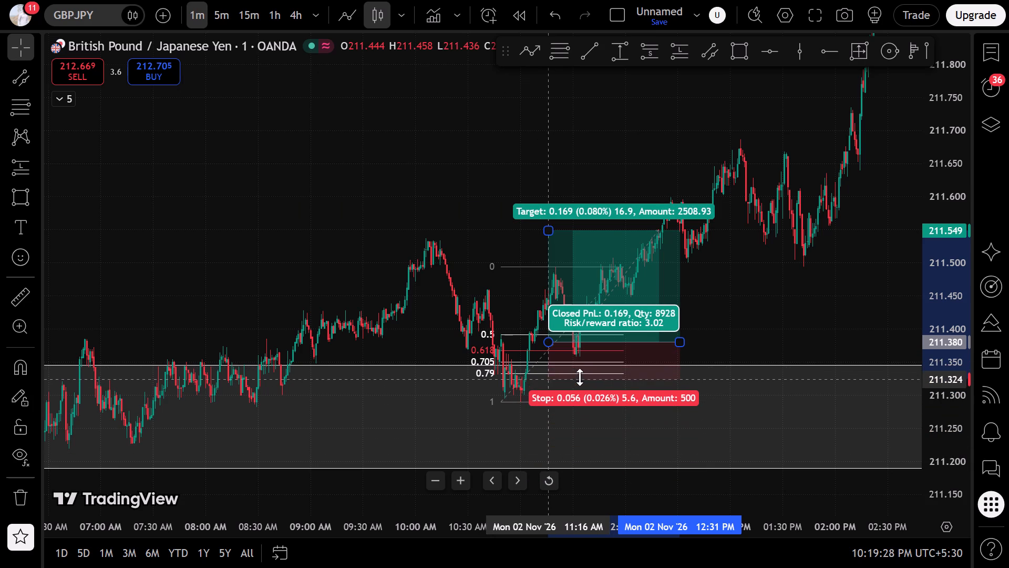
left_click_drag(580, 377, 583, 374)
left_click_drag(553, 341, 558, 333)
left_click_drag(563, 230, 593, 132)
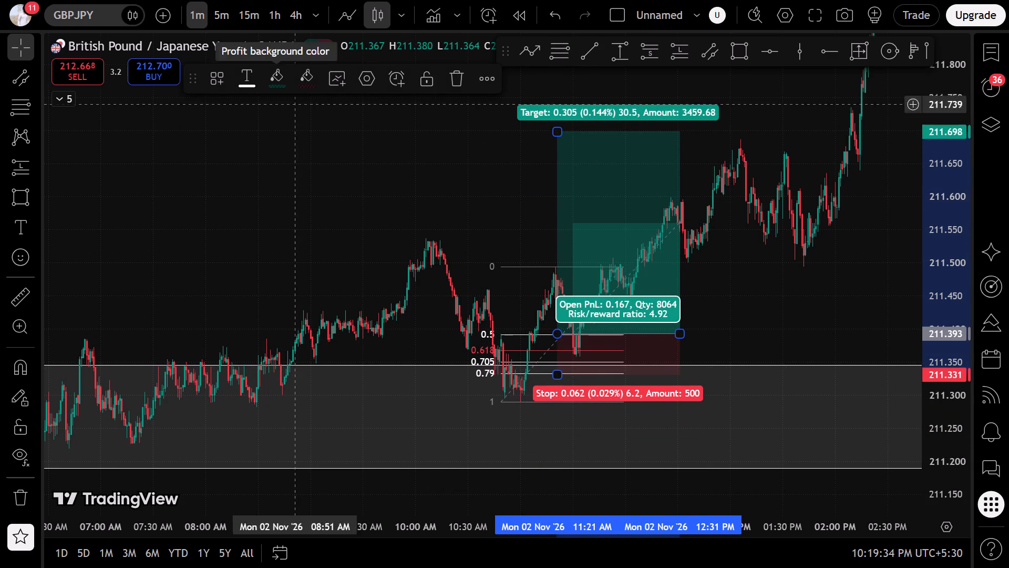
Examine the 1-minute price action after the long position and back through late October, before the rectangle zone.
left_click_drag(742, 226, 449, 293)
scroll(458, 289, "down", 2)
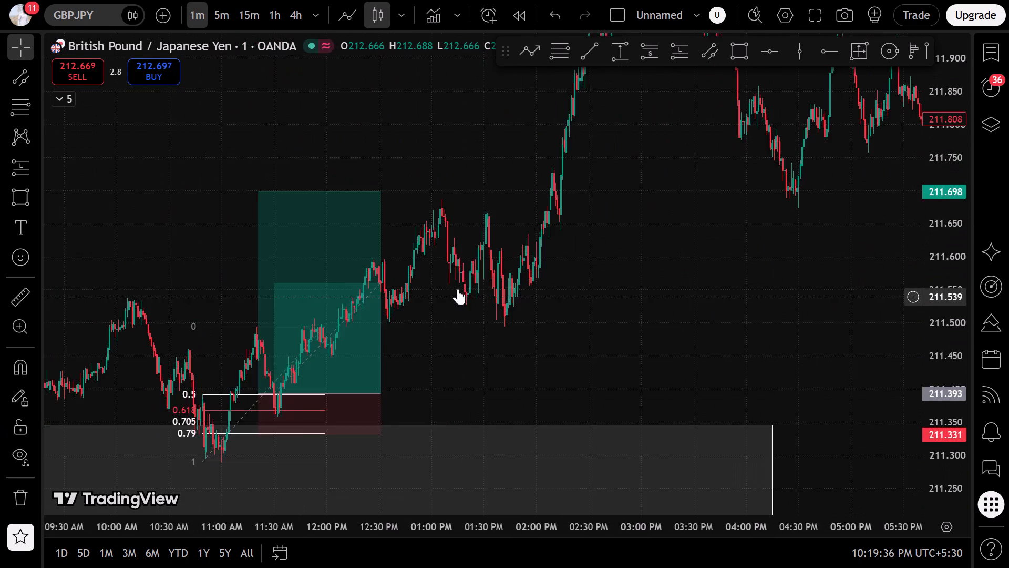
scroll(458, 289, "down", 20)
scroll(458, 289, "down", 3)
left_click_drag(964, 114, 905, 407)
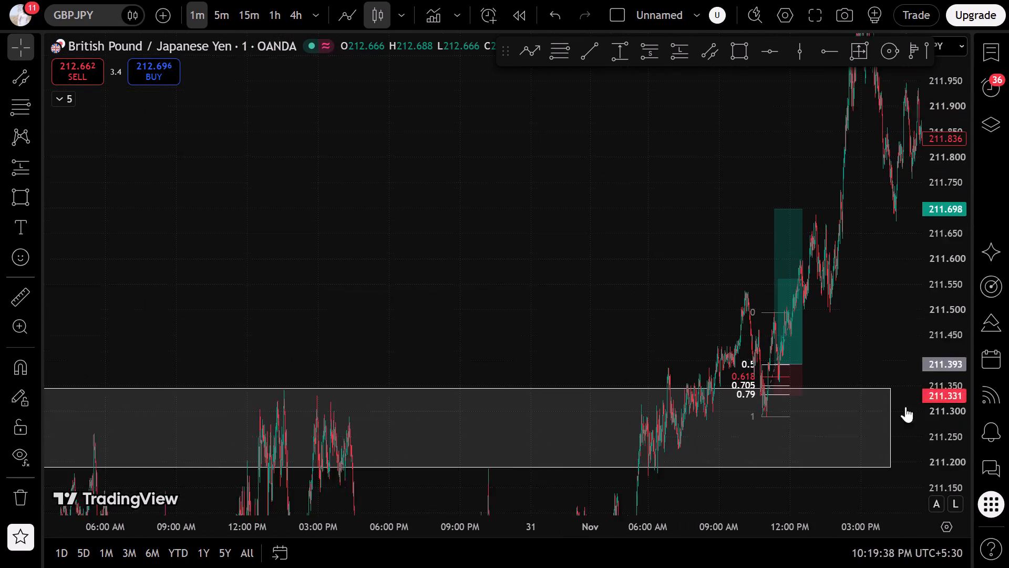
left_click_drag(905, 407, 890, 450)
left_click_drag(822, 454, 949, 372)
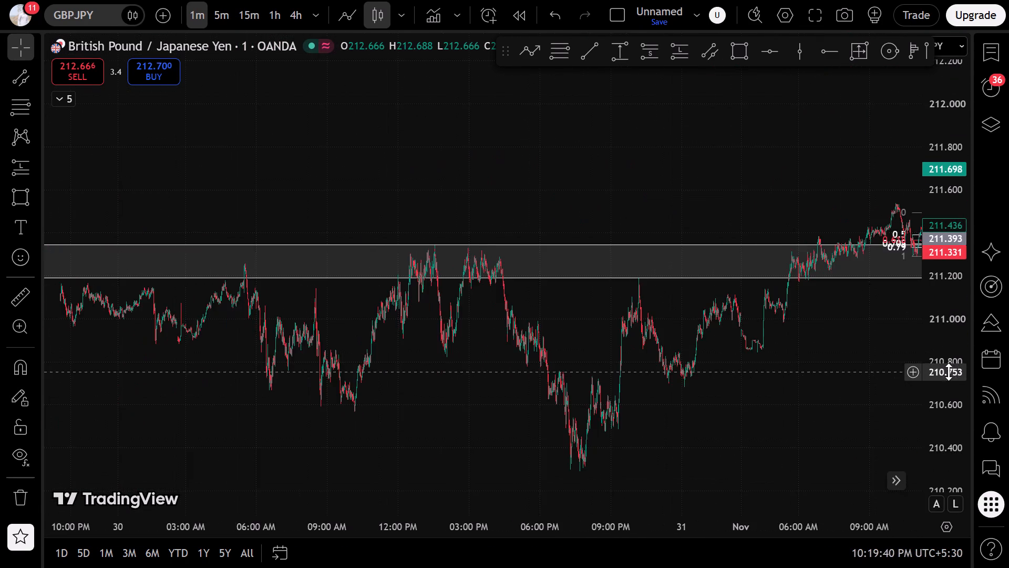
left_click_drag(949, 372, 1008, 350)
scroll(674, 391, "down", 11)
left_click_drag(454, 395, 456, 403)
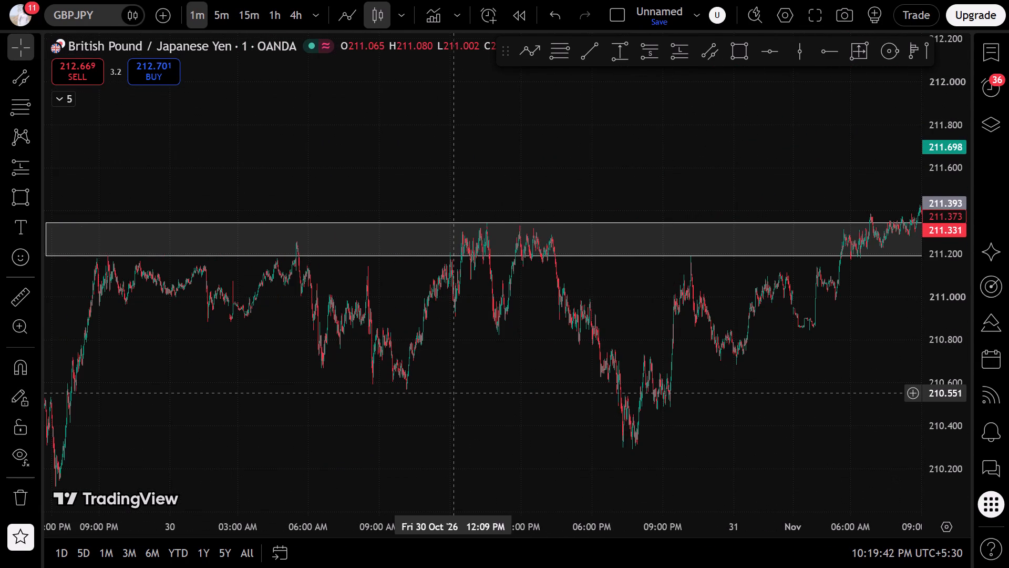
left_click_drag(456, 403, 1008, 416)
left_click_drag(366, 412, 855, 260)
left_click_drag(205, 404, 1008, 340)
left_click_drag(116, 381, 1008, 380)
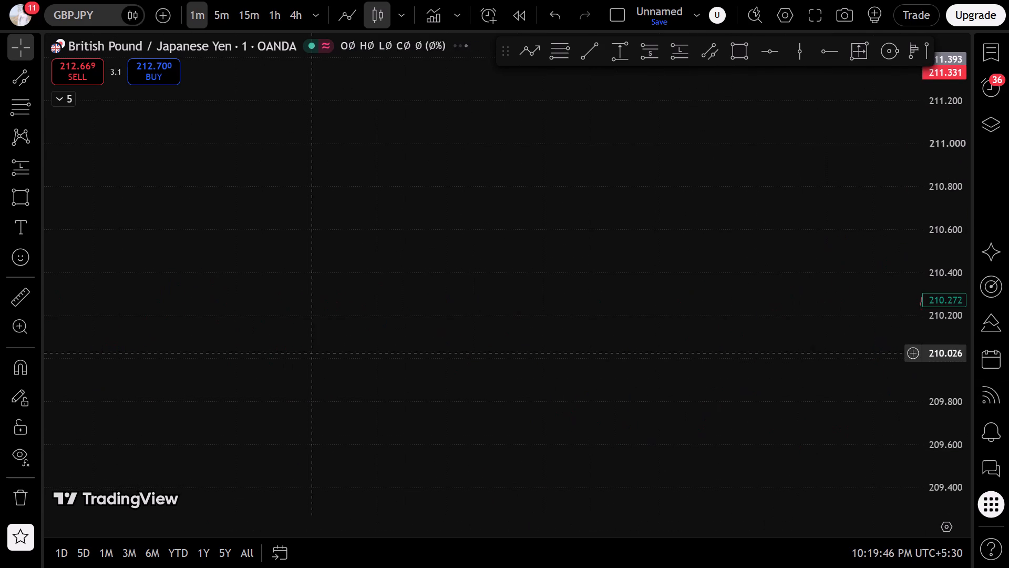
left_click_drag(283, 288, 948, 336)
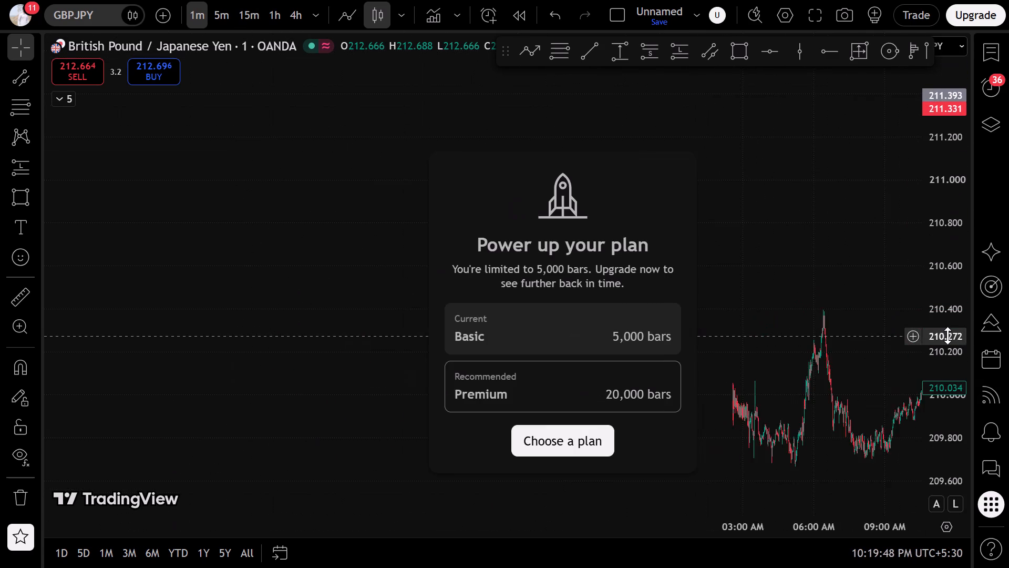
left_click_drag(948, 336, 456, 302)
Switch the GBPJPY chart back to the 15-minute timeframe.
left_click(244, 18)
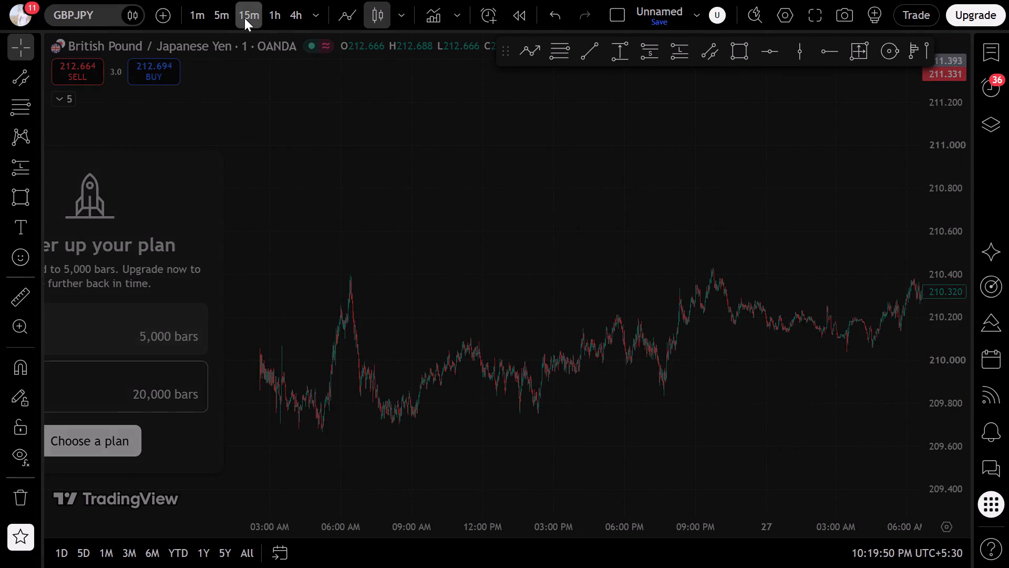
Draw a rectangle zone over the late October highs, from 26 October 18:15 at about 210.470 to 29 October 08:30 at about 210.399.
left_click(555, 475)
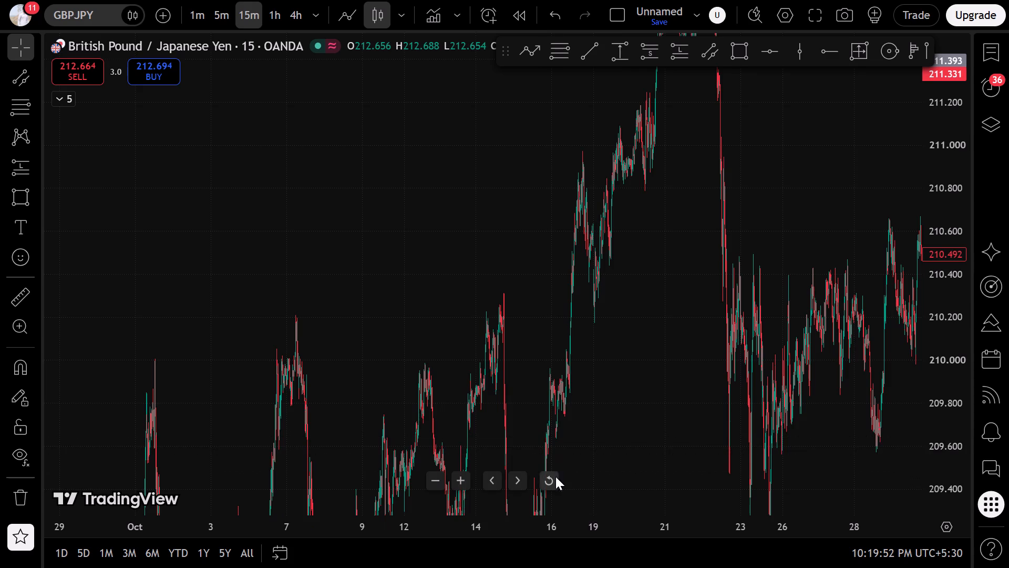
scroll(463, 333, "down", 13)
left_click_drag(388, 395, 716, 332)
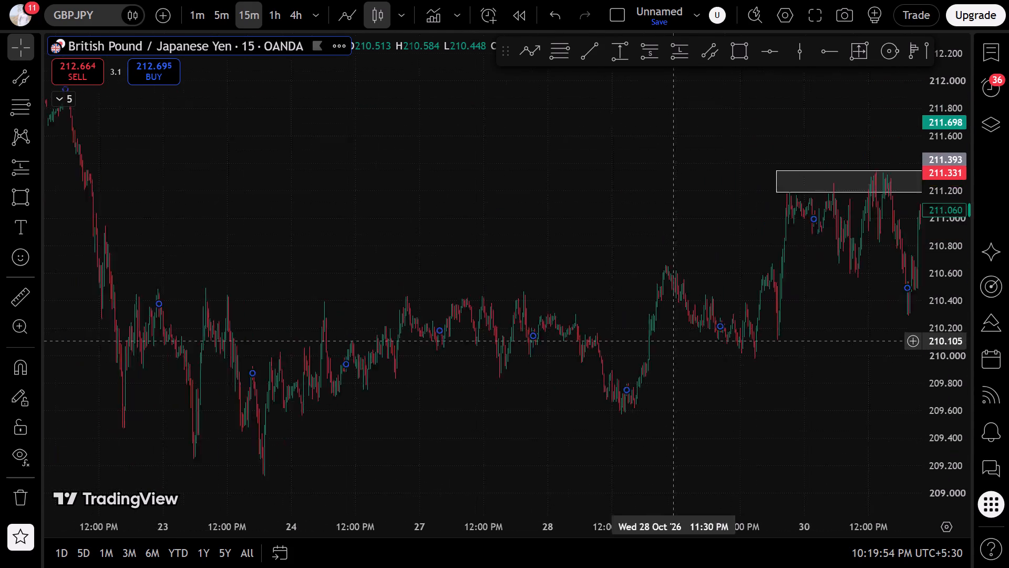
left_click_drag(716, 332, 724, 330)
scroll(556, 396, "up", 5)
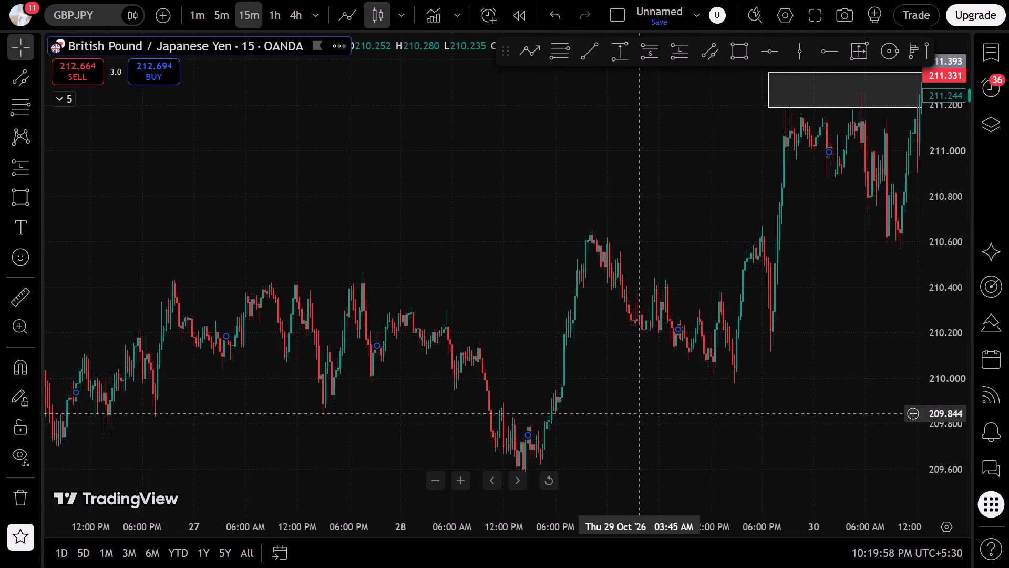
left_click_drag(738, 342, 350, 452)
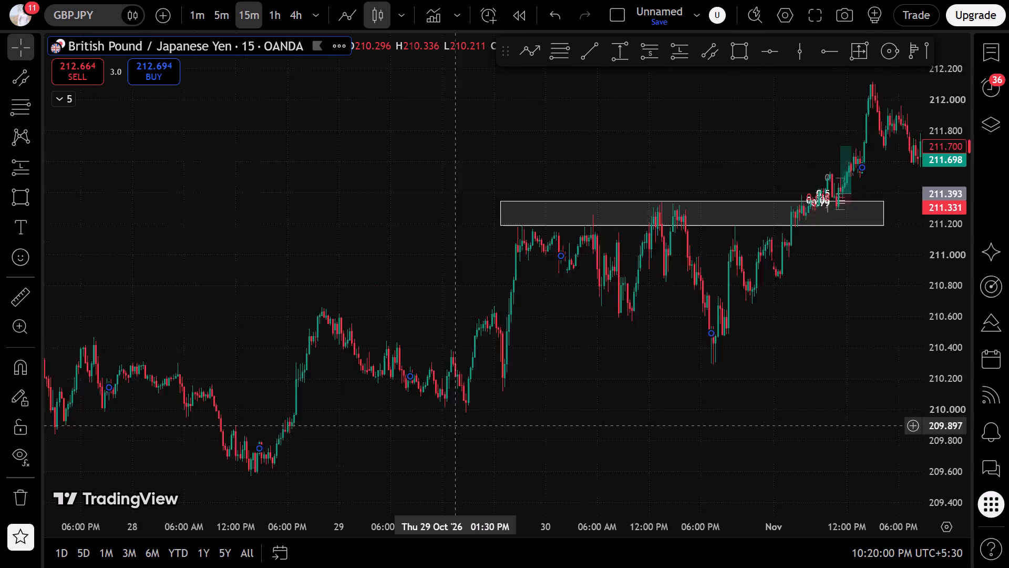
left_click_drag(350, 452, 783, 296)
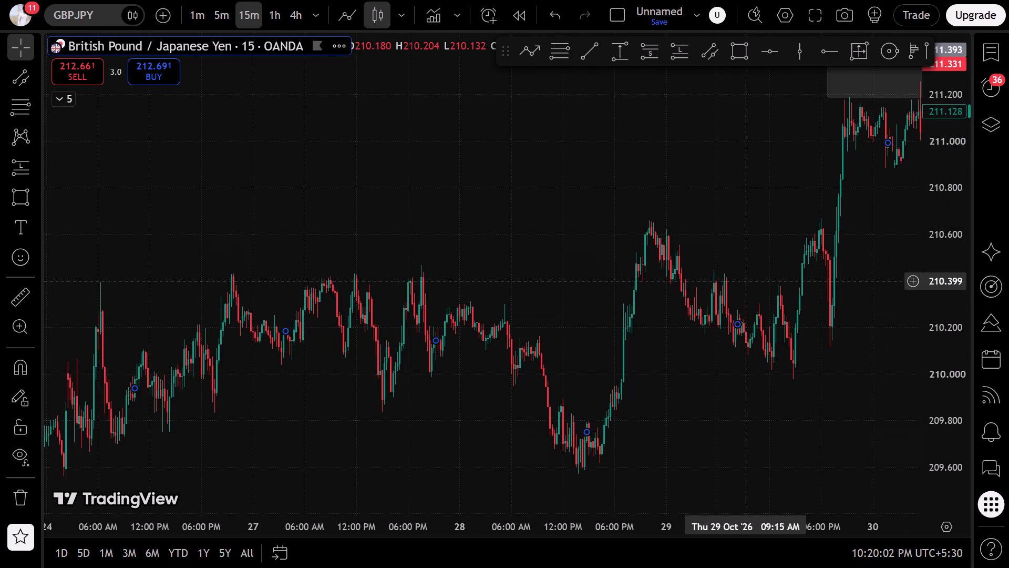
scroll(745, 279, "up", 1)
left_click_drag(733, 39, 736, 44)
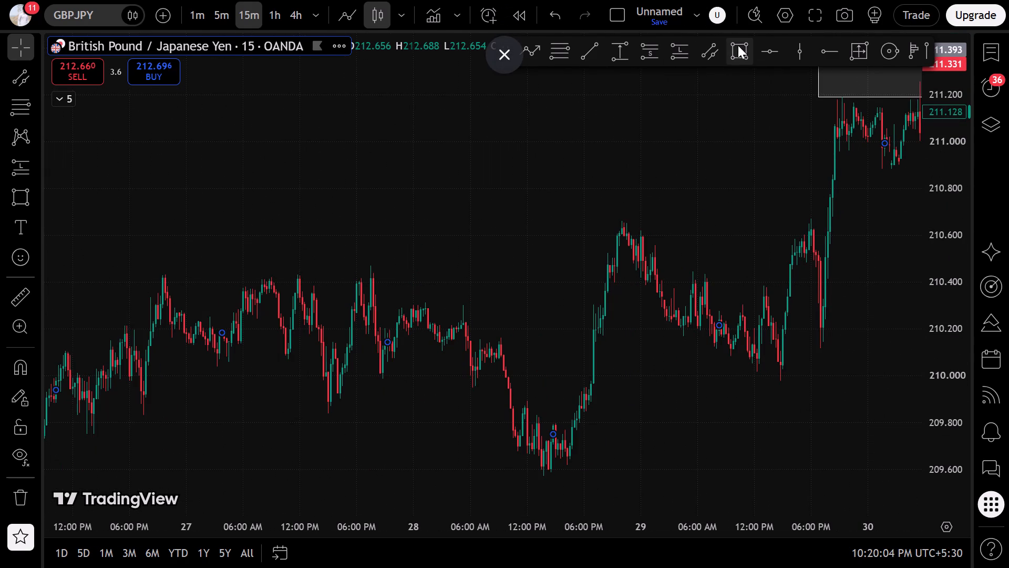
scroll(446, 357, "down", 1)
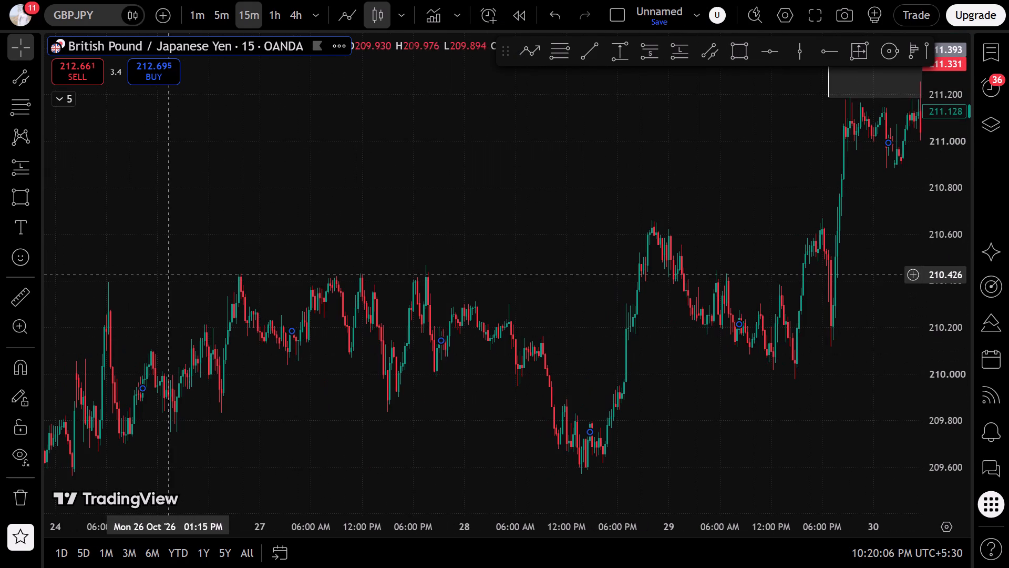
left_click(202, 266)
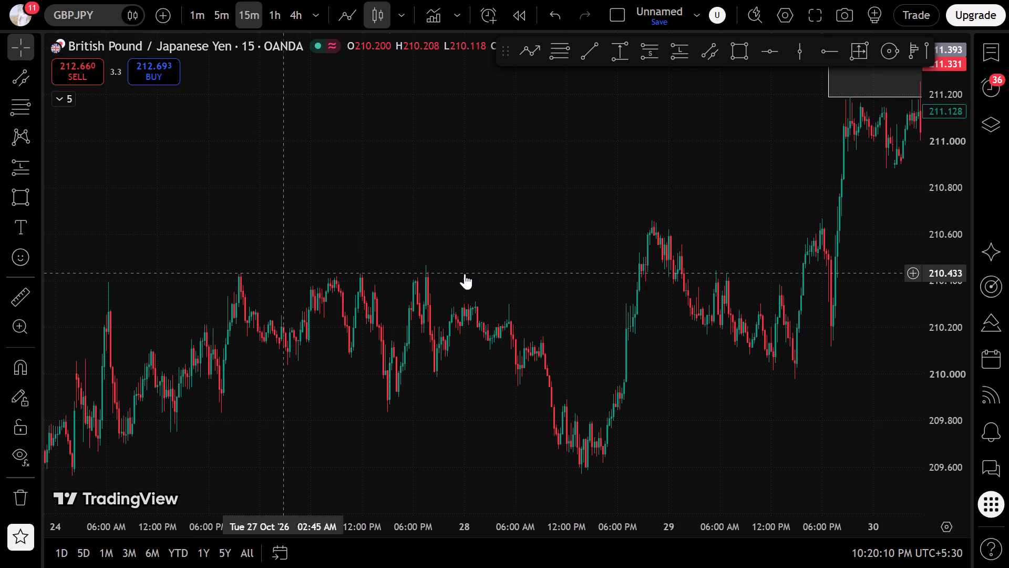
left_click(745, 47)
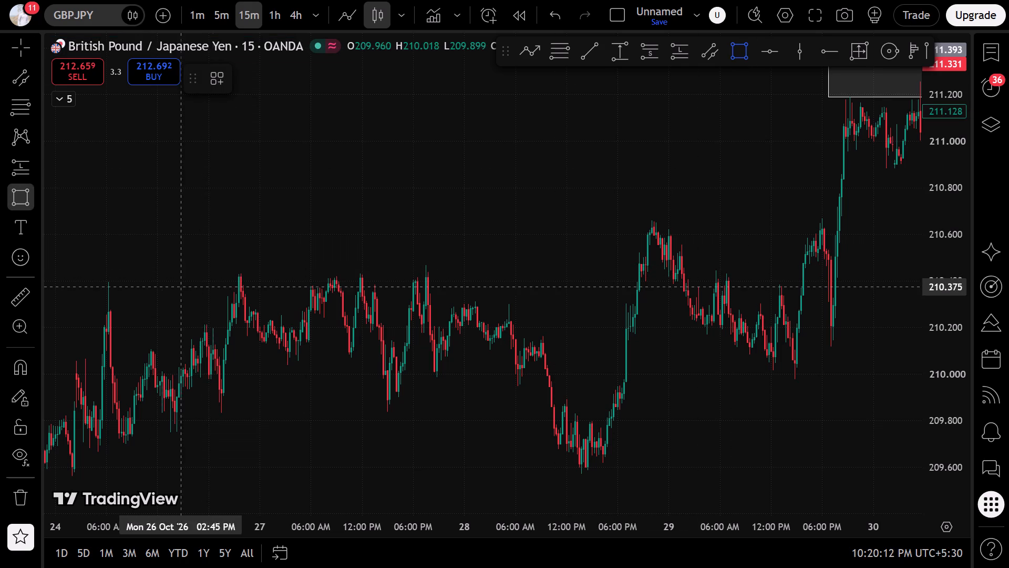
left_click(211, 265)
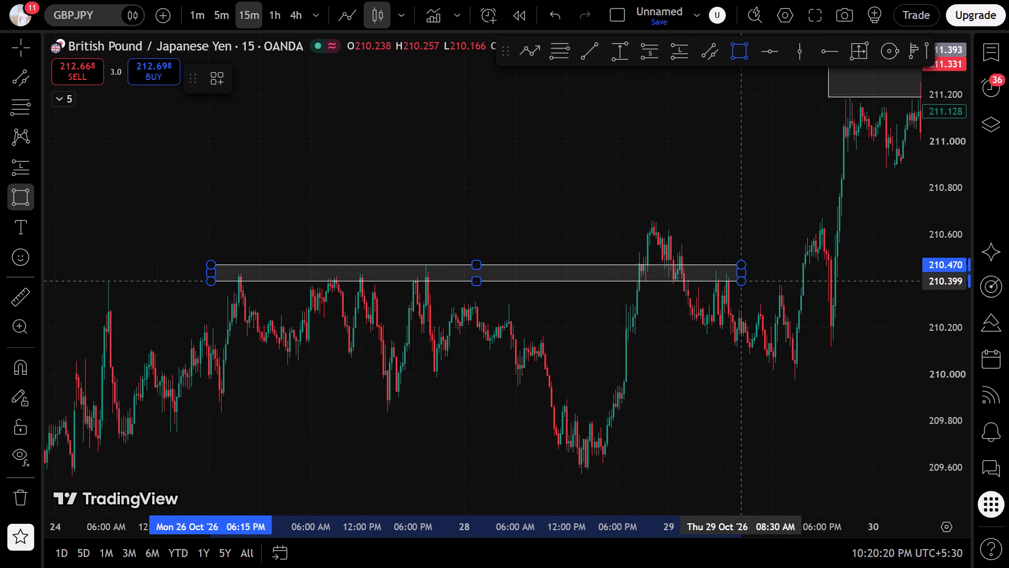
left_click(601, 364)
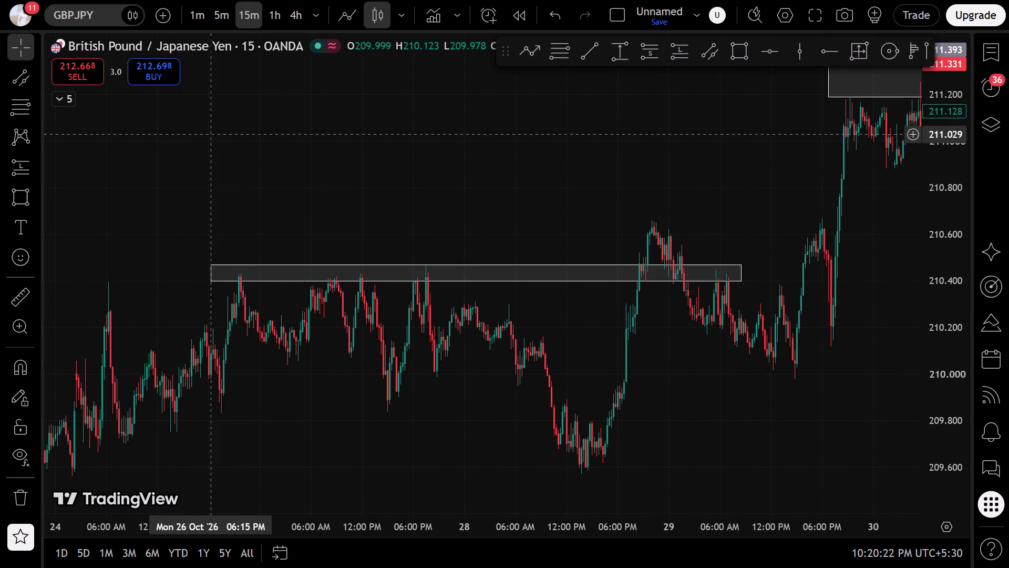
Switch the GBPJPY chart to the 1-minute timeframe.
left_click(198, 9)
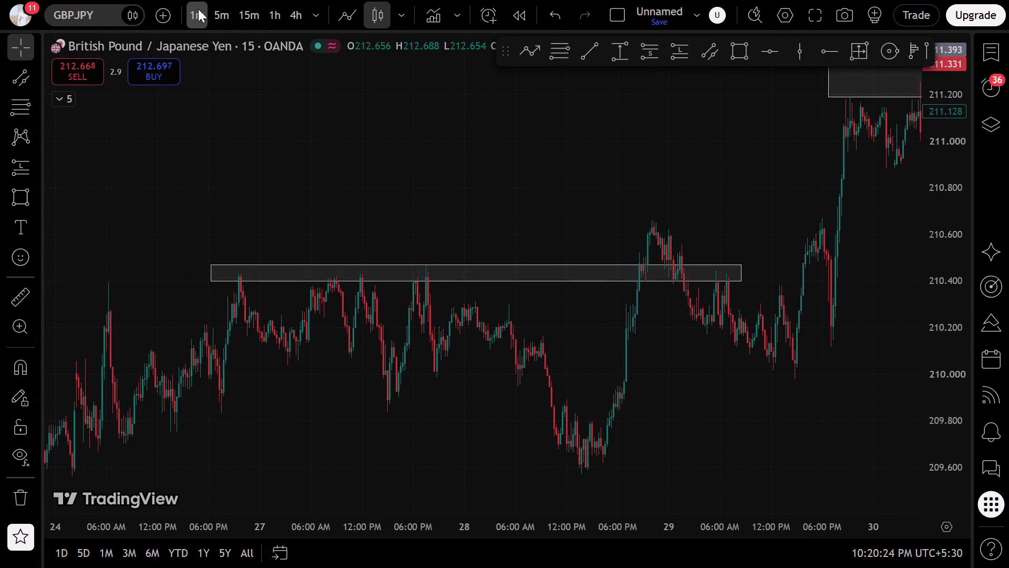
Raise the target of the 2 November long position to about 212.063.
left_click(544, 486)
scroll(547, 464, "down", 8)
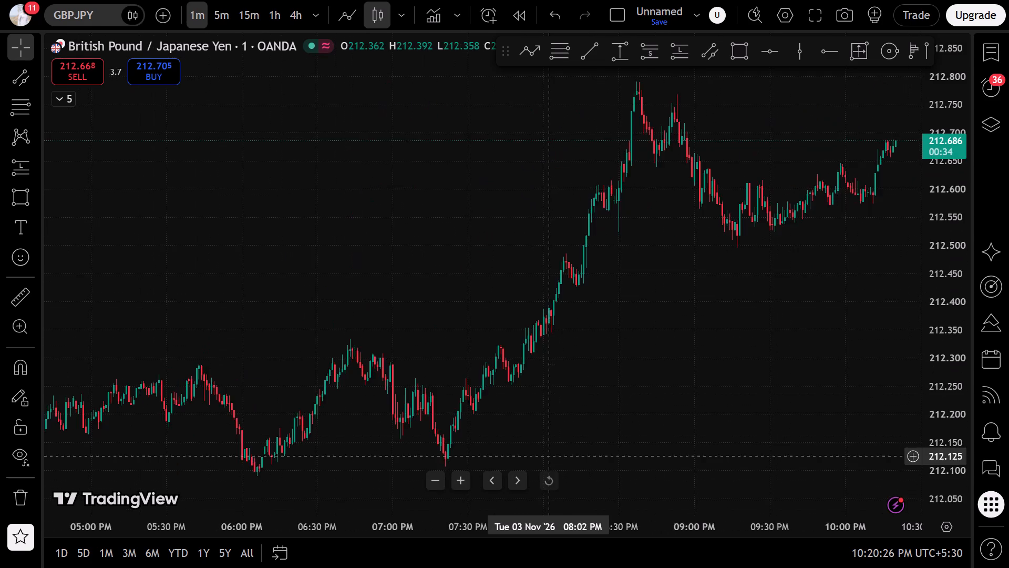
scroll(547, 455, "down", 20)
scroll(547, 455, "down", 20)
scroll(547, 455, "down", 4)
left_click_drag(216, 365, 469, 294)
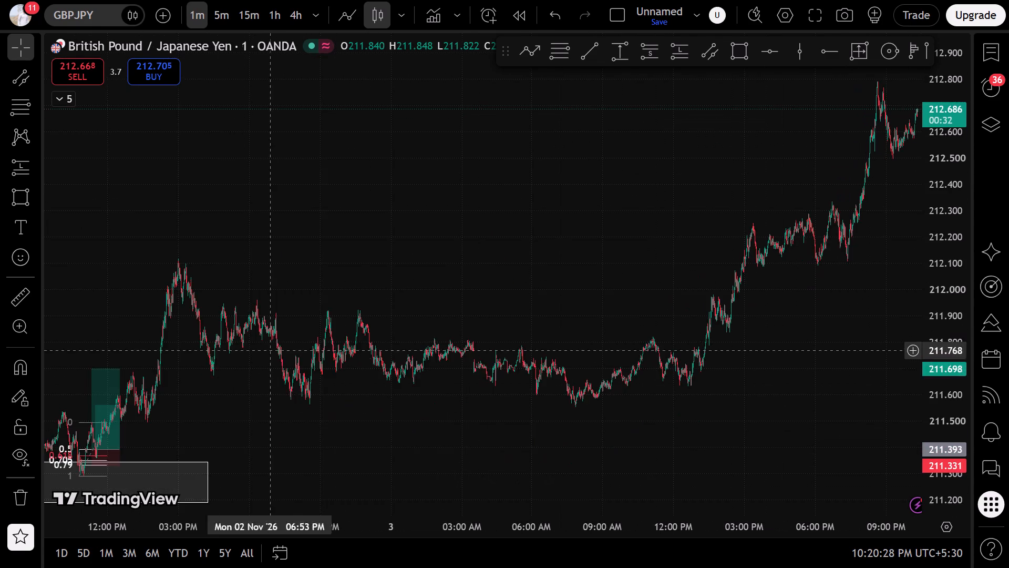
left_click_drag(469, 294, 976, 208)
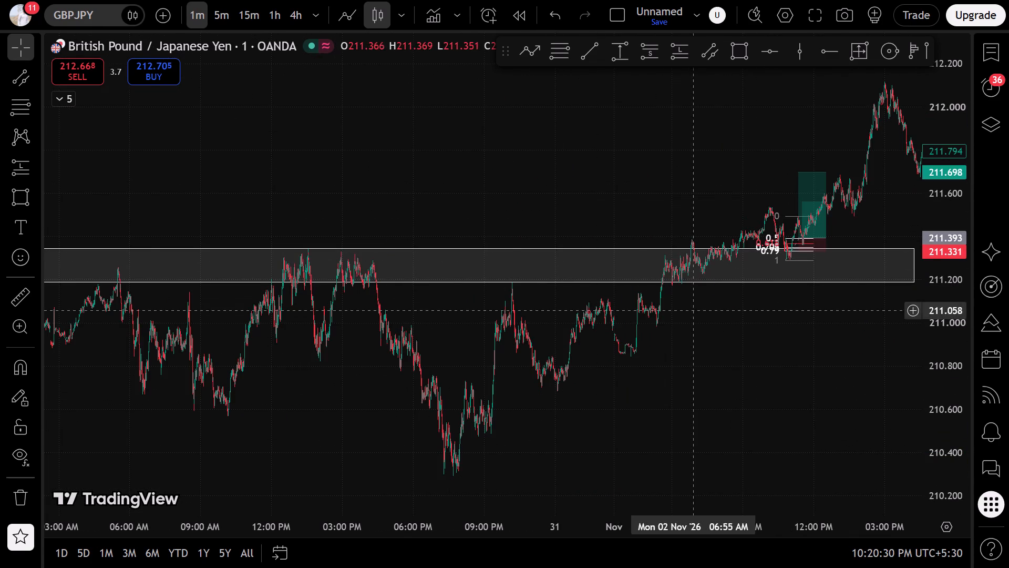
scroll(684, 327, "up", 3)
left_click_drag(762, 173, 802, 94)
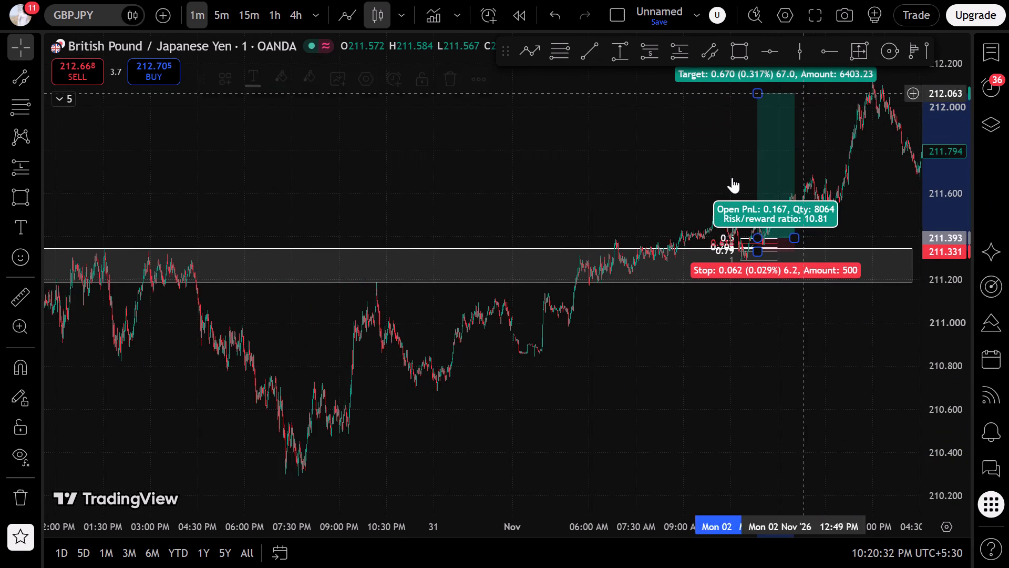
left_click(570, 381)
Draw a Fibonacci retracement on the upswing around midnight before 29 October, from about 210.419 to about 210.57, at the new zone.
left_click_drag(420, 524, 666, 493)
scroll(651, 485, "down", 5)
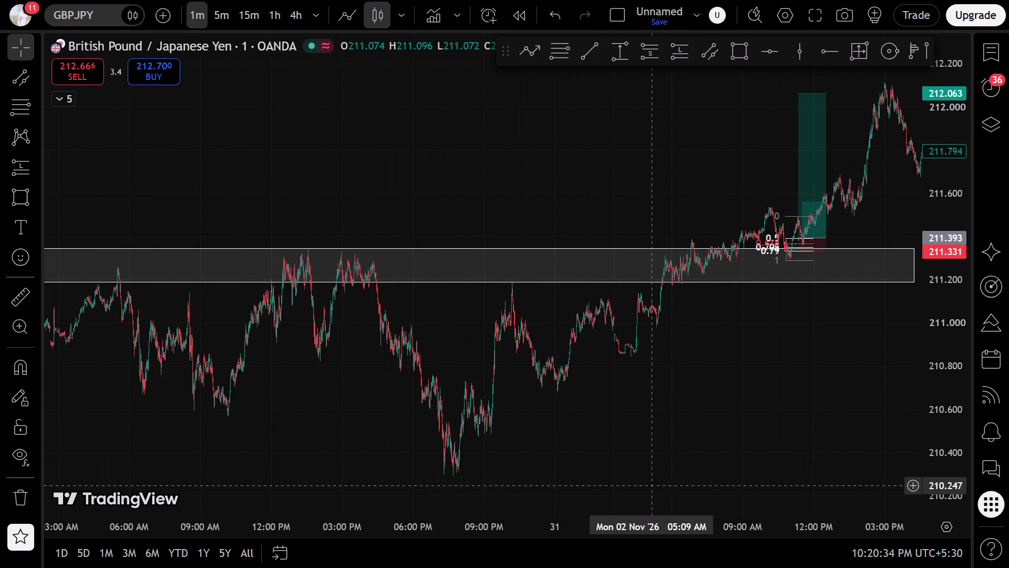
scroll(651, 485, "down", 7)
left_click_drag(321, 412, 1007, 324)
left_click_drag(944, 214, 904, 304)
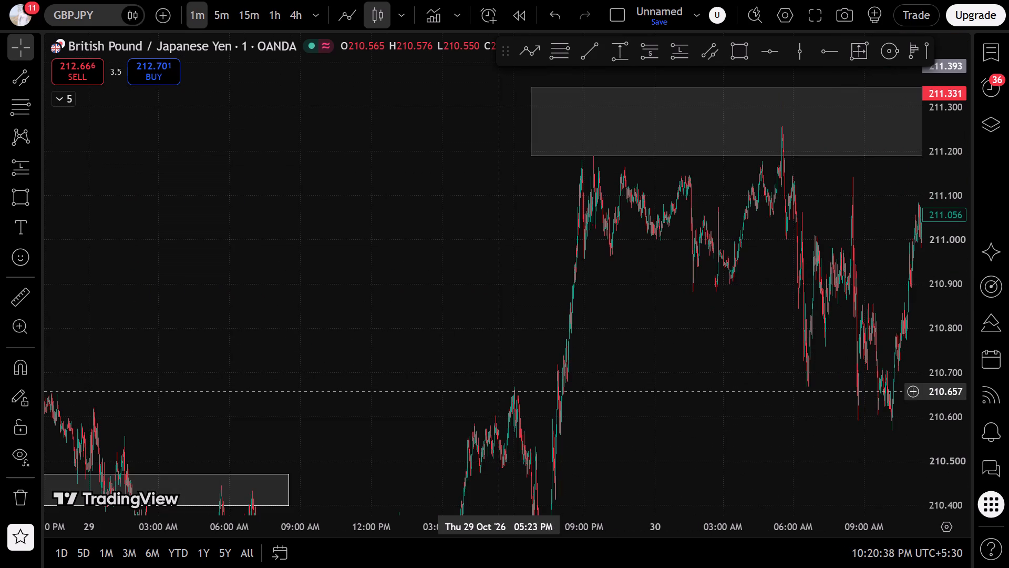
left_click_drag(367, 374, 1008, 337)
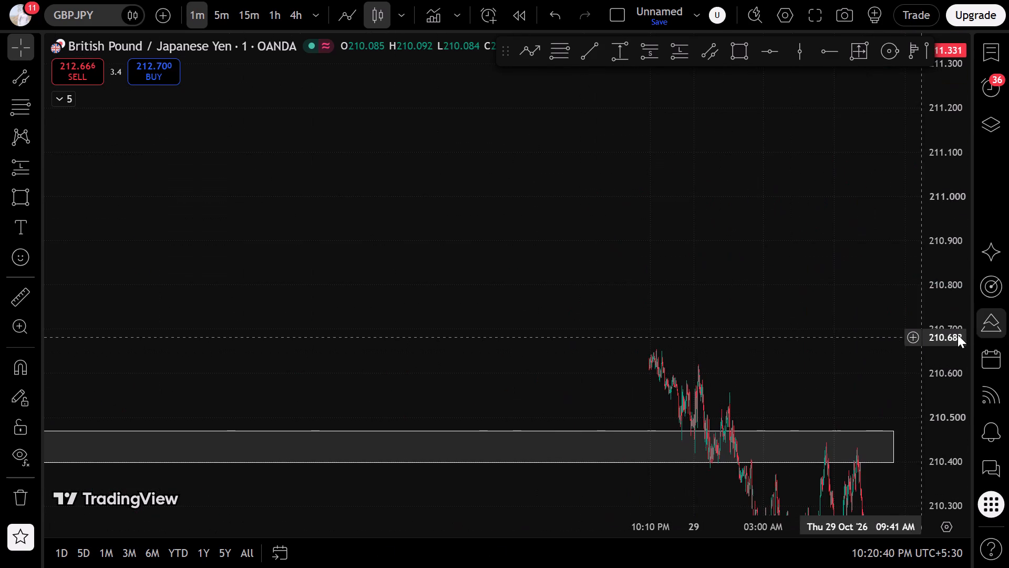
left_click_drag(601, 303, 896, 273)
scroll(737, 356, "up", 12)
left_click_drag(763, 308, 376, 328)
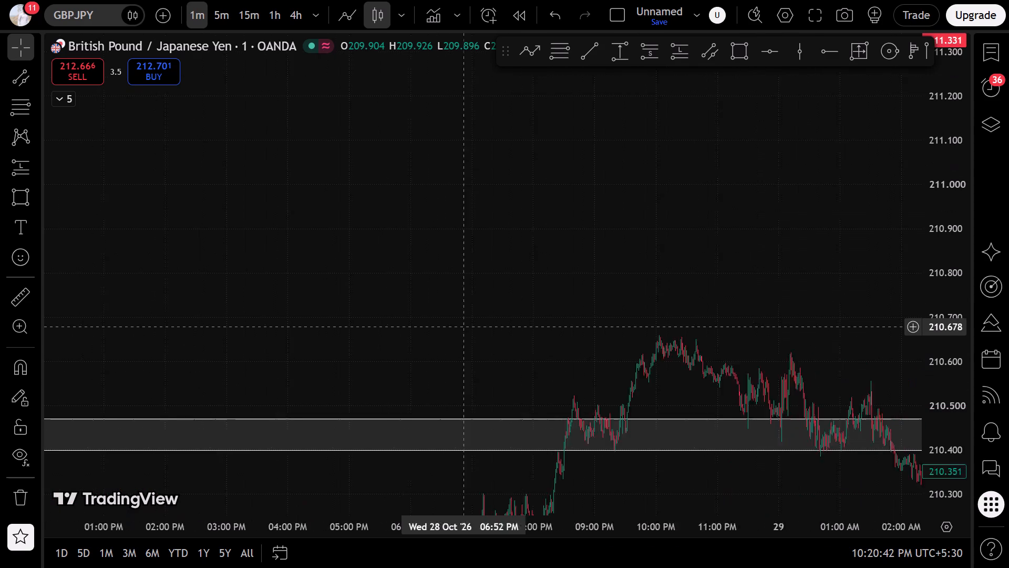
left_click_drag(376, 328, 367, 328)
scroll(367, 328, "up", 7)
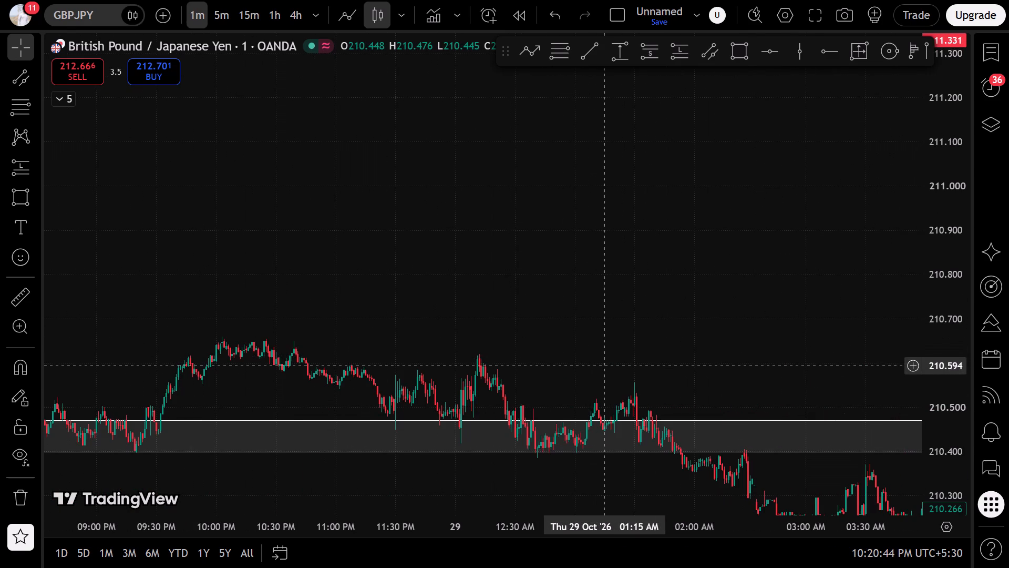
scroll(607, 493, "up", 4)
left_click_drag(958, 411, 913, 264)
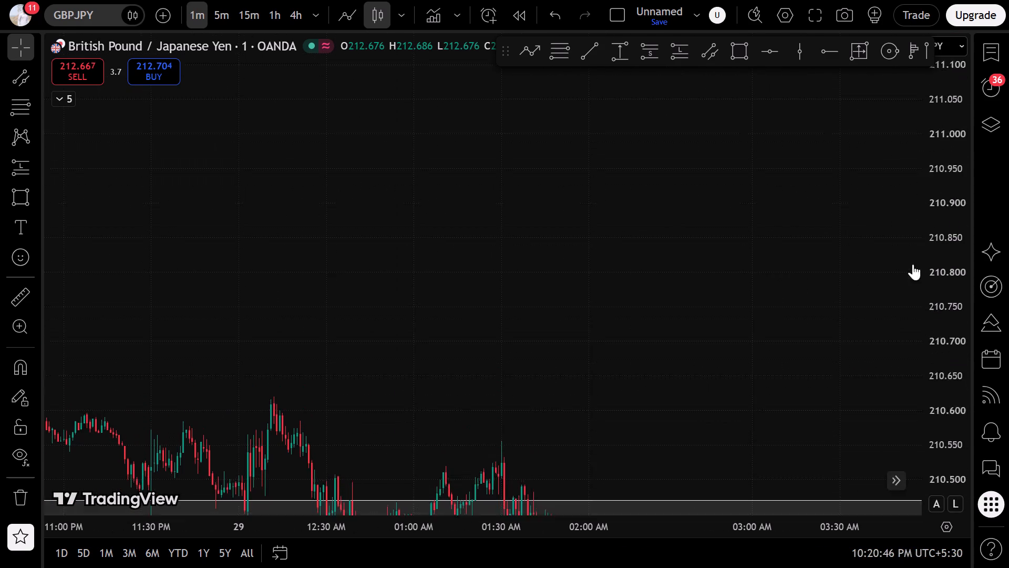
left_click_drag(913, 264, 893, 251)
left_click_drag(498, 440, 800, 153)
scroll(797, 156, "up", 2)
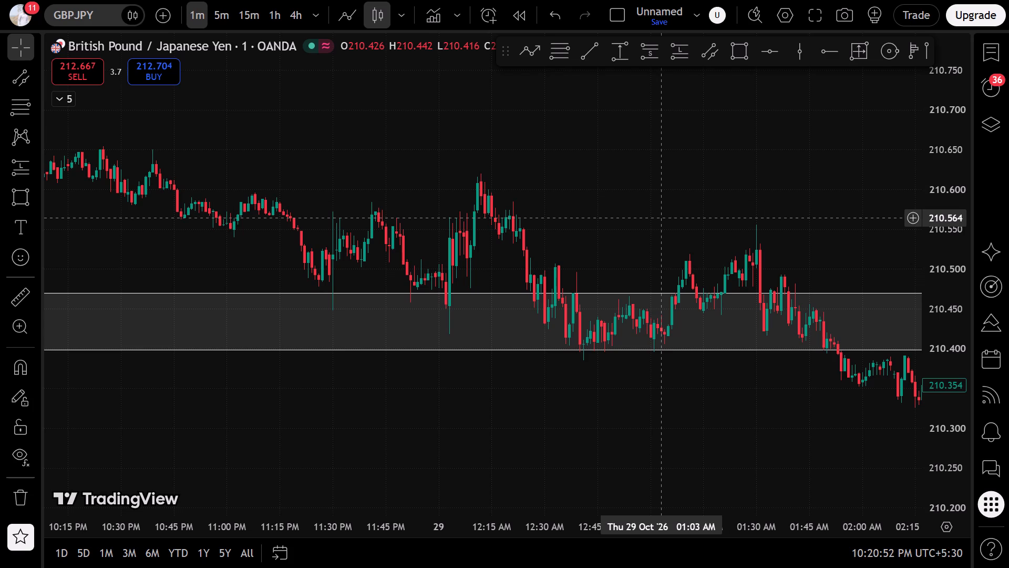
left_click(565, 52)
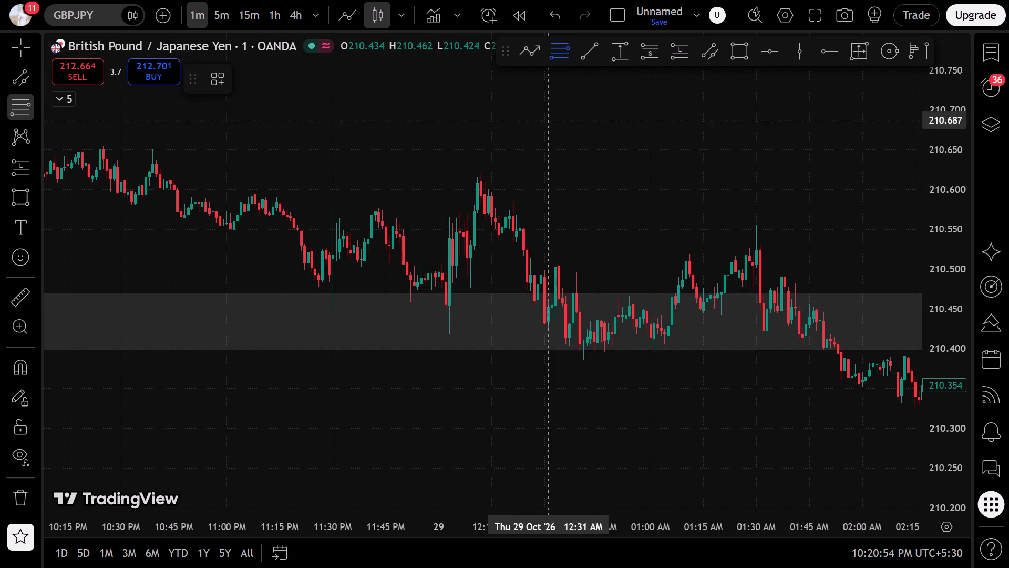
left_click(431, 333)
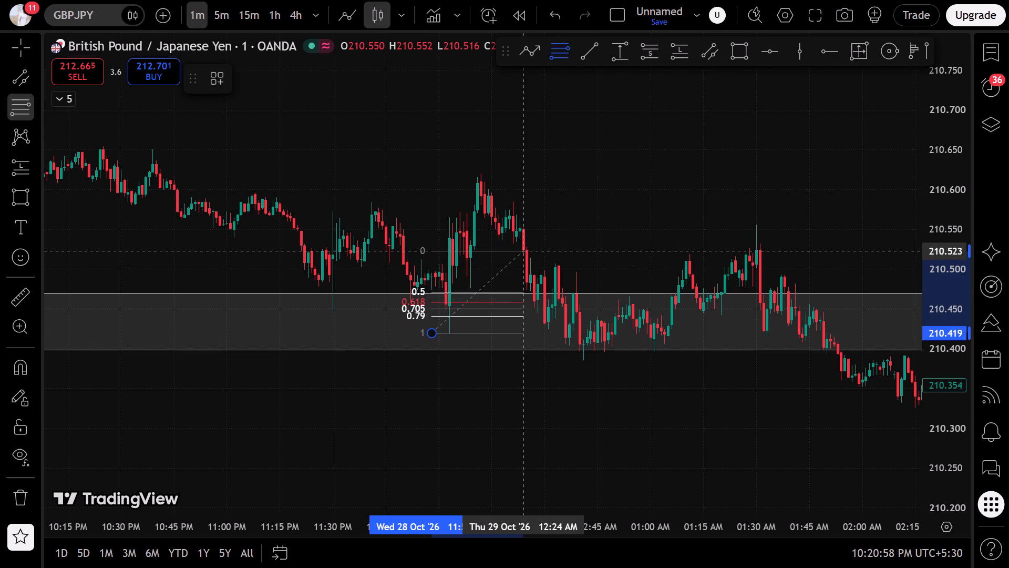
left_click(518, 212)
left_click(698, 235)
Draw a second Fibonacci retracement on the 29 October upswing from about 210.397 at 12:57 AM to about 210.519 at 01:27 AM.
left_click_drag(697, 232, 459, 237)
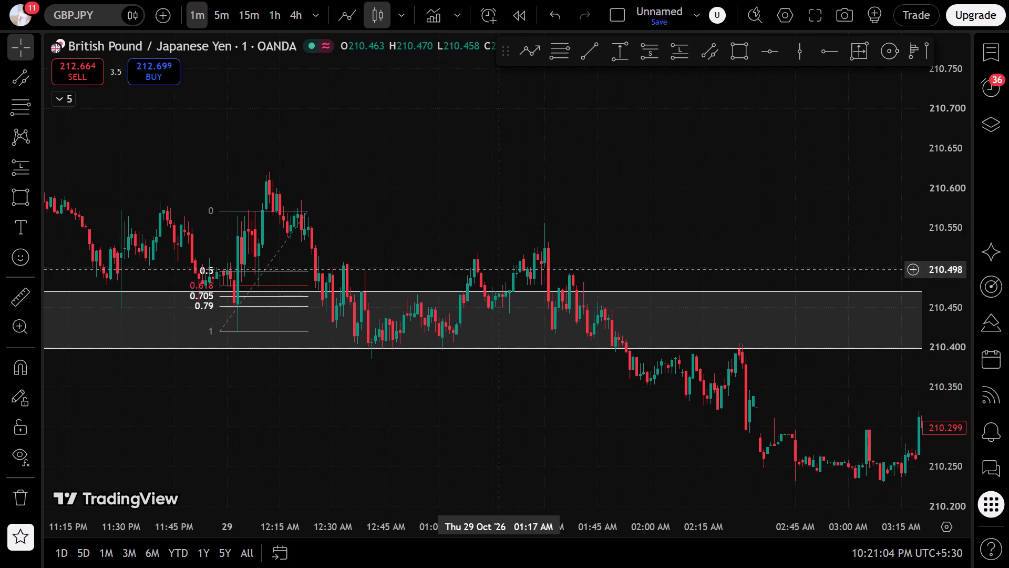
left_click(548, 54)
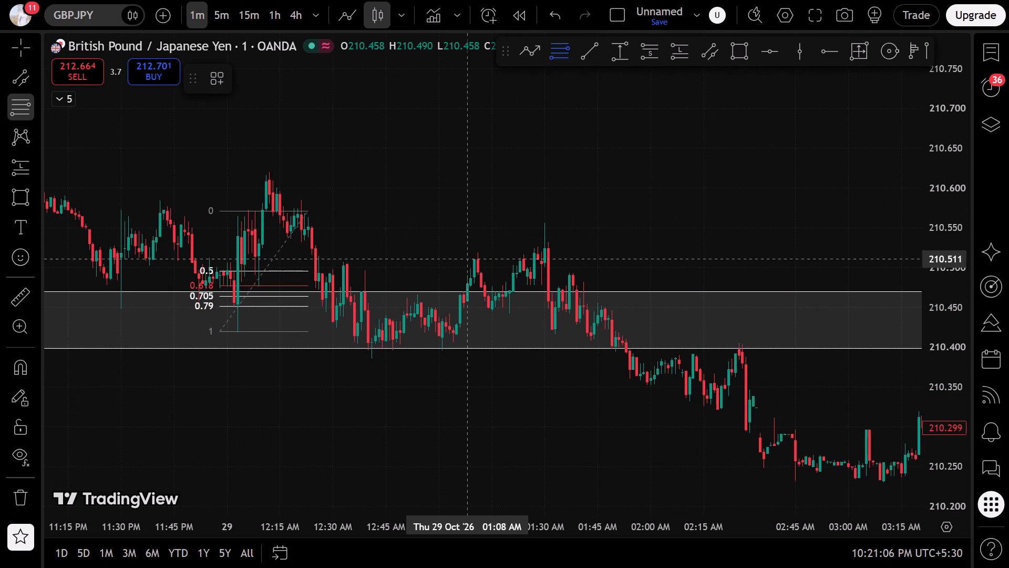
left_click(427, 350)
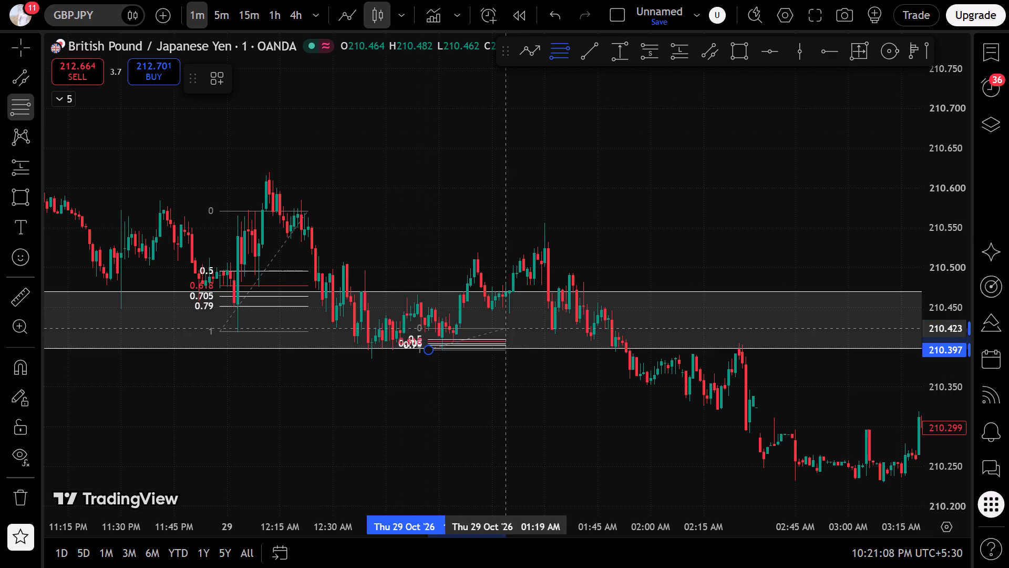
left_click(534, 252)
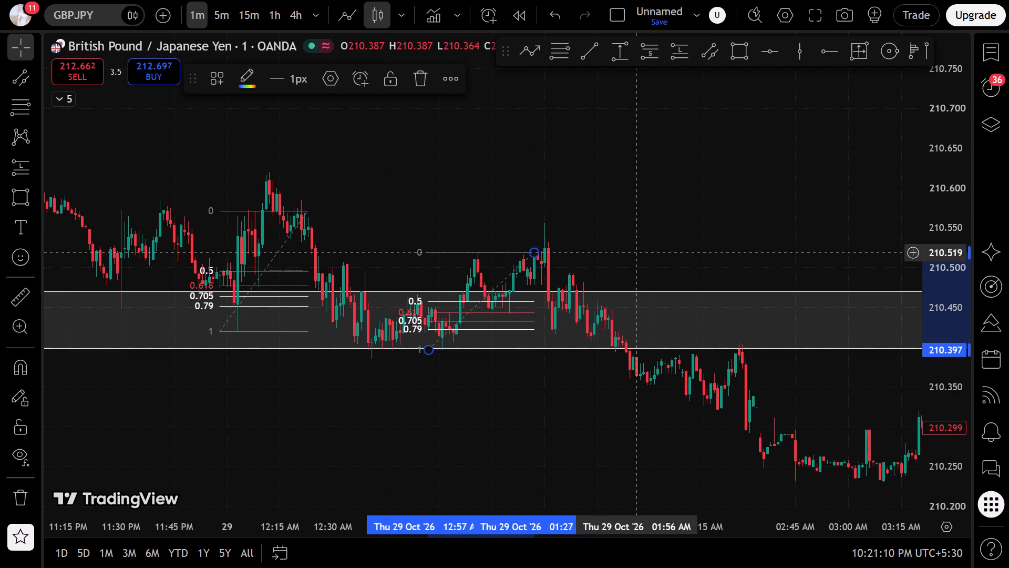
left_click(665, 250)
Exit full-screen mode and dismiss the advertisement covering the chart.
left_click_drag(694, 243, 359, 233)
scroll(589, 393, "down", 6)
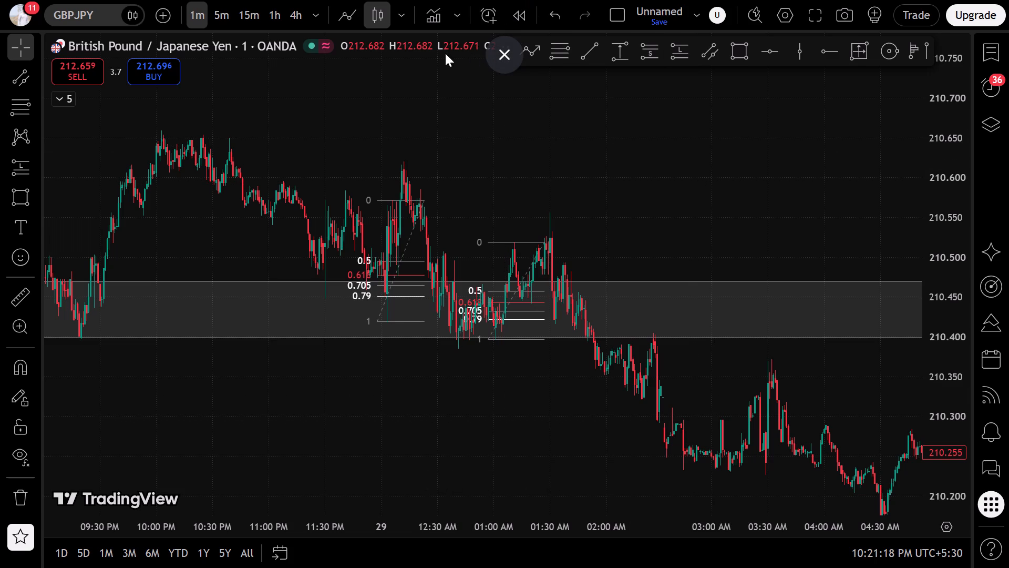
left_click(516, 56)
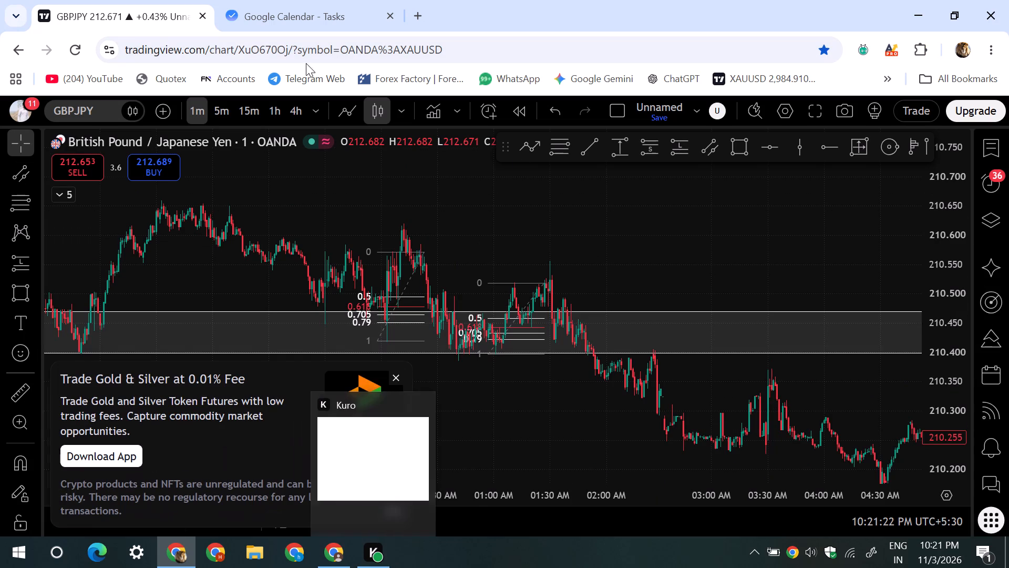
left_click(393, 372)
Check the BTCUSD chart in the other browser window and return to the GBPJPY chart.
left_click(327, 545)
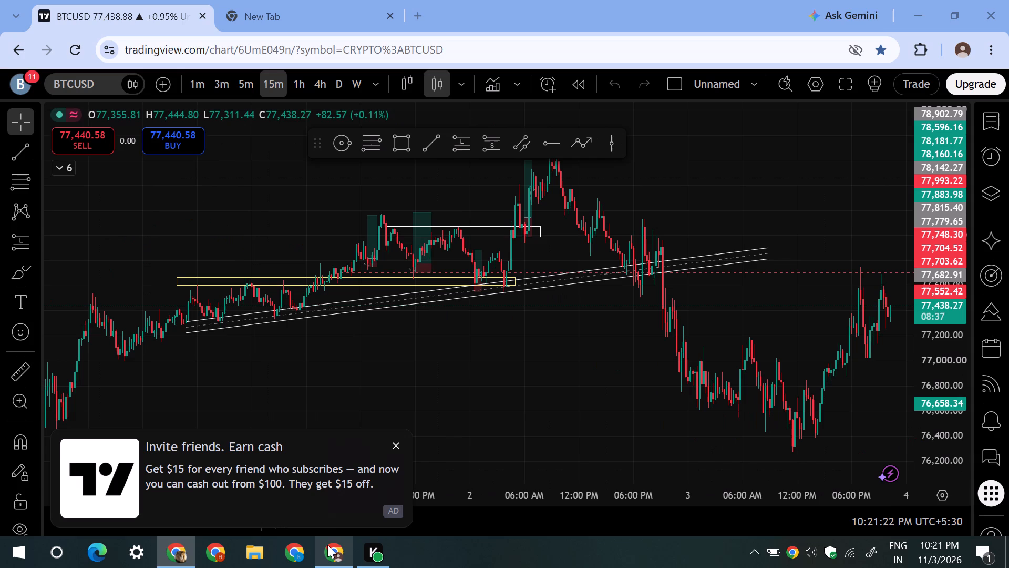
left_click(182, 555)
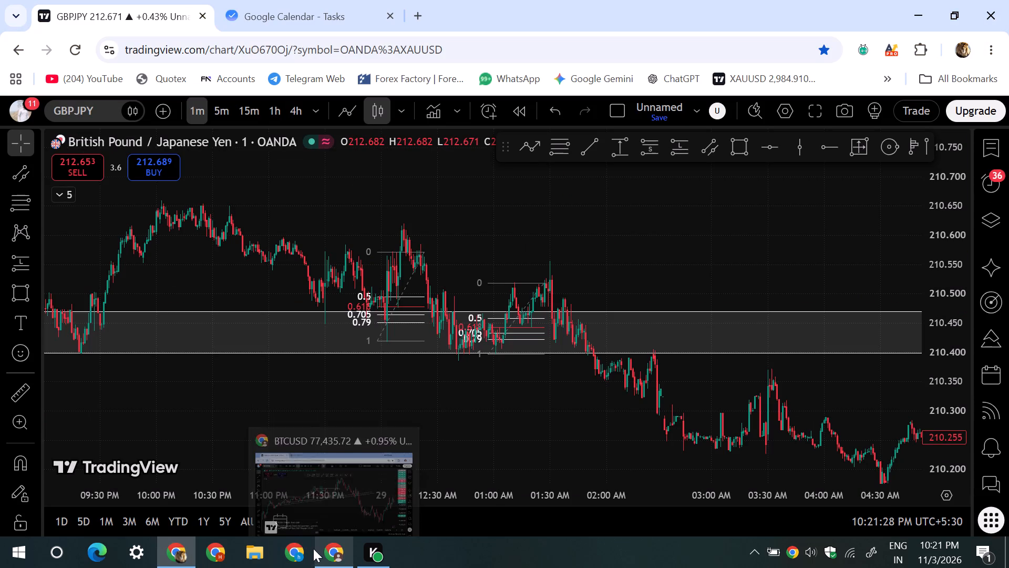
Browse the computer's installed applications down to the entries starting with W.
left_click(0, 555)
scroll(219, 371, "down", 5)
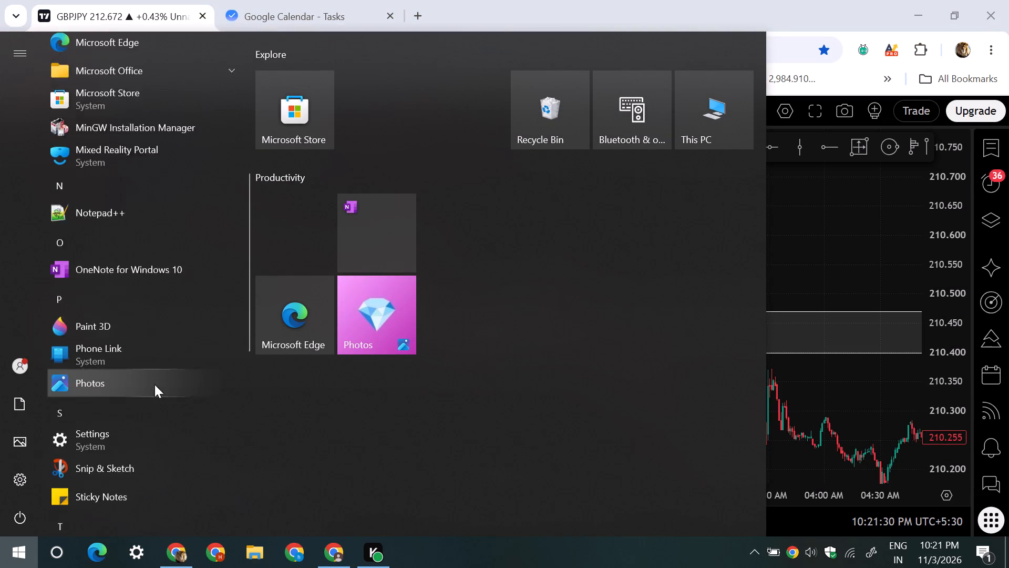
scroll(155, 384, "down", 20)
scroll(155, 384, "down", 1)
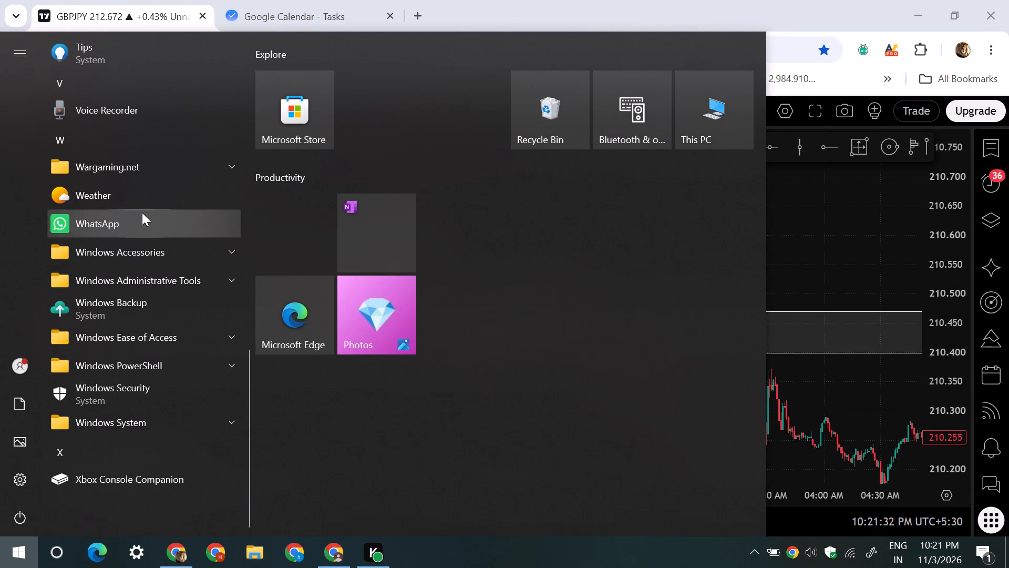
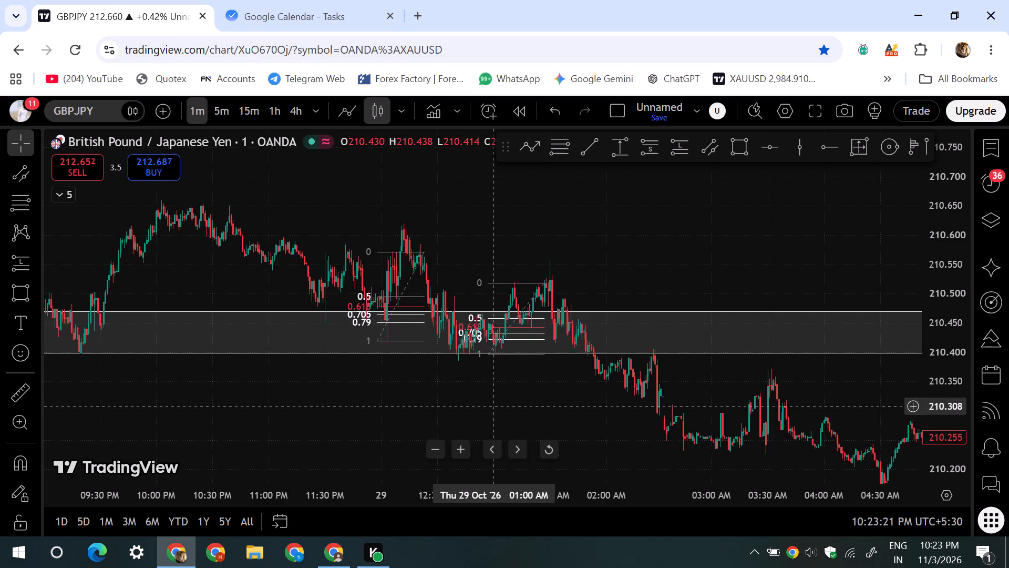
Draw a Fibonacci retracement on the 29 October downswing from about 210.252 at 07:22 AM to about 210.131 at 08:05 AM.
left_click_drag(837, 405, 277, 336)
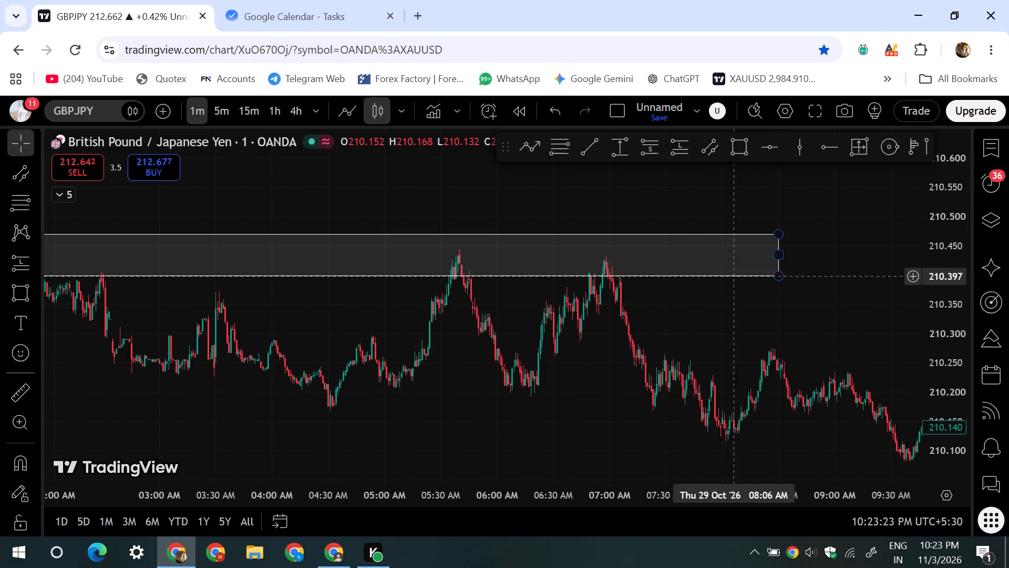
scroll(608, 369, "up", 3)
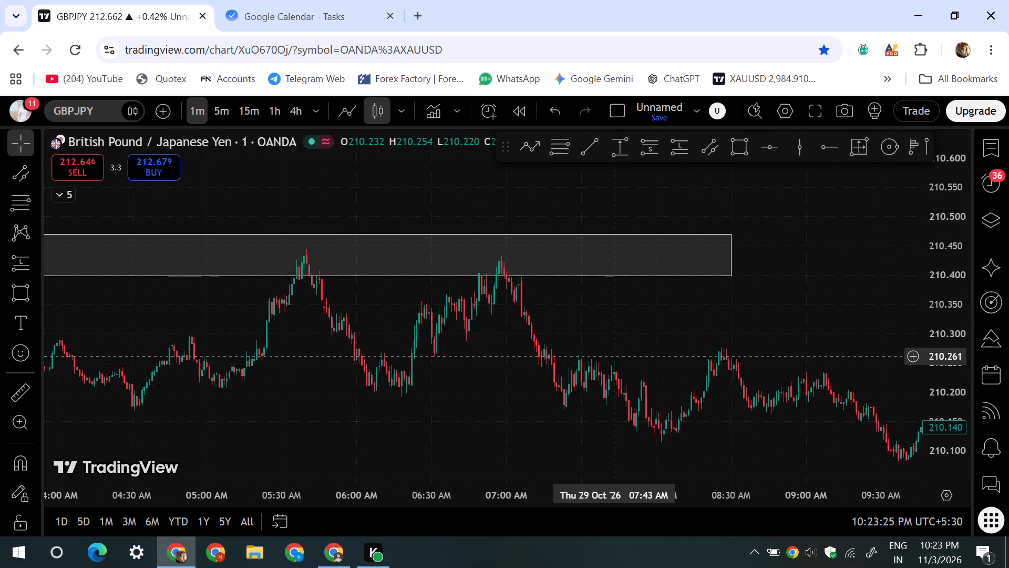
left_click_drag(614, 343, 516, 310)
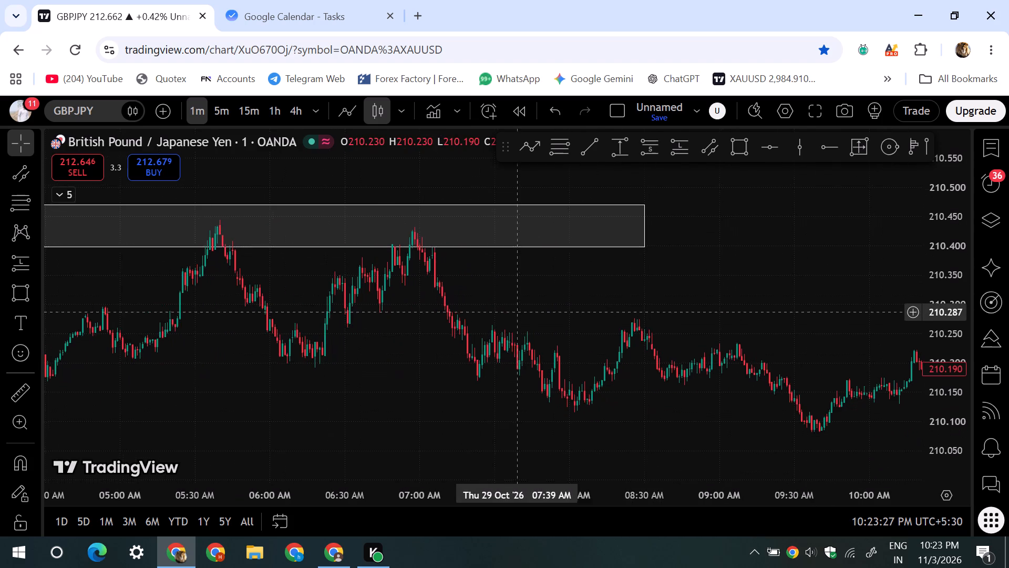
left_click_drag(516, 310, 516, 309)
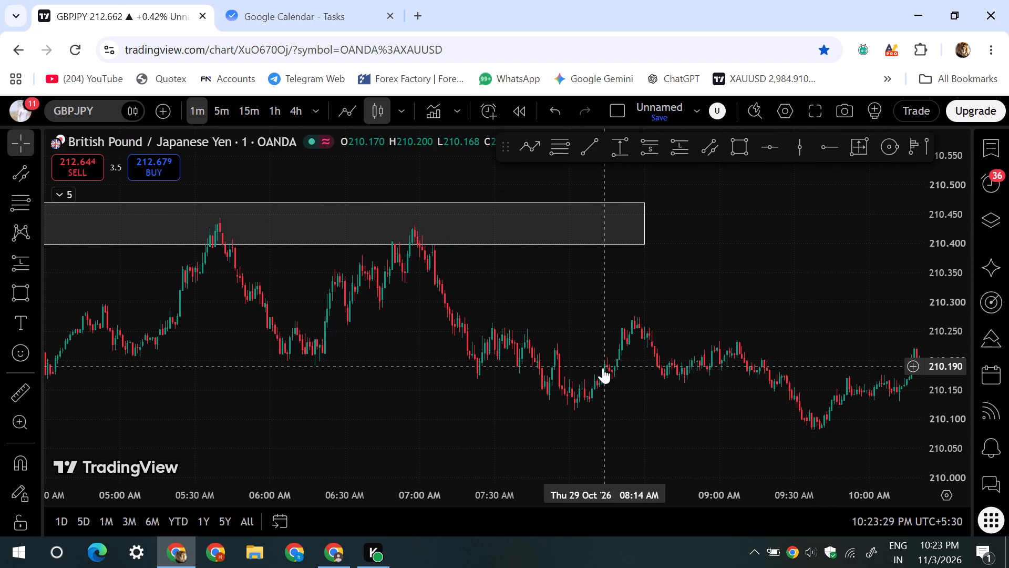
left_click(7, 212)
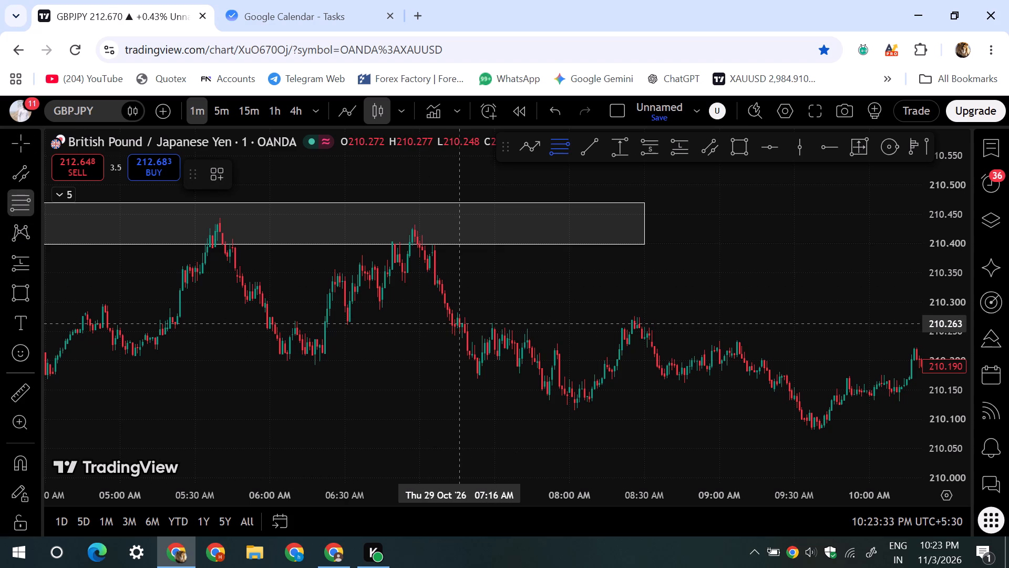
left_click(478, 329)
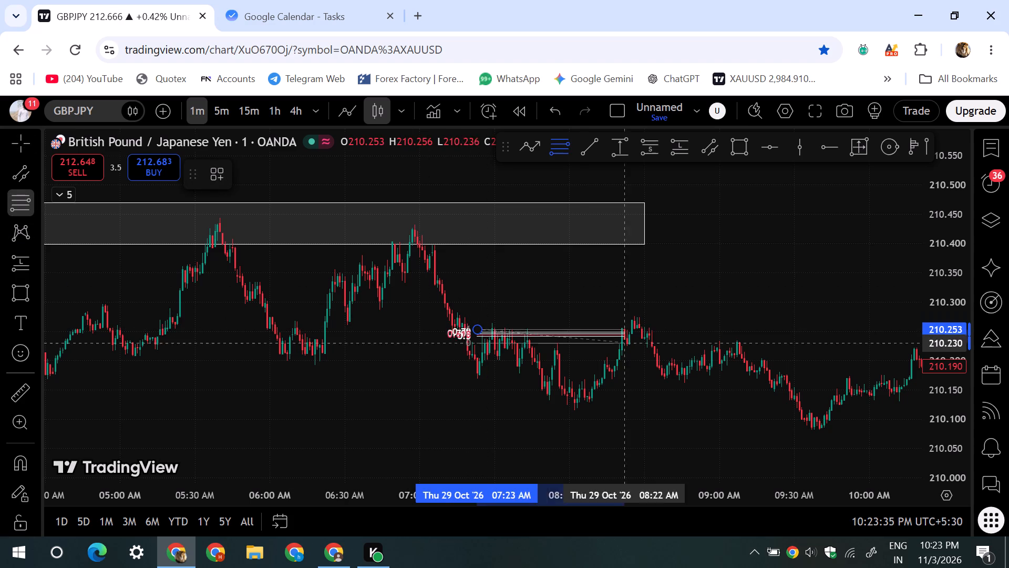
left_click(581, 401)
left_click(478, 329)
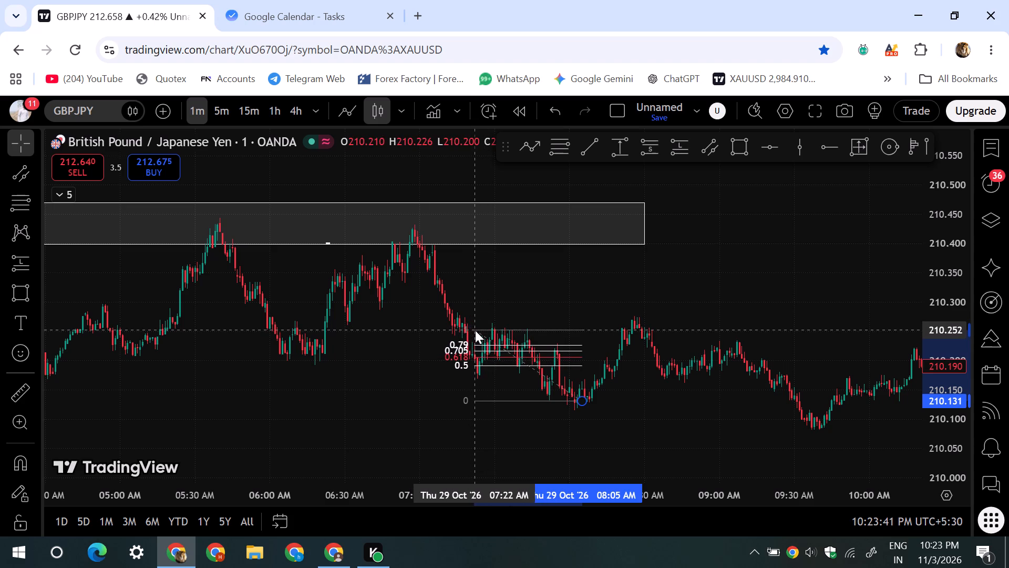
left_click(683, 398)
Draw another Fibonacci retracement on the 29 October downswing from about 210.234 at 09:04 AM to about 210.168 at 09:30 AM.
left_click_drag(685, 430, 571, 419)
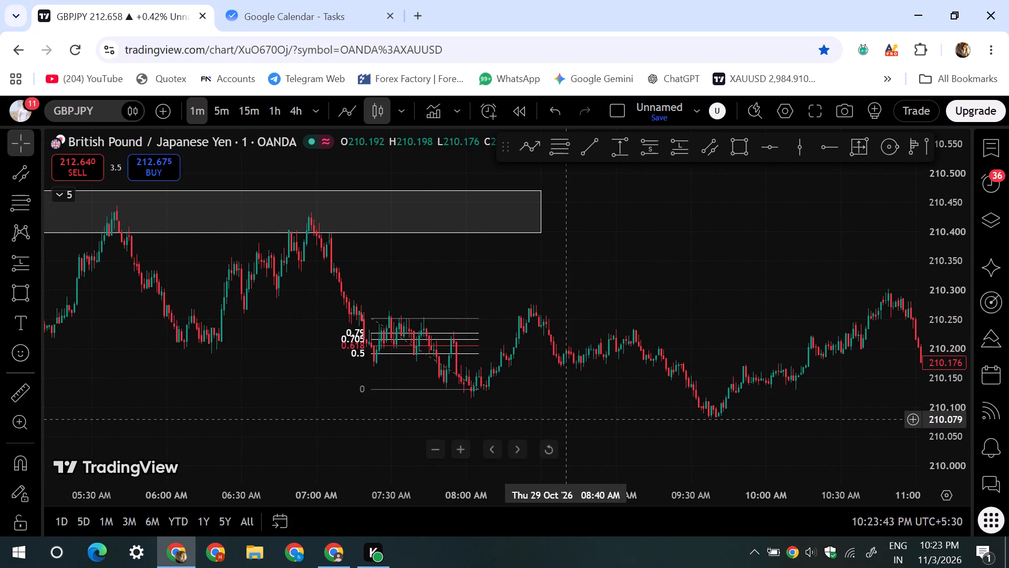
left_click_drag(841, 394, 653, 389)
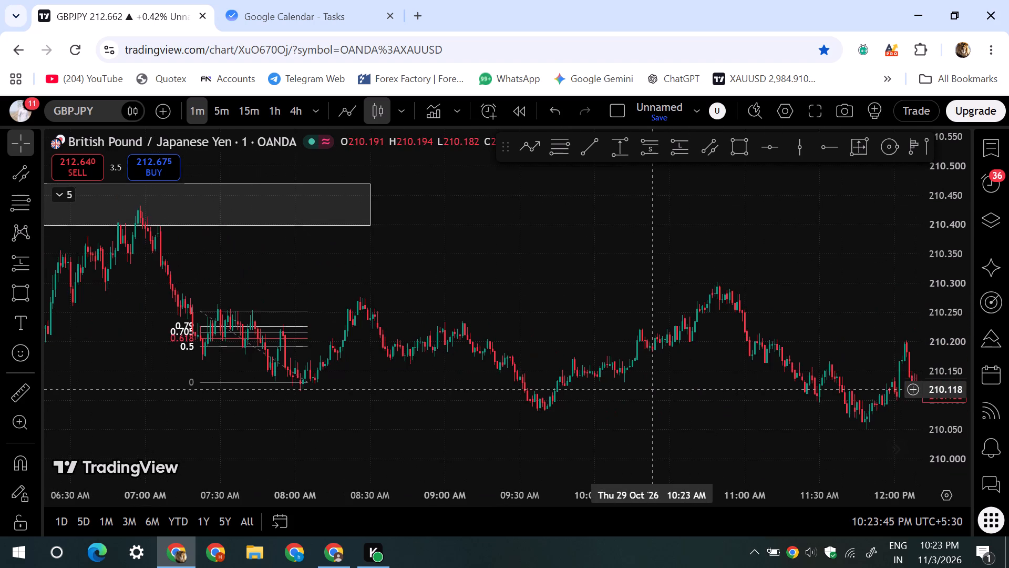
scroll(656, 387, "down", 1)
left_click_drag(684, 349, 538, 355)
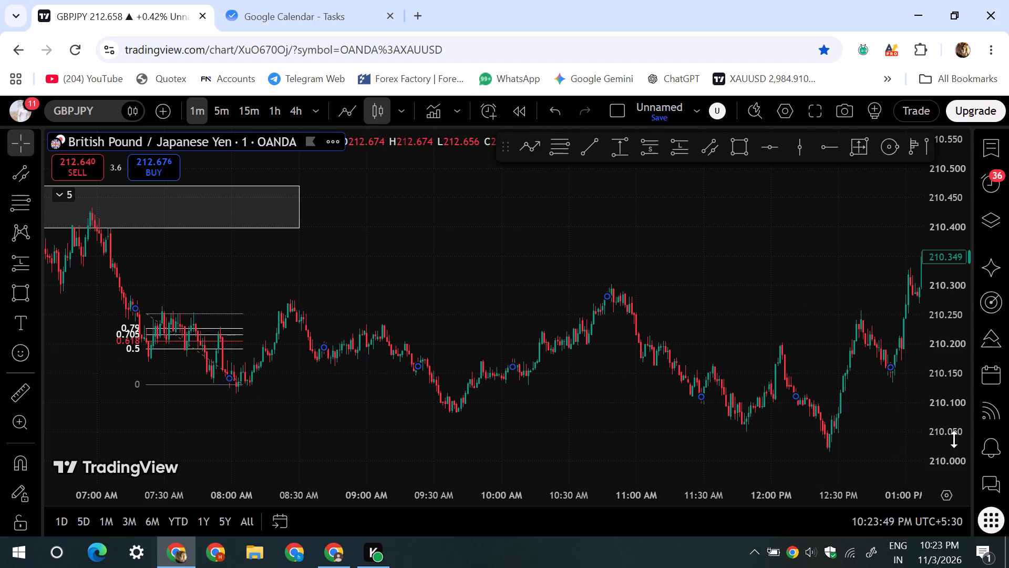
left_click_drag(943, 442, 901, 322)
left_click_drag(811, 334, 1008, 255)
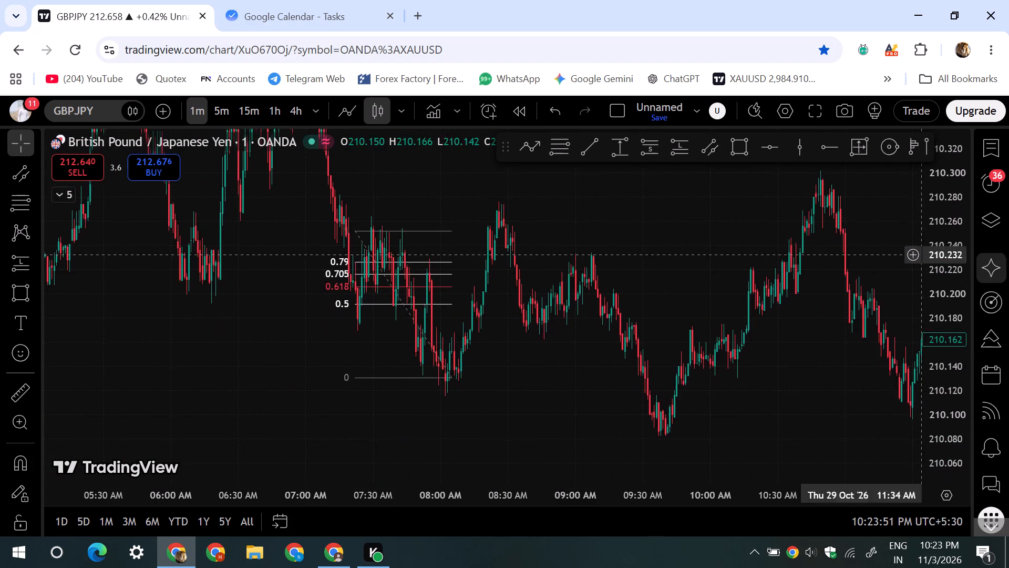
scroll(661, 320, "up", 6)
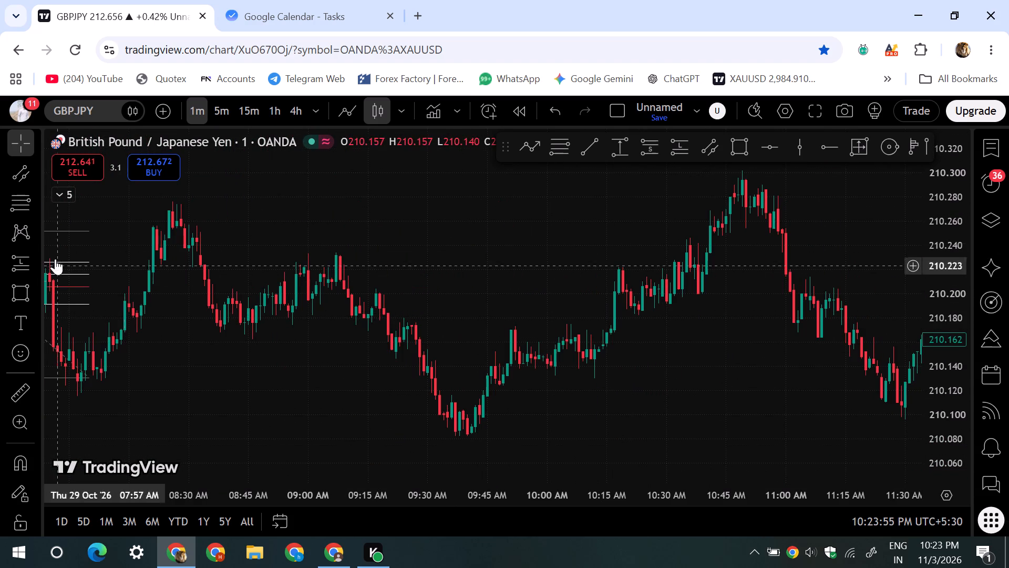
left_click(1, 204)
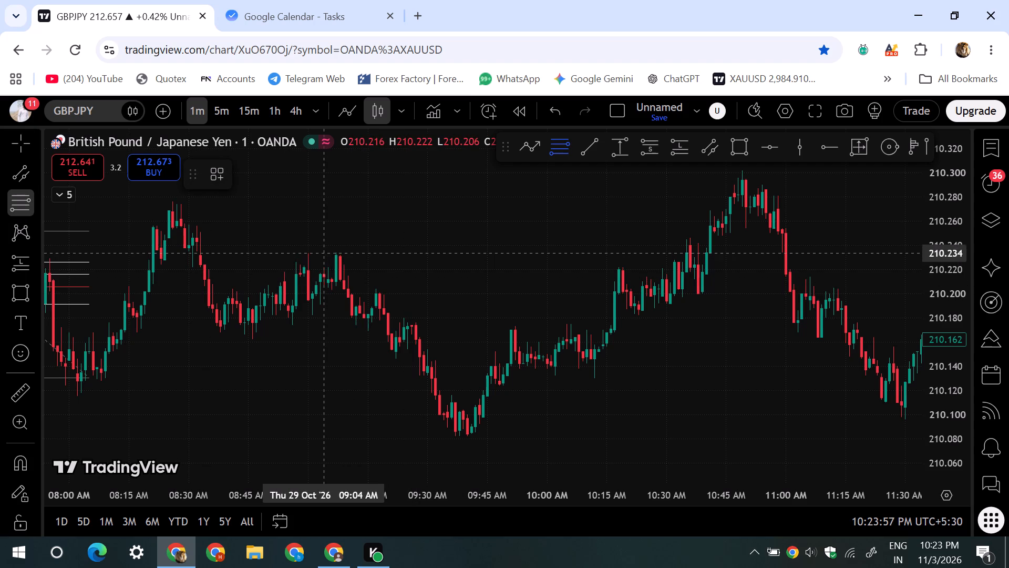
left_click(323, 252)
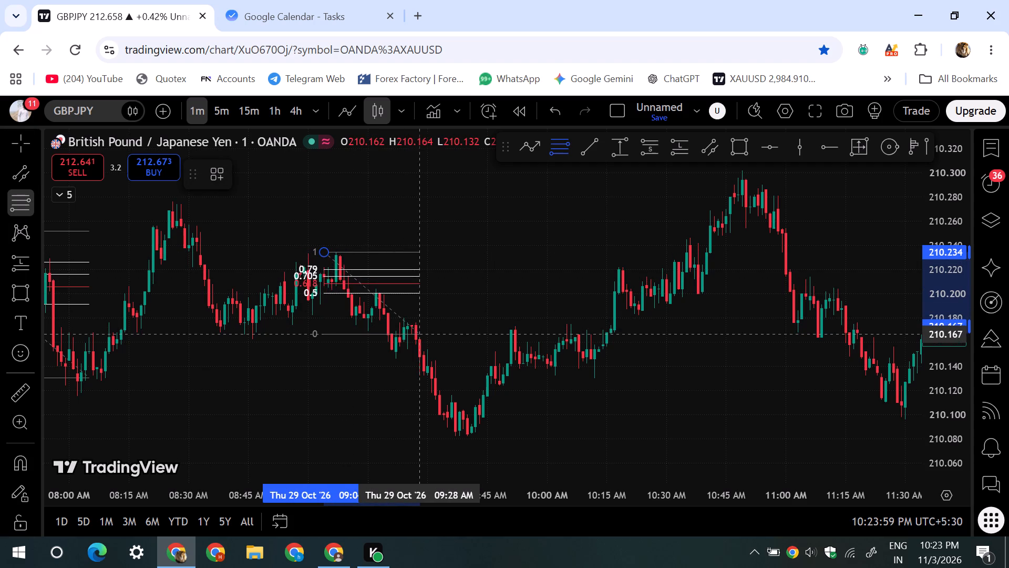
left_click(427, 332)
left_click(503, 330)
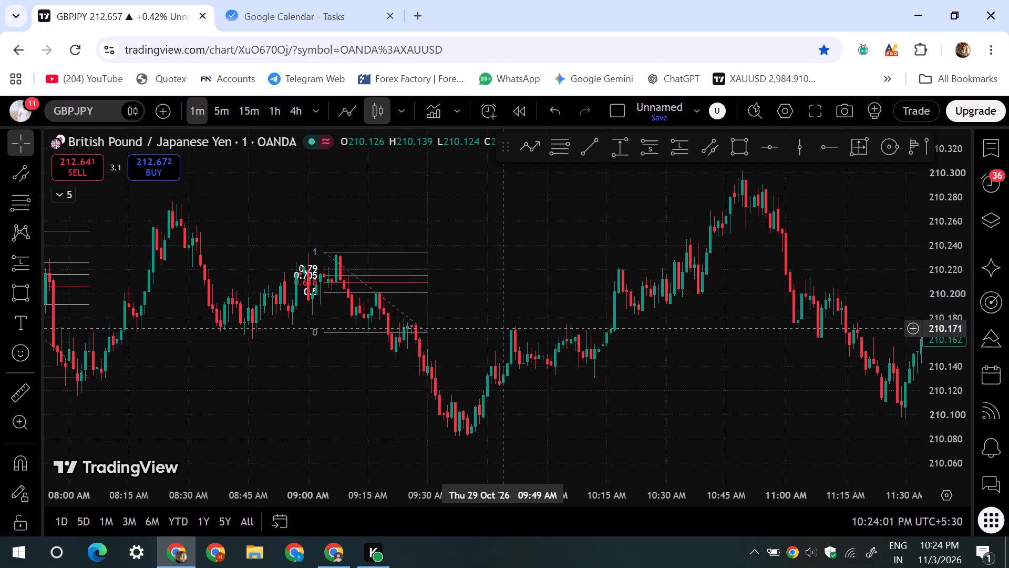
scroll(513, 322, "down", 6)
scroll(272, 277, "down", 6)
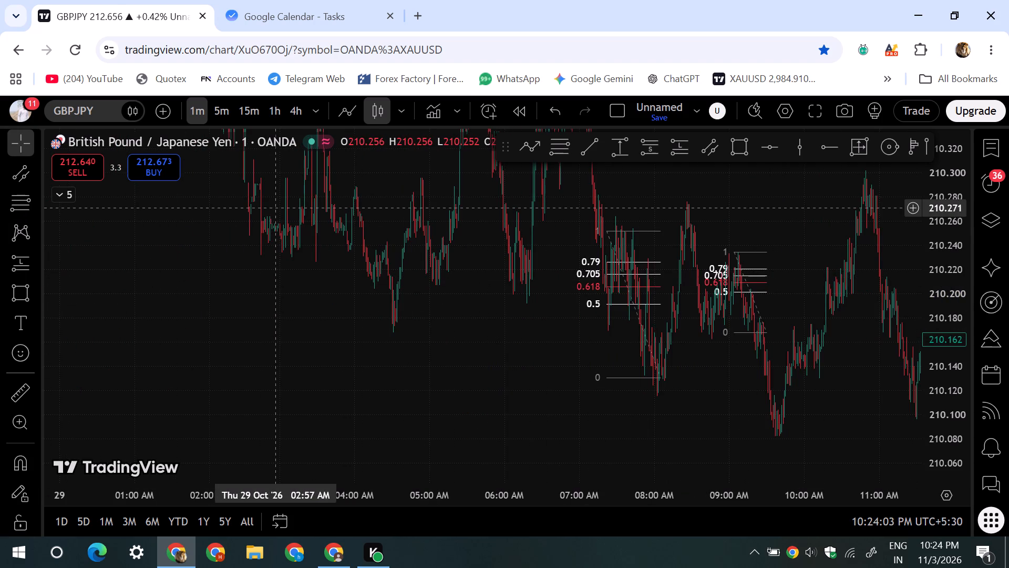
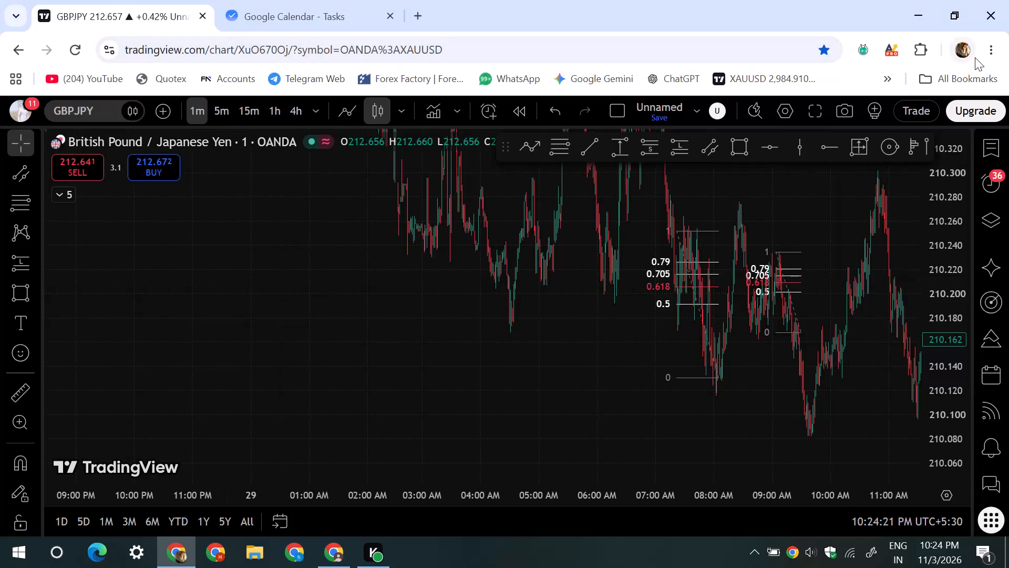
Switch the browser window to full screen.
left_click(1000, 54)
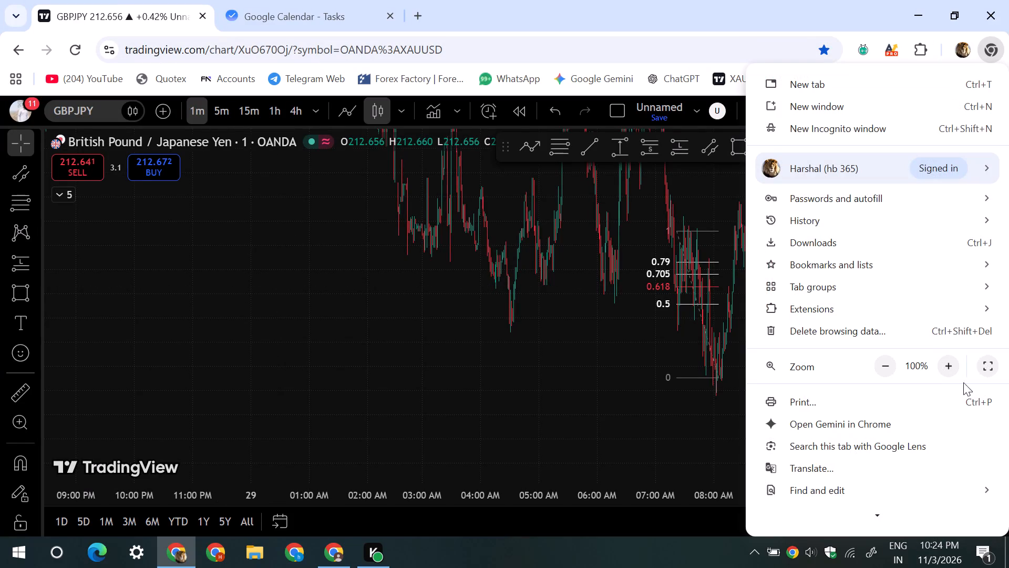
left_click(997, 360)
Set the chart to the 15-minute timeframe and switch the symbol from GBPJPY to AUDUSD.
left_click(256, 7)
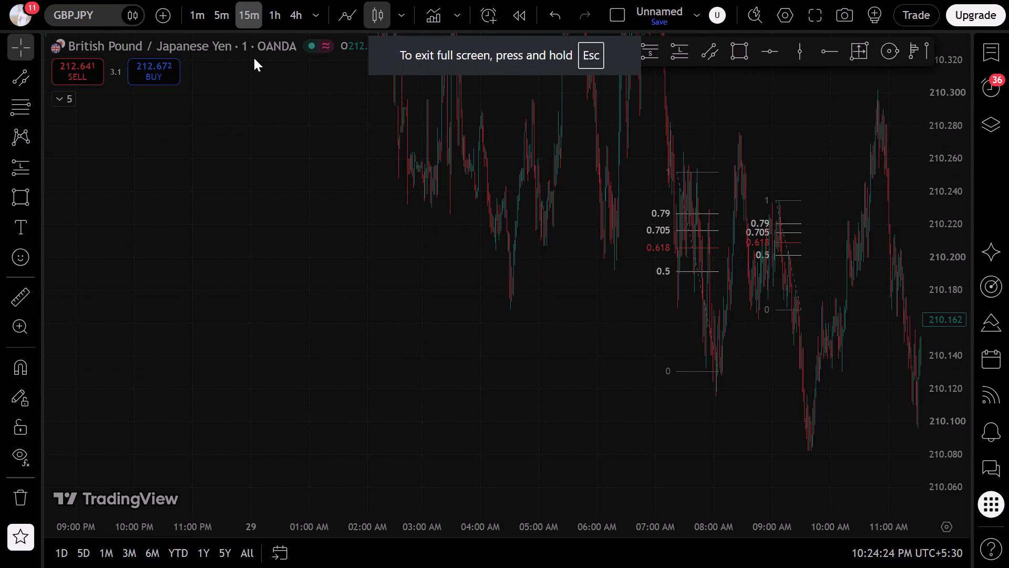
left_click(545, 486)
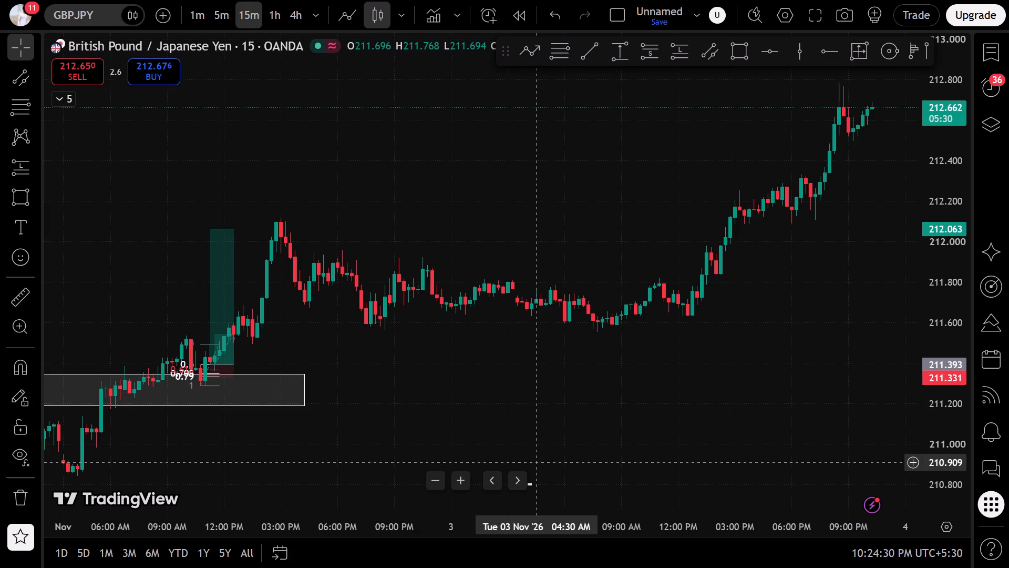
scroll(464, 399, "down", 5)
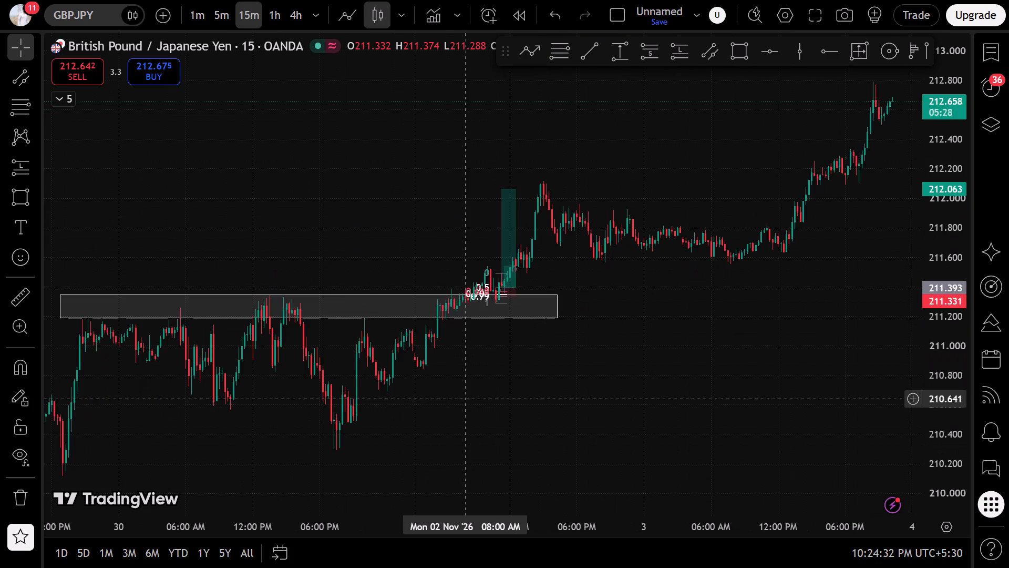
key("Down")
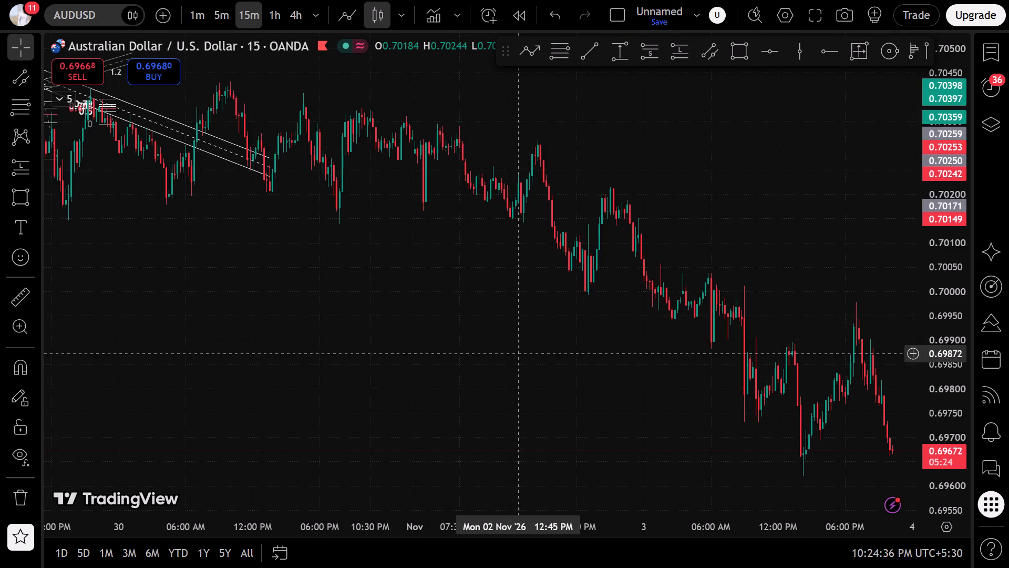
scroll(515, 257, "down", 4)
scroll(540, 240, "up", 3)
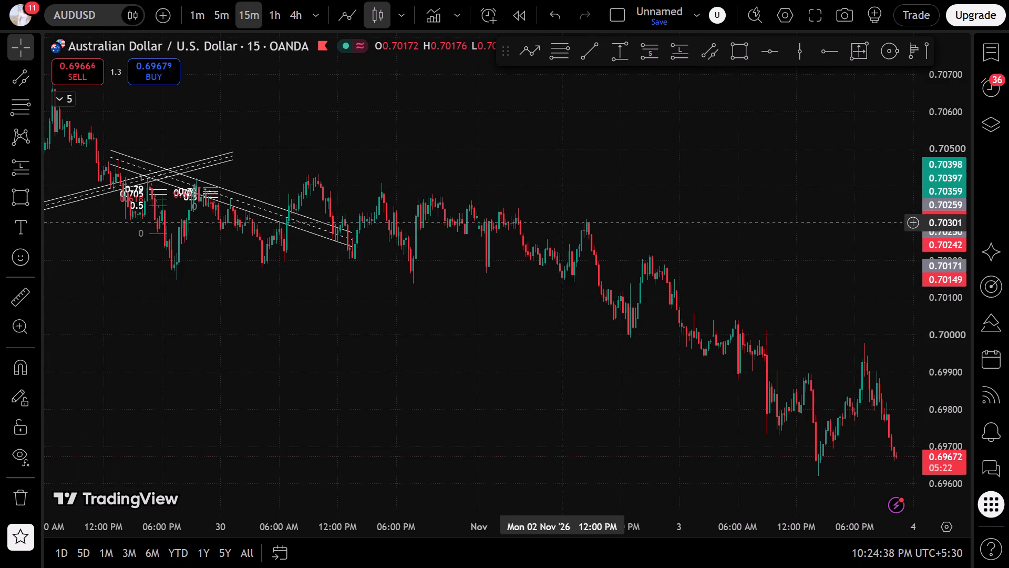
scroll(22, 368, "down", 2)
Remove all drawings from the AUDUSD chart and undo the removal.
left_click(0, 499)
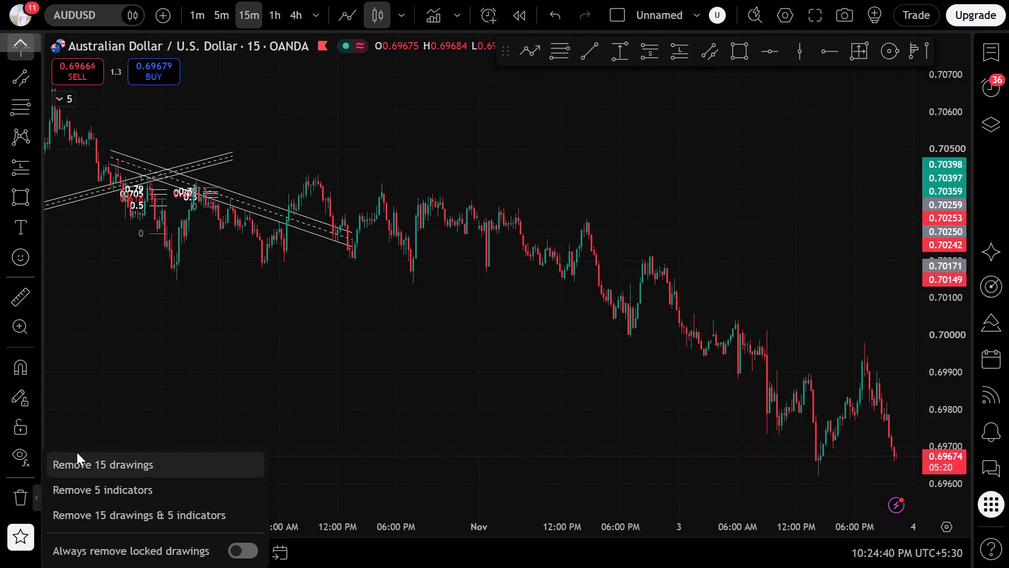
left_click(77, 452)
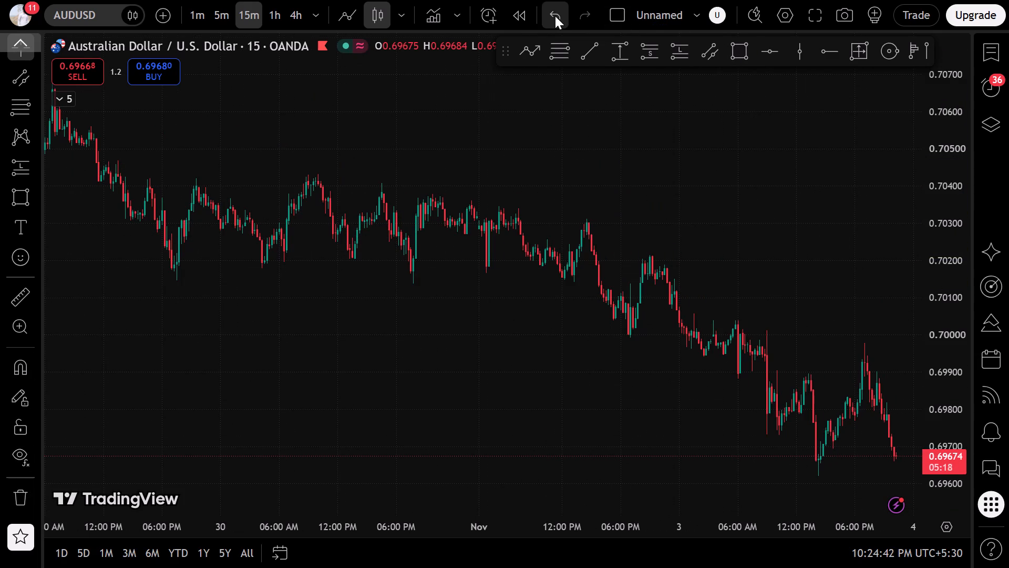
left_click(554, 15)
Draw a rectangle zone from about 0.70142 to 0.70183, spanning 29 October 03:00 PM to 3 November 08:00 AM.
scroll(499, 133, "down", 12)
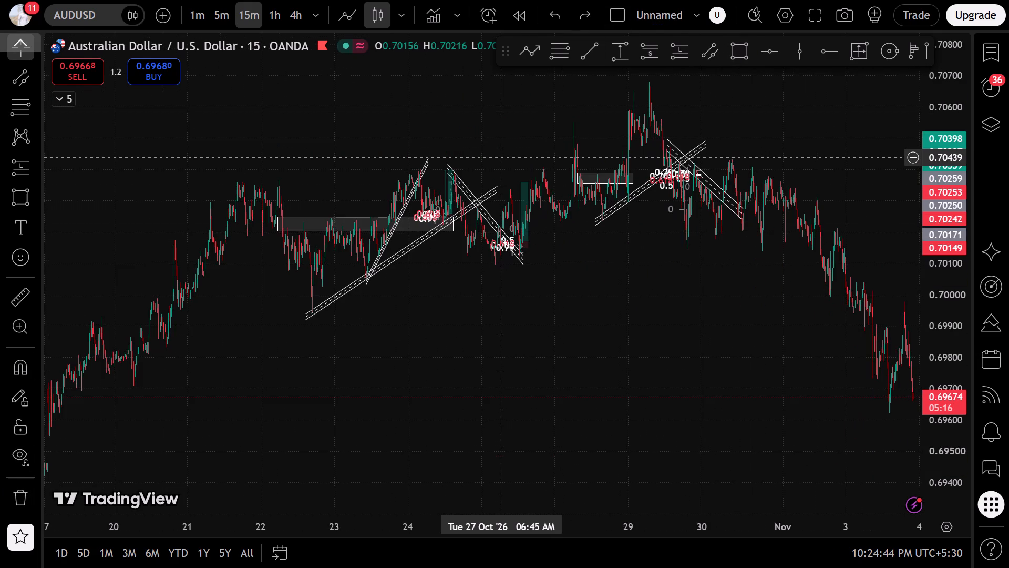
scroll(502, 157, "up", 6)
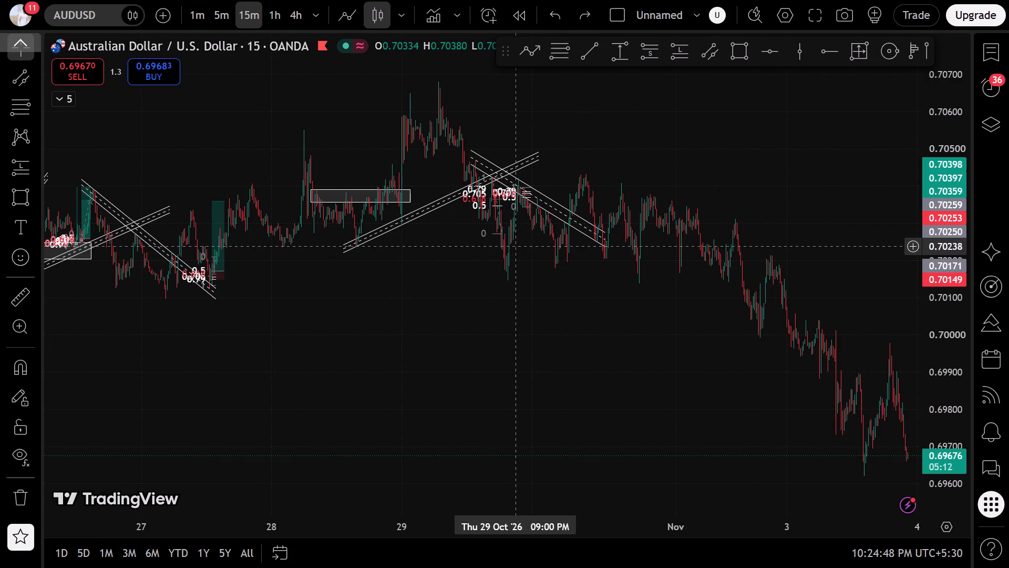
scroll(593, 250, "up", 2)
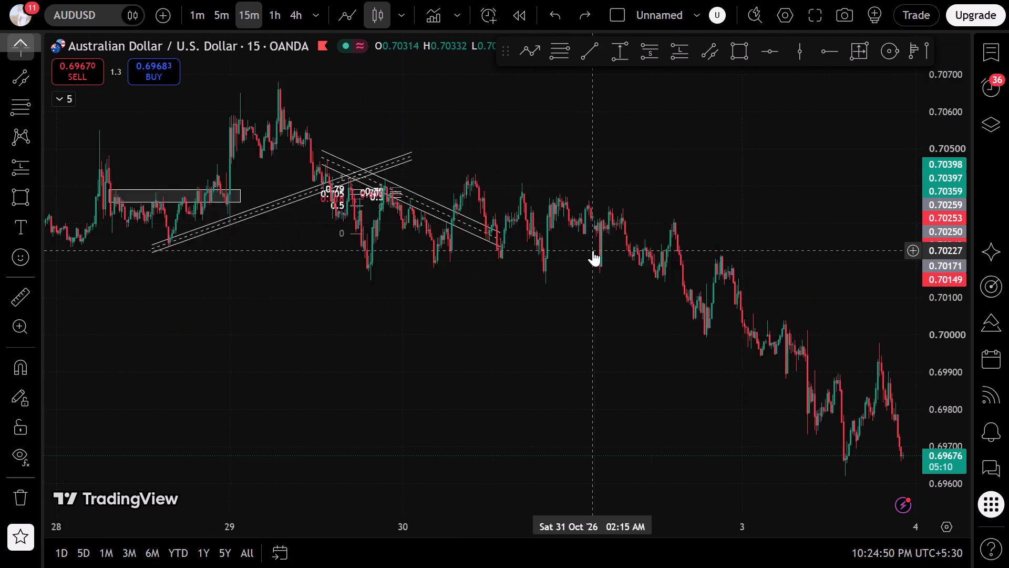
scroll(593, 250, "up", 6)
scroll(601, 246, "down", 1)
left_click(741, 50)
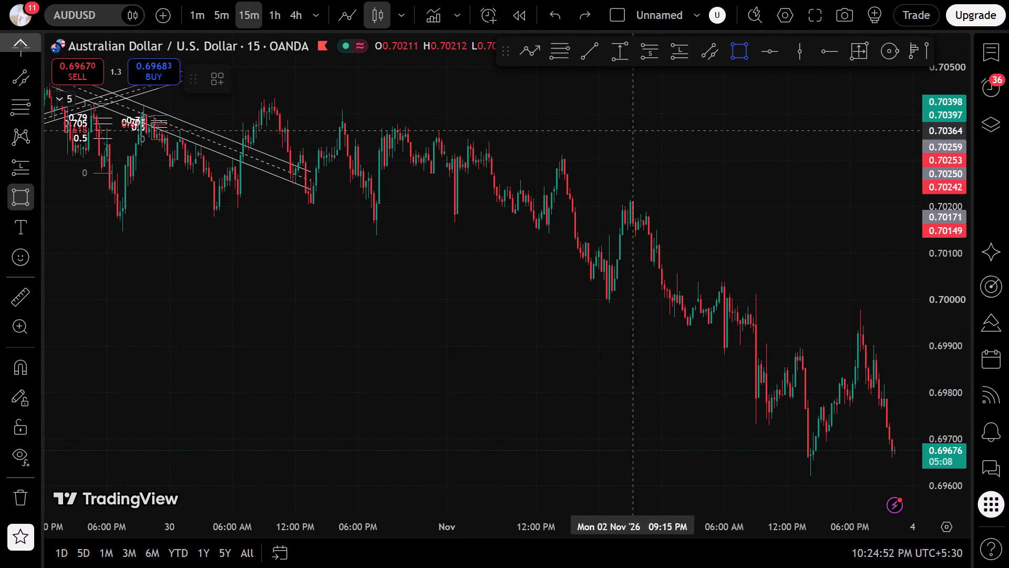
scroll(171, 238, "down", 1)
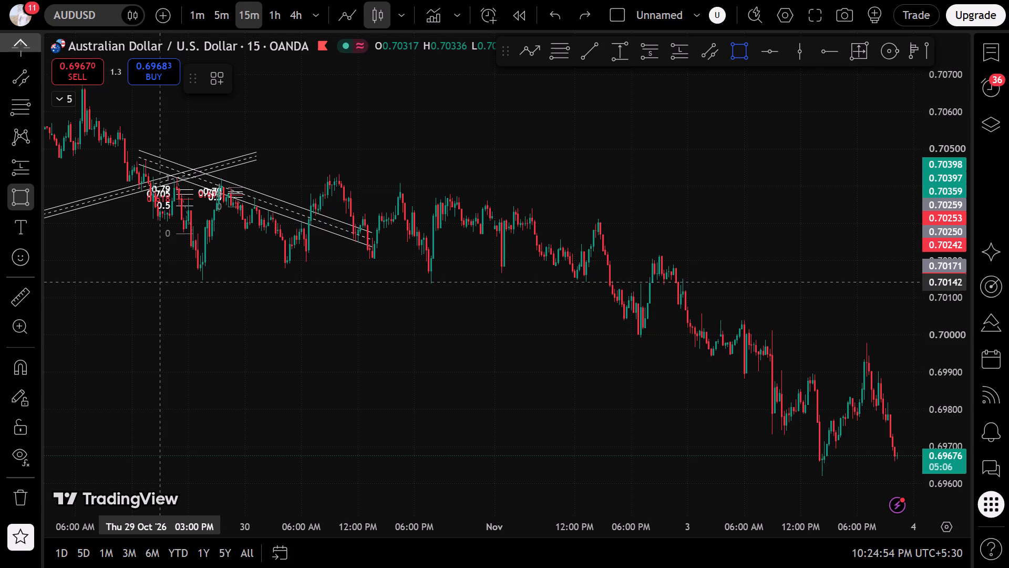
left_click(160, 282)
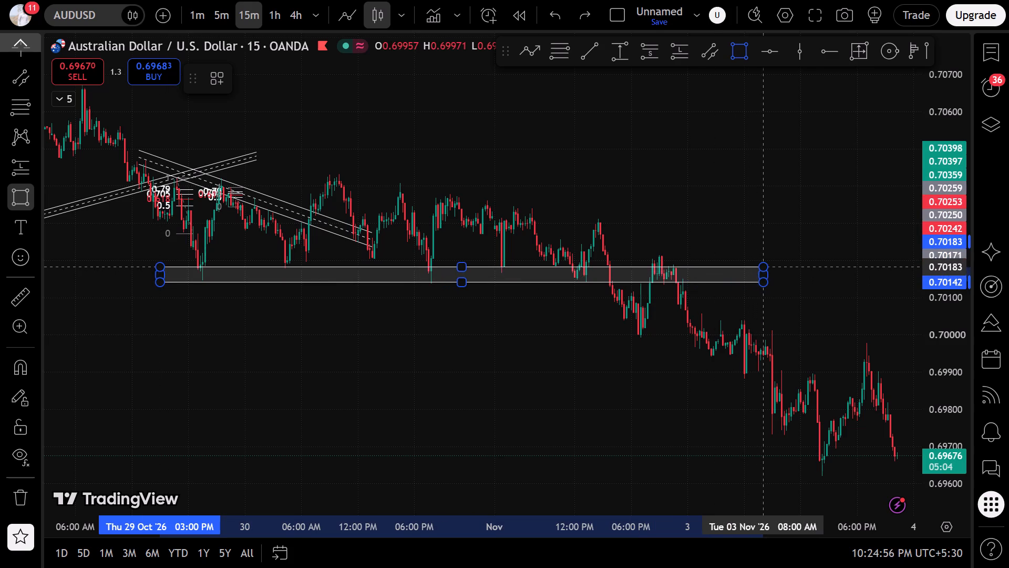
left_click(763, 267)
left_click(571, 357)
Switch AUDUSD to the 1-minute timeframe and examine the price action around the new zone on the evening of 2 November.
left_click(184, 21)
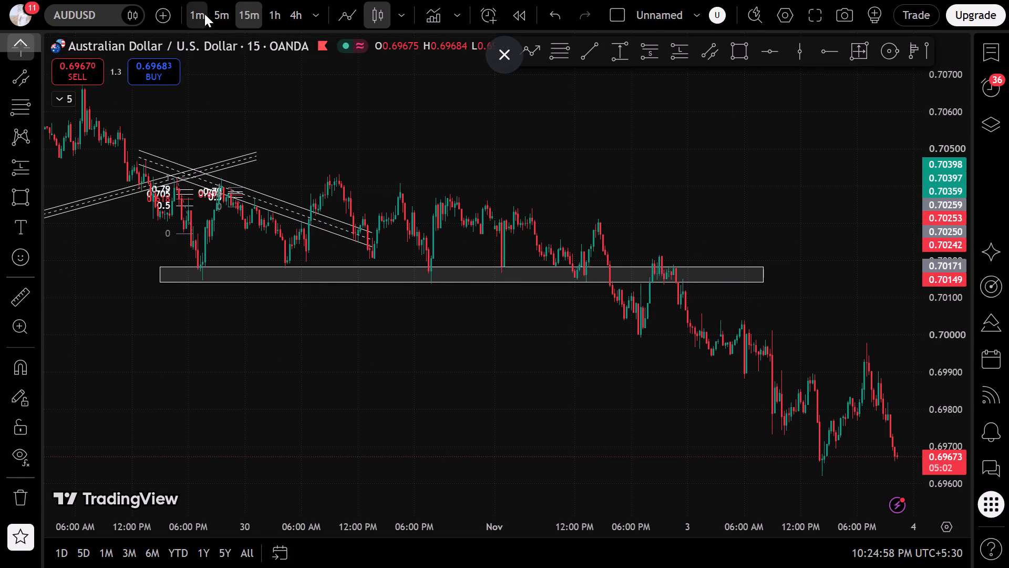
left_click(204, 14)
scroll(191, 189, "down", 20)
scroll(191, 189, "down", 2)
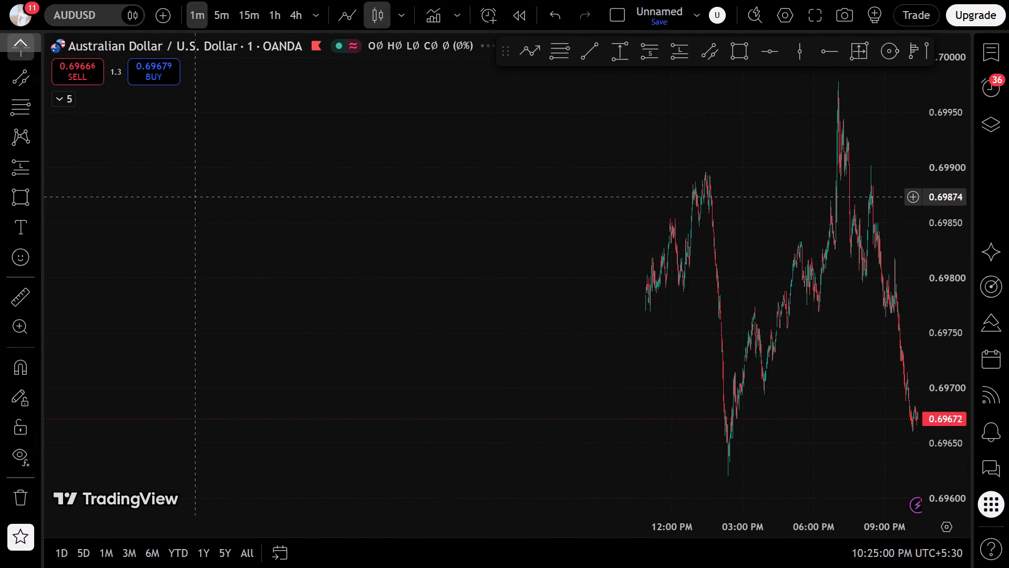
scroll(195, 197, "down", 8)
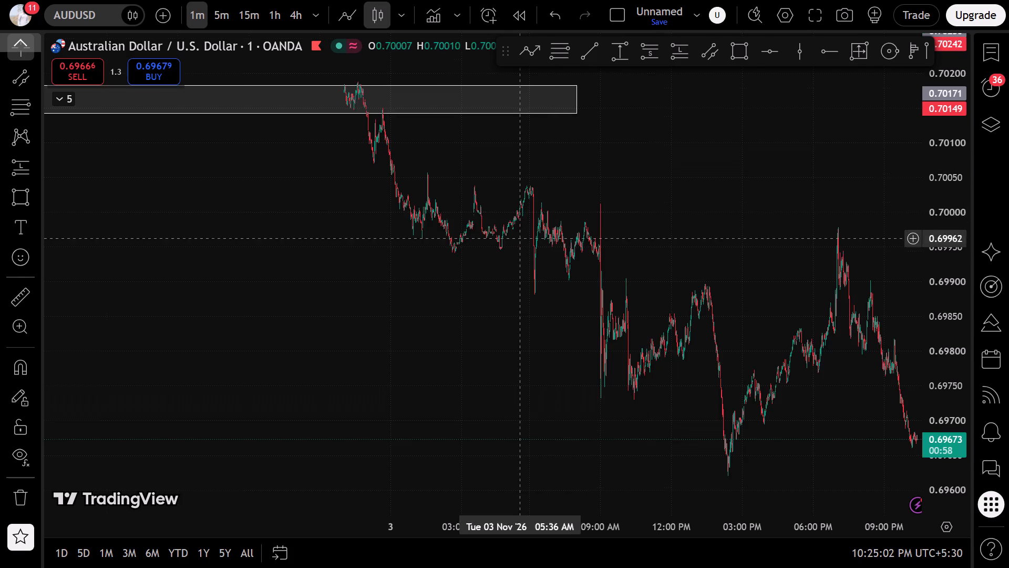
left_click_drag(514, 269, 926, 400)
scroll(747, 366, "up", 9)
scroll(646, 331, "up", 5)
left_click_drag(433, 330, 608, 424)
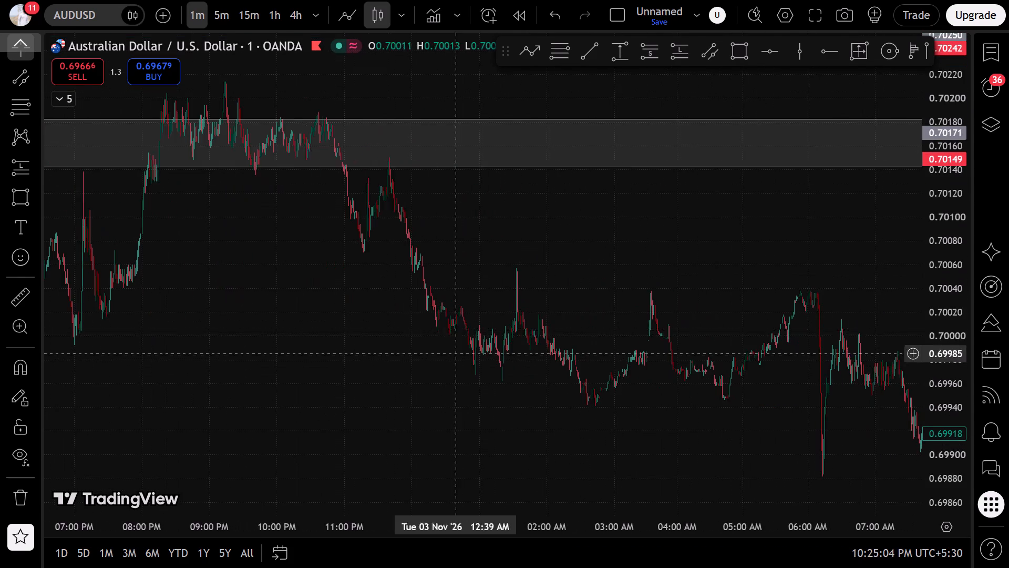
left_click_drag(608, 424, 1008, 546)
scroll(763, 462, "up", 12)
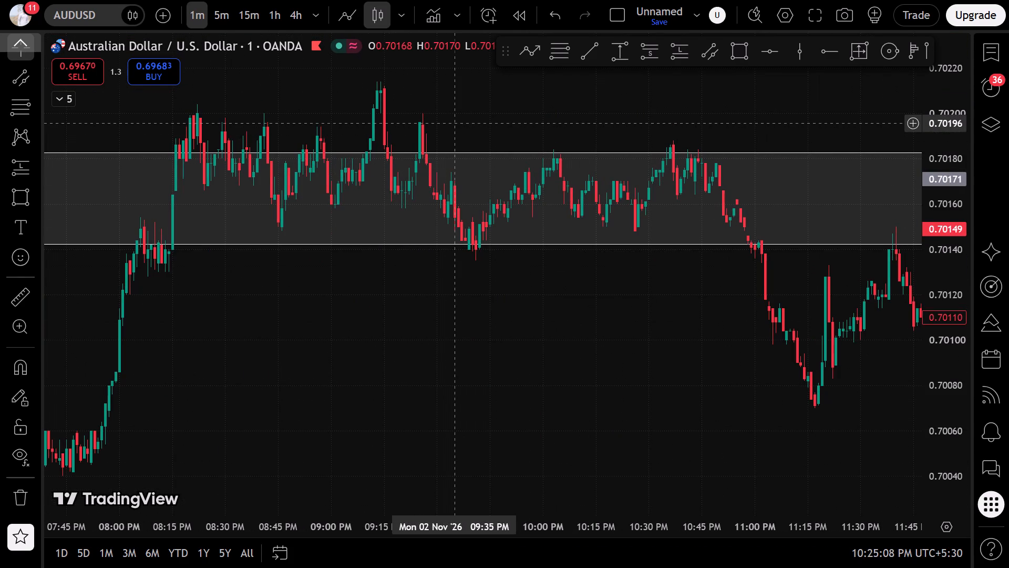
left_click_drag(554, 330, 527, 354)
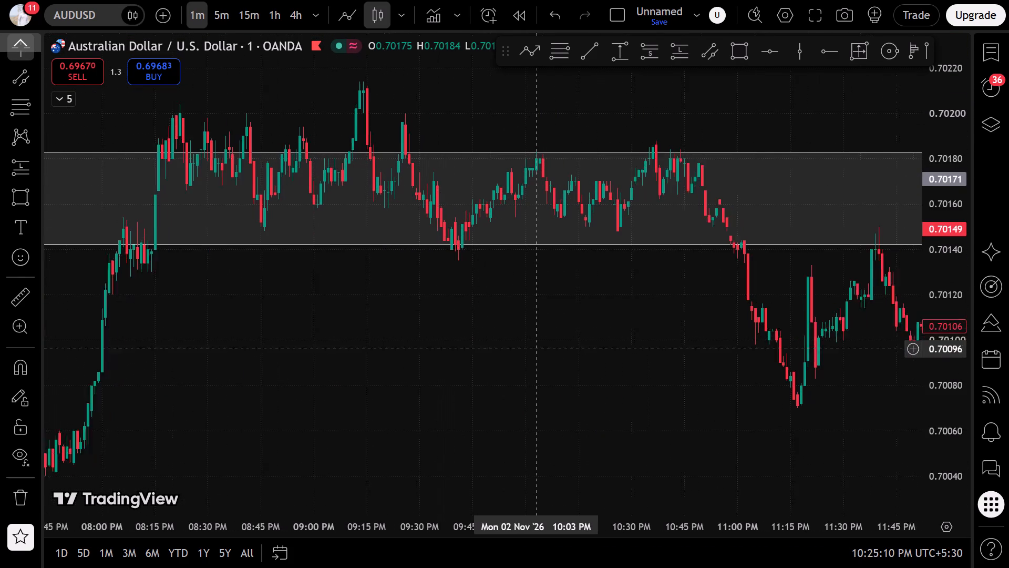
left_click_drag(527, 354, 433, 393)
Draw a Fibonacci retracement on the 2 November downswing from about 0.70200 at 09:21 PM to about 0.70135 at 10:28 PM.
left_click(20, 110)
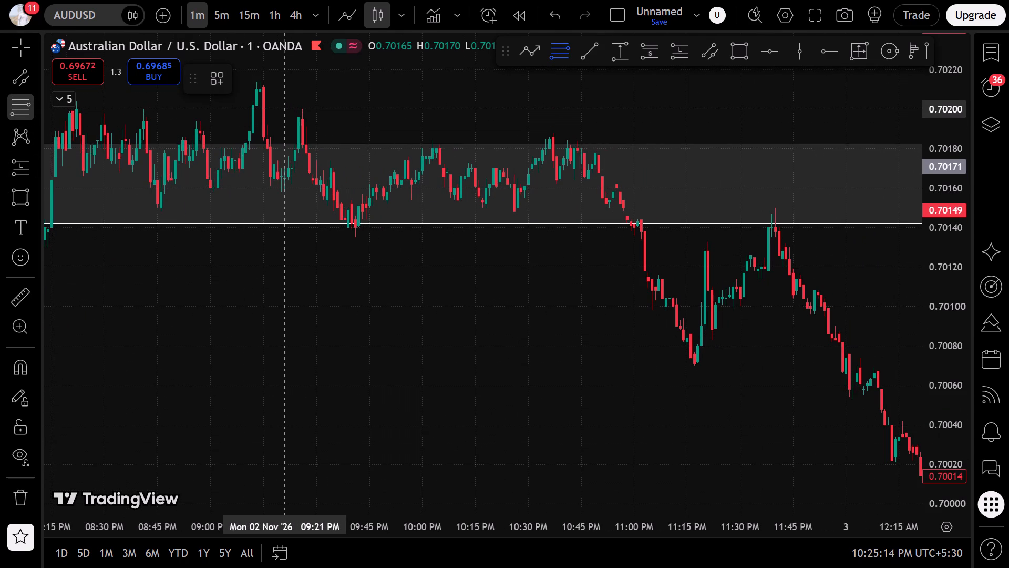
left_click(285, 109)
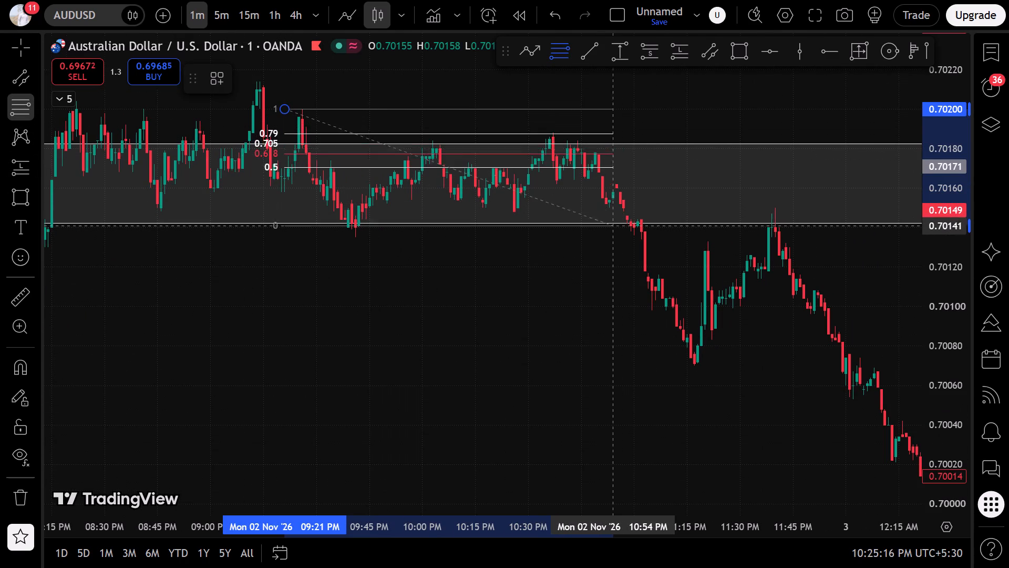
left_click(521, 239)
left_click_drag(436, 275, 433, 280)
Draw another Fibonacci retracement on the 2 November downswing from about 0.70188 at 10:35 PM to about 0.70070 at 11:55 PM.
left_click_drag(540, 299, 316, 332)
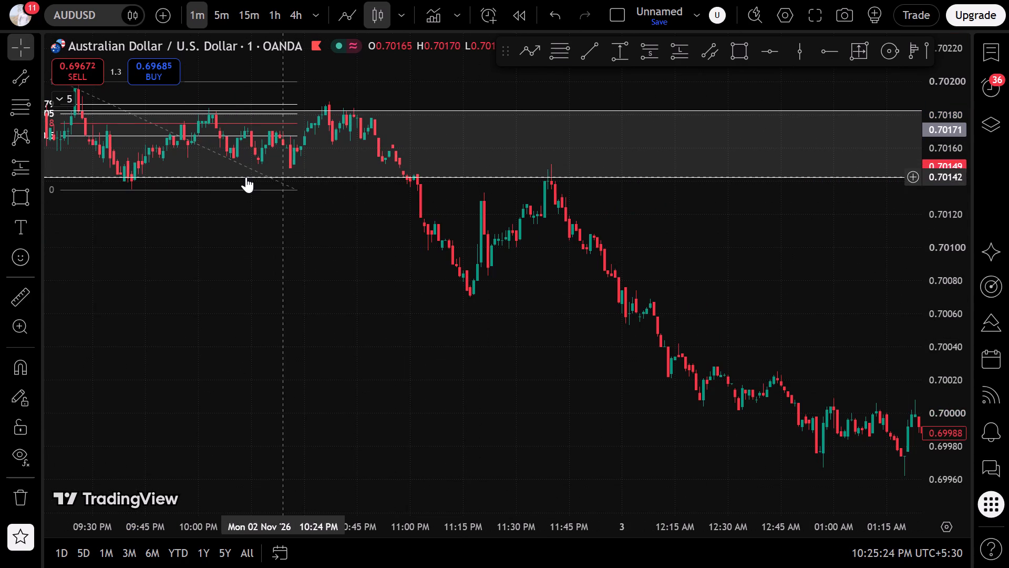
left_click(22, 103)
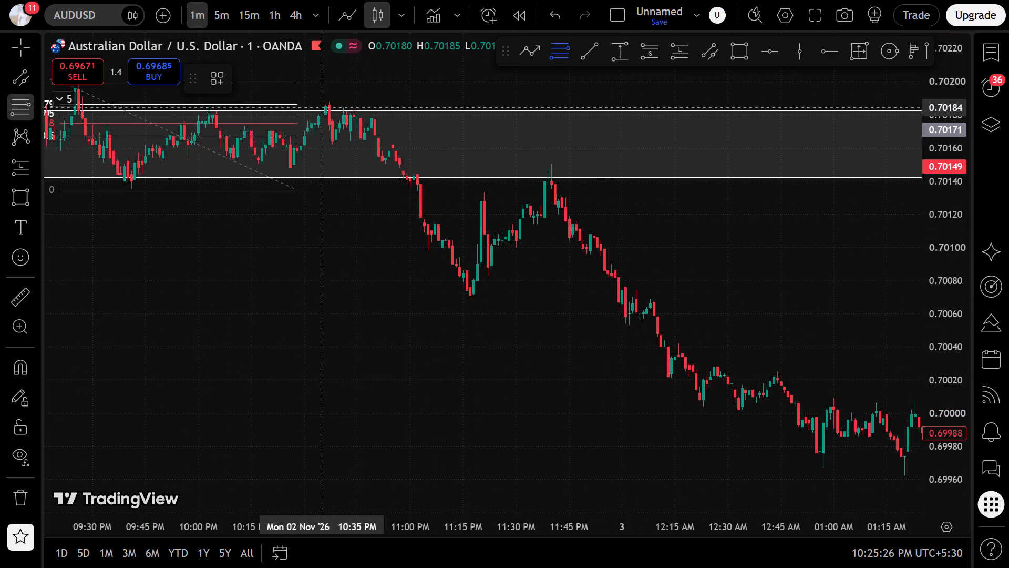
left_click(324, 101)
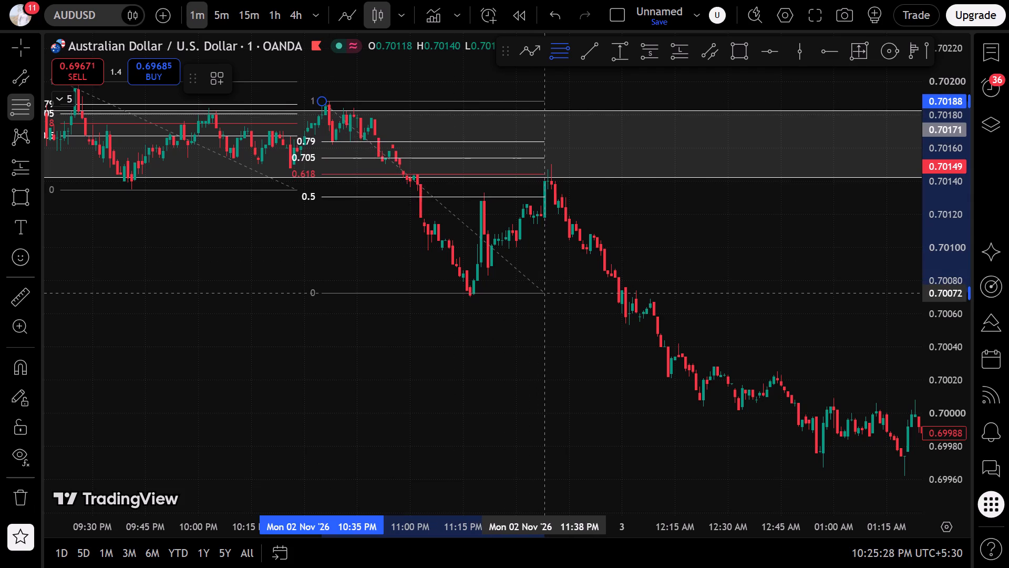
left_click(605, 298)
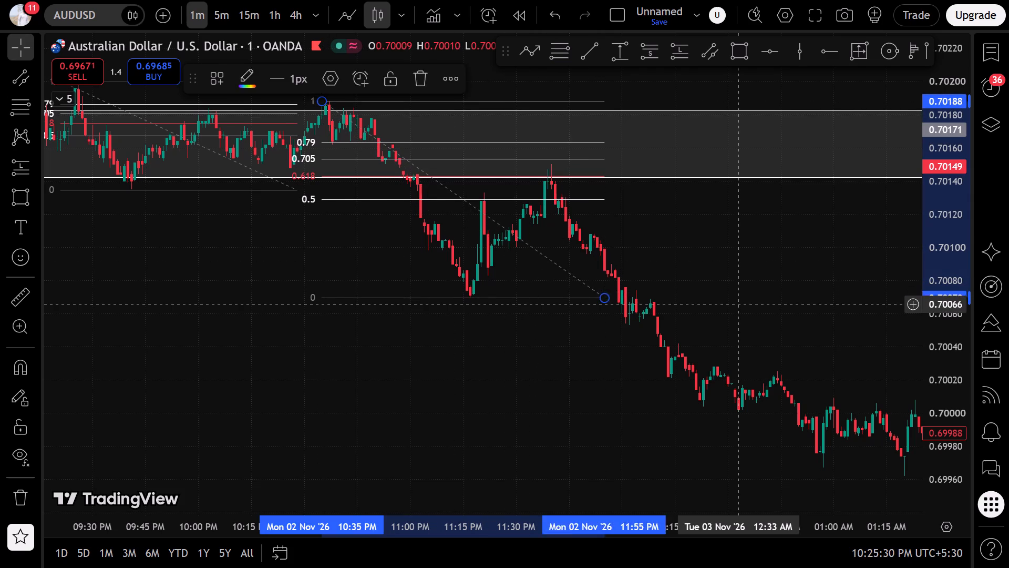
left_click(737, 304)
Examine the AUDUSD price action following the second Fibonacci retracement, into 3 November.
scroll(737, 304, "down", 5)
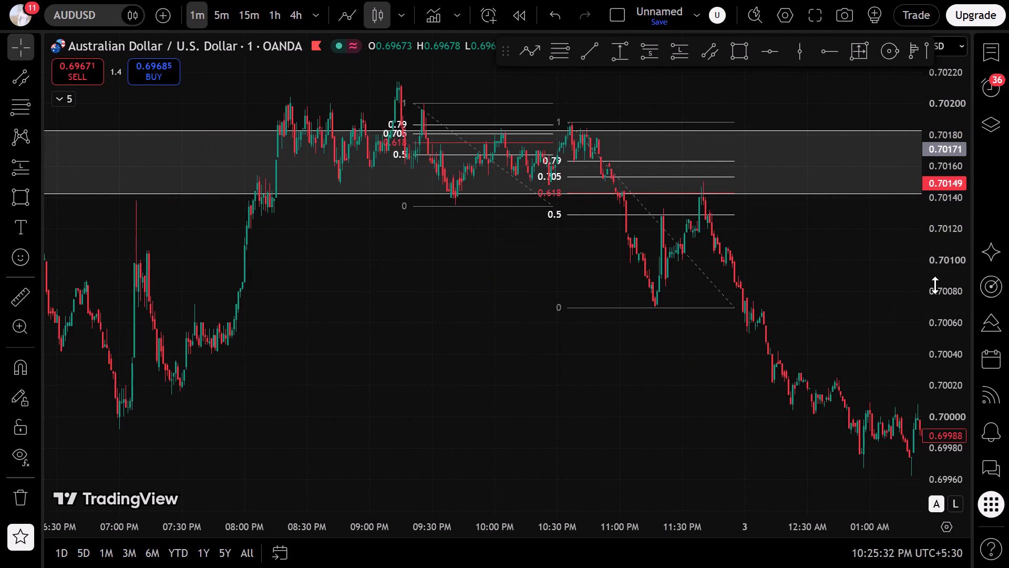
left_click_drag(935, 295, 881, 395)
left_click_drag(791, 403, 283, 319)
scroll(354, 282, "down", 14)
left_click_drag(686, 344, 617, 312)
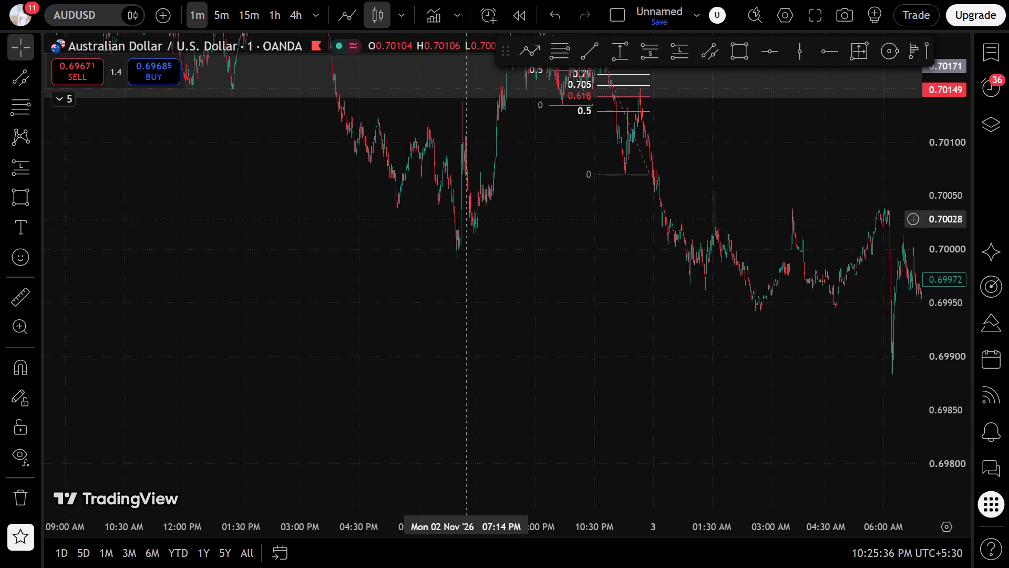
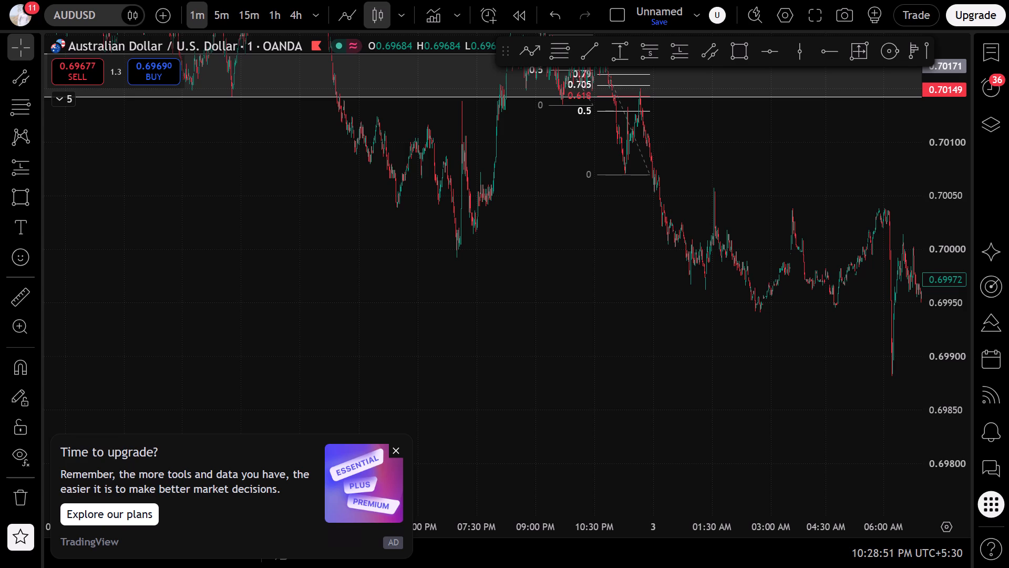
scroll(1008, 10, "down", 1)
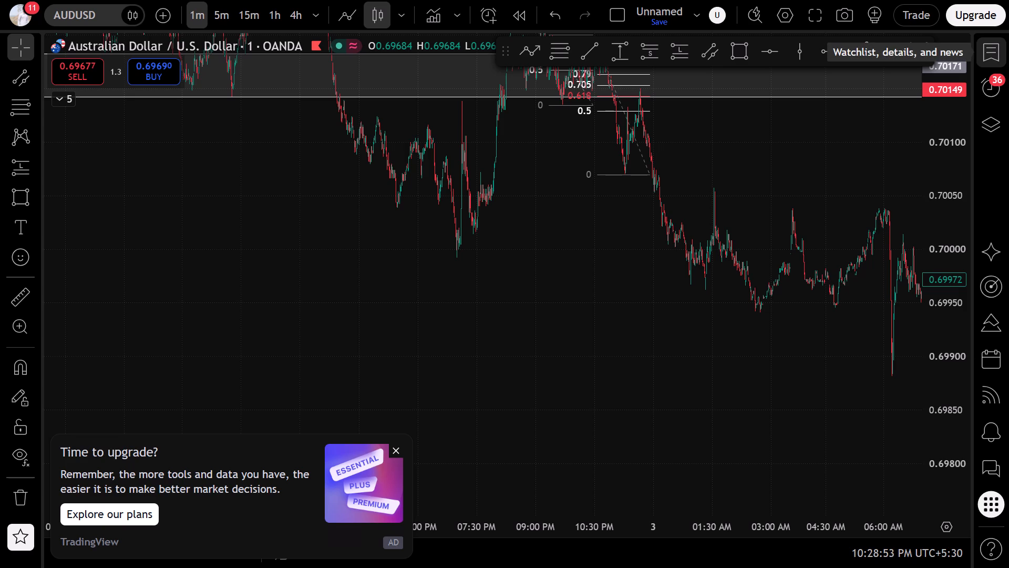
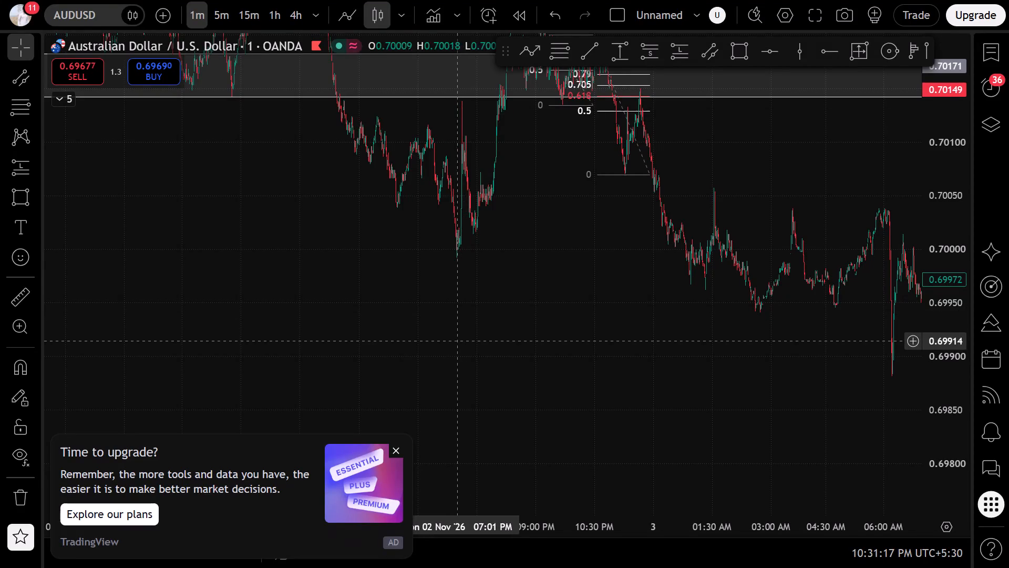
Dismiss the upgrade advertisement covering the chart.
left_click(396, 451)
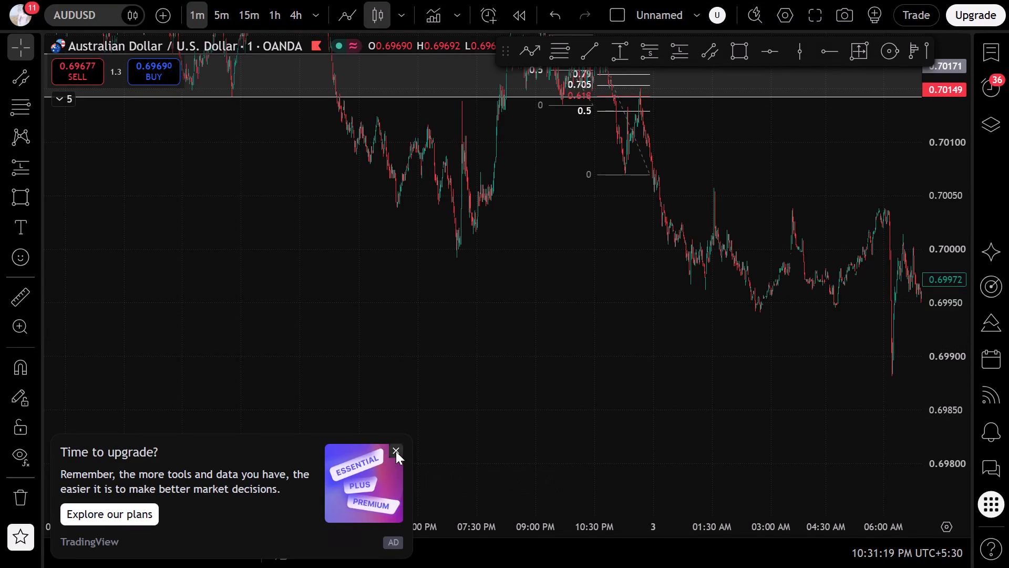
Switch the AUDUSD chart to the 15-minute timeframe and reset it to the latest candles.
scroll(427, 369, "up", 6)
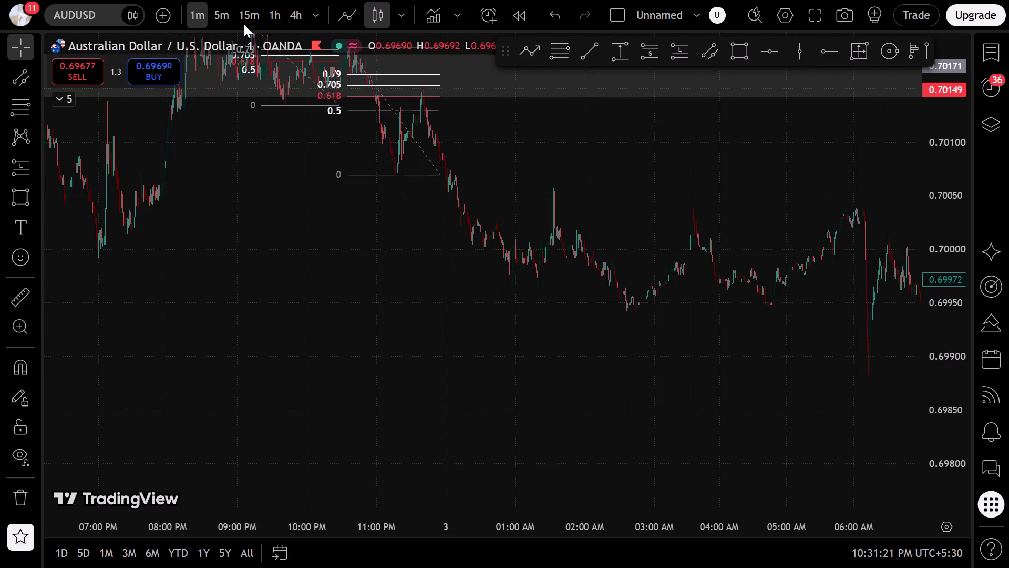
left_click(244, 23)
left_click(544, 478)
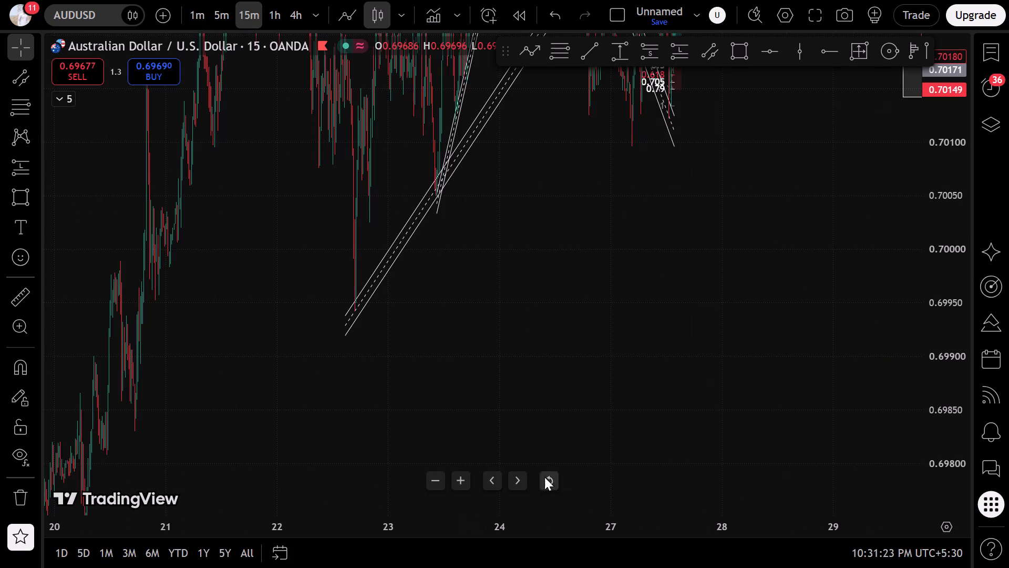
scroll(597, 335, "down", 6)
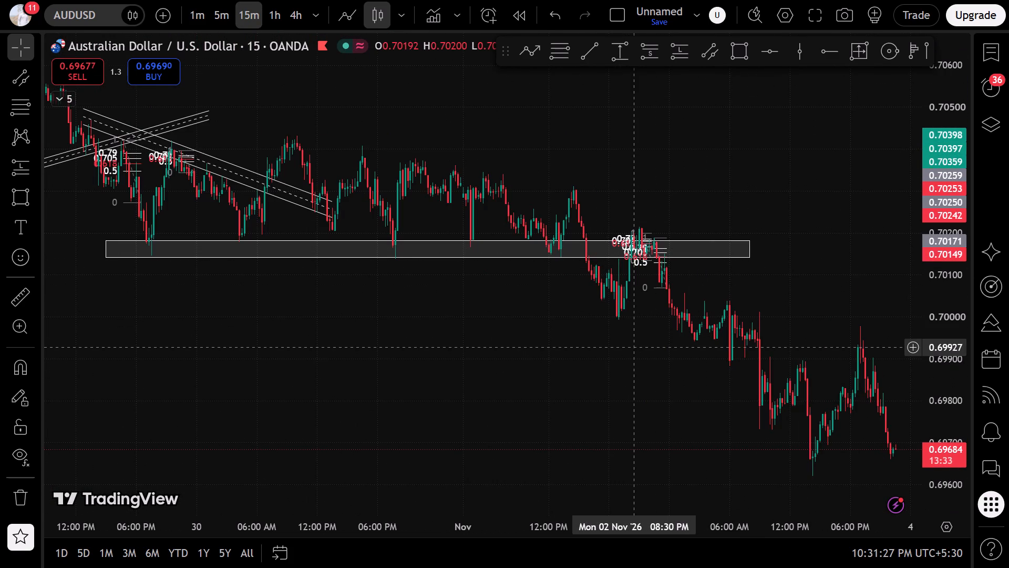
scroll(635, 347, "down", 3)
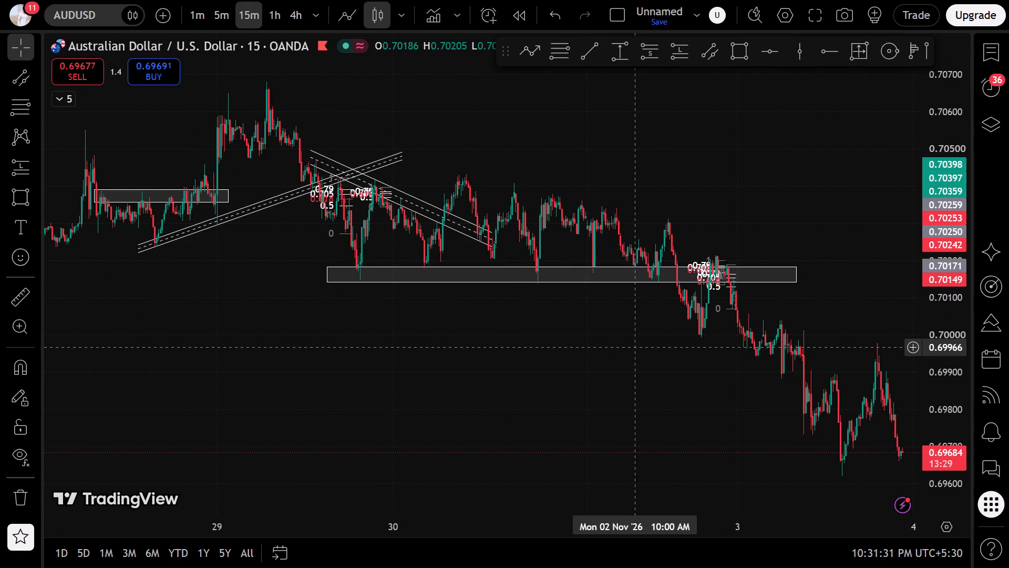
scroll(635, 347, "down", 2)
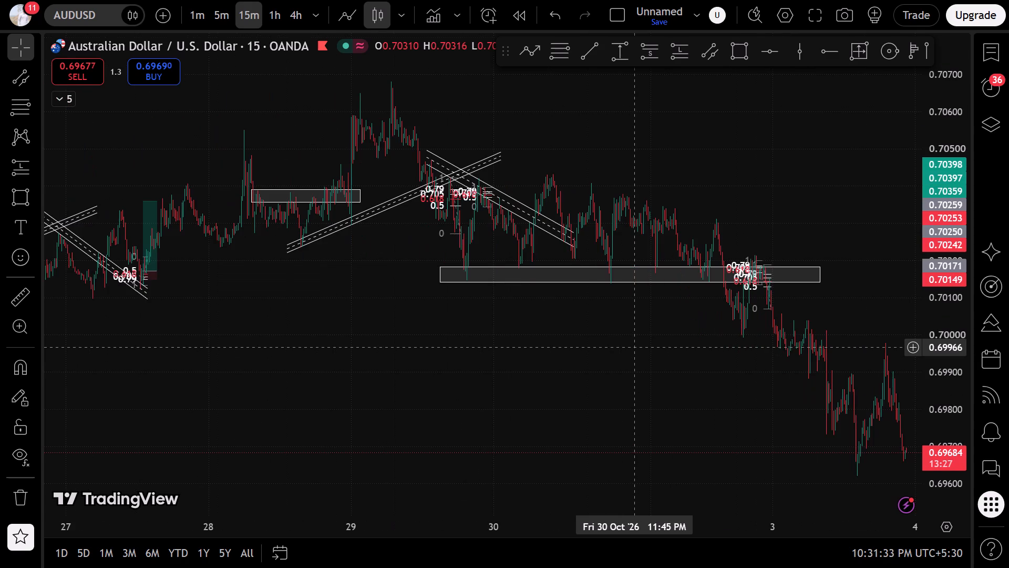
scroll(0, 428, "down", 1)
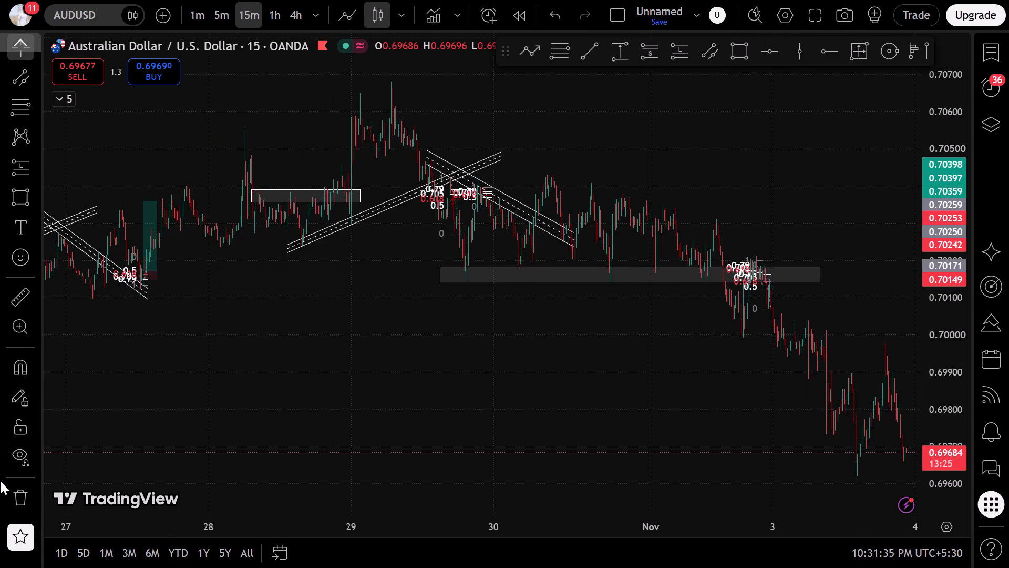
Remove all 18 drawings from the AUDUSD chart while keeping the indicators.
left_click(1, 481)
left_click(6, 508)
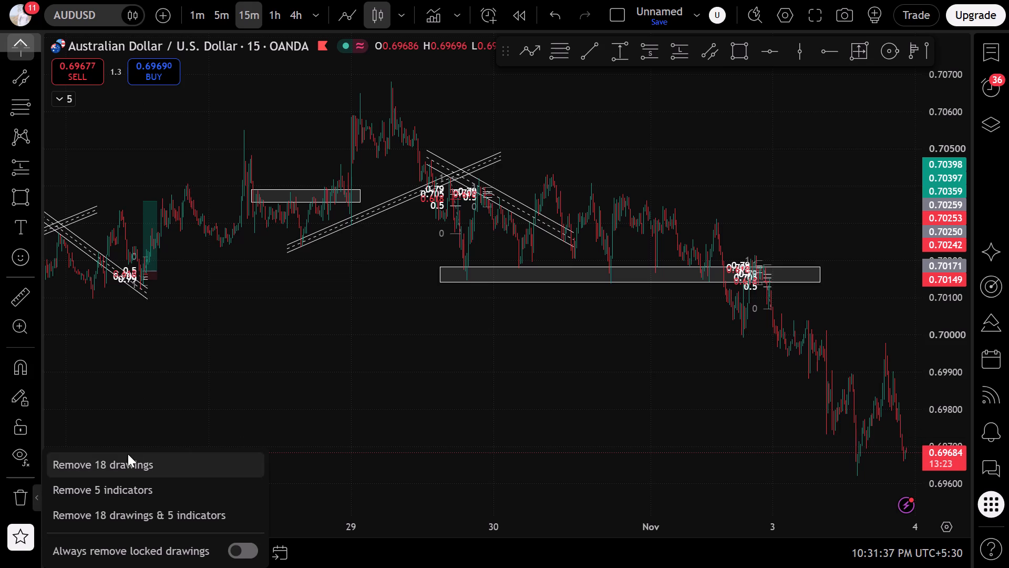
left_click(113, 464)
Draw a rectangle zone from about 0.70147 to 0.70182, spanning the 29 October lows to the morning of 3 November.
scroll(245, 350, "up", 6)
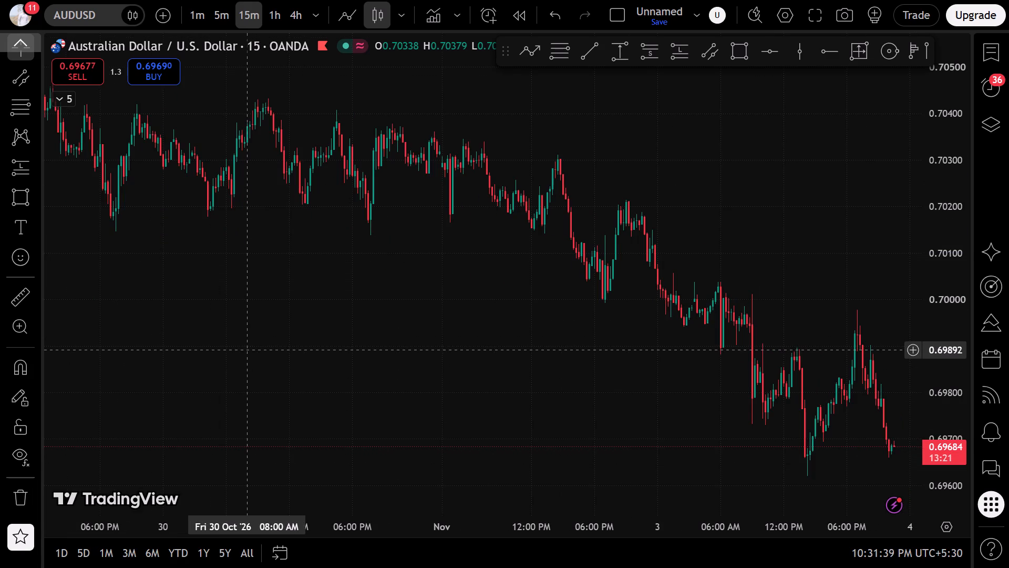
left_click(745, 52)
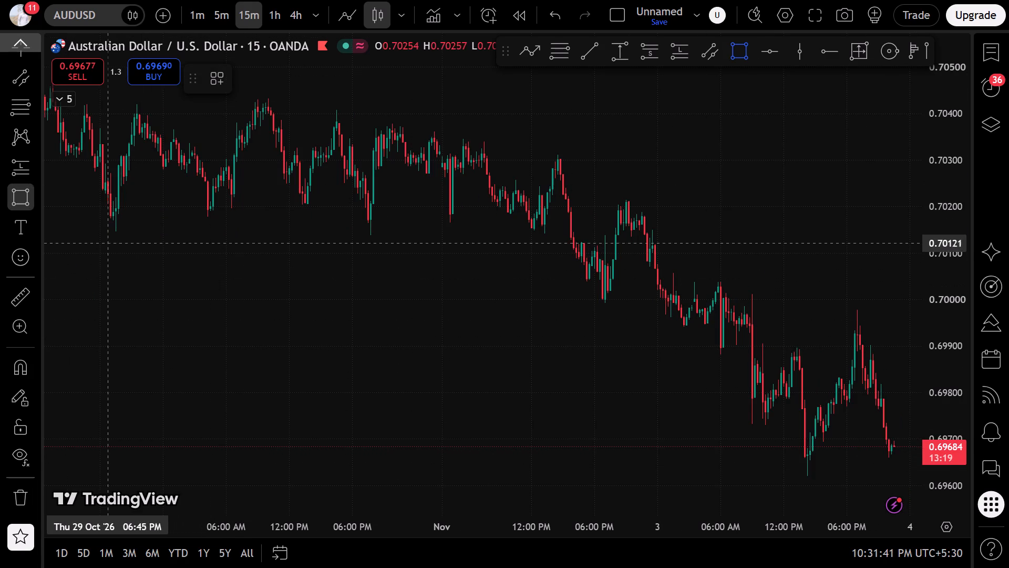
left_click(98, 231)
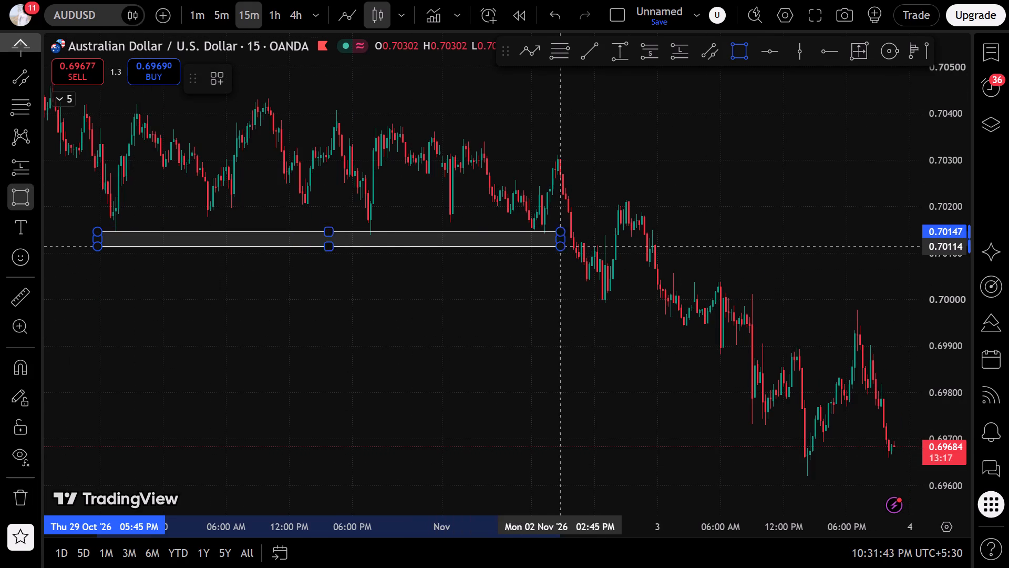
left_click(749, 215)
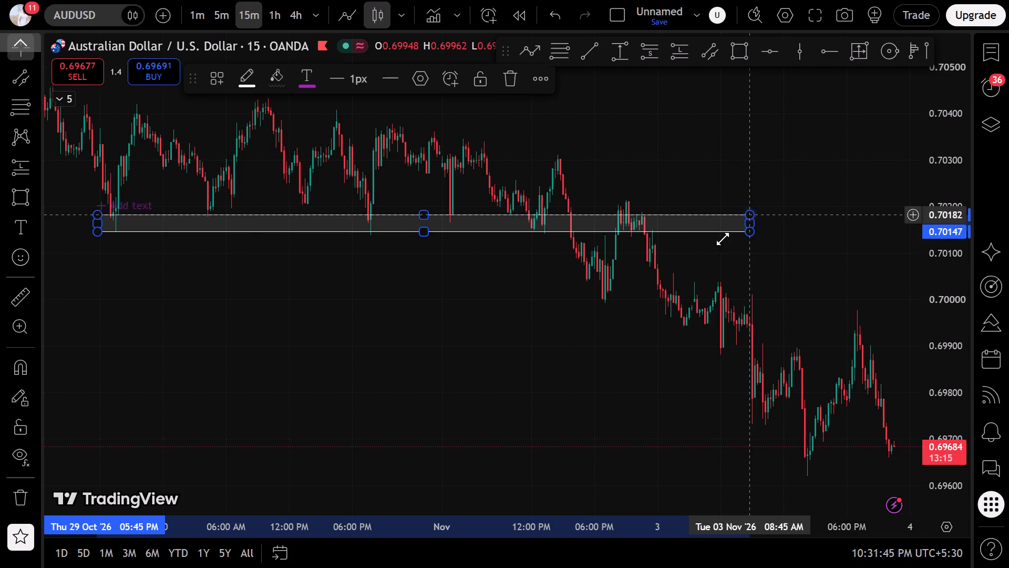
left_click(650, 299)
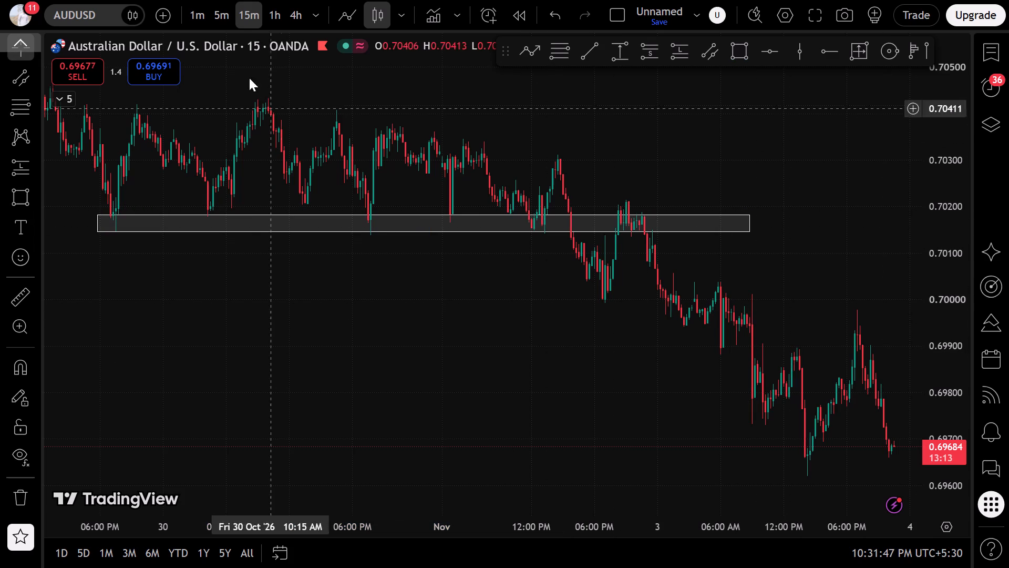
Switch to the 1-minute timeframe for the 2 November late-evening retest of the zone.
left_click(203, 28)
scroll(251, 239, "down", 13)
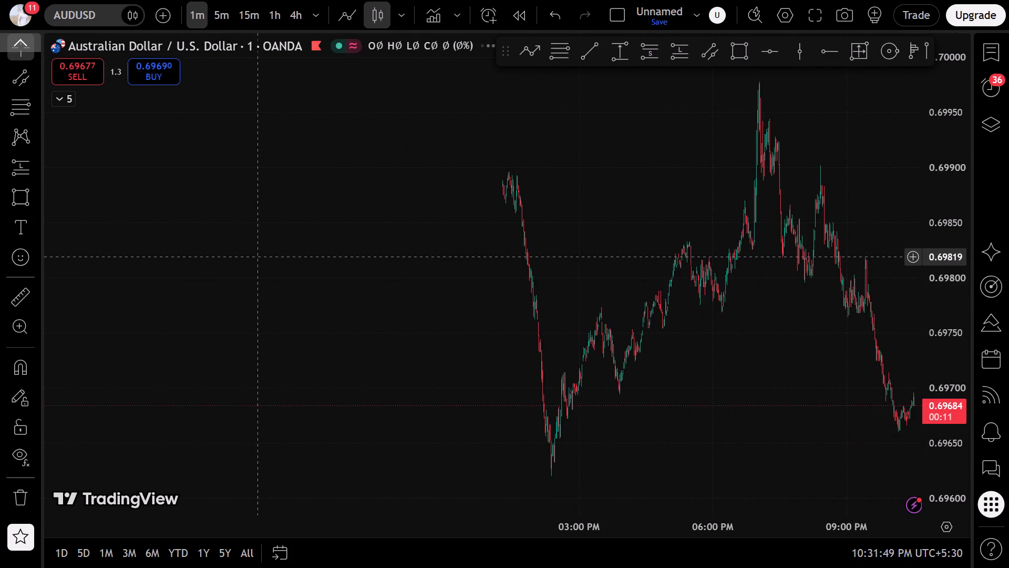
scroll(257, 257, "down", 6)
left_click_drag(334, 279, 514, 315)
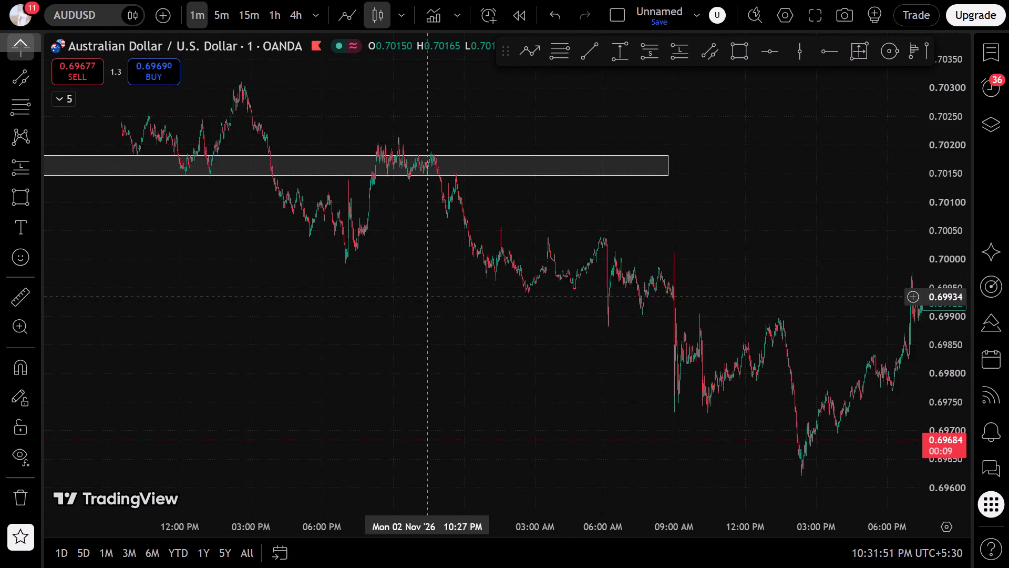
left_click_drag(514, 315, 646, 346)
scroll(557, 323, "up", 5)
scroll(526, 235, "up", 3)
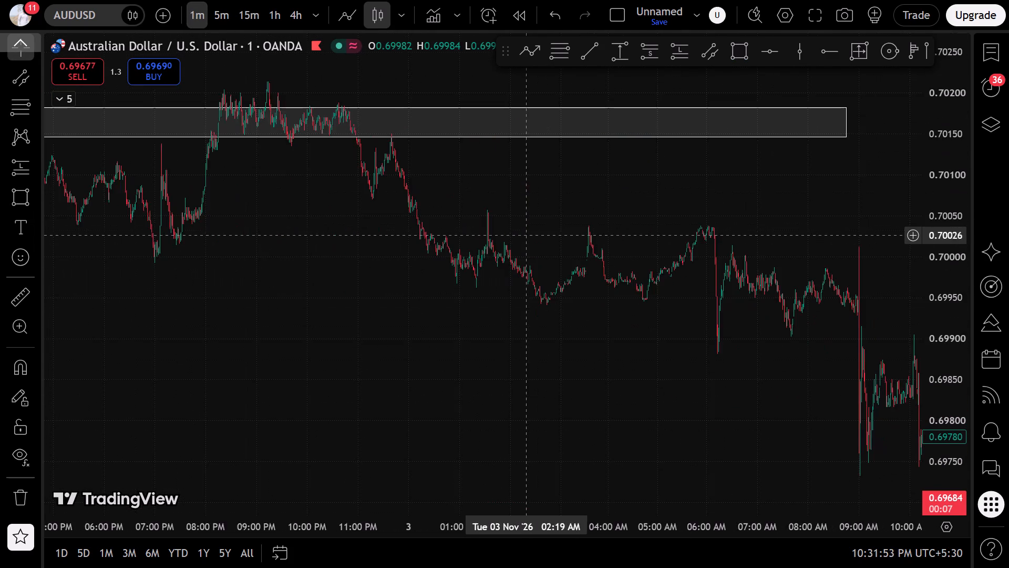
left_click_drag(517, 240, 766, 431)
scroll(567, 383, "up", 6)
left_click_drag(553, 233, 591, 278)
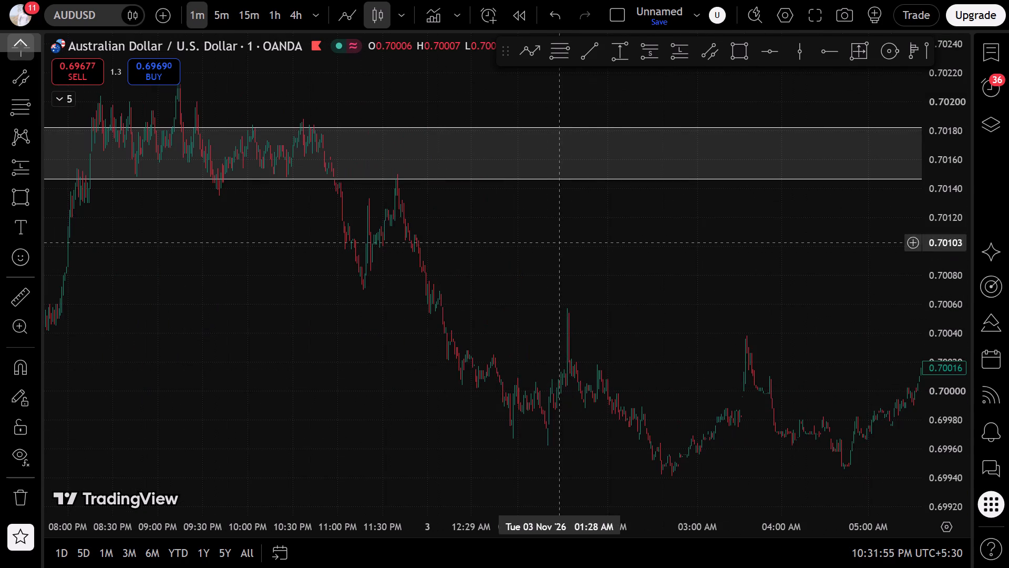
left_click_drag(591, 278, 933, 399)
scroll(607, 383, "up", 5)
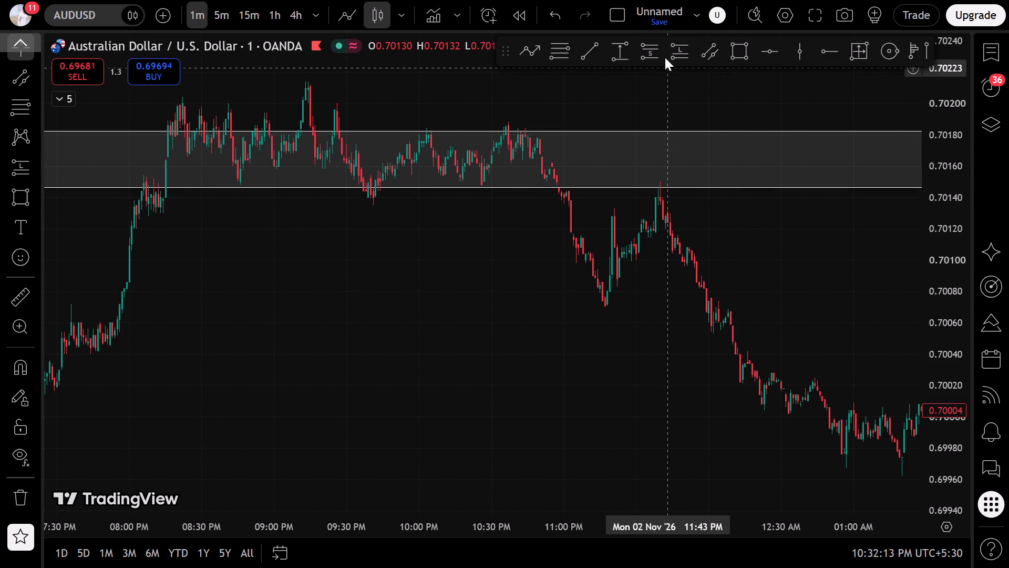
Place a short position at the 2 November 11:23 PM candle with entry 0.70125, stop 0.70150 and target 0.70075.
left_click(645, 57)
left_click(619, 220)
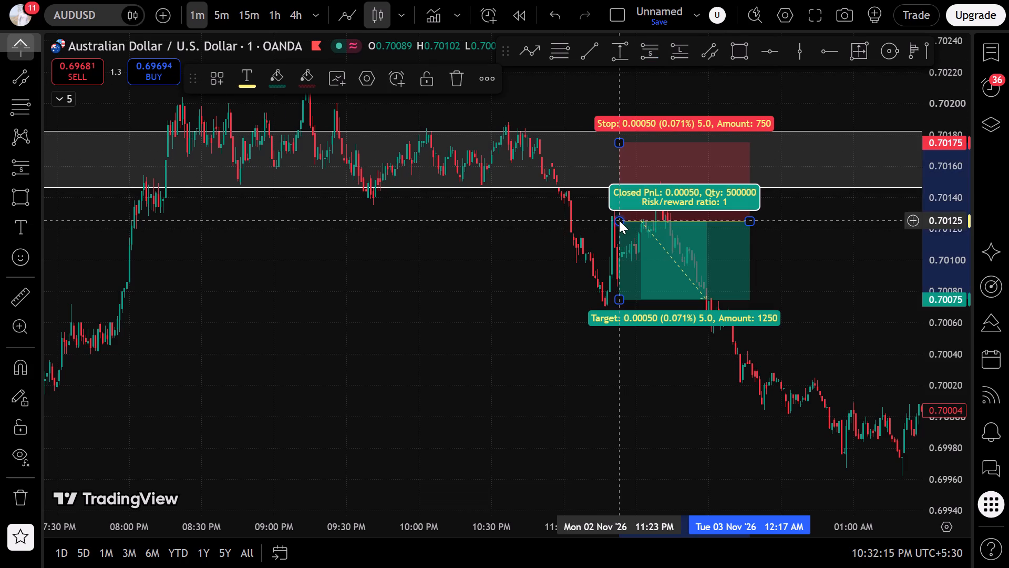
left_click_drag(617, 140, 617, 163)
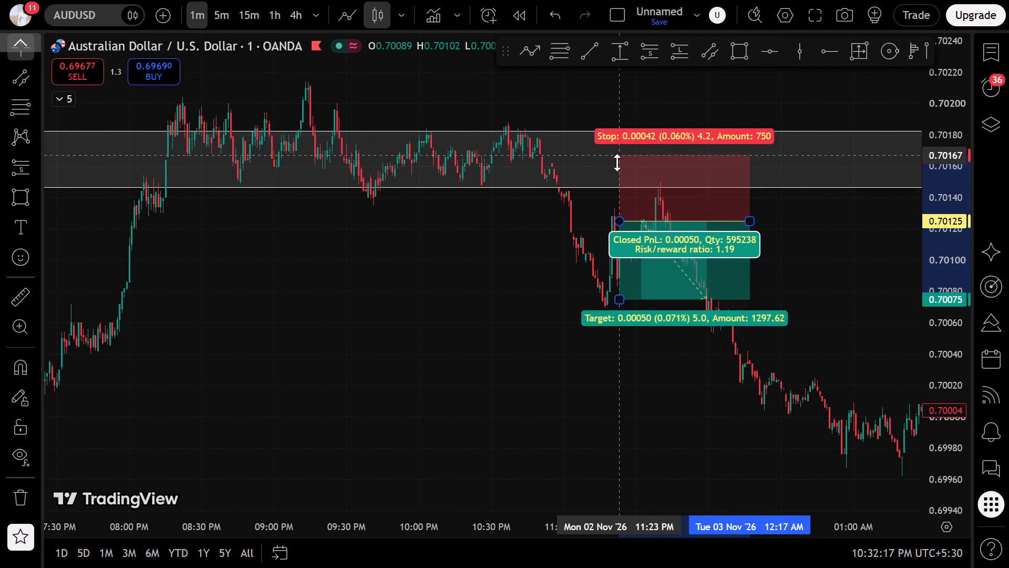
left_click_drag(617, 163, 634, 181)
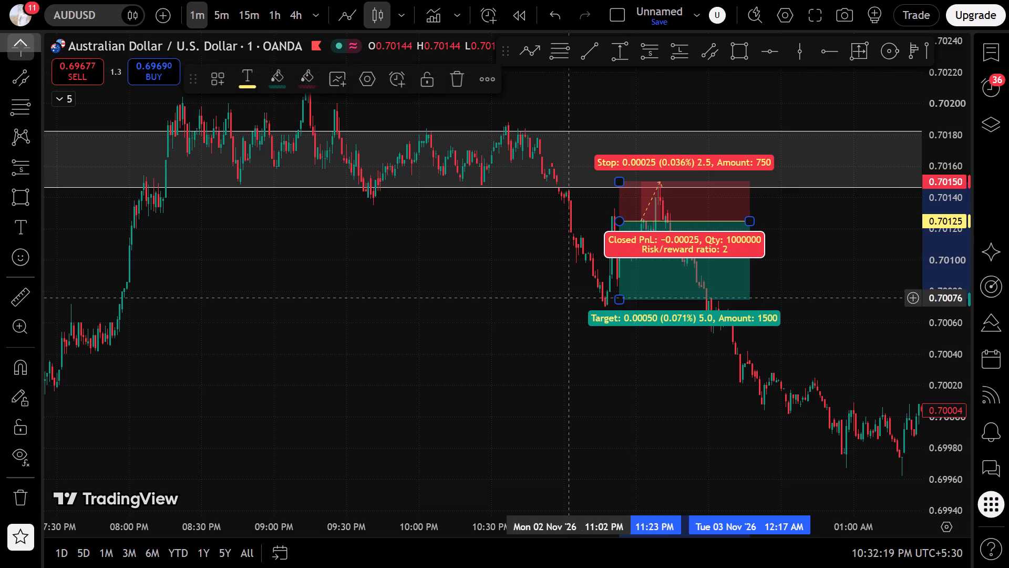
left_click(566, 301)
left_click_drag(843, 379, 513, 366)
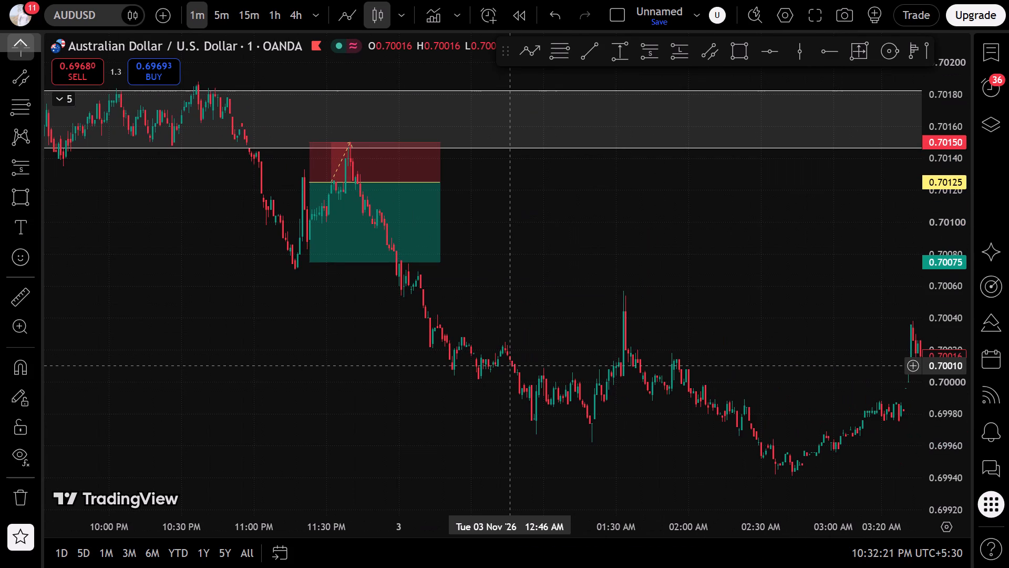
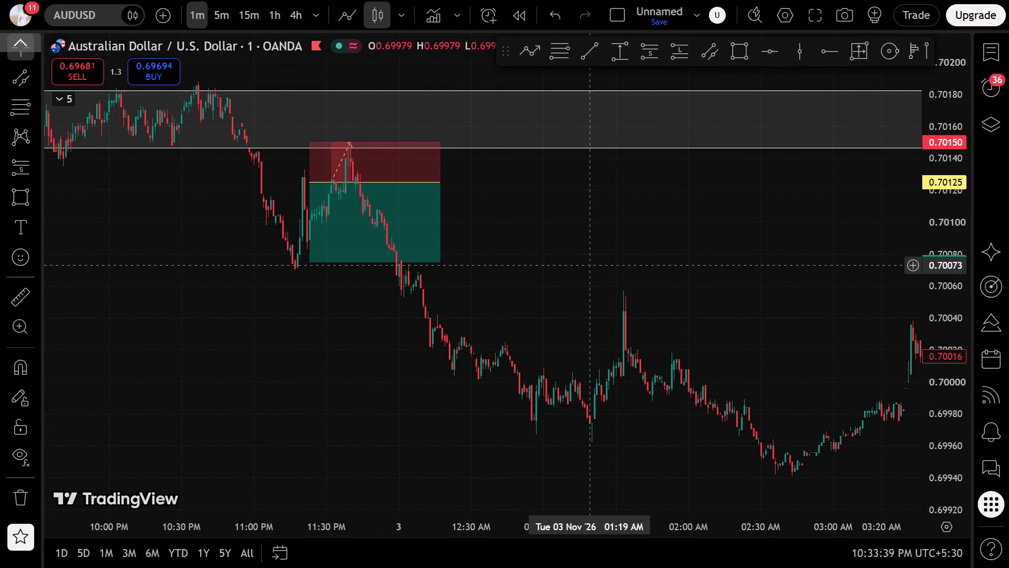
Move the AUDUSD short position's entry to 0.70137 and lower its target to 0.69957.
left_click(625, 271)
left_click_drag(539, 348, 525, 348)
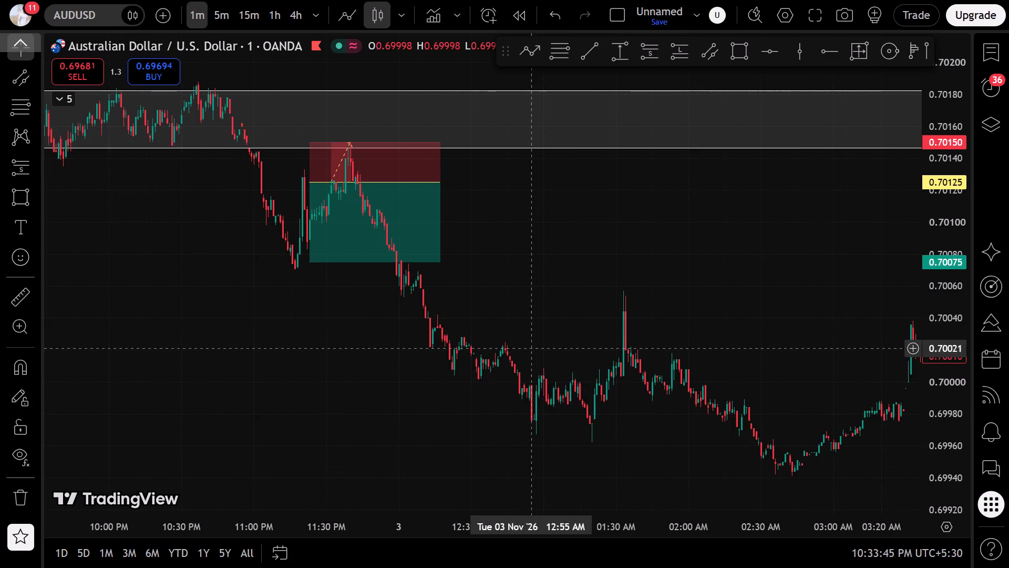
left_click_drag(525, 348, 394, 290)
scroll(482, 337, "up", 2)
left_click_drag(297, 314, 584, 320)
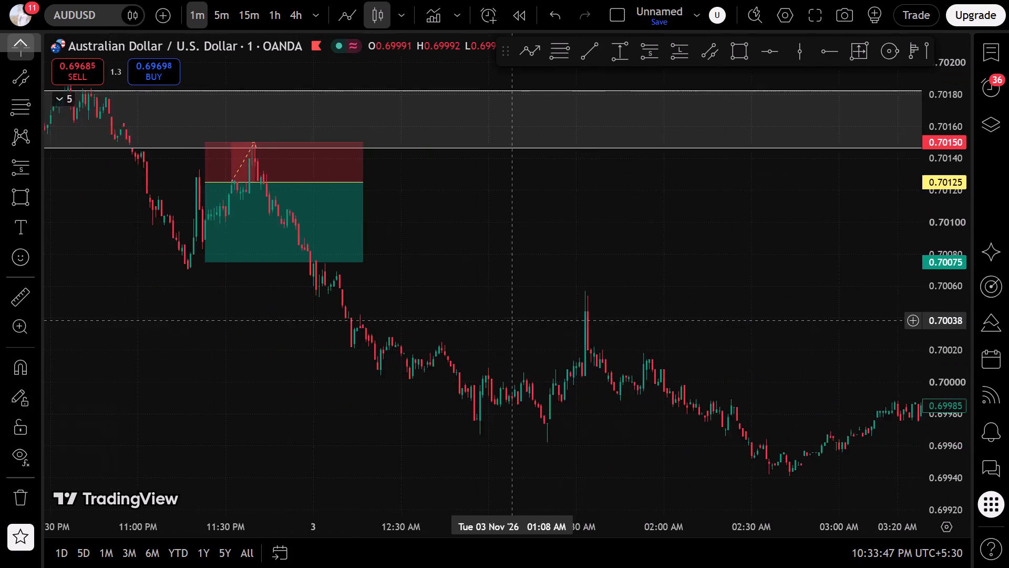
left_click_drag(584, 320, 592, 320)
scroll(521, 314, "up", 6)
scroll(483, 226, "down", 1)
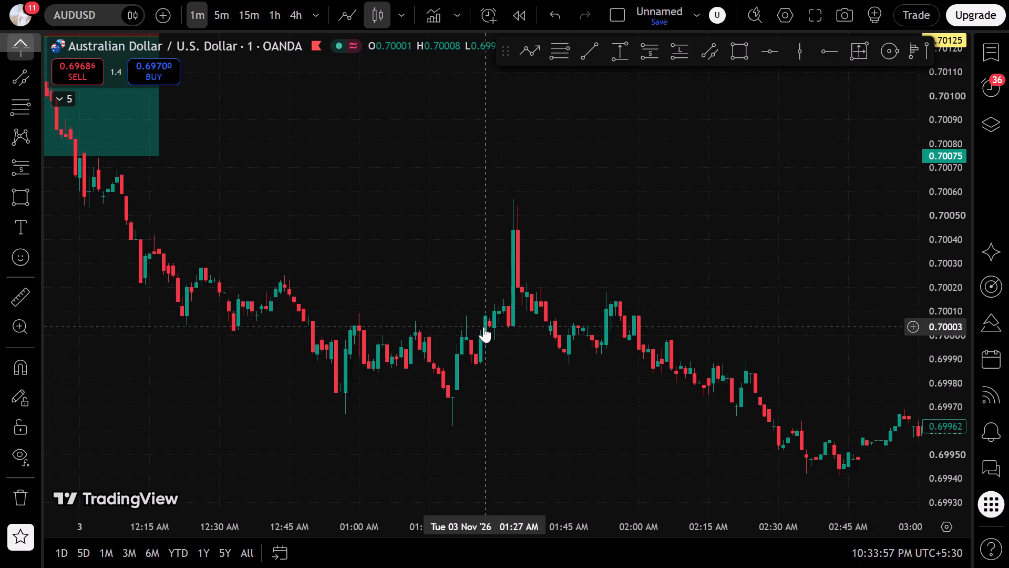
scroll(483, 327, "down", 7)
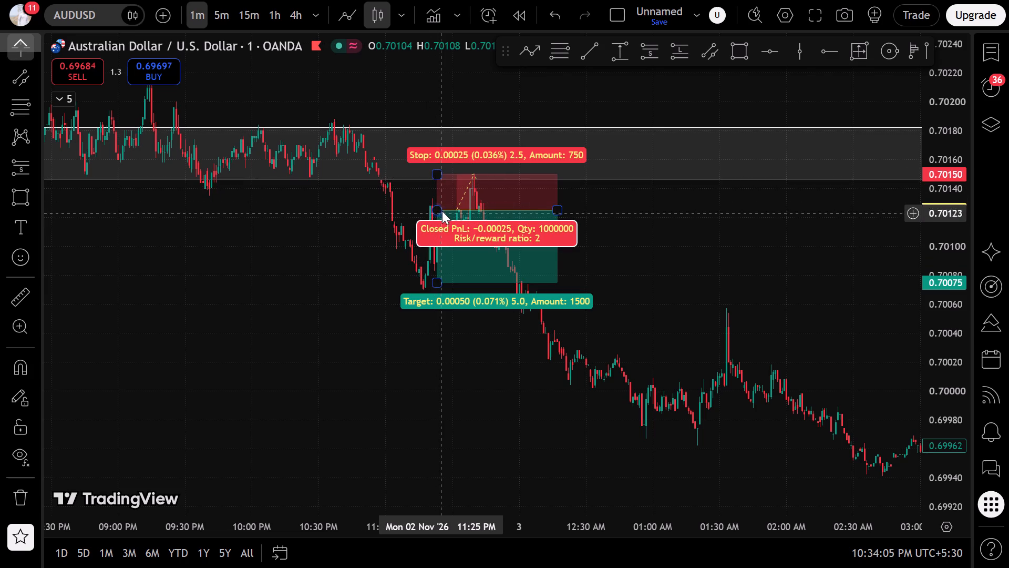
left_click_drag(439, 207, 440, 193)
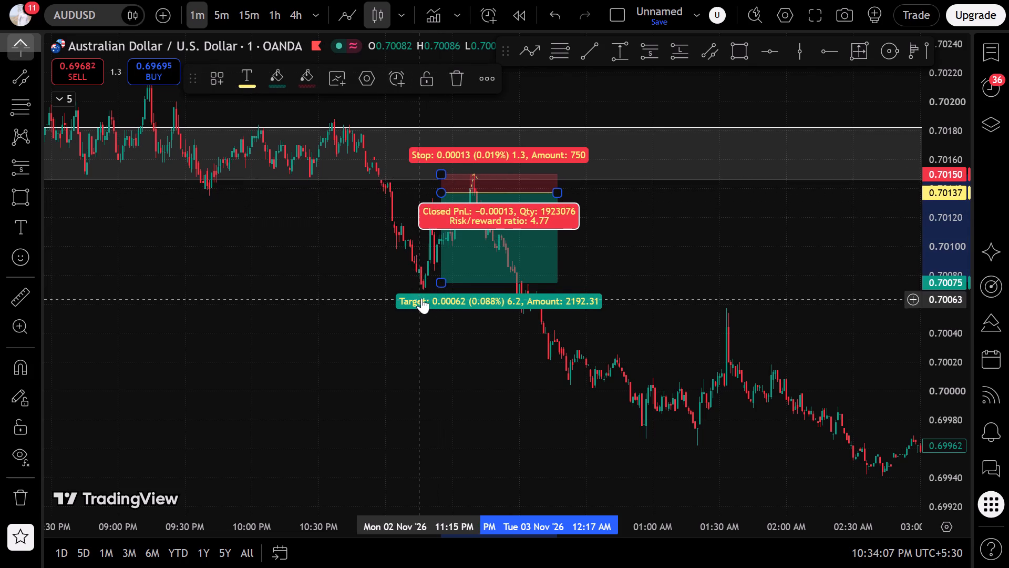
left_click_drag(443, 284, 478, 452)
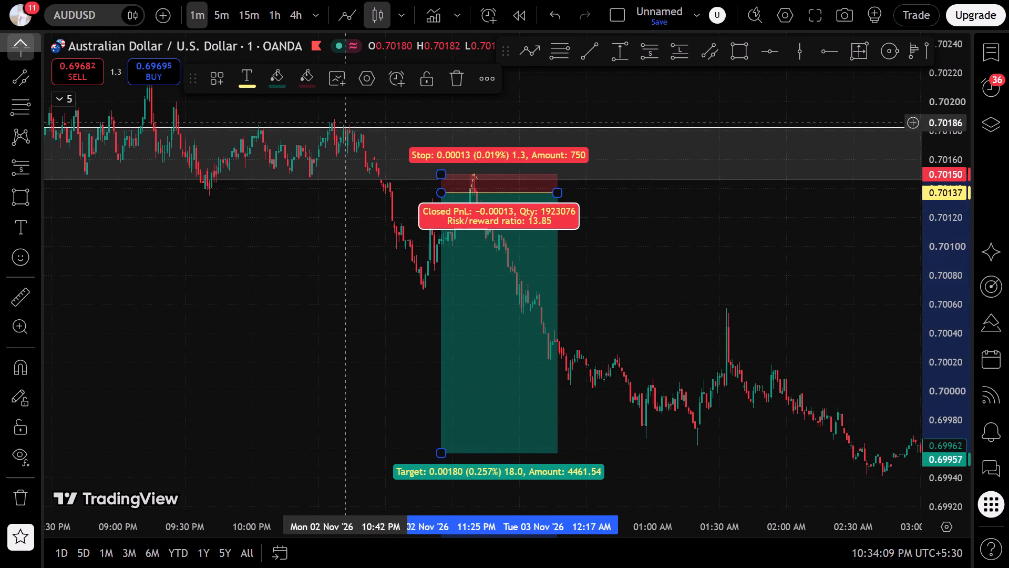
On the 15-minute timeframe, extend the short position further into the early hours of 3 November and lower its target to 0.69717.
left_click(255, 21)
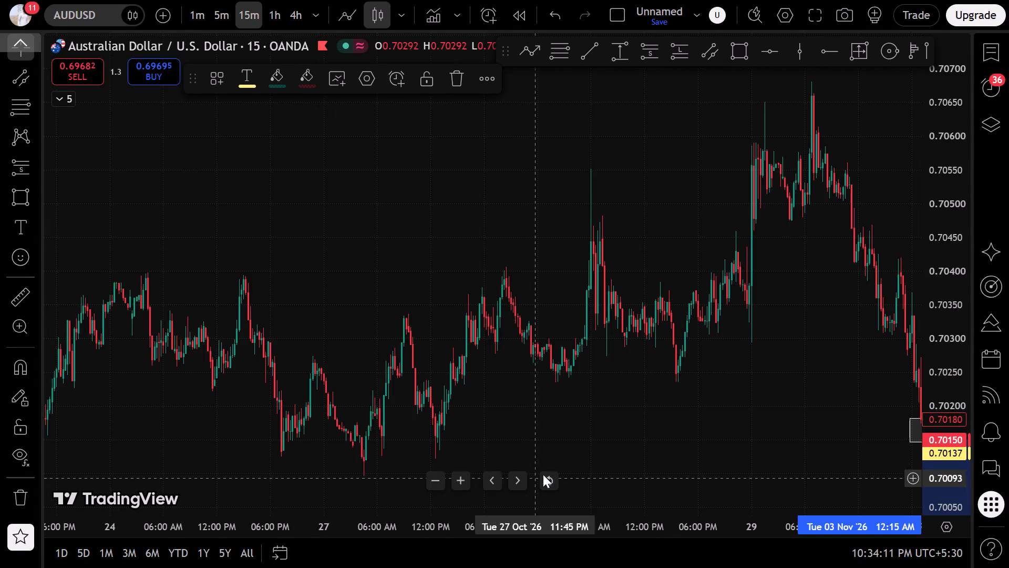
left_click(547, 471)
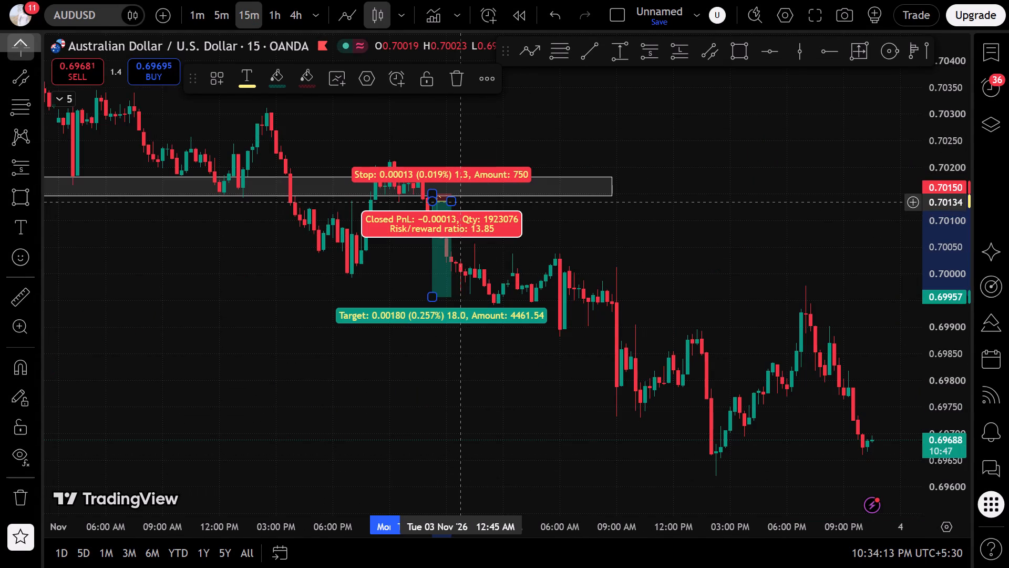
left_click(459, 202)
left_click_drag(454, 199, 479, 202)
left_click(618, 263)
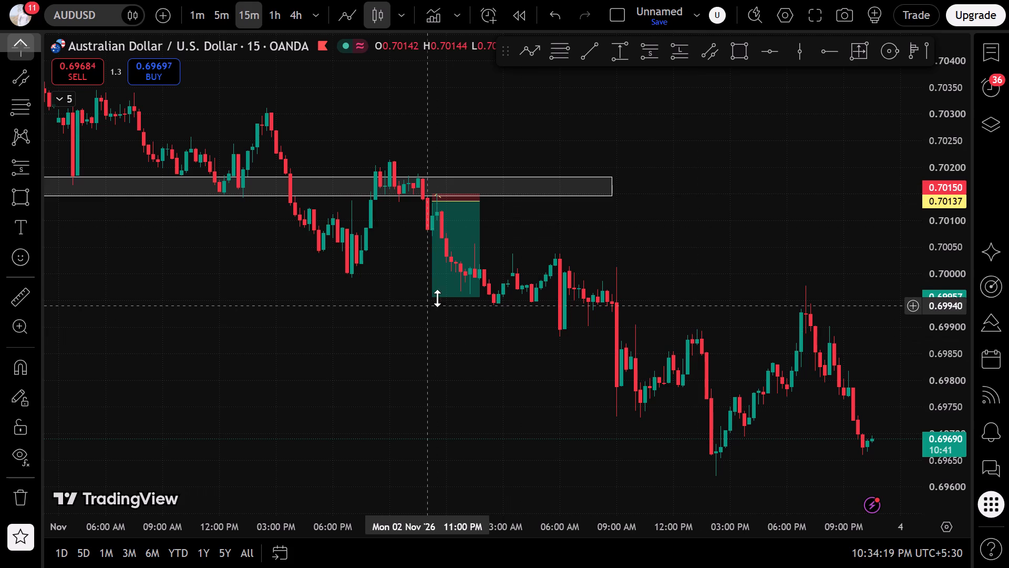
left_click_drag(435, 295, 452, 424)
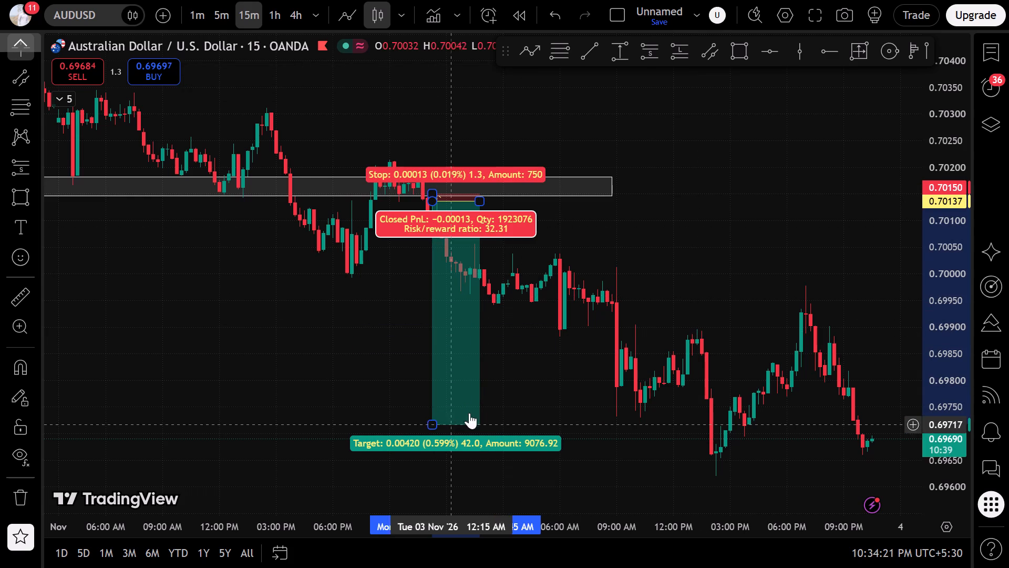
left_click_drag(781, 258, 507, 220)
scroll(509, 284, "down", 6)
scroll(616, 329, "up", 5)
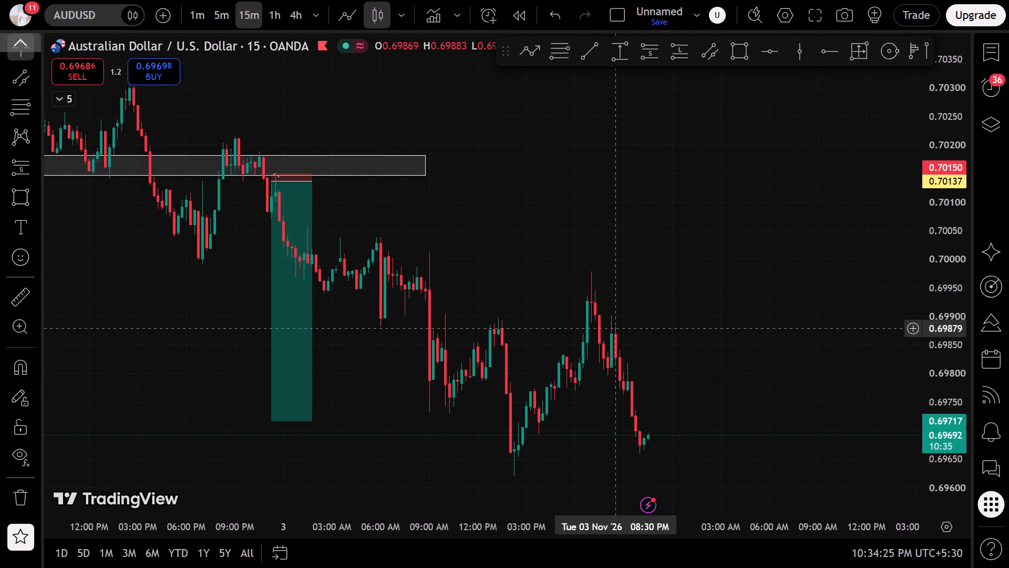
Switch the chart to NZDUSD from the watchlist and hide the watchlist again.
left_click(1006, 42)
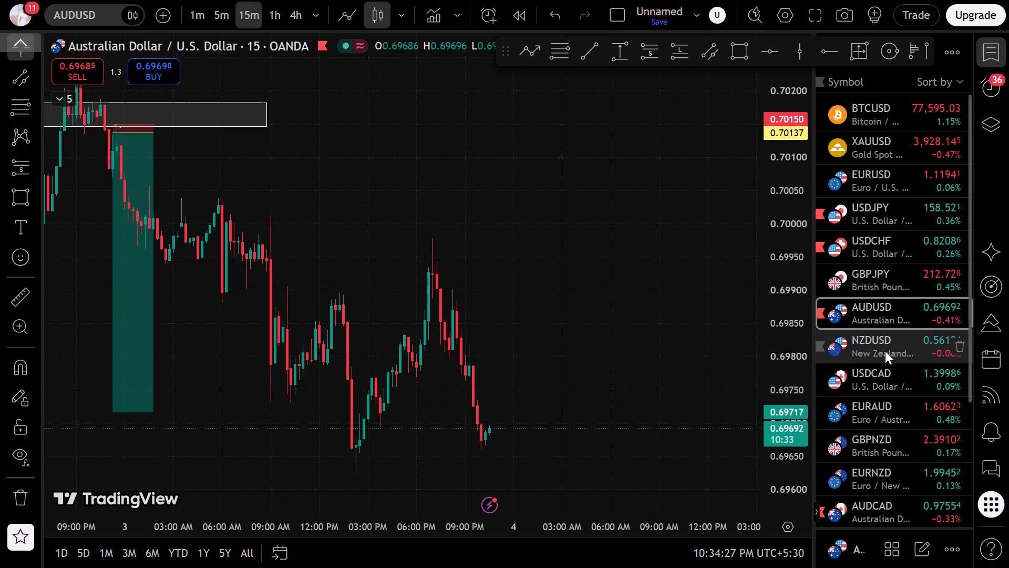
left_click(874, 352)
left_click(994, 54)
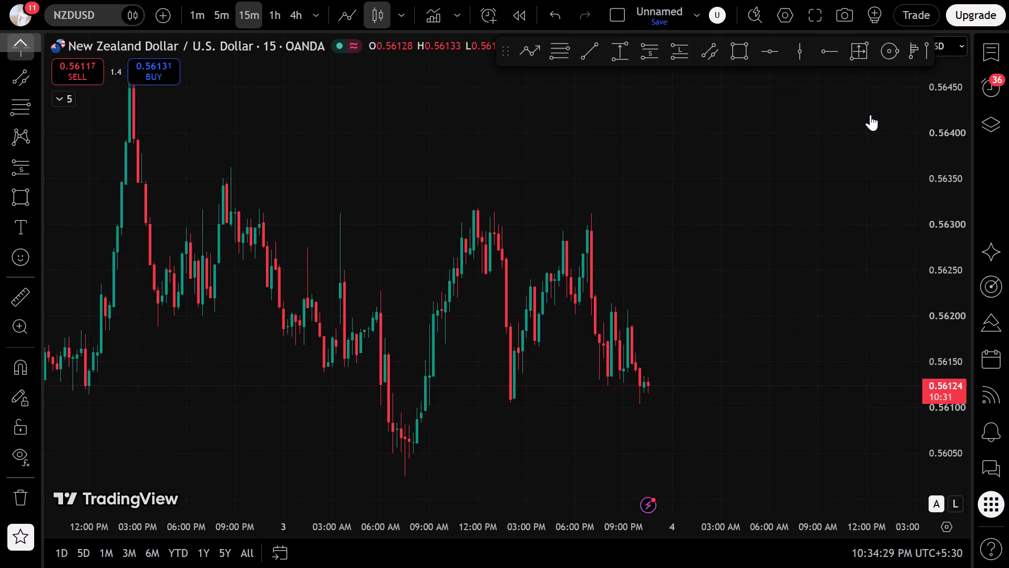
scroll(586, 268, "down", 6)
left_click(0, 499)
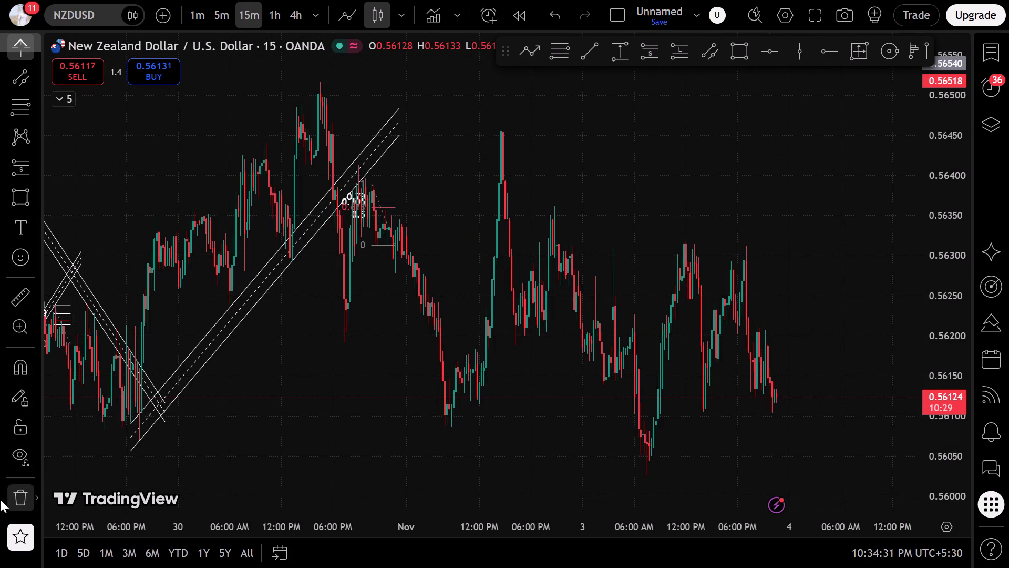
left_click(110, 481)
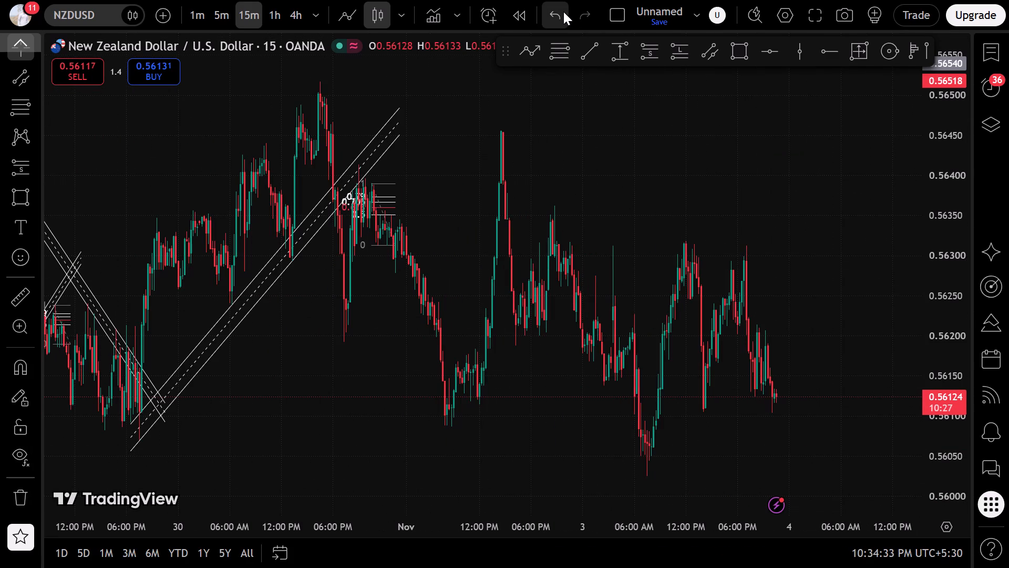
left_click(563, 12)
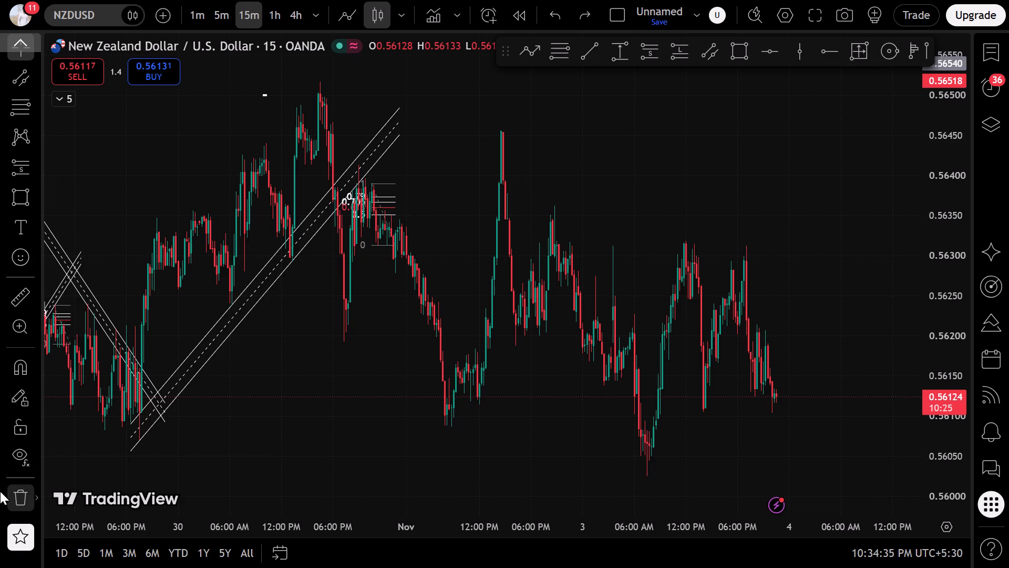
Remove all drawings from the NZDUSD chart.
left_click(0, 491)
left_click(87, 459)
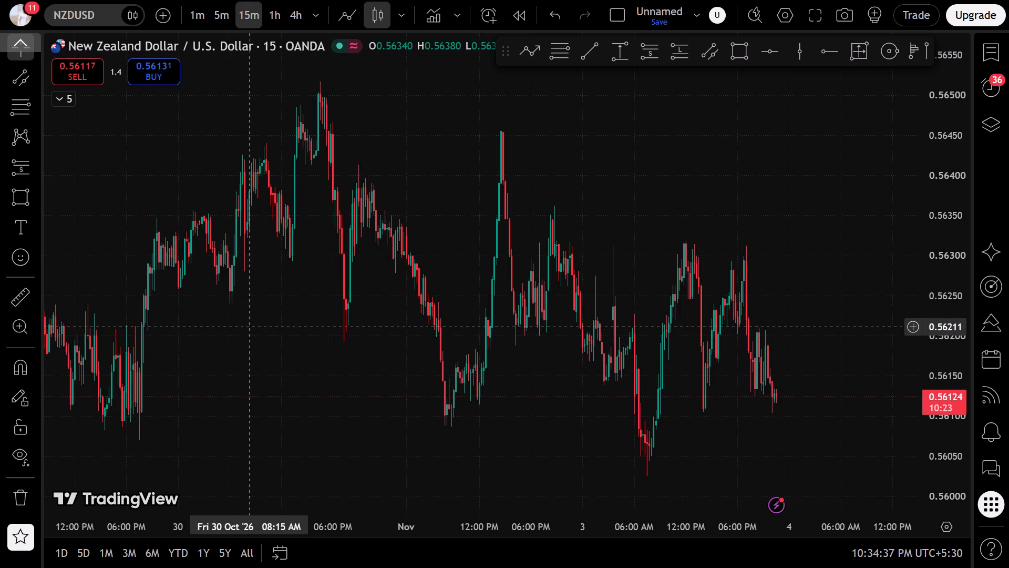
Draw a rectangle zone from 0.56240 to about 0.56210, spanning 29 October 7:45 AM to about 7:15 AM on 30 October.
scroll(249, 327, "up", 3)
left_click_drag(250, 390, 719, 356)
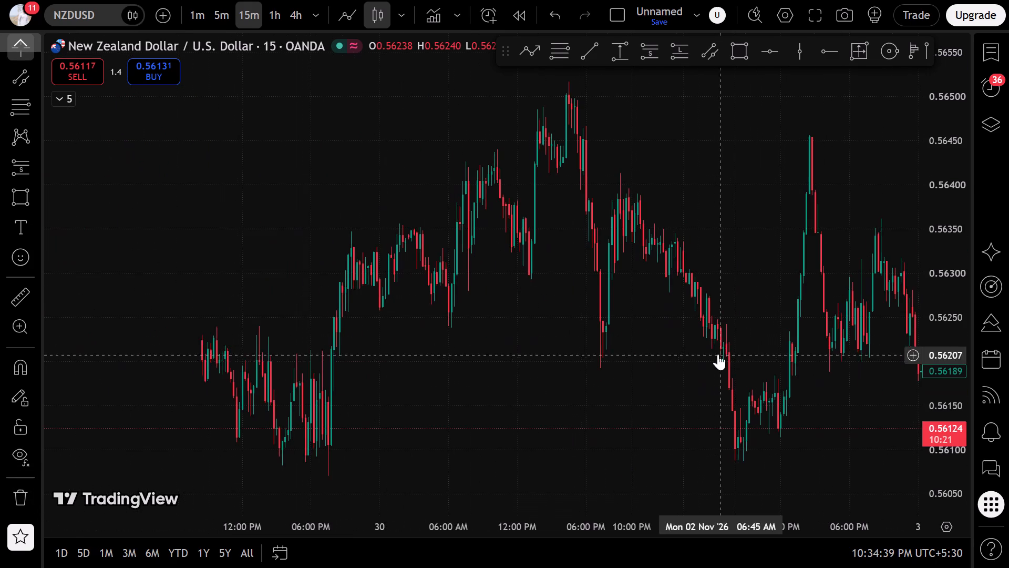
left_click_drag(336, 384, 513, 373)
scroll(511, 368, "up", 3)
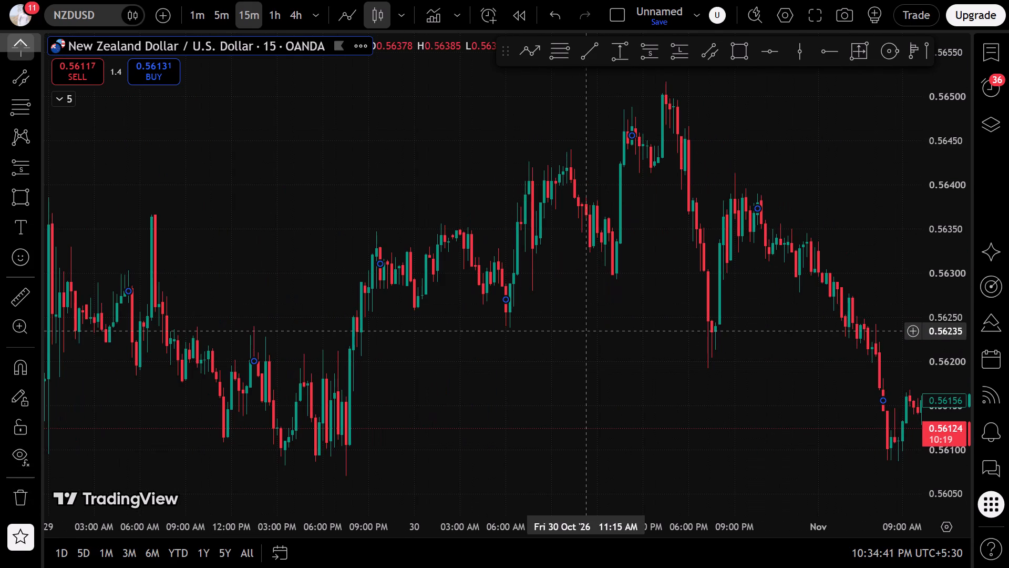
left_click(751, 43)
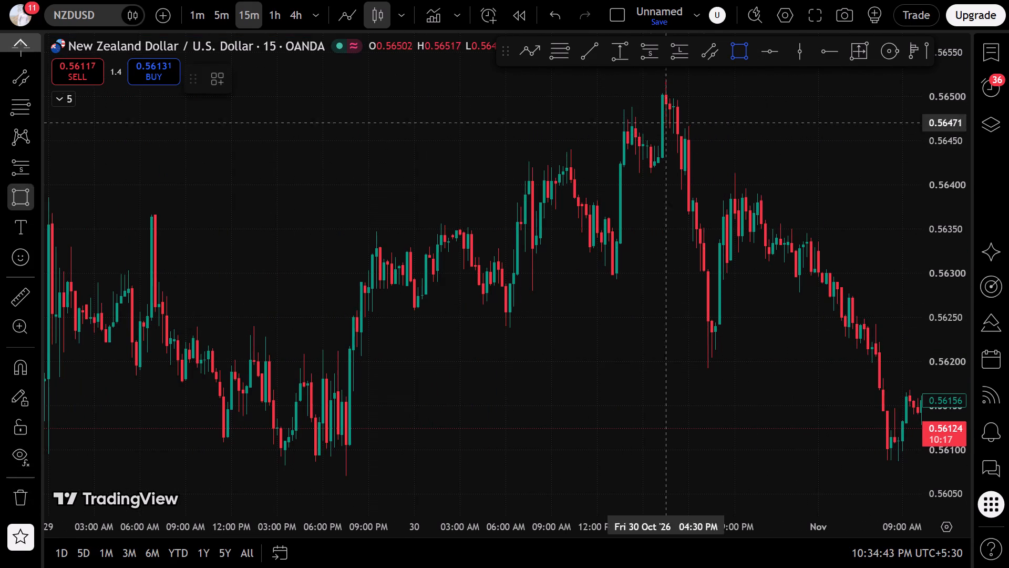
left_click(168, 326)
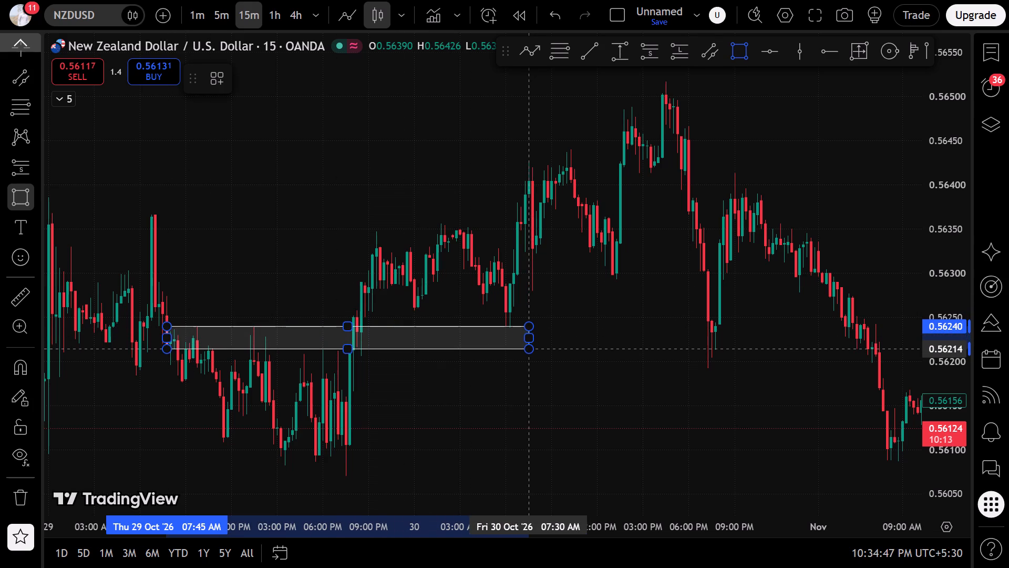
left_click(526, 352)
left_click(614, 348)
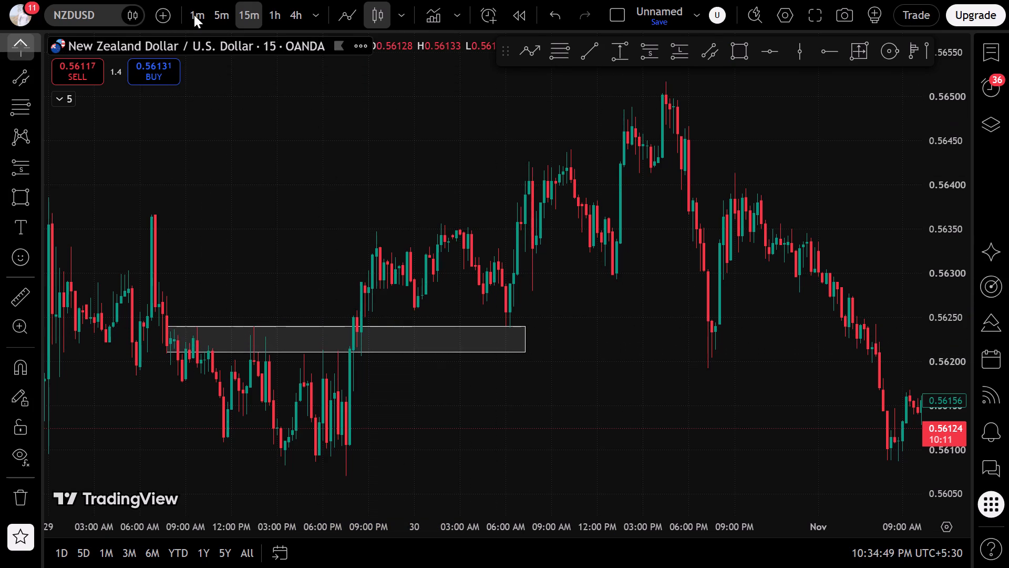
Switch to the 1-minute timeframe and locate the 30 October early-morning retest of the NZDUSD zone.
left_click(194, 15)
left_click(548, 479)
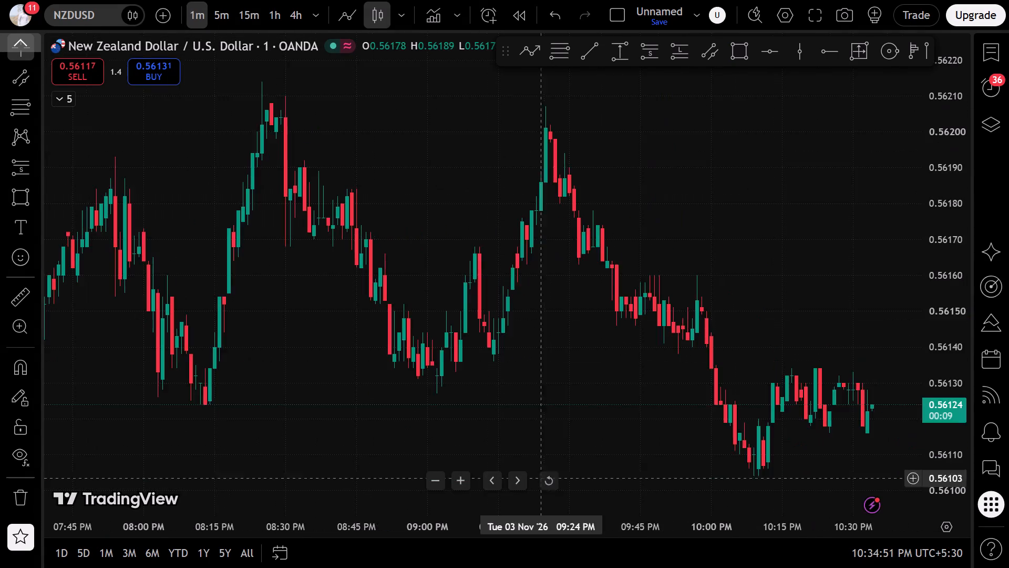
scroll(509, 431, "down", 20)
scroll(509, 431, "down", 20)
scroll(509, 431, "down", 6)
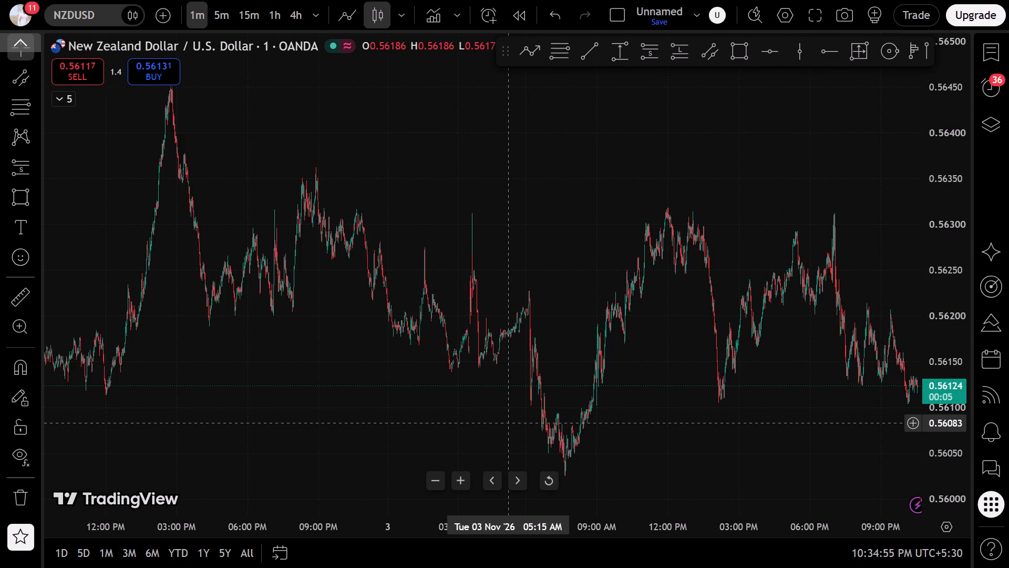
scroll(441, 434, "down", 5)
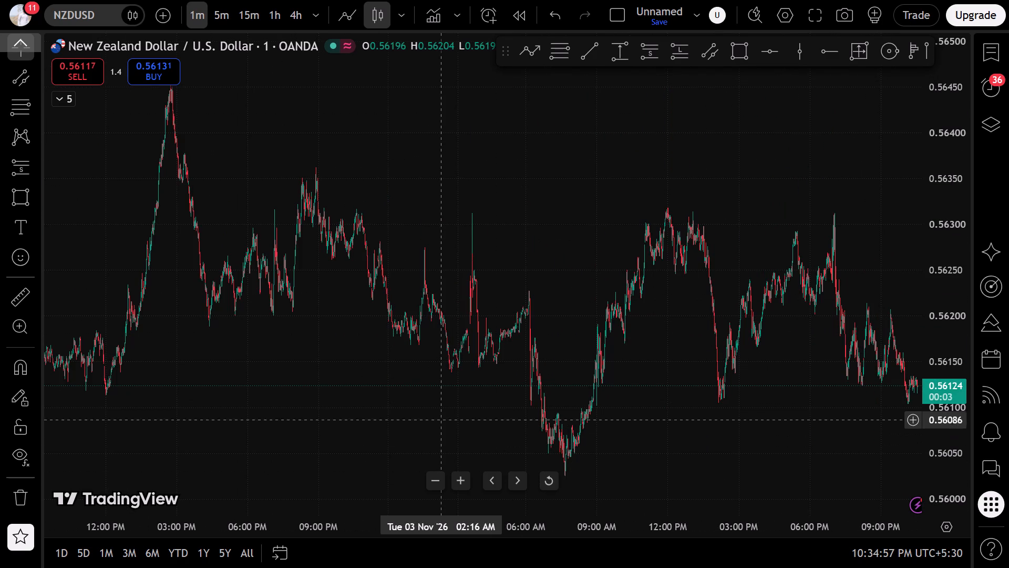
scroll(441, 418, "down", 8)
left_click_drag(401, 383, 783, 278)
left_click_drag(931, 194, 910, 352)
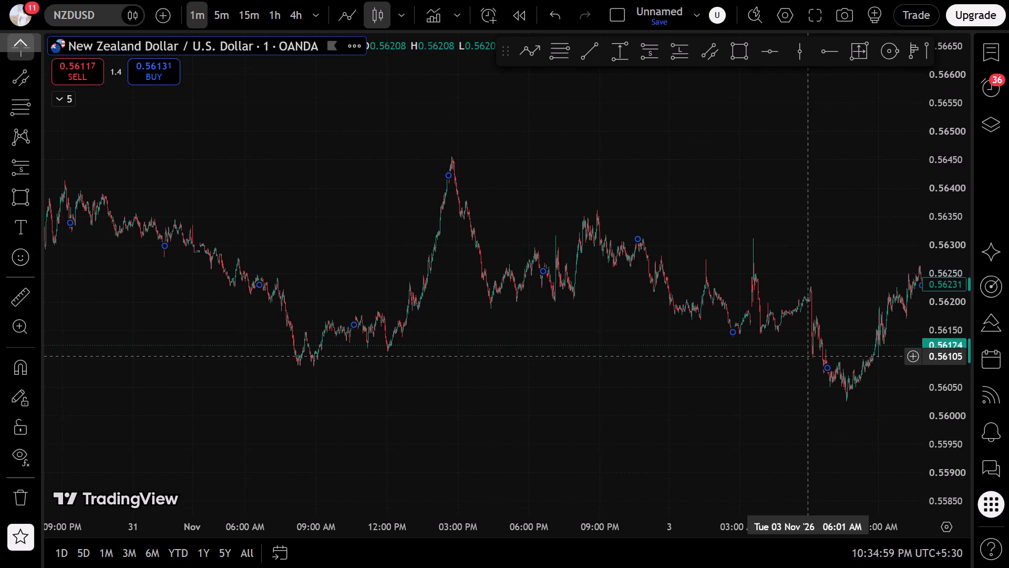
left_click_drag(235, 349, 896, 348)
left_click_drag(209, 292, 728, 317)
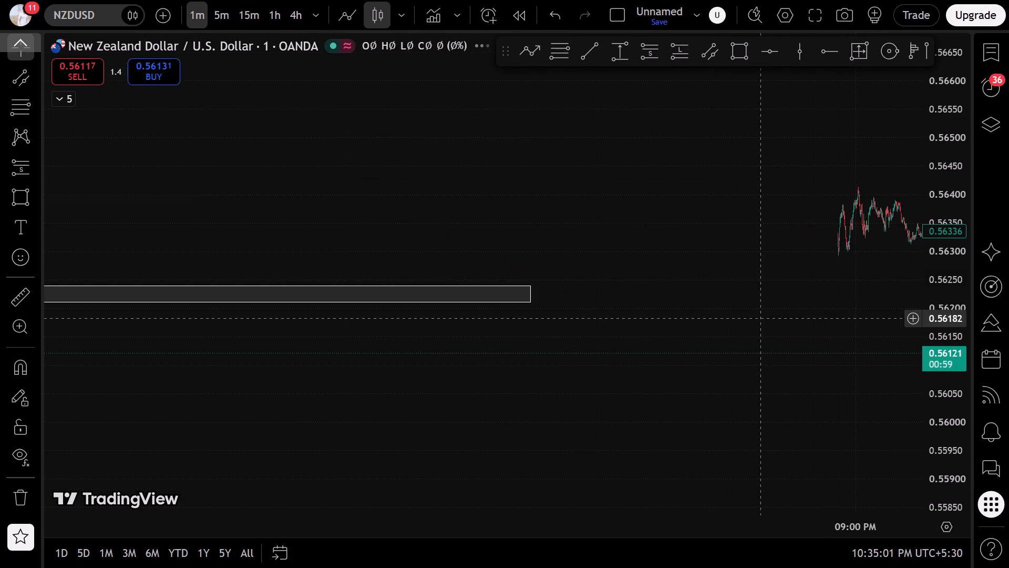
left_click_drag(314, 216, 660, 218)
scroll(663, 220, "up", 2)
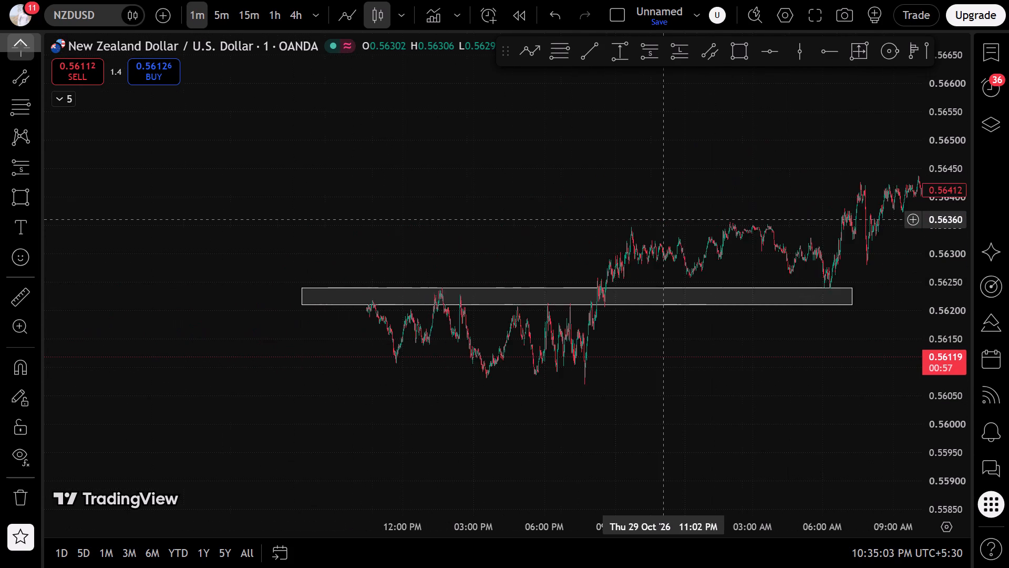
scroll(663, 220, "up", 12)
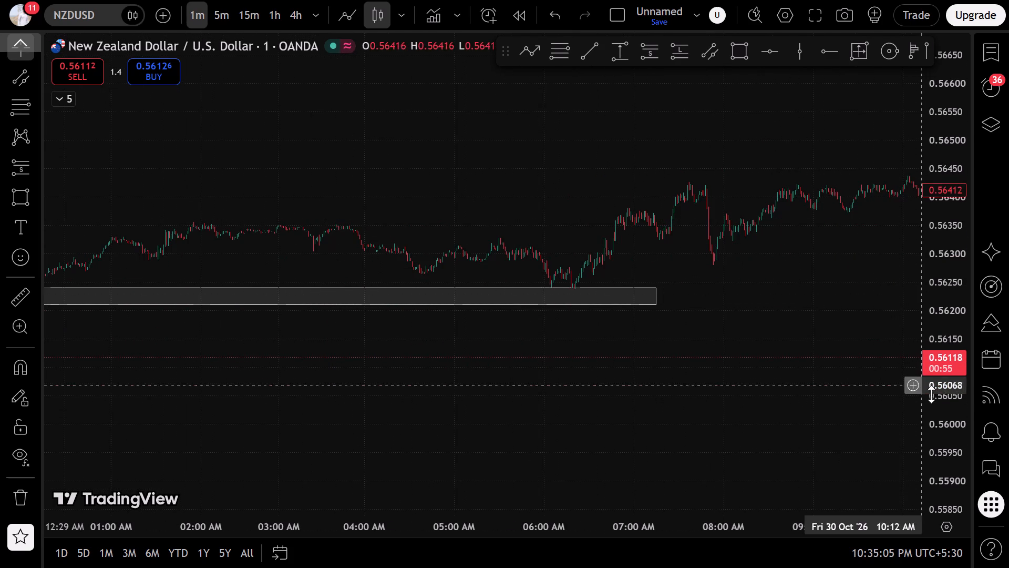
left_click_drag(933, 402, 881, 78)
left_click_drag(516, 201, 643, 265)
scroll(643, 265, "up", 9)
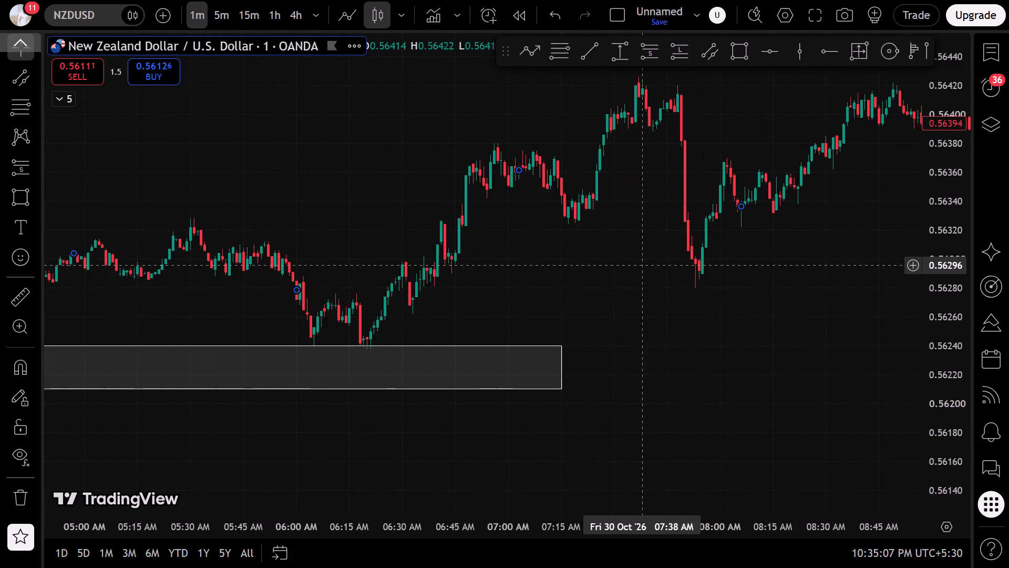
left_click_drag(593, 313, 664, 298)
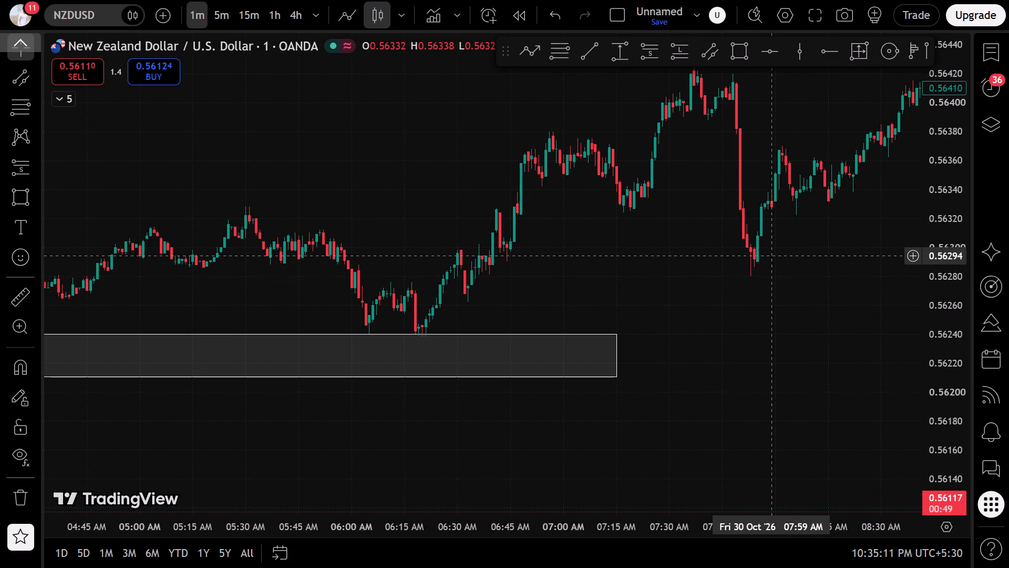
left_click_drag(771, 256, 595, 245)
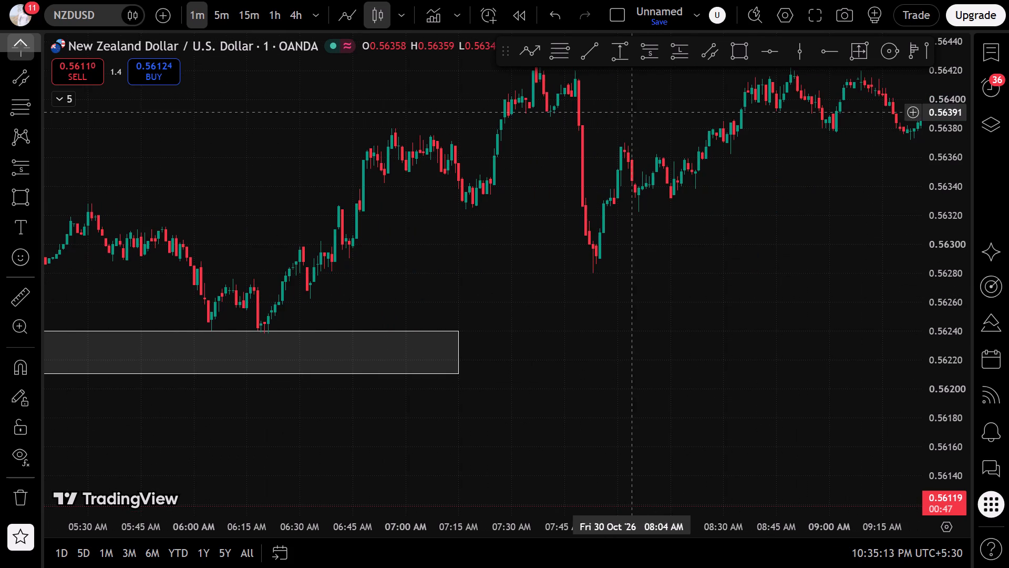
Draw a smaller rectangle zone from 0.56275 to about 0.56266, spanning 30 October 6:07 AM to 7:49 AM.
left_click(740, 55)
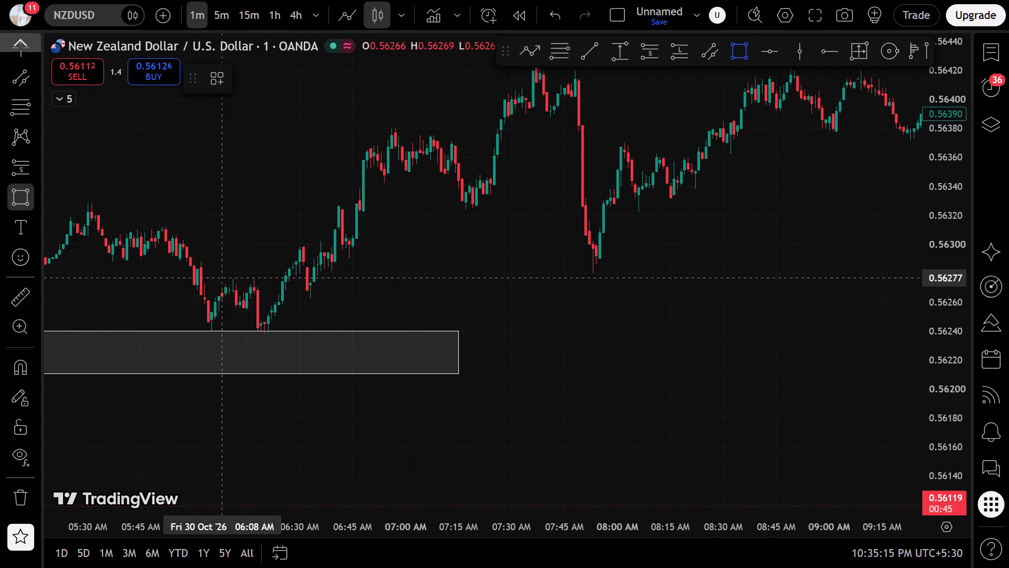
left_click(220, 280)
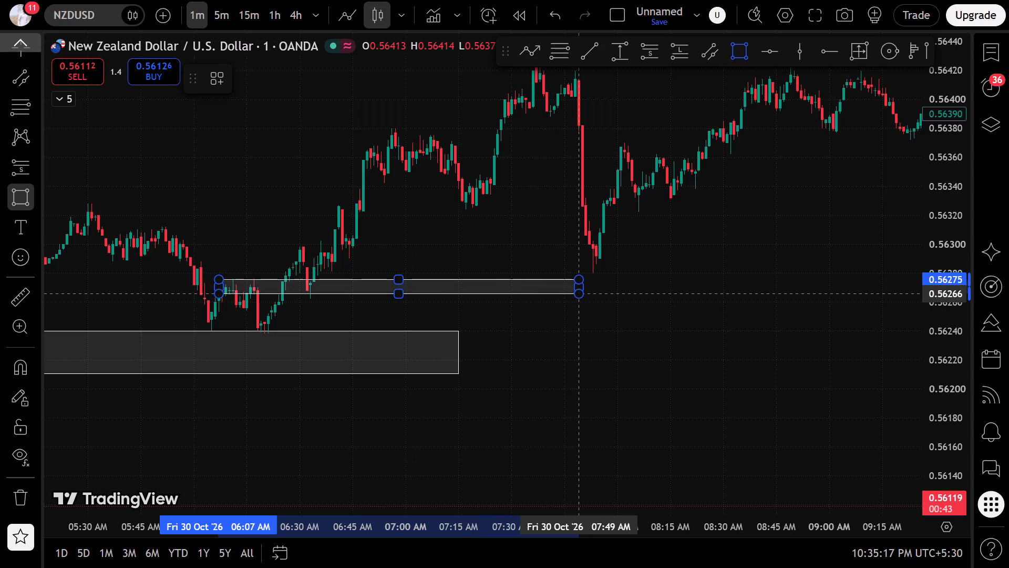
left_click(579, 293)
left_click(486, 192)
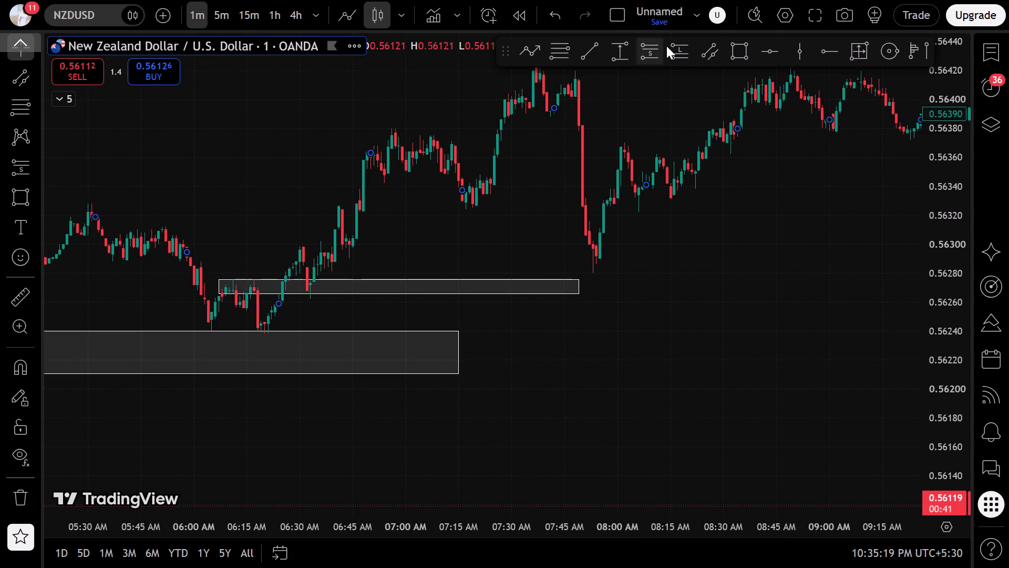
Place a long position with entry 0.56272 and stop 0.56261 on the smaller zone, extending it to 8:27 AM on 30 October.
left_click(668, 46)
left_click(295, 284)
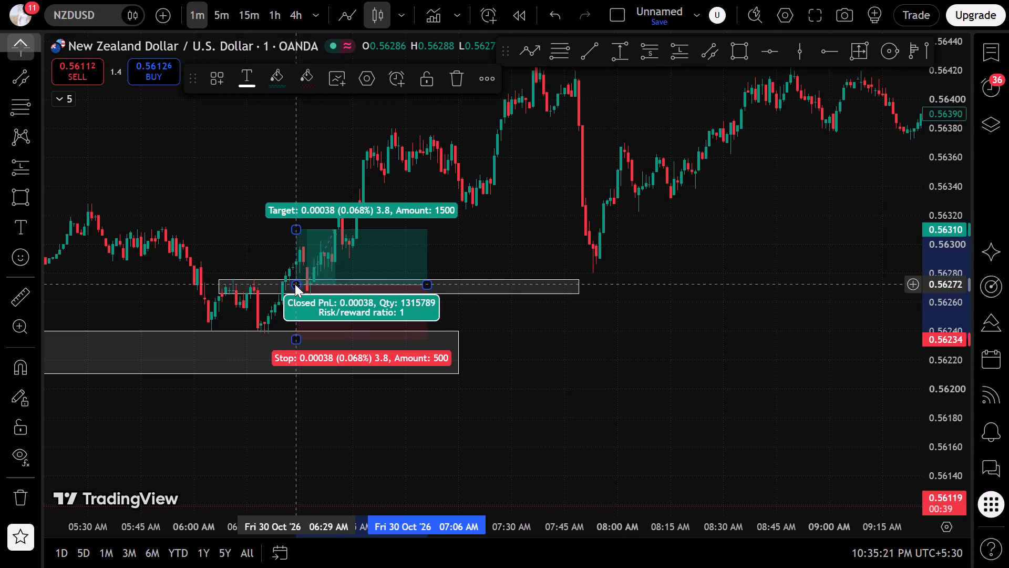
left_click_drag(291, 342, 315, 307)
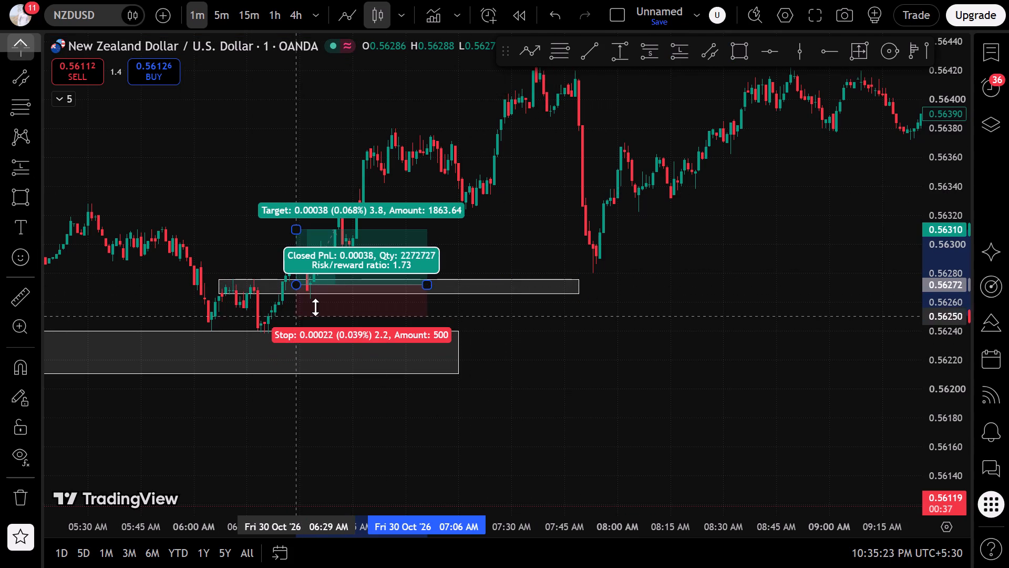
left_click_drag(315, 307, 332, 301)
left_click_drag(426, 289, 486, 287)
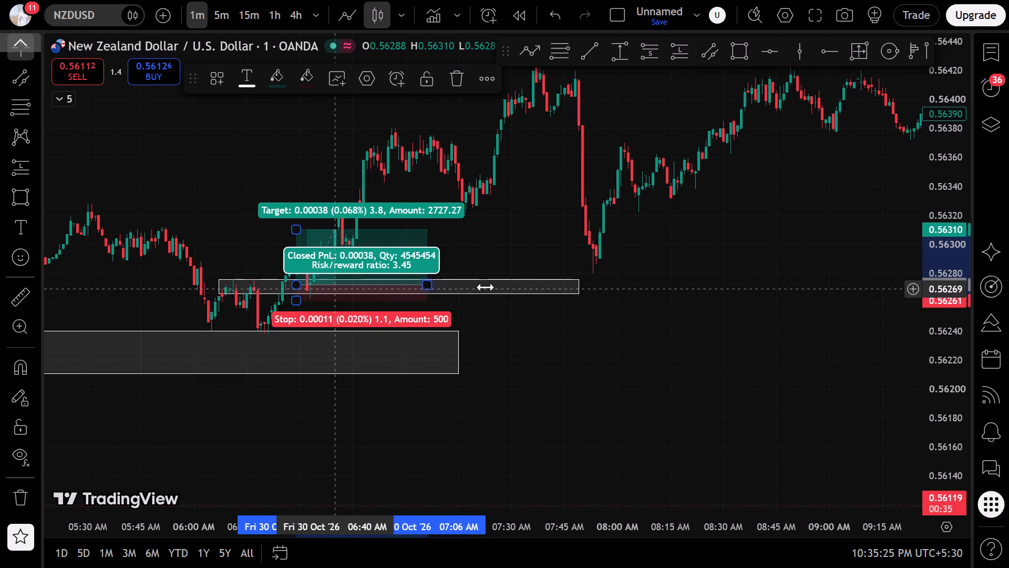
left_click_drag(486, 287, 711, 286)
Raise the 30 October long position's target to 0.56437, near the subsequent swing high.
left_click_drag(730, 321, 736, 333)
left_click_drag(408, 358, 203, 373)
scroll(137, 372, "down", 10)
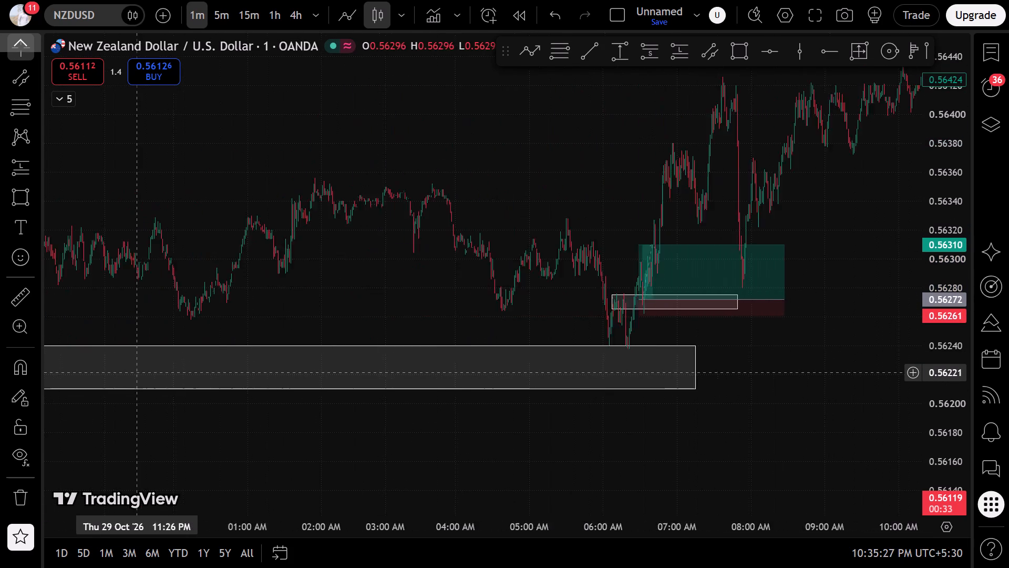
scroll(137, 372, "down", 12)
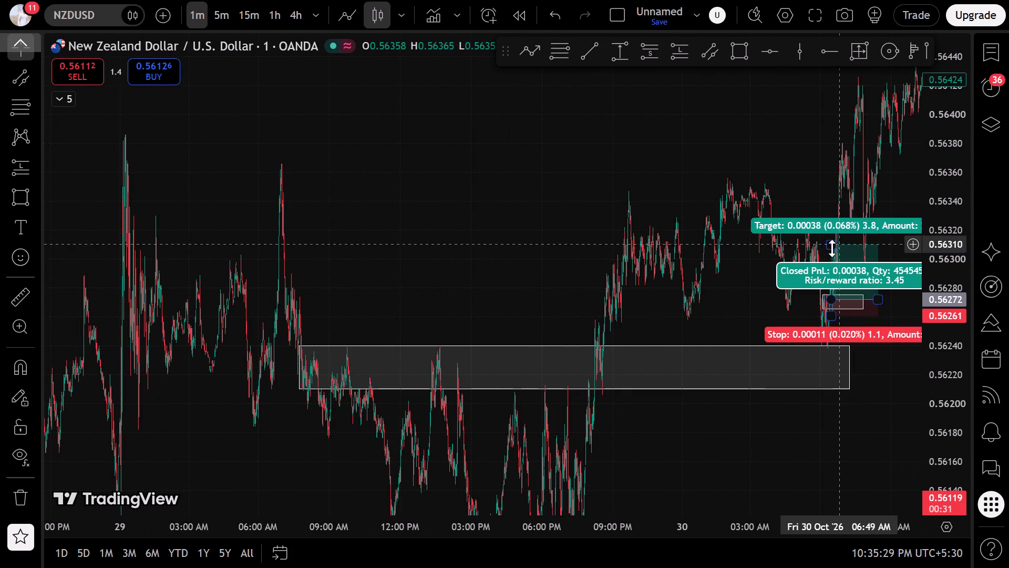
left_click_drag(831, 249, 820, 119)
left_click_drag(705, 150, 333, 265)
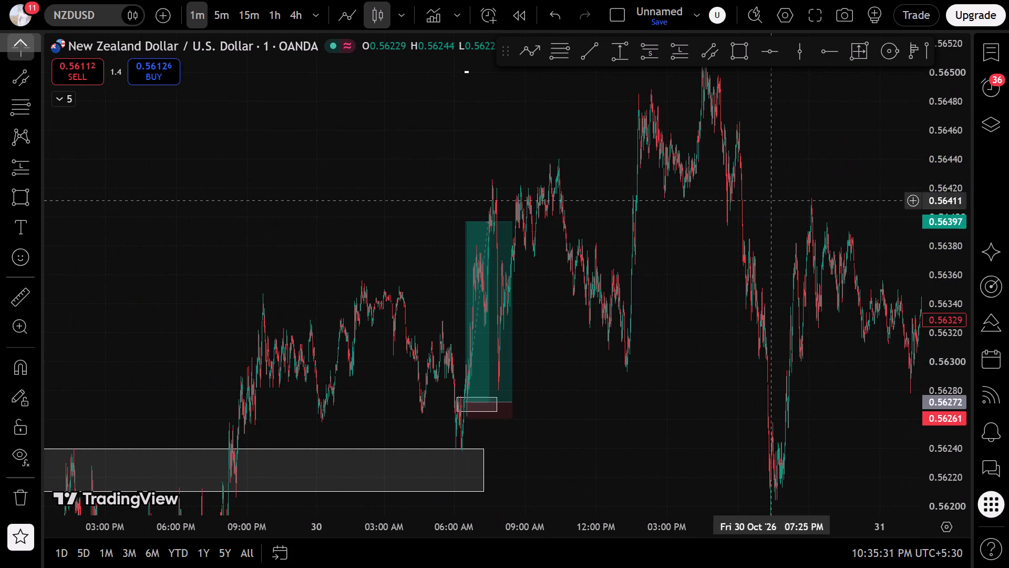
left_click_drag(932, 138, 872, 445)
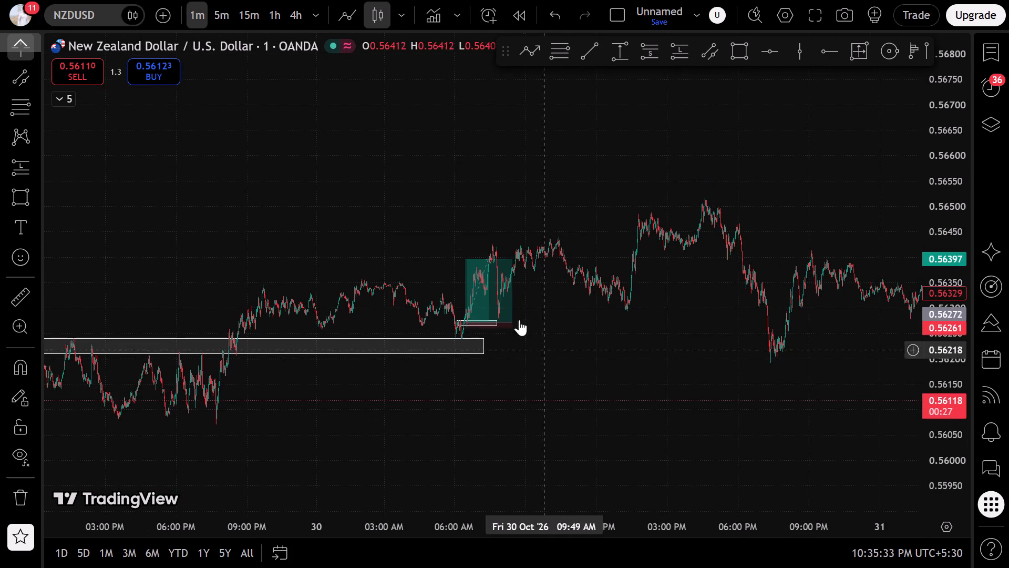
left_click_drag(467, 260, 491, 238)
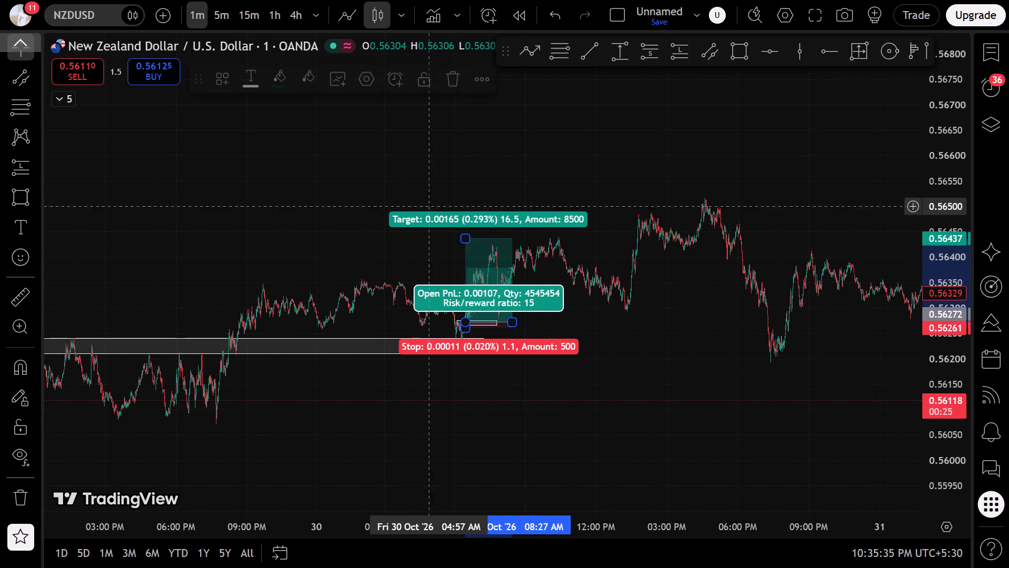
Switch to the 15-minute timeframe and examine NZDUSD price action from 30 October to 3 November for another setup.
left_click(237, 19)
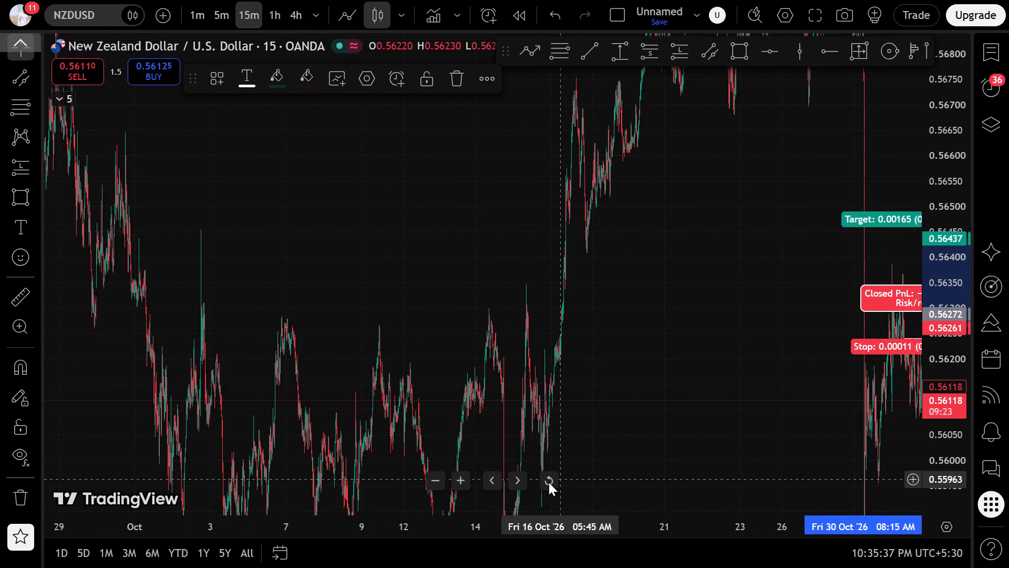
left_click(537, 483)
left_click(541, 479)
scroll(547, 434, "down", 9)
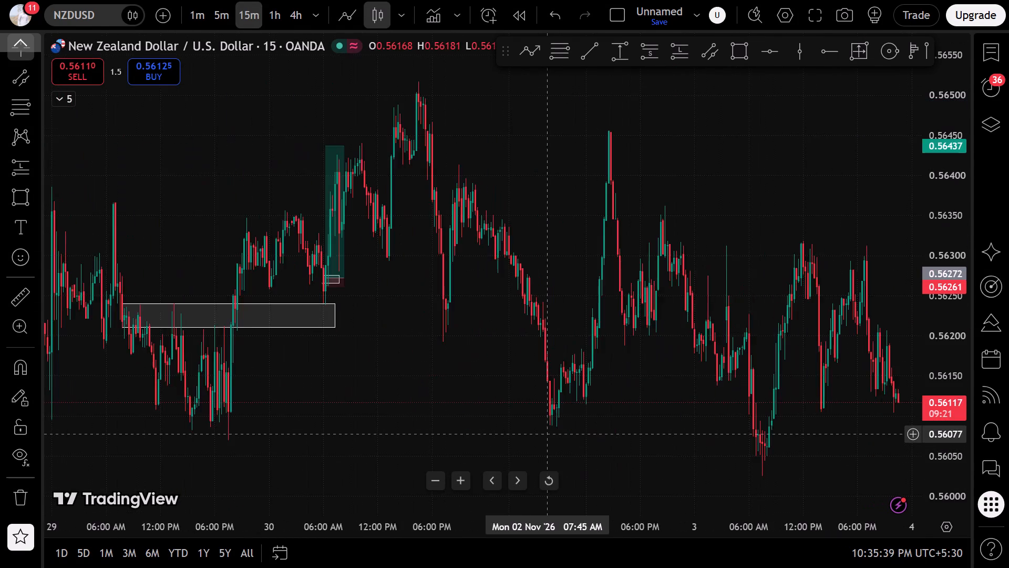
scroll(547, 434, "down", 3)
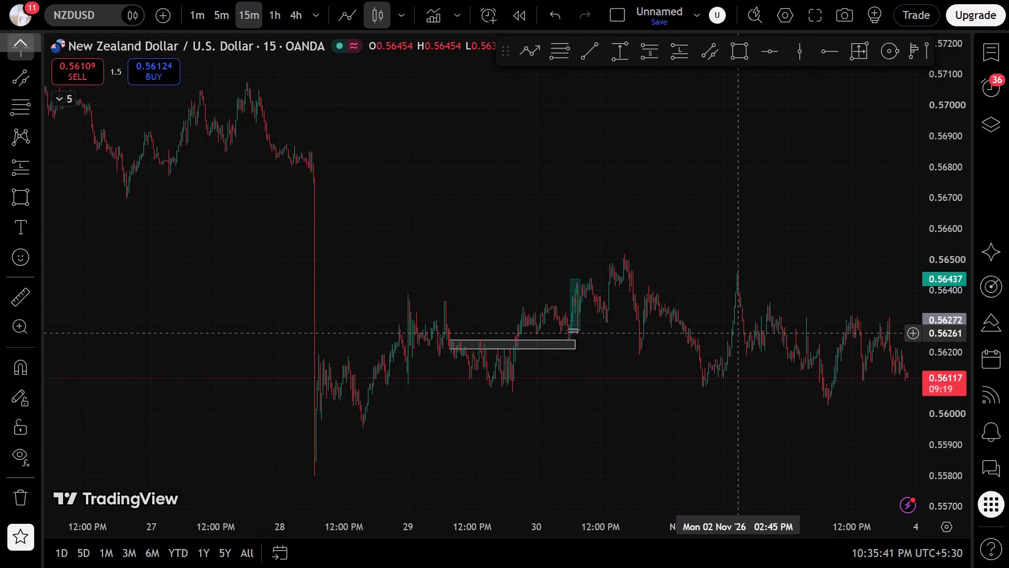
scroll(738, 333, "up", 5)
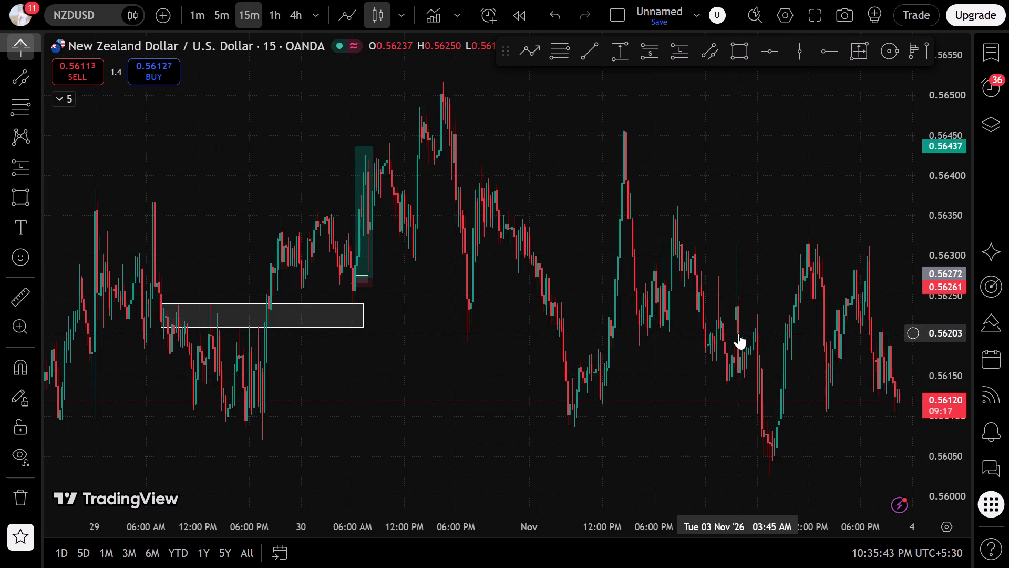
left_click_drag(740, 333, 388, 351)
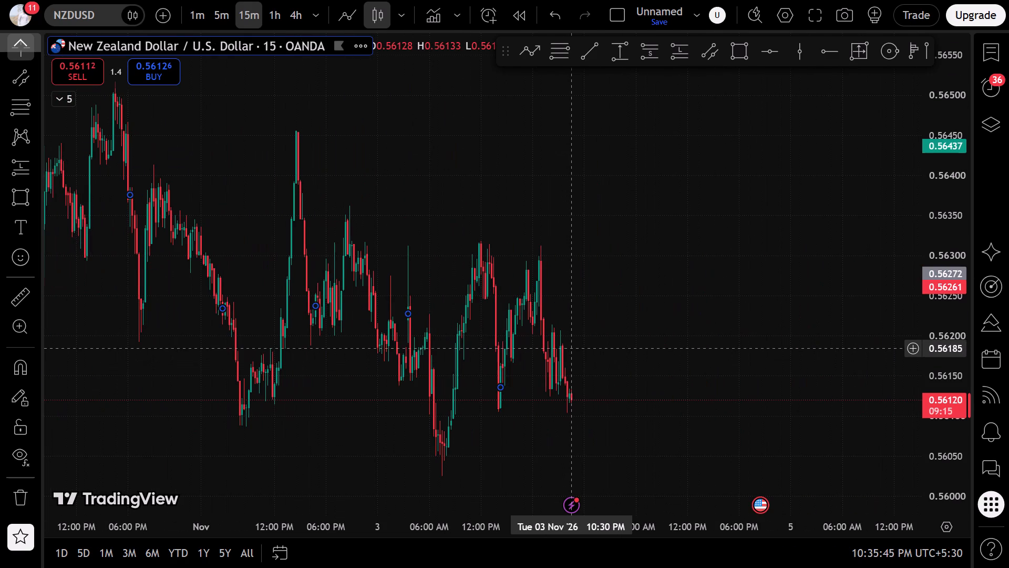
left_click_drag(436, 364, 877, 360)
scroll(821, 363, "up", 5)
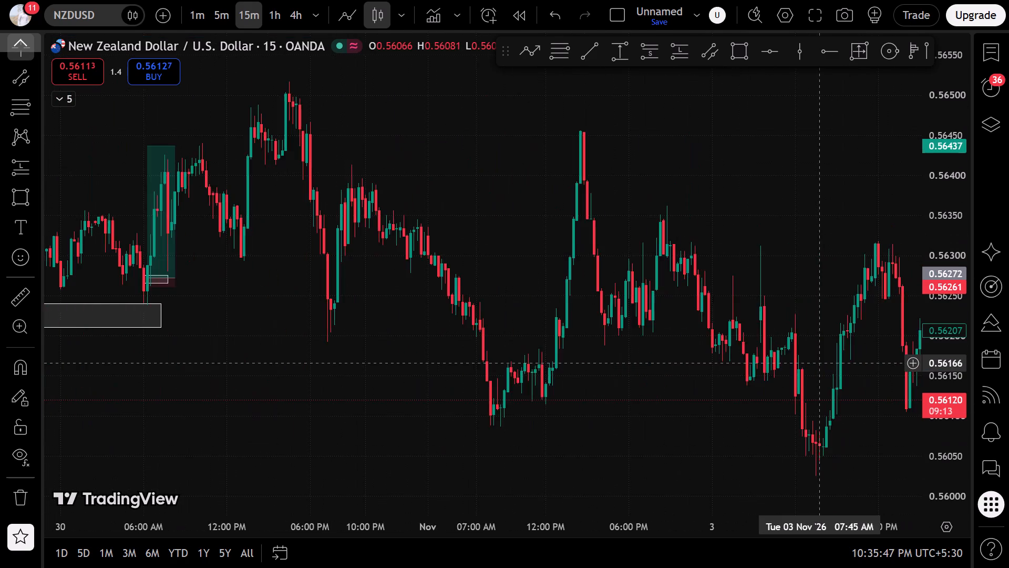
scroll(821, 363, "up", 5)
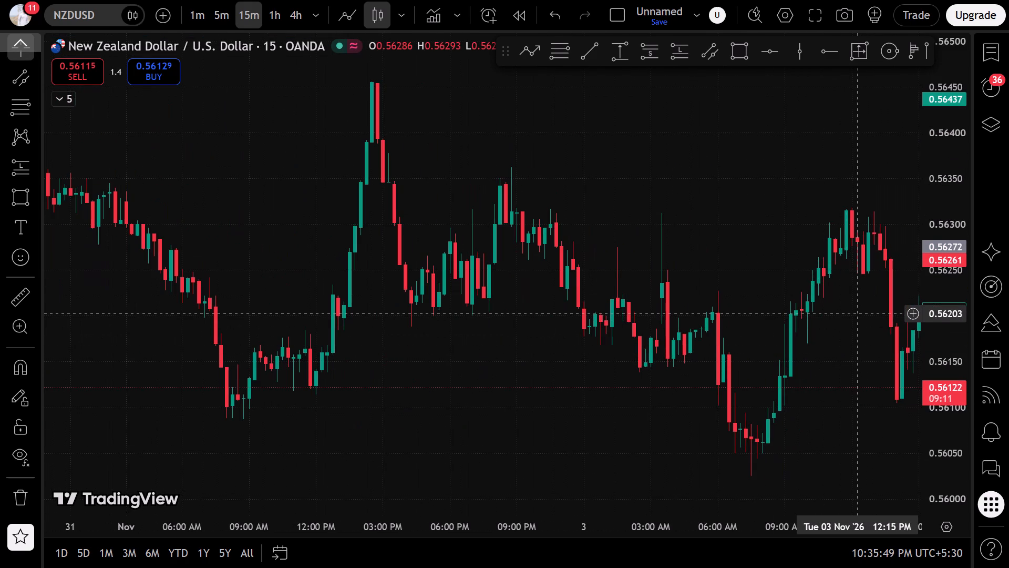
Draw a rectangle zone from 0.56212 to 0.56186, spanning 2 November 3:00 PM to about 8:45 AM on 3 November.
left_click(753, 53)
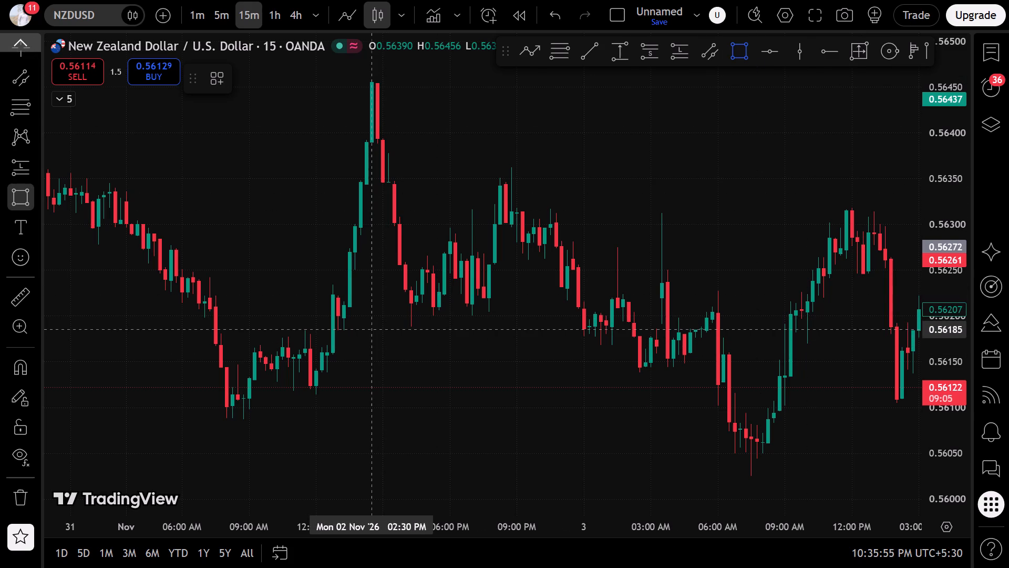
left_click(386, 328)
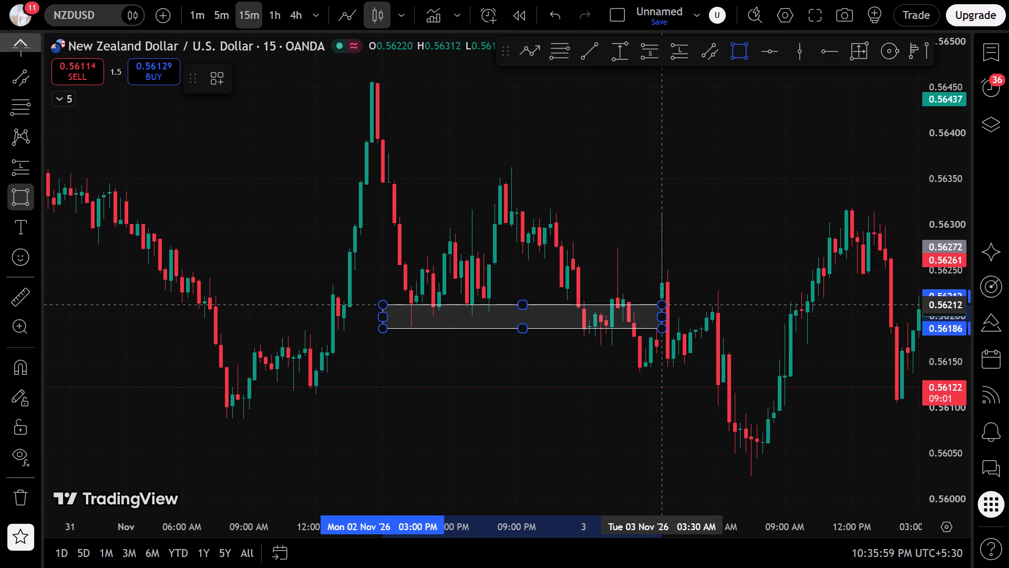
left_click(688, 305)
left_click(594, 379)
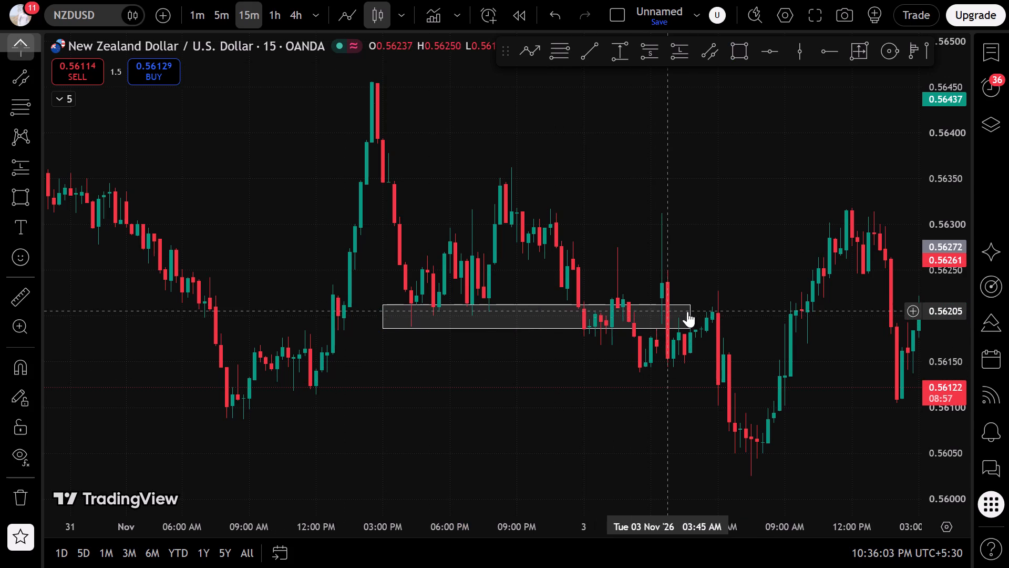
left_click_drag(693, 318, 779, 309)
left_click(629, 364)
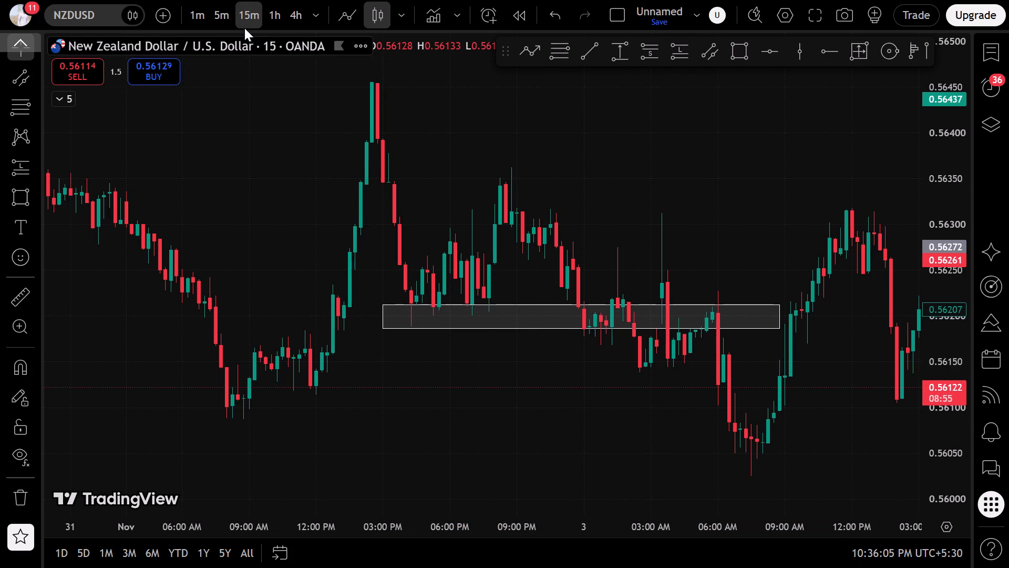
Switch to the 1-minute timeframe and examine the 3 November early-morning retest of the new zone and the following move.
left_click(204, 25)
scroll(306, 225, "down", 5)
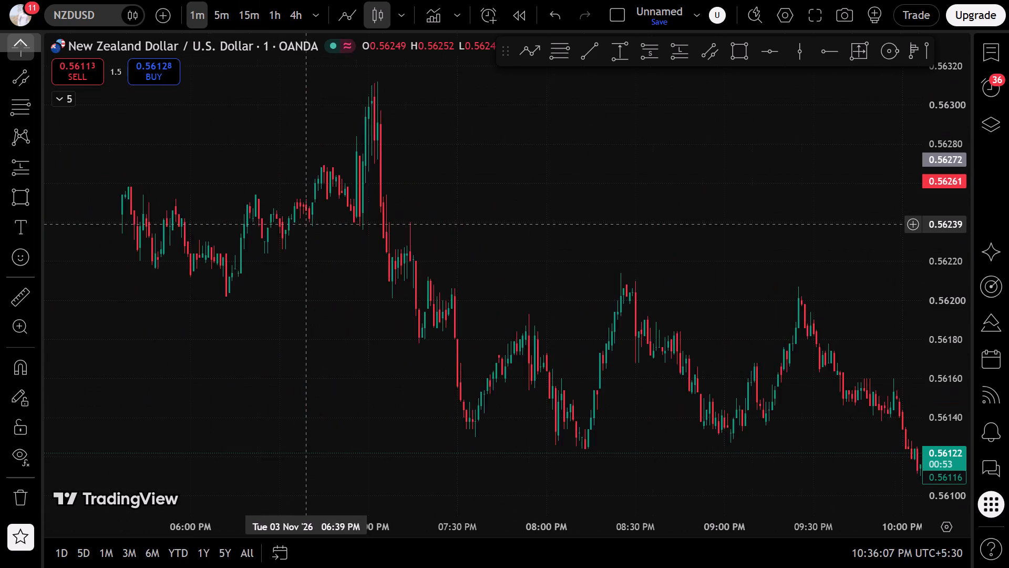
scroll(306, 225, "down", 19)
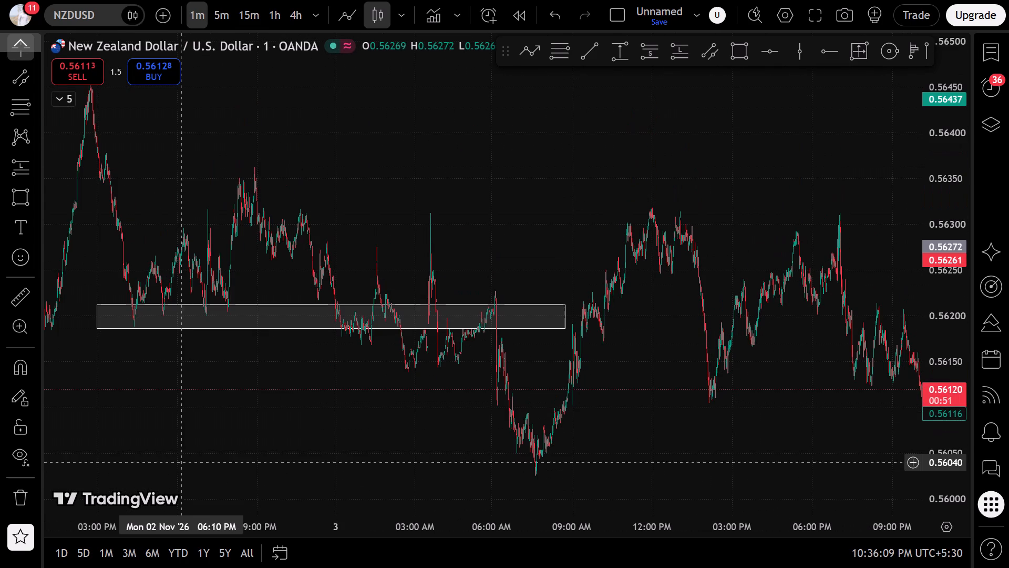
left_click_drag(301, 380, 621, 377)
scroll(622, 377, "up", 13)
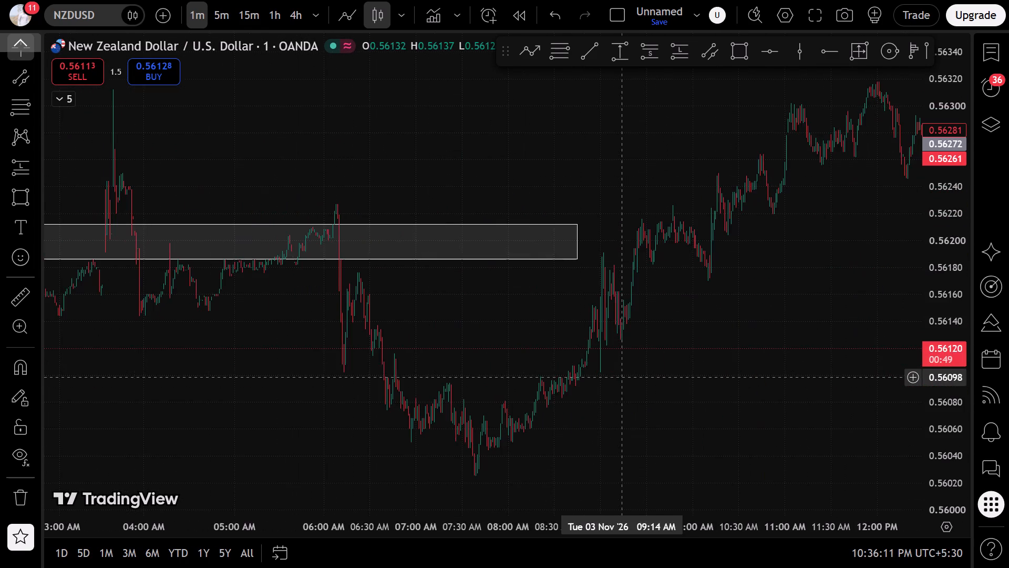
left_click_drag(275, 343, 853, 364)
scroll(612, 367, "up", 5)
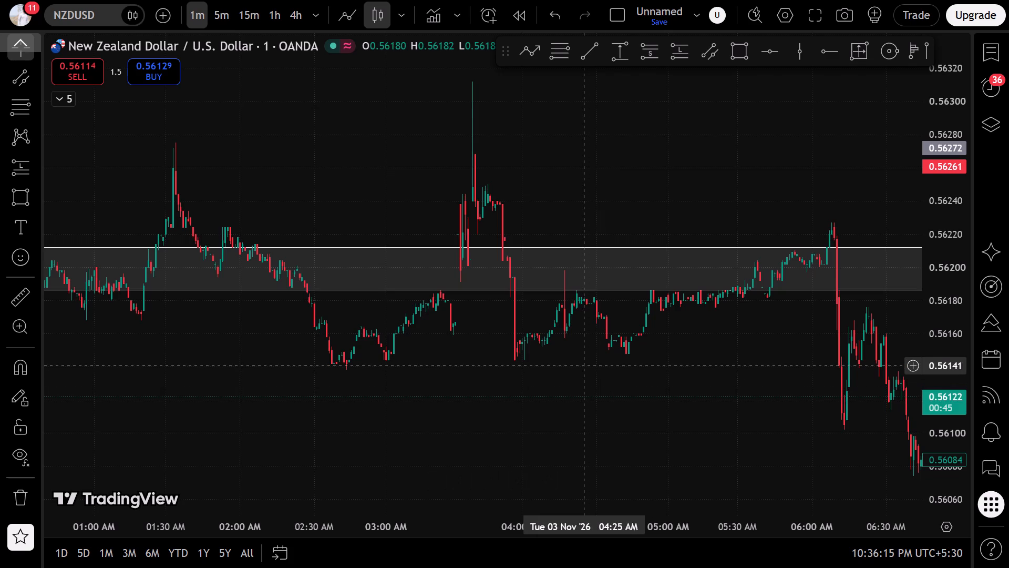
scroll(584, 365, "up", 2)
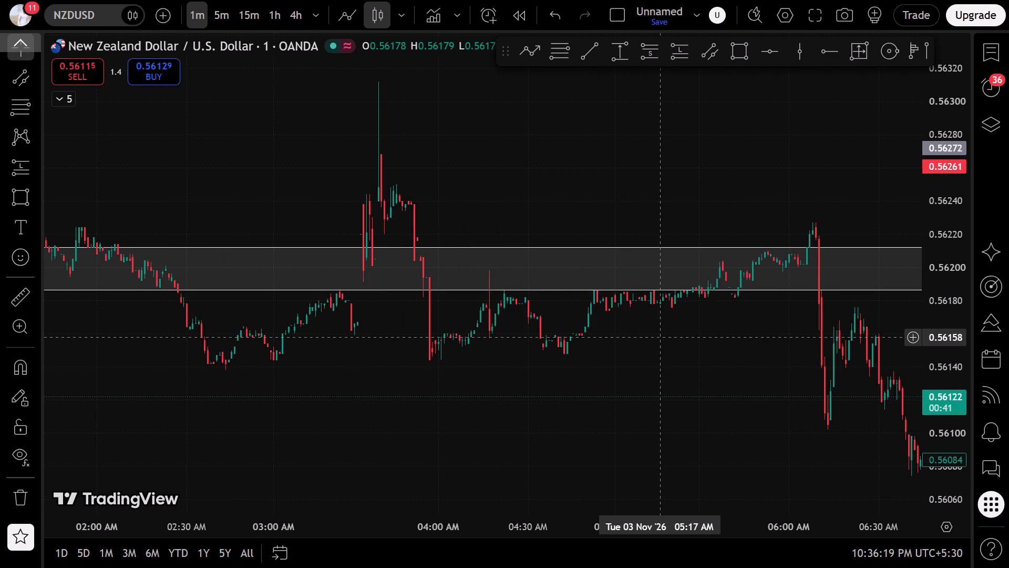
scroll(661, 337, "up", 6)
scroll(661, 337, "down", 2)
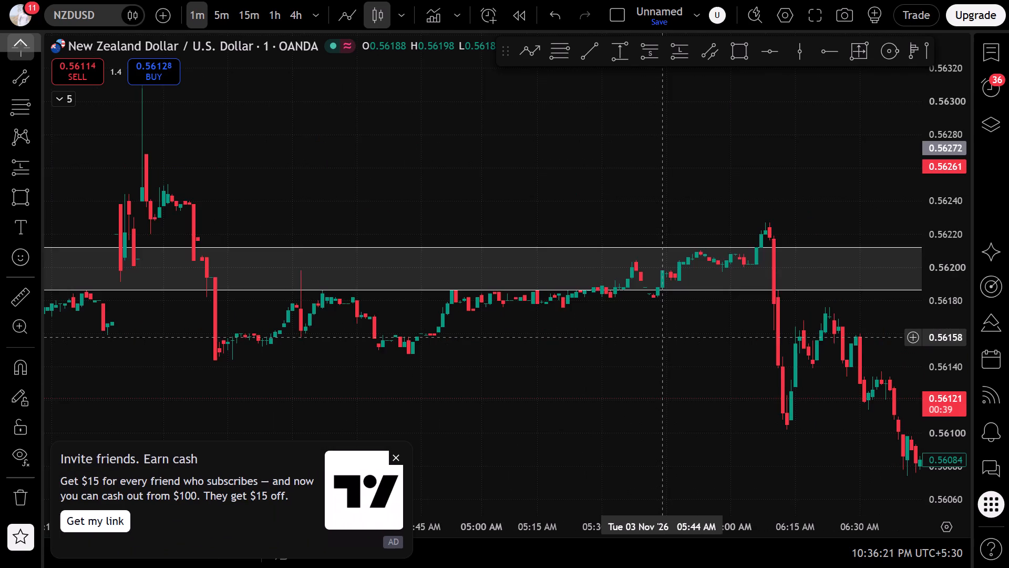
scroll(661, 337, "up", 4)
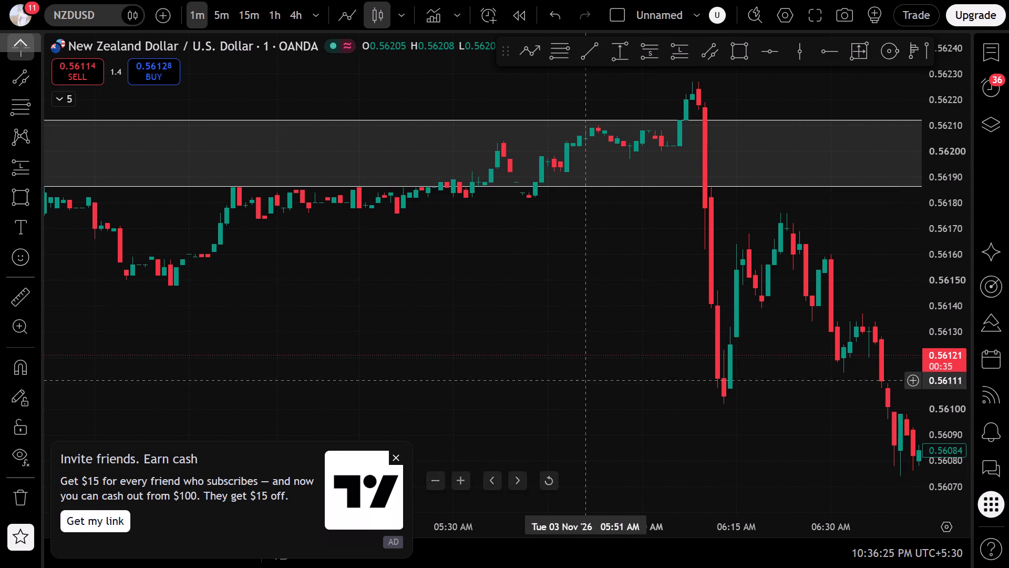
scroll(589, 370, "down", 3)
left_click_drag(646, 354, 293, 283)
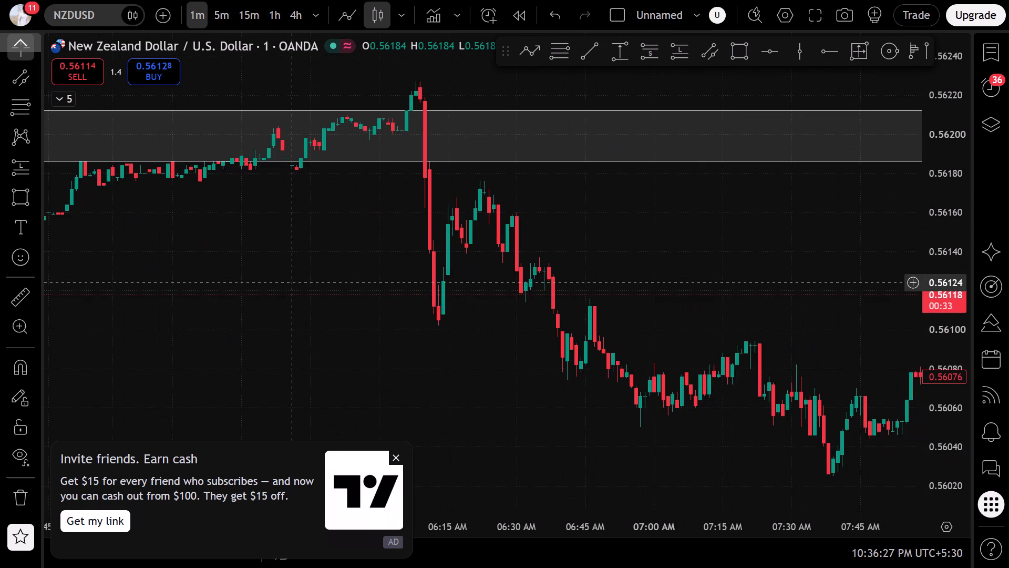
scroll(292, 283, "up", 3)
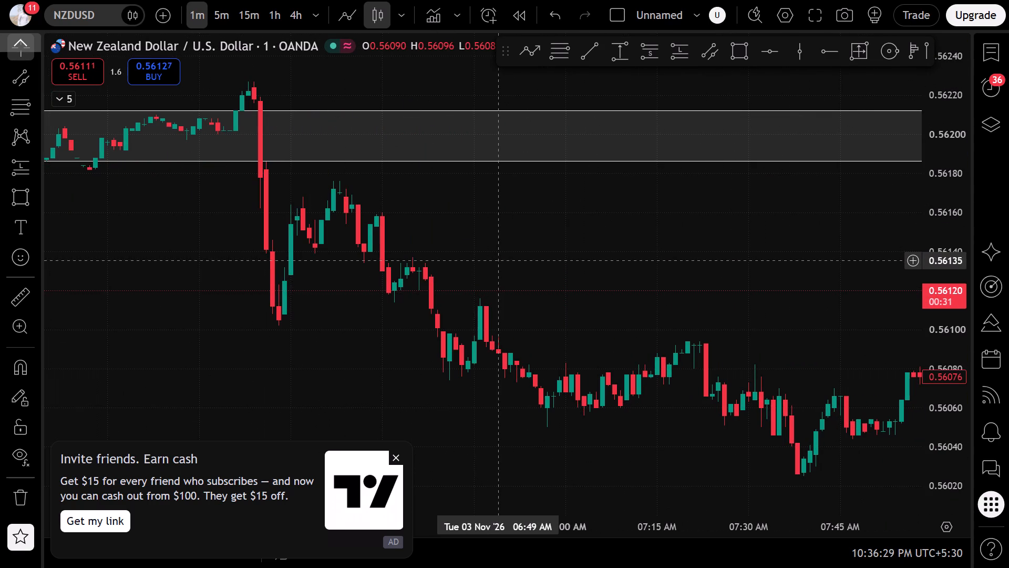
Draw a smaller rectangle zone from 0.56139 to 0.56133, spanning about 6:17 AM to 6:50 AM on 3 November.
left_click(728, 44)
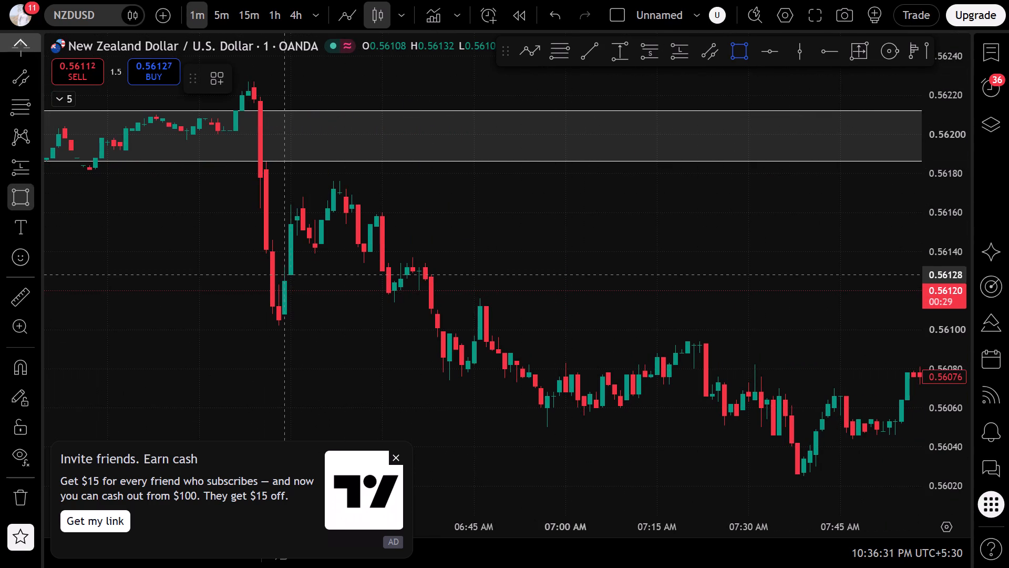
left_click(302, 253)
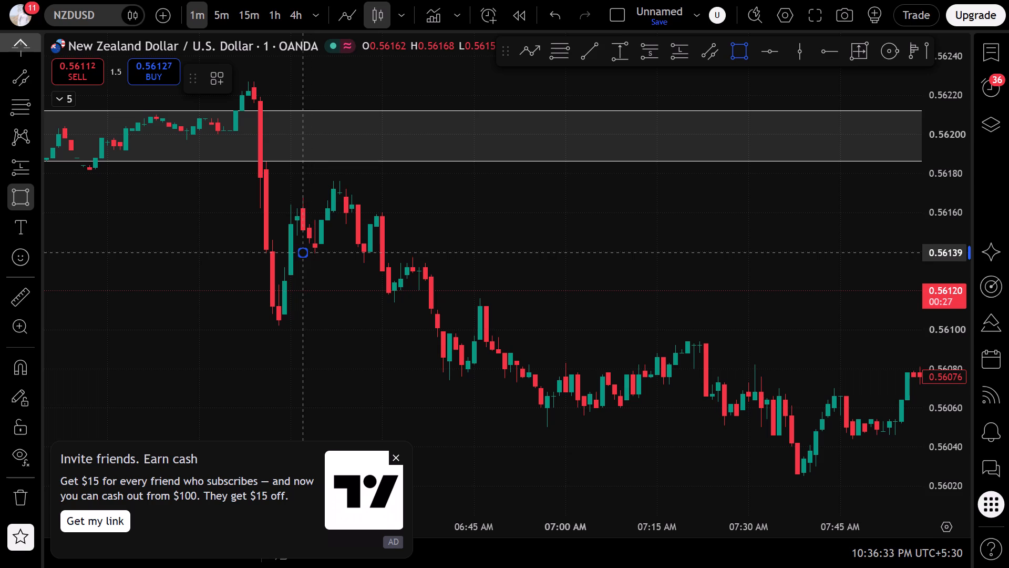
left_click(502, 265)
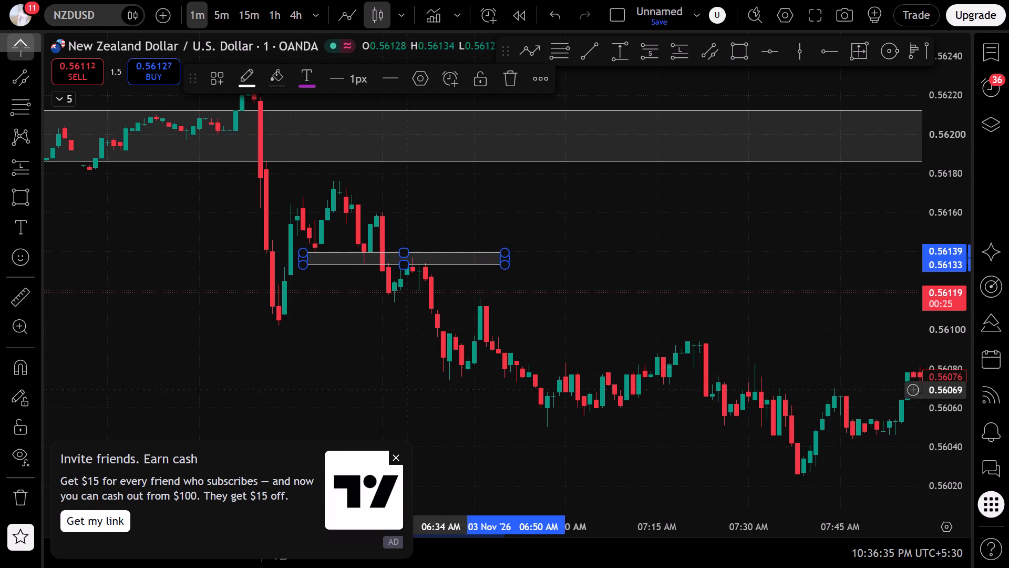
left_click(399, 457)
left_click(528, 228)
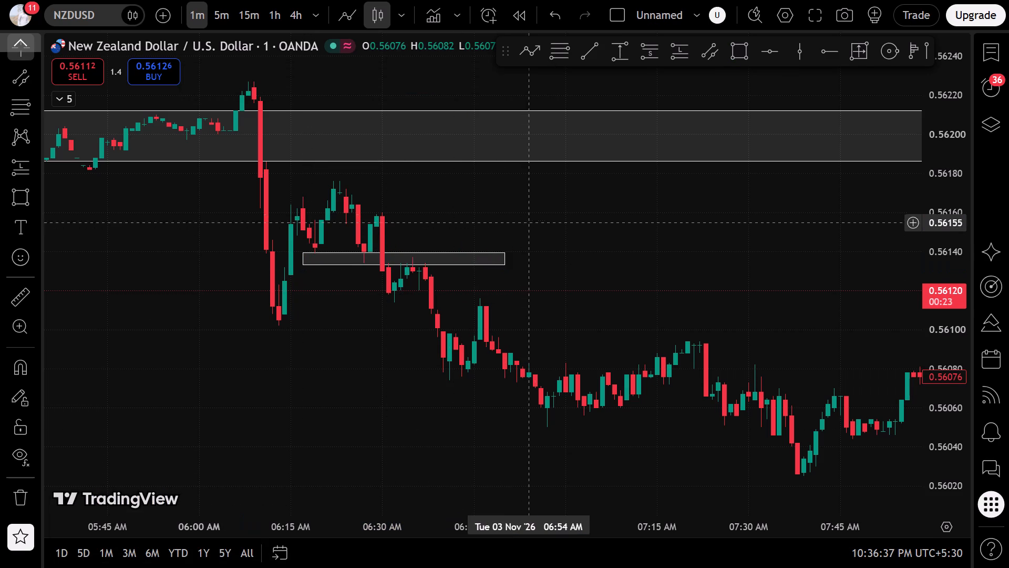
Place a short position at 6:32 AM on 3 November with entry 0.56130, stop 0.56138 and target 0.56027.
left_click(651, 57)
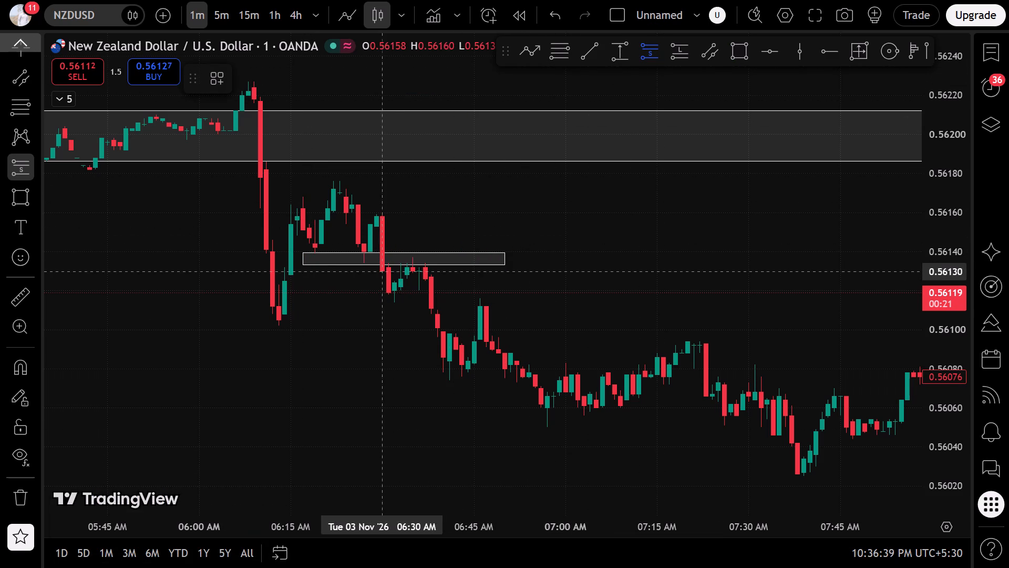
left_click(395, 270)
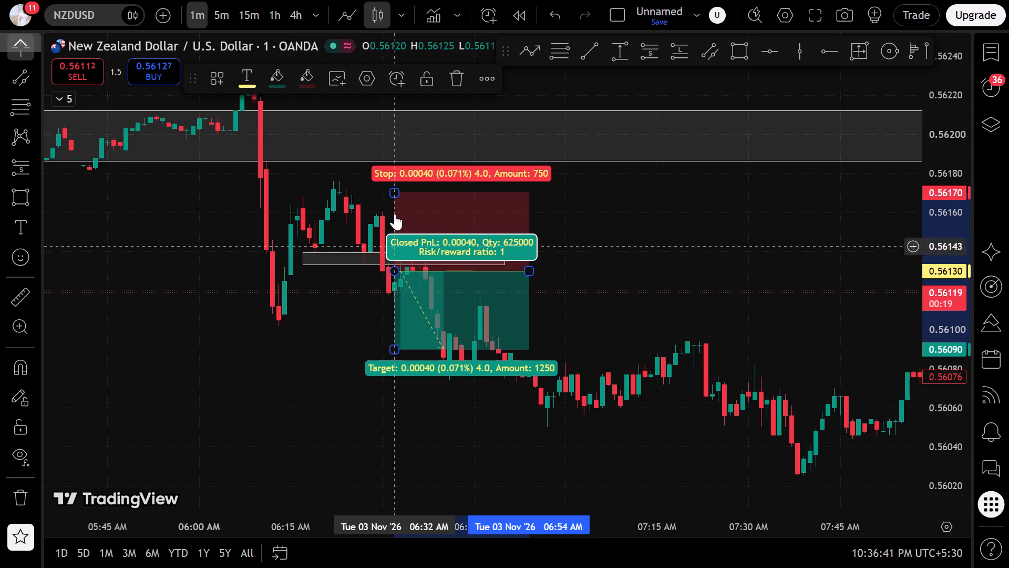
left_click_drag(392, 190, 413, 257)
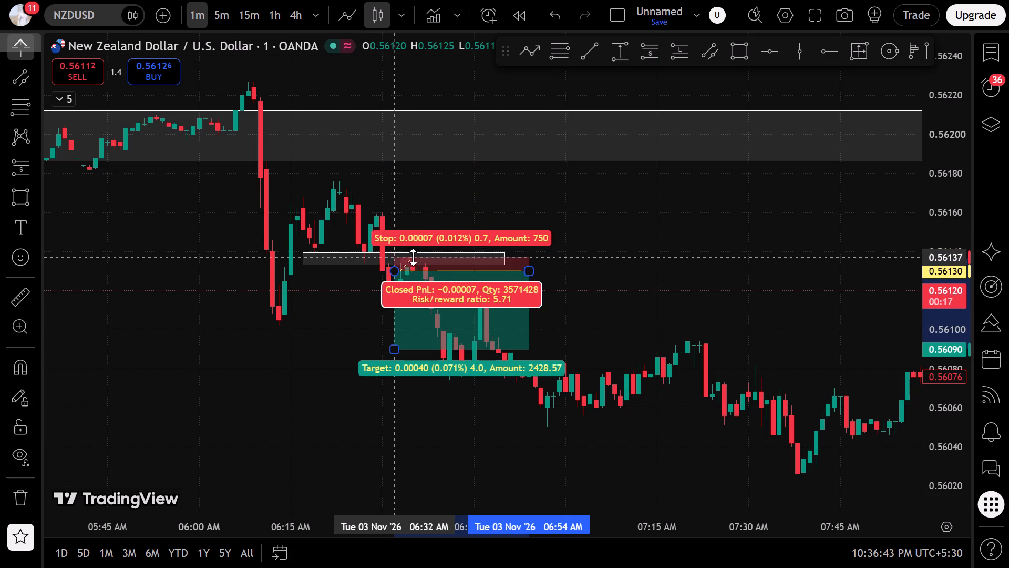
left_click_drag(413, 257, 414, 256)
left_click(386, 350)
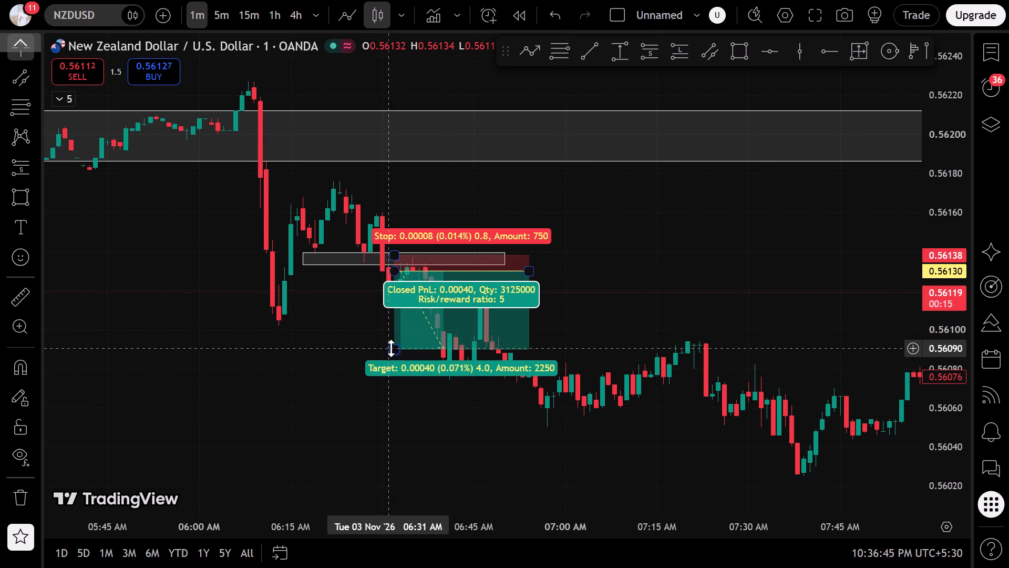
left_click_drag(393, 348, 463, 473)
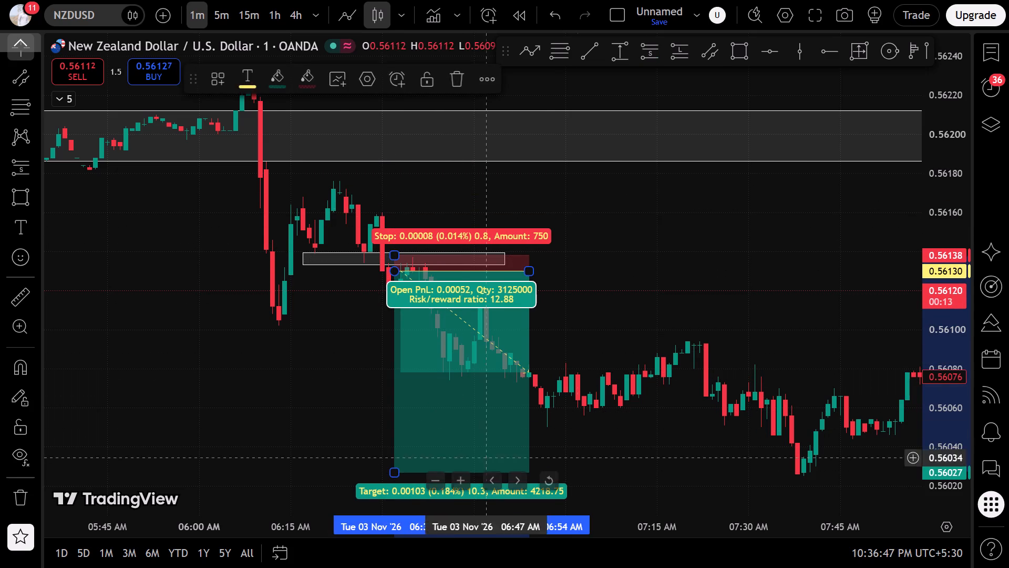
Review the 3 November short in wider context, switching to the 15-minute timeframe and returning to the latest candles.
left_click_drag(667, 378, 674, 378)
left_click_drag(683, 376, 167, 312)
scroll(112, 286, "down", 10)
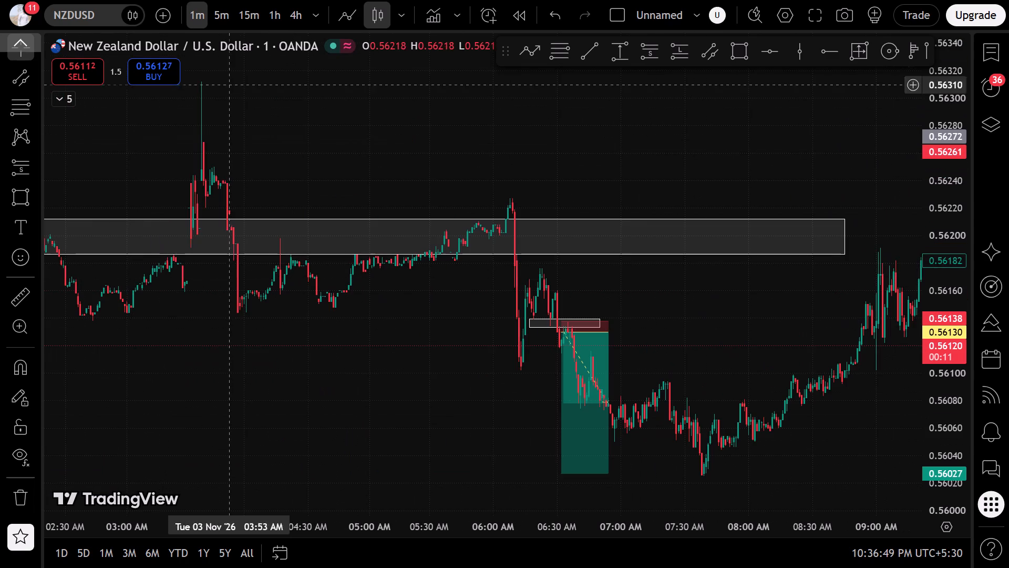
left_click(255, 17)
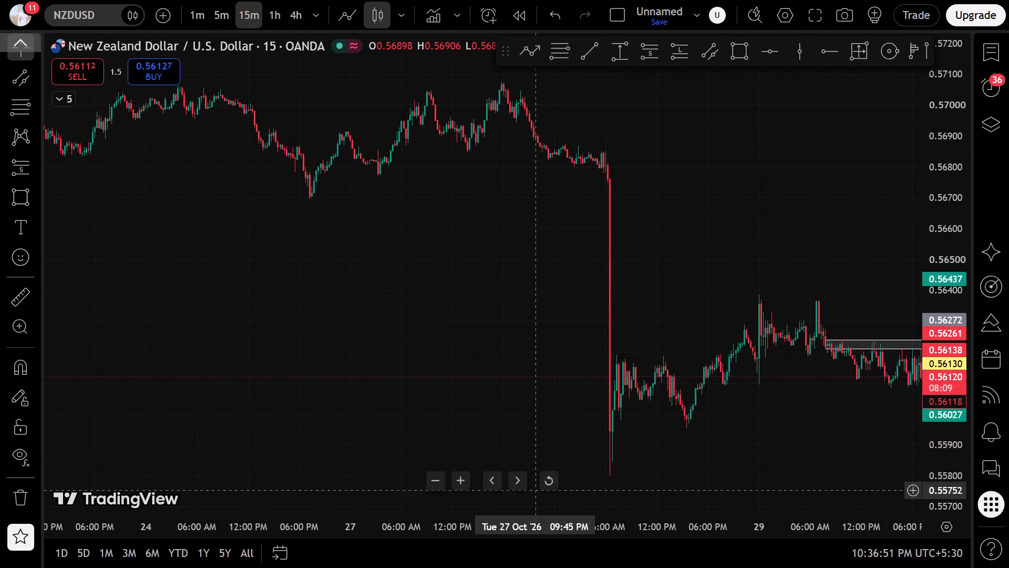
left_click(547, 478)
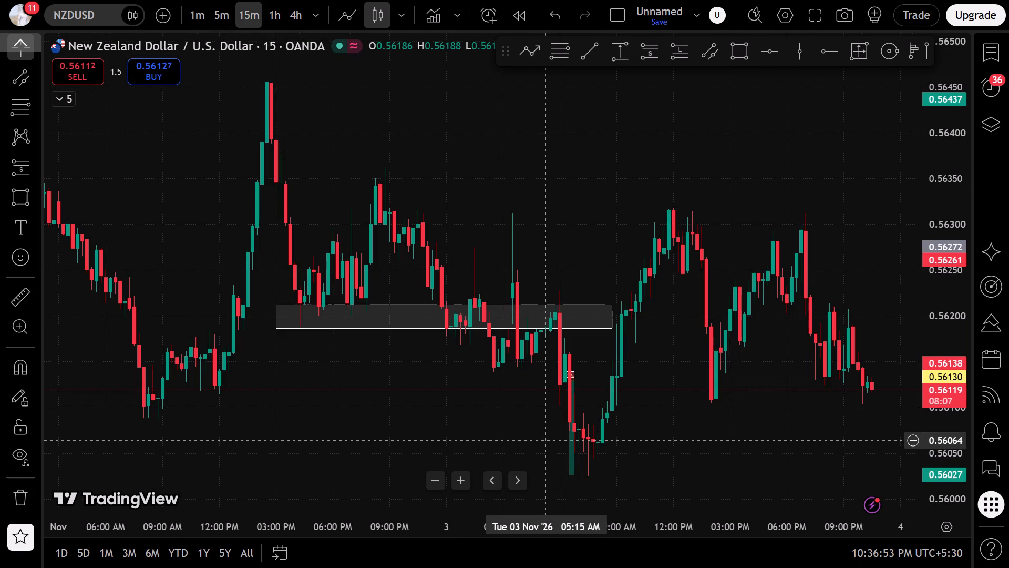
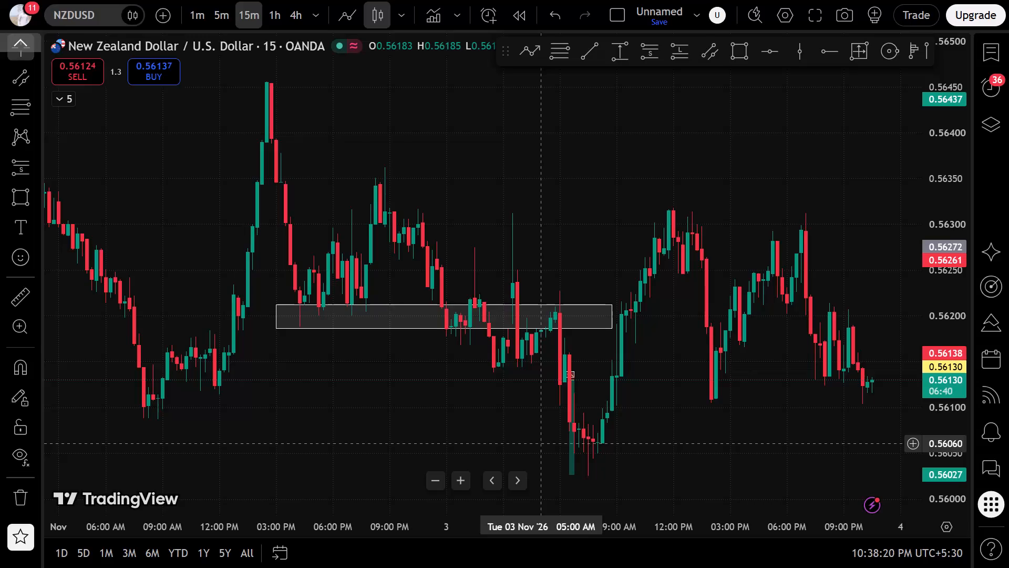
Switch the chart from NZDUSD to USDCAD and remove all its old channels, retracements and position drawings.
scroll(576, 427, "down", 2)
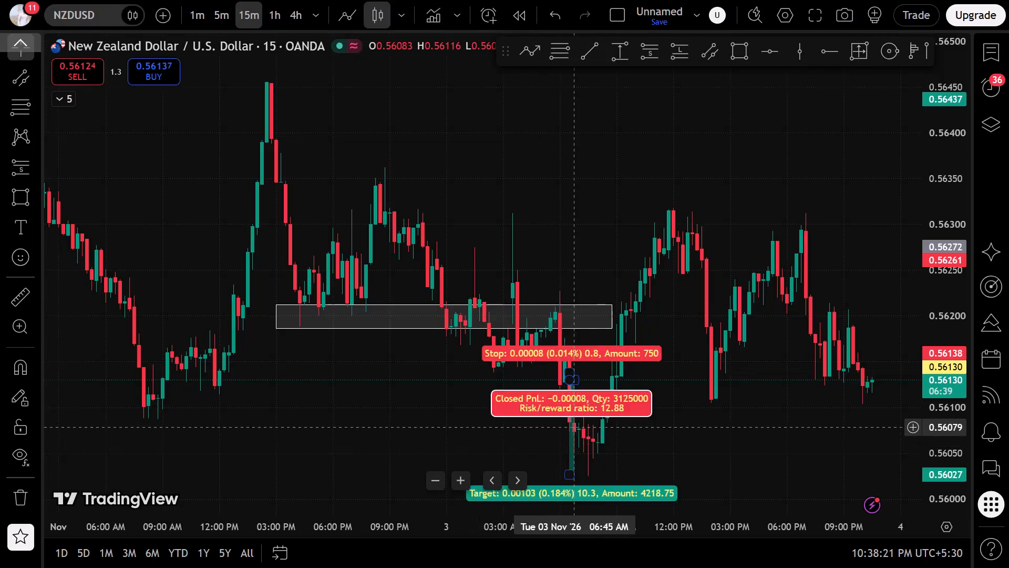
scroll(576, 427, "down", 3)
left_click_drag(367, 333, 637, 372)
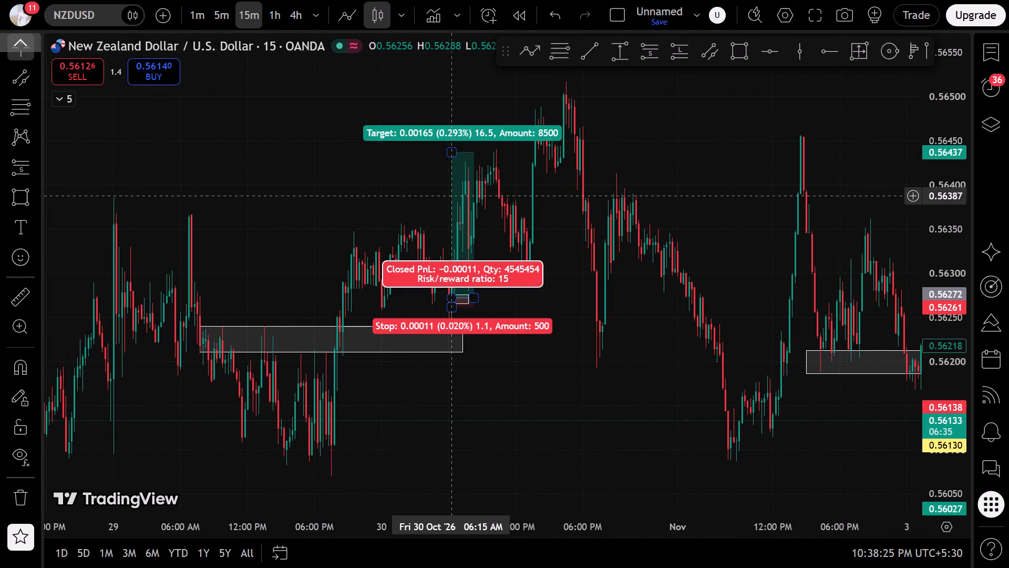
key("Down")
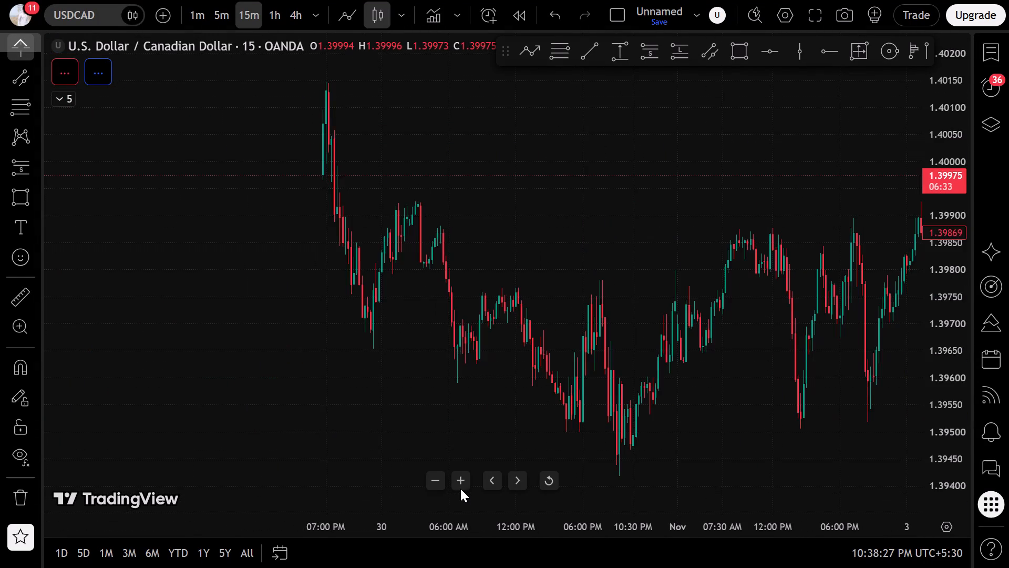
scroll(0, 381, "down", 2)
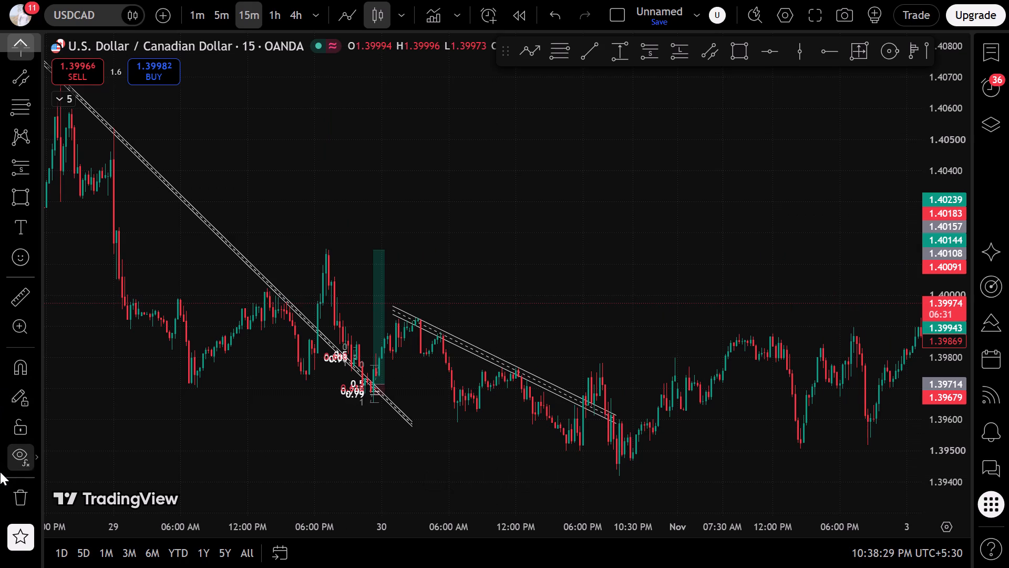
left_click(0, 499)
left_click(87, 468)
Draw a rectangle zone from 1.39897 to 1.39869, spanning 7:45 AM on 2 November to 9:30 AM on 3 November.
scroll(475, 340, "up", 2)
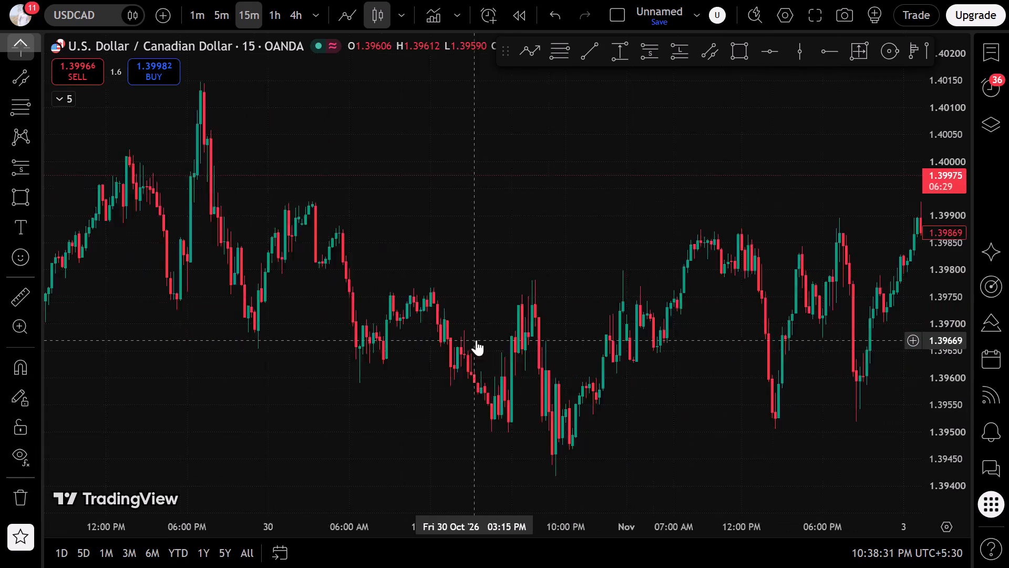
scroll(476, 340, "up", 4)
left_click_drag(600, 218, 0, 441)
scroll(348, 336, "down", 6)
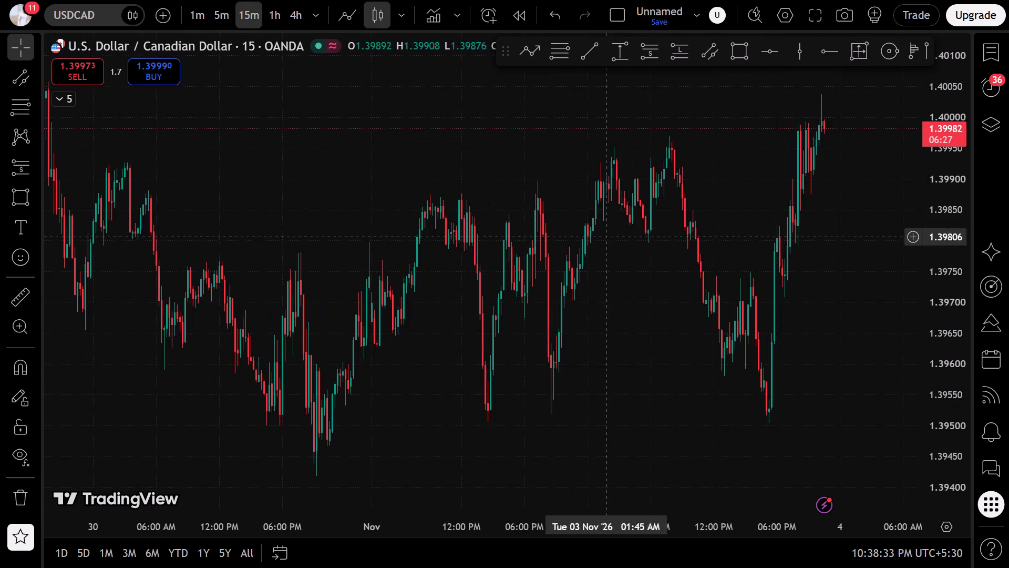
left_click_drag(940, 163, 933, 213)
left_click_drag(697, 271, 827, 369)
left_click_drag(746, 46, 740, 56)
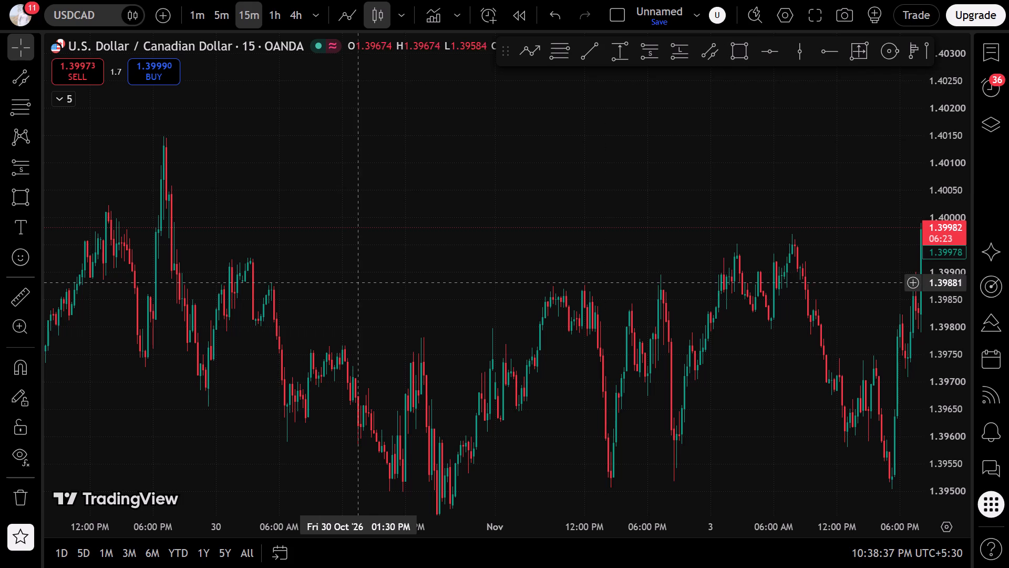
left_click(479, 274)
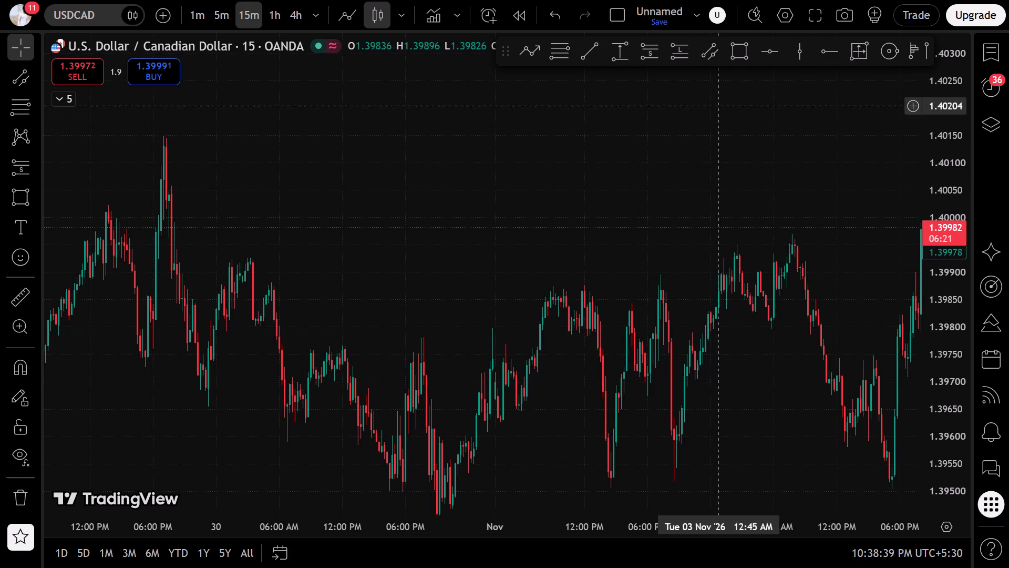
left_click(743, 65)
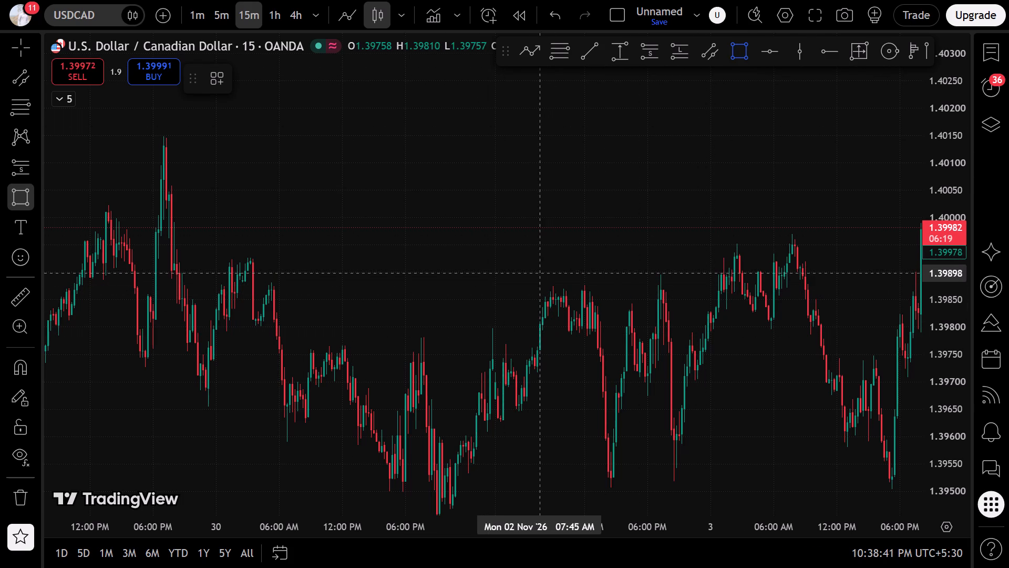
left_click(539, 274)
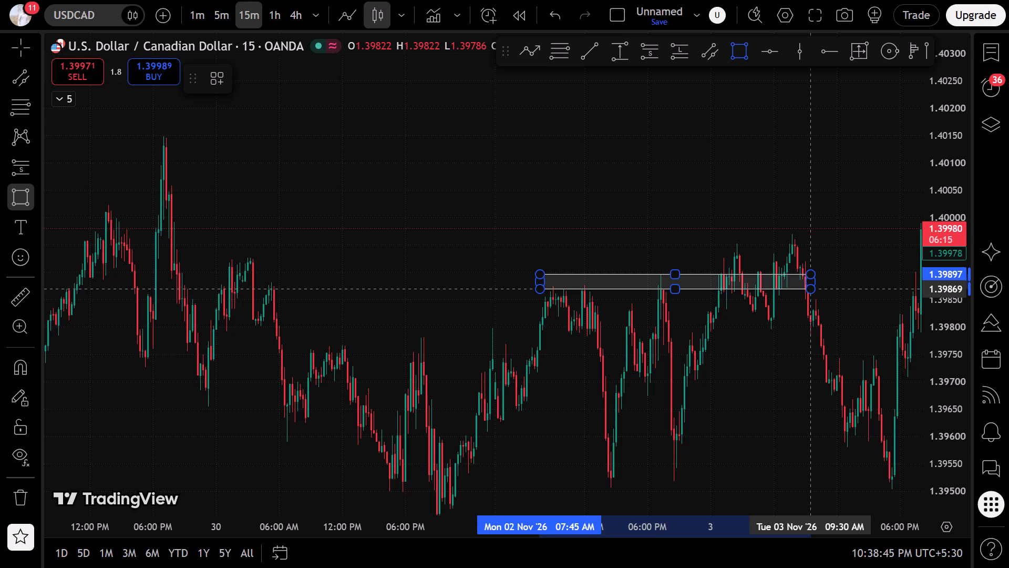
left_click(811, 289)
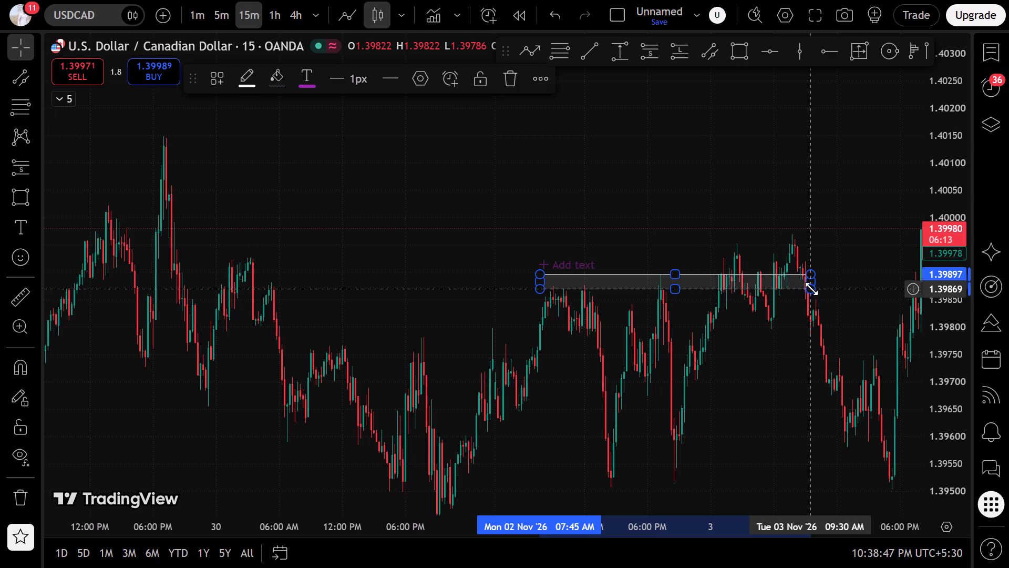
left_click(701, 350)
left_click(524, 352)
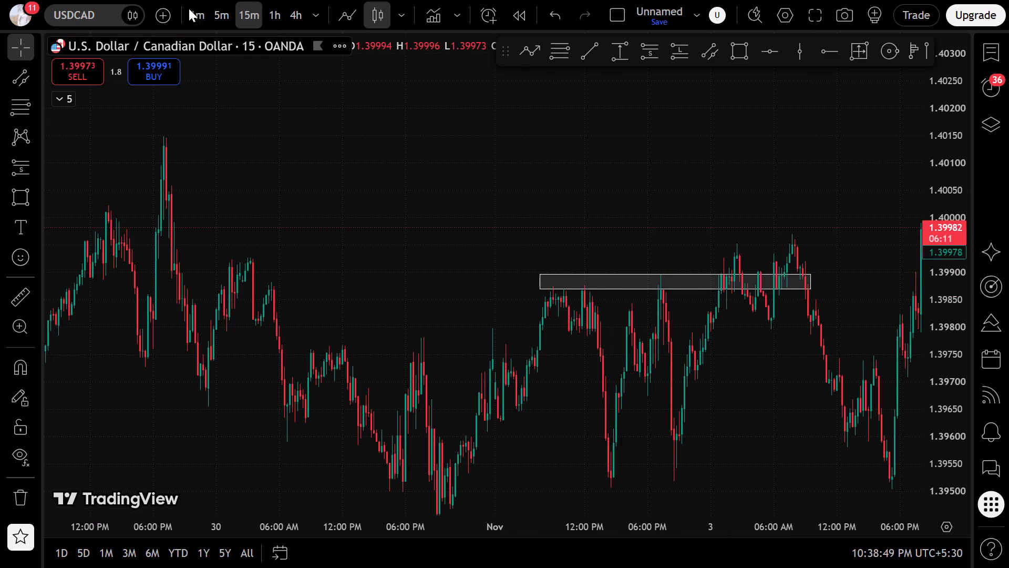
Switch to the 1-minute timeframe and examine the 3 November morning price action around the zone and the following decline.
left_click(189, 7)
left_click(559, 484)
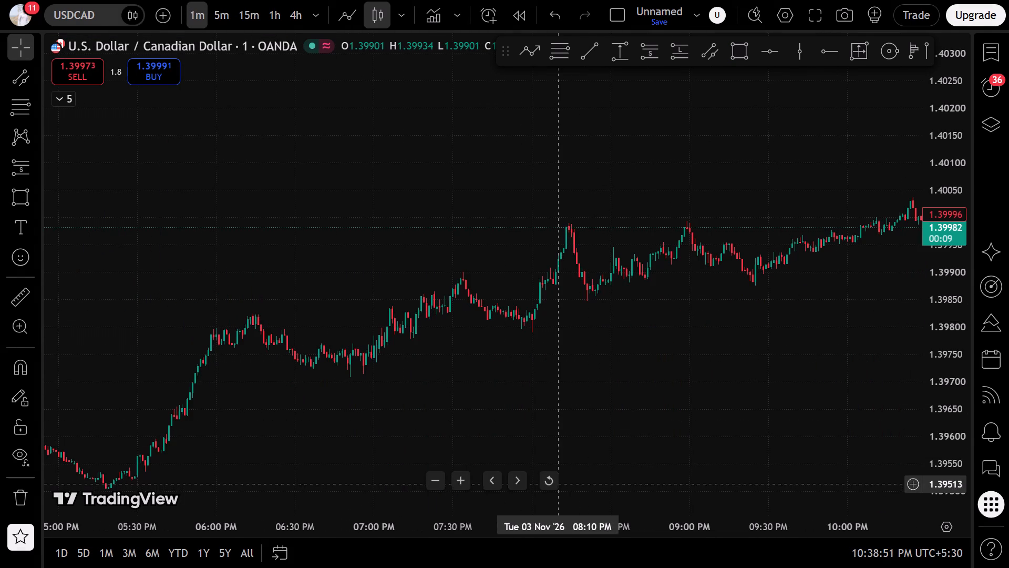
left_click(551, 481)
scroll(563, 465, "down", 20)
scroll(563, 465, "down", 6)
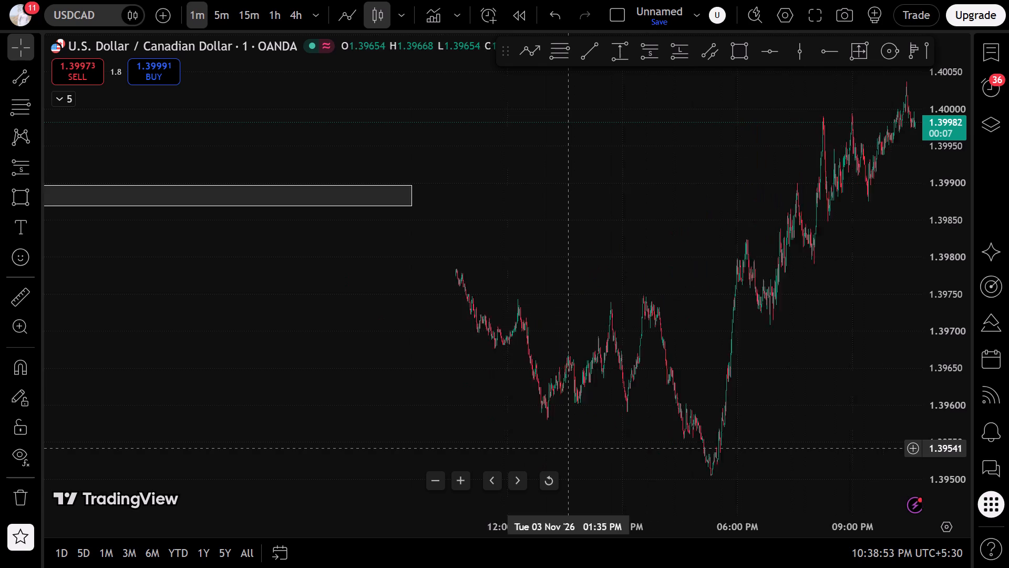
left_click_drag(364, 363, 688, 473)
scroll(631, 412, "up", 9)
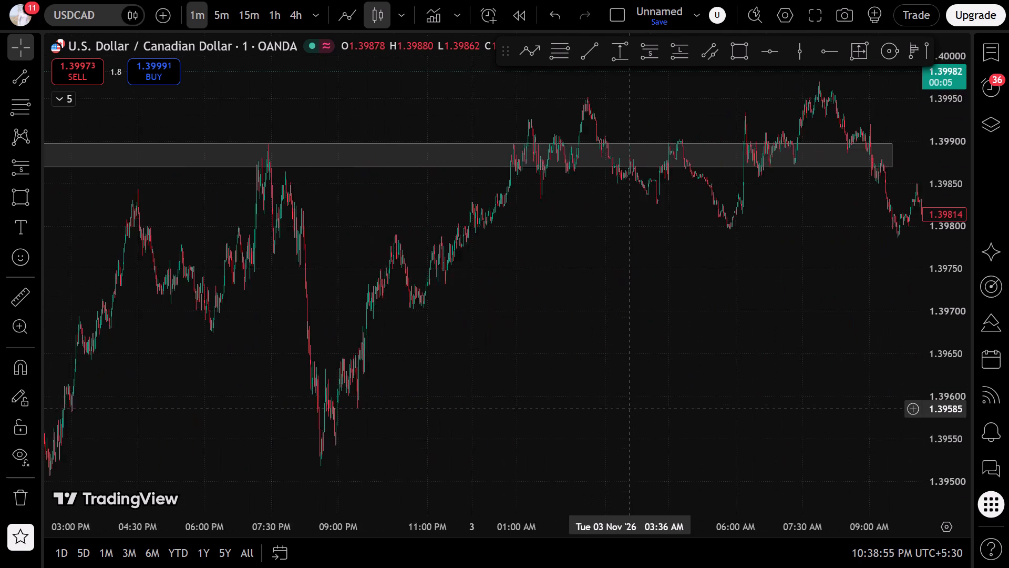
scroll(629, 409, "up", 2)
scroll(550, 369, "up", 7)
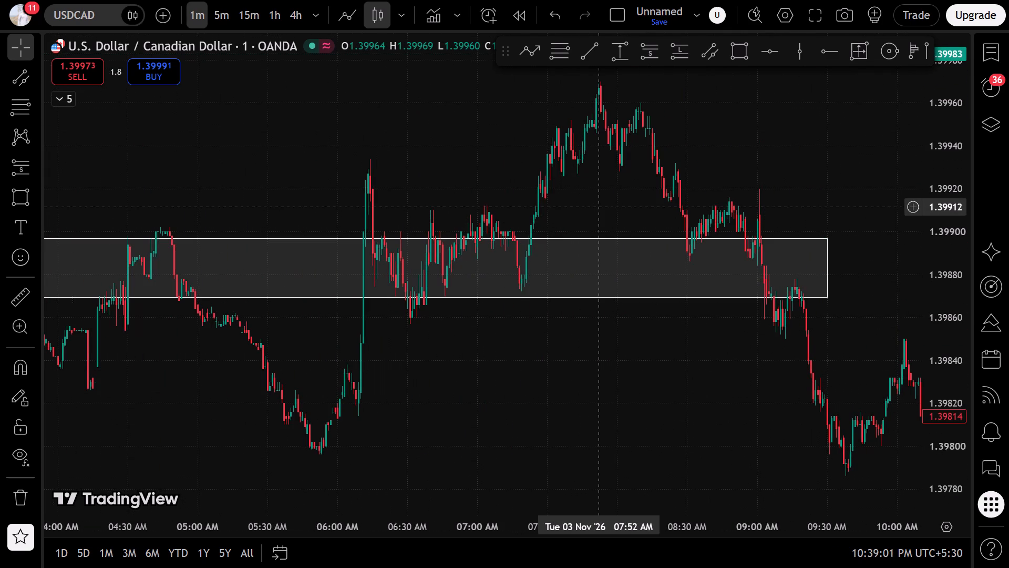
scroll(598, 207, "up", 4)
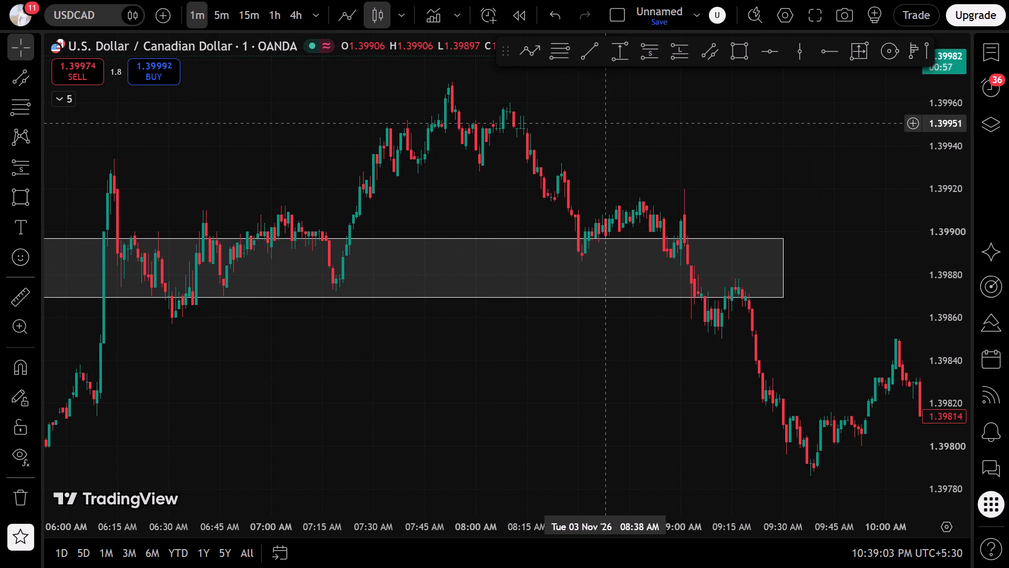
left_click(613, 116)
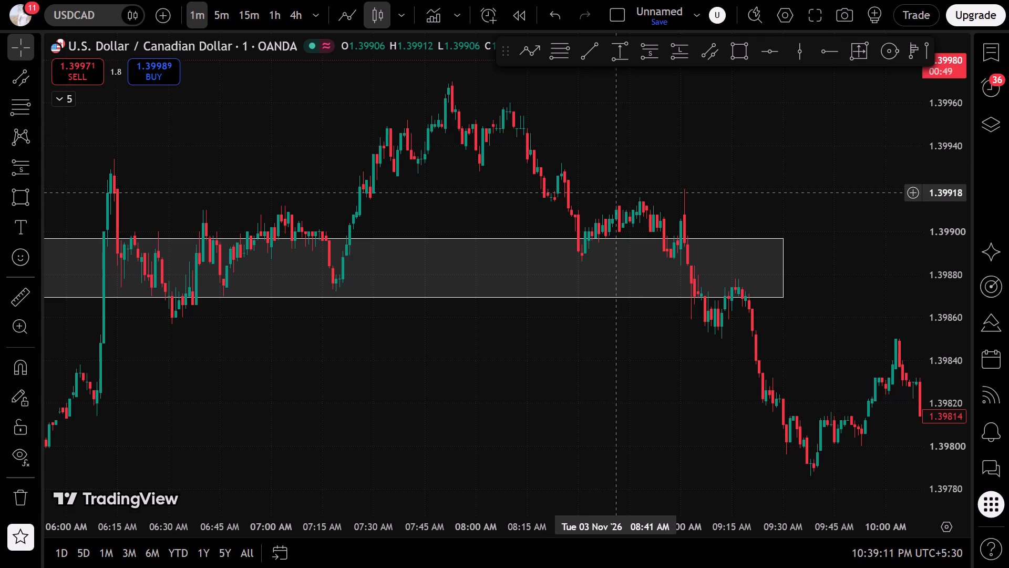
left_click(674, 119)
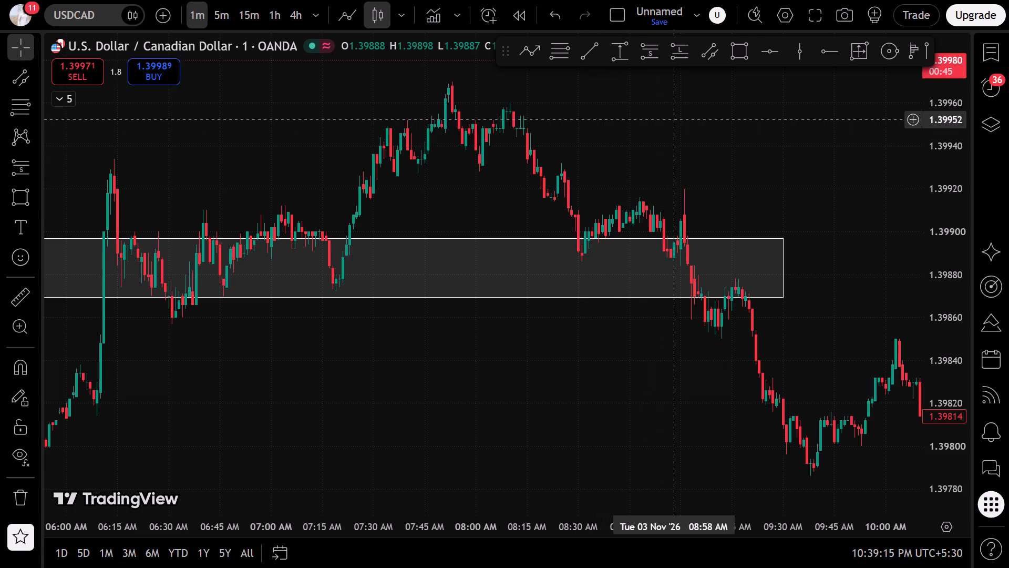
left_click_drag(632, 141, 713, 262)
left_click_drag(947, 378, 876, 41)
left_click_drag(632, 92, 682, 349)
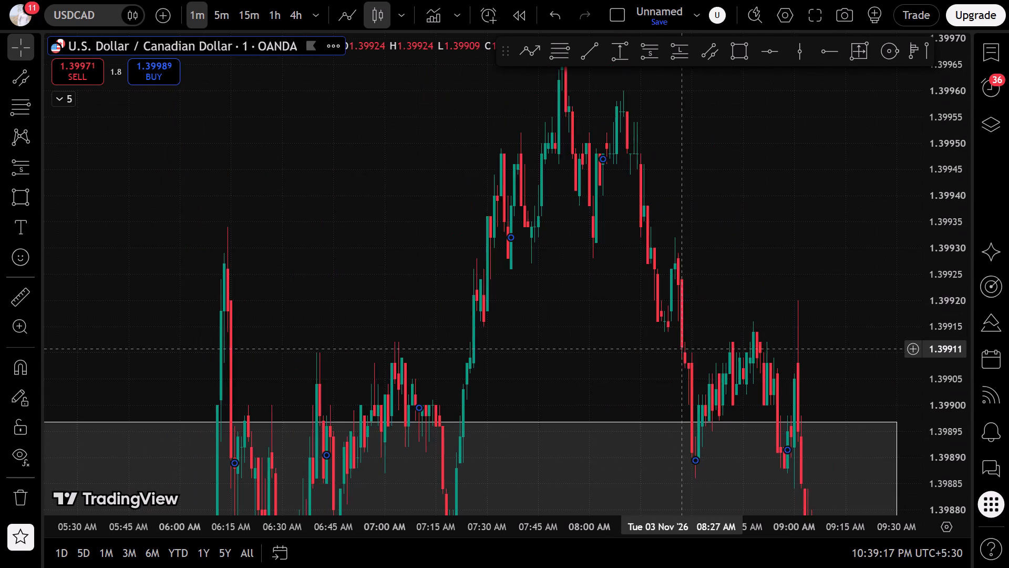
scroll(624, 335, "up", 7)
left_click_drag(496, 181, 658, 310)
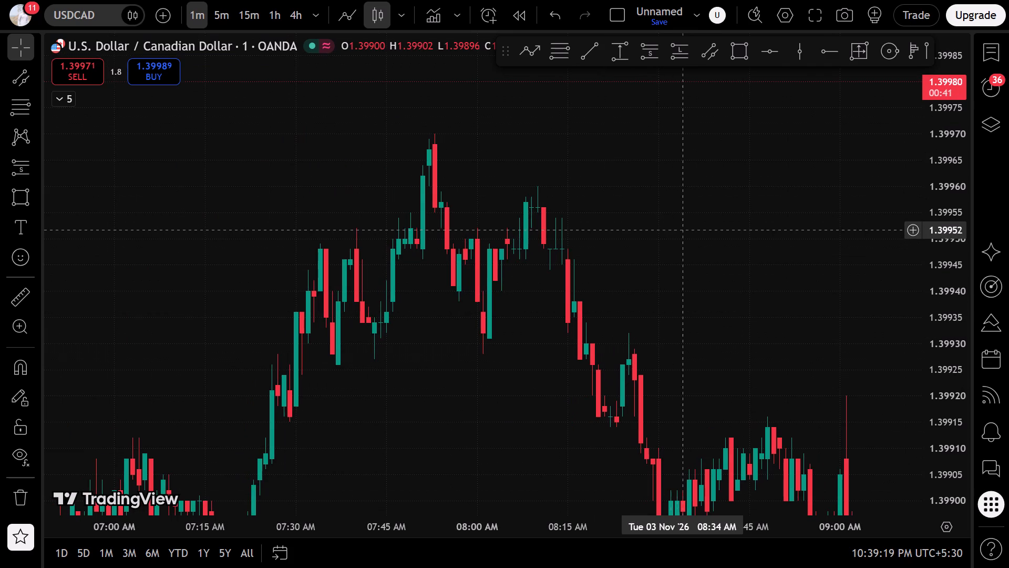
left_click(711, 230)
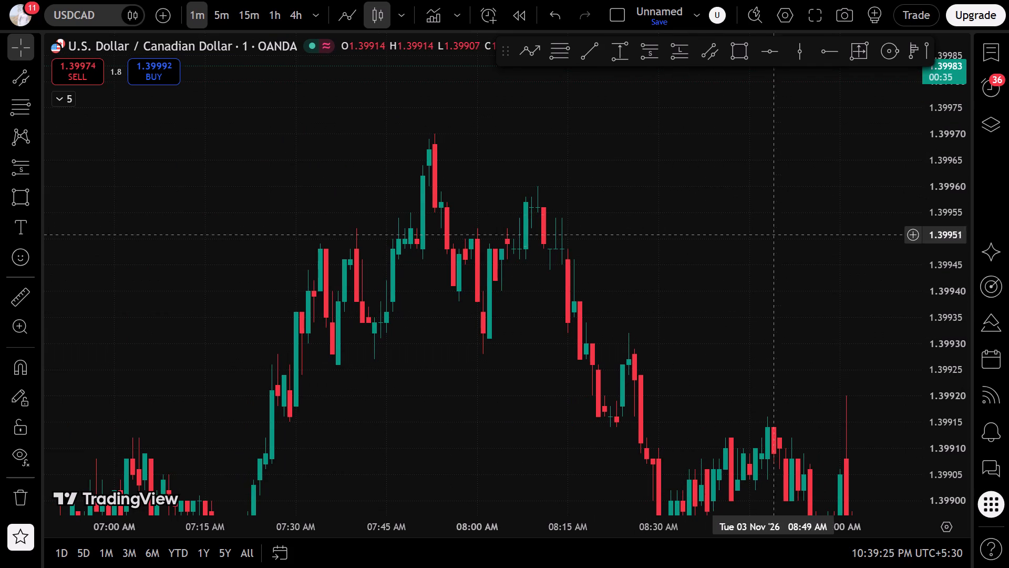
left_click_drag(933, 165, 849, 347)
left_click_drag(688, 346, 509, 283)
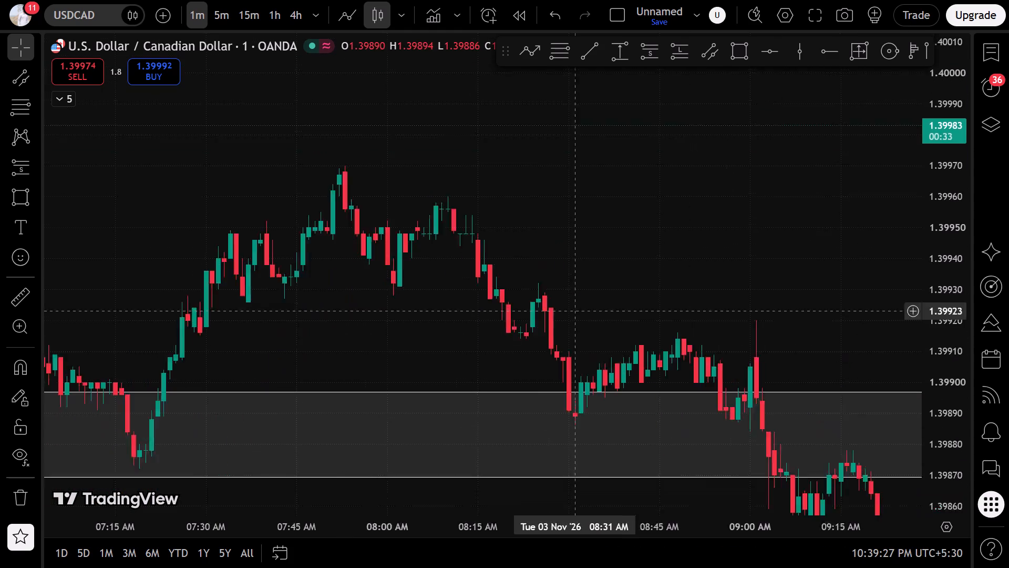
left_click_drag(509, 283, 300, 182)
scroll(304, 221, "down", 3)
left_click_drag(563, 452, 92, 246)
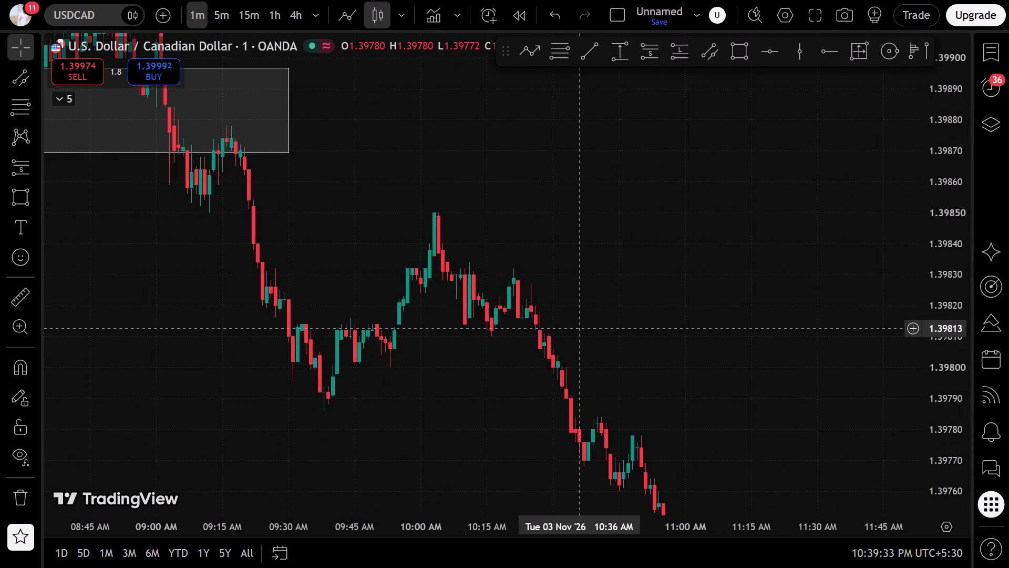
On the 15-minute timeframe, draw a rectangle zone from 1.39659 to 1.39735, spanning 3:15 AM on 29 October to about 11:15 PM on 30 October.
left_click(245, 24)
left_click(554, 484)
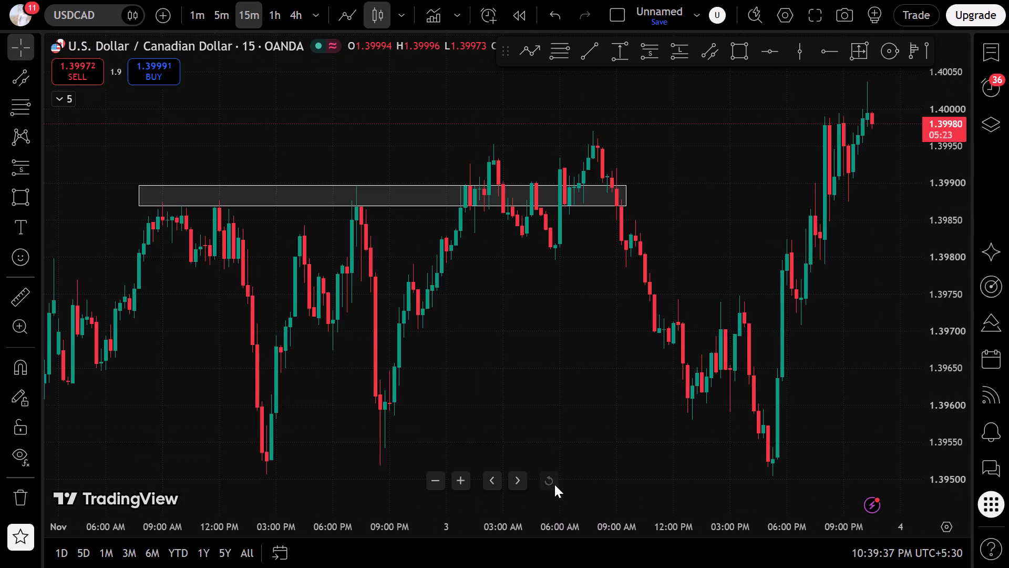
scroll(557, 378, "down", 7)
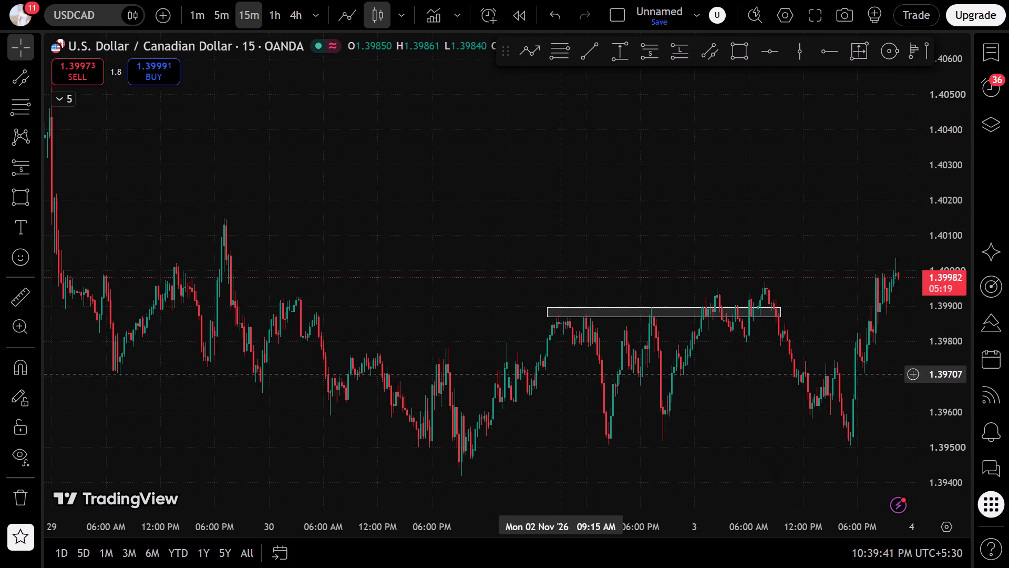
scroll(560, 374, "down", 2)
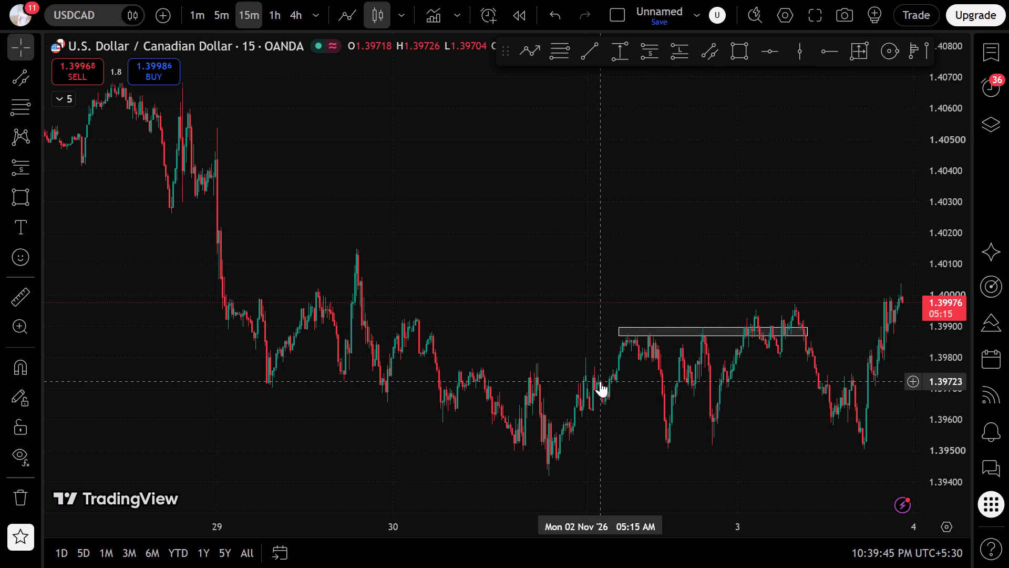
left_click(732, 45)
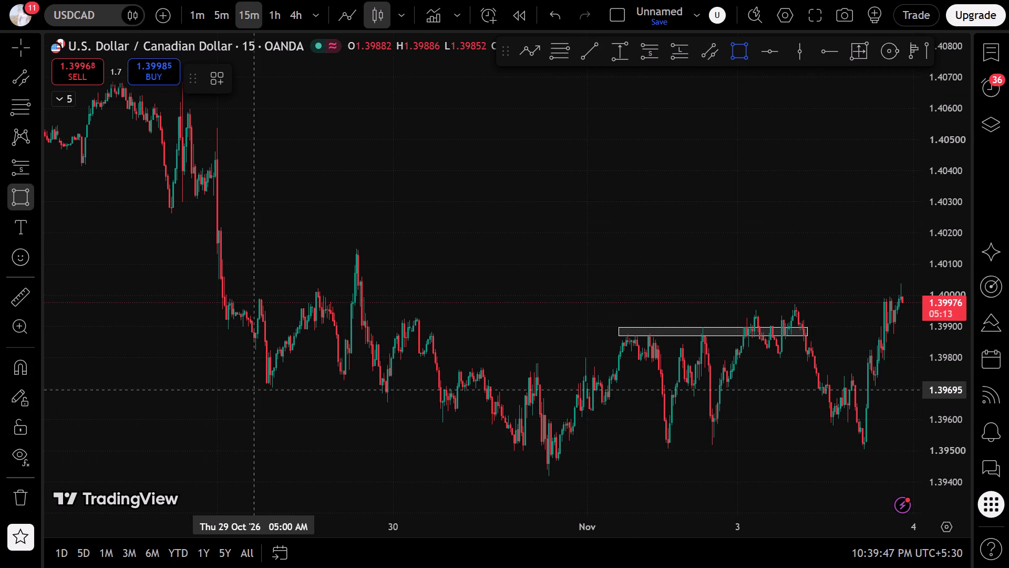
left_click(242, 401)
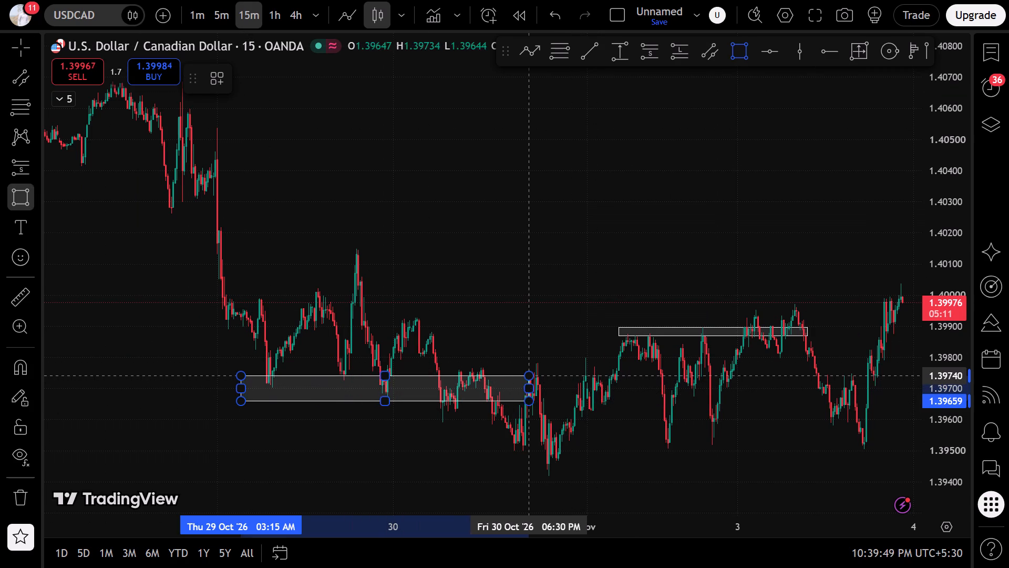
left_click(564, 378)
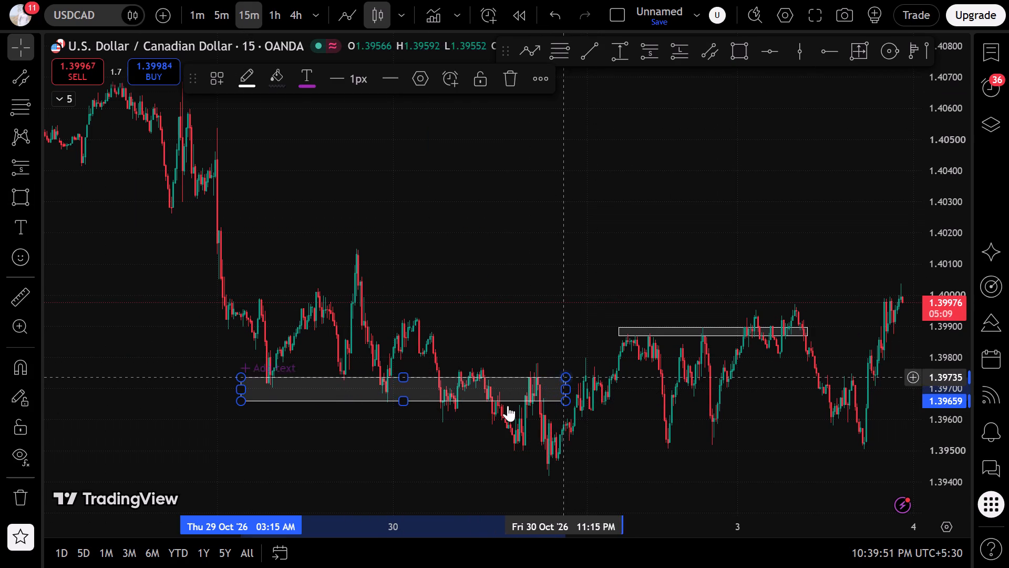
left_click(428, 433)
Switch to the 1-minute timeframe and examine how price trades around the 1.39659–1.39735 zone on 30 October.
scroll(377, 424, "up", 2)
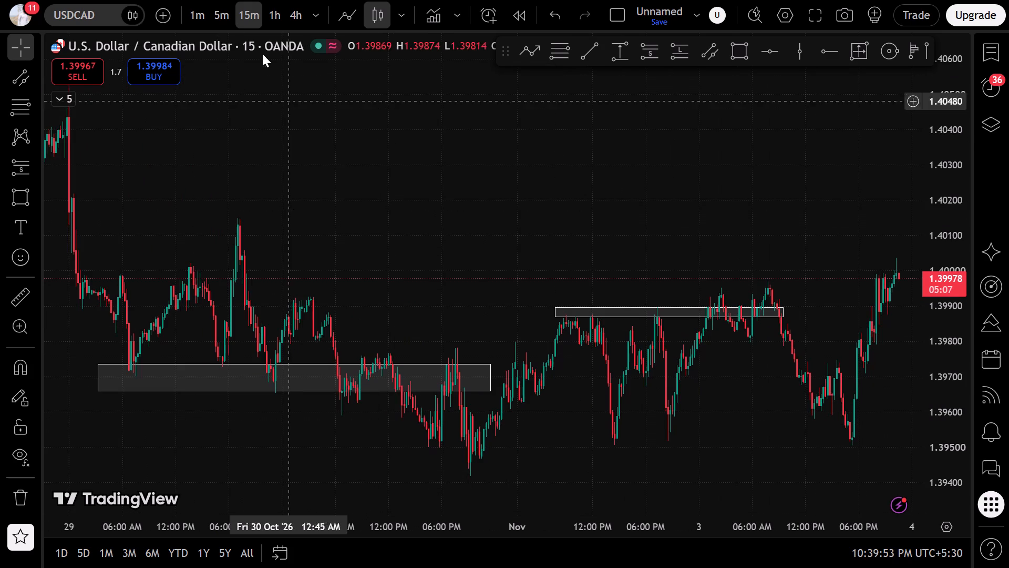
left_click(186, 14)
scroll(225, 185, "down", 18)
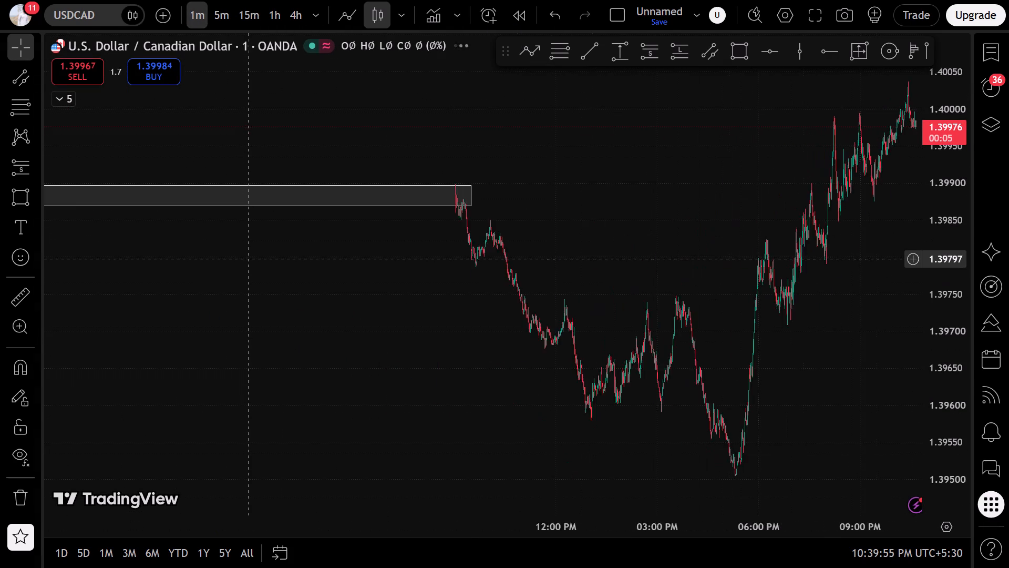
scroll(248, 259, "down", 14)
left_click_drag(279, 297, 759, 372)
left_click_drag(315, 403, 317, 403)
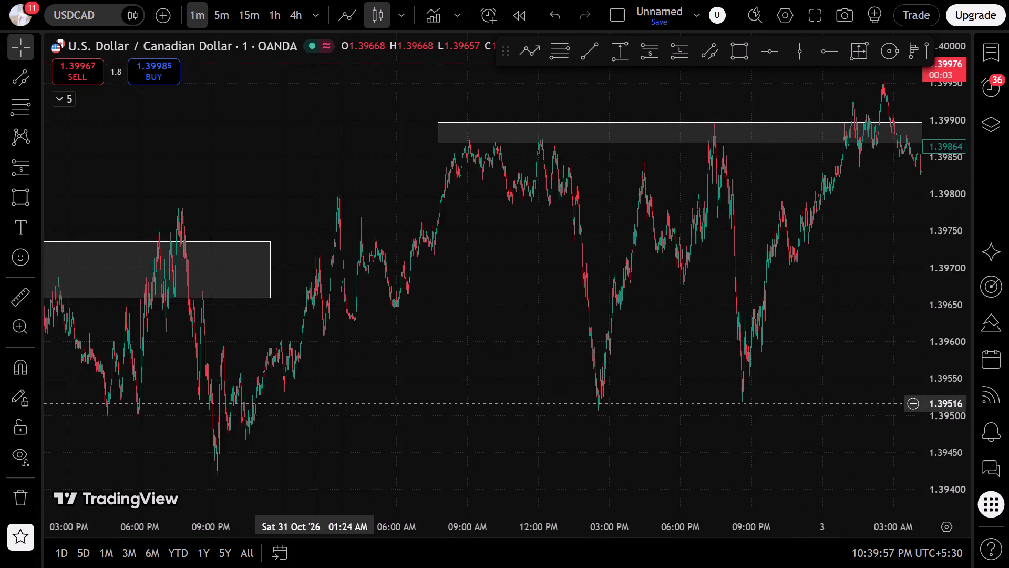
left_click_drag(317, 403, 879, 391)
left_click_drag(316, 370, 698, 390)
scroll(550, 378, "up", 7)
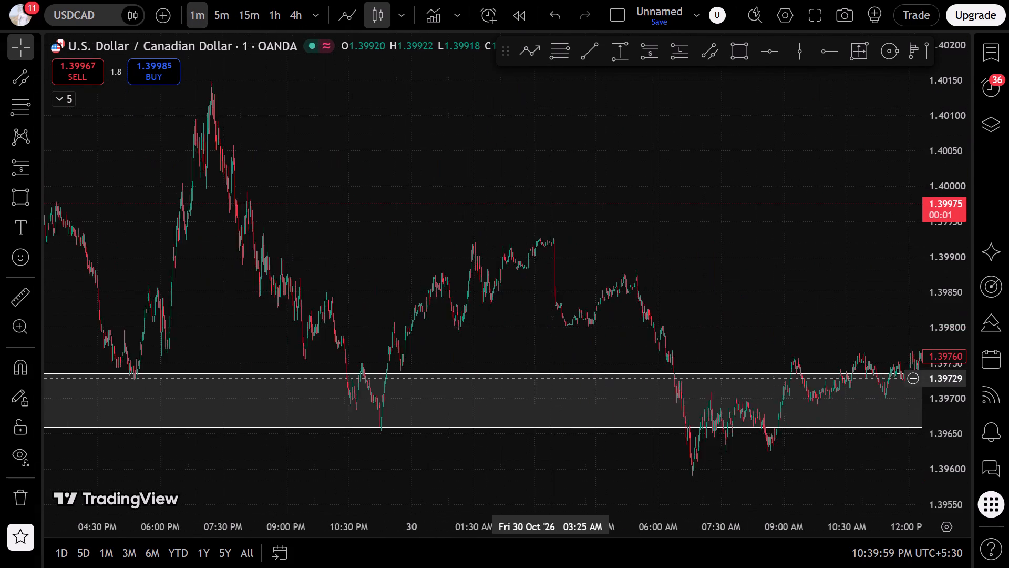
left_click_drag(642, 282, 249, 270)
scroll(276, 401, "up", 5)
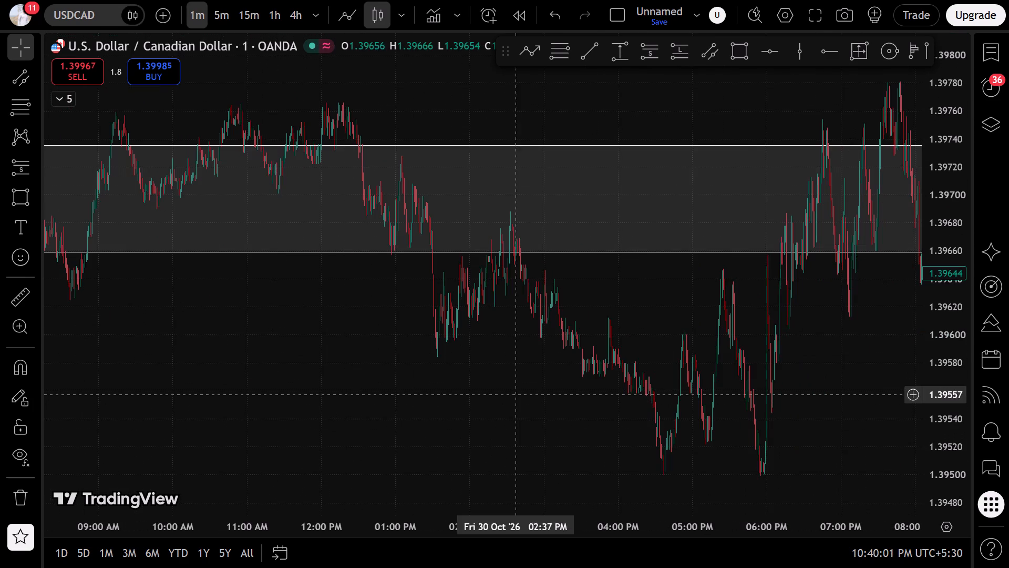
left_click_drag(523, 391, 224, 449)
scroll(325, 431, "up", 5)
left_click_drag(333, 401, 780, 460)
scroll(666, 416, "up", 7)
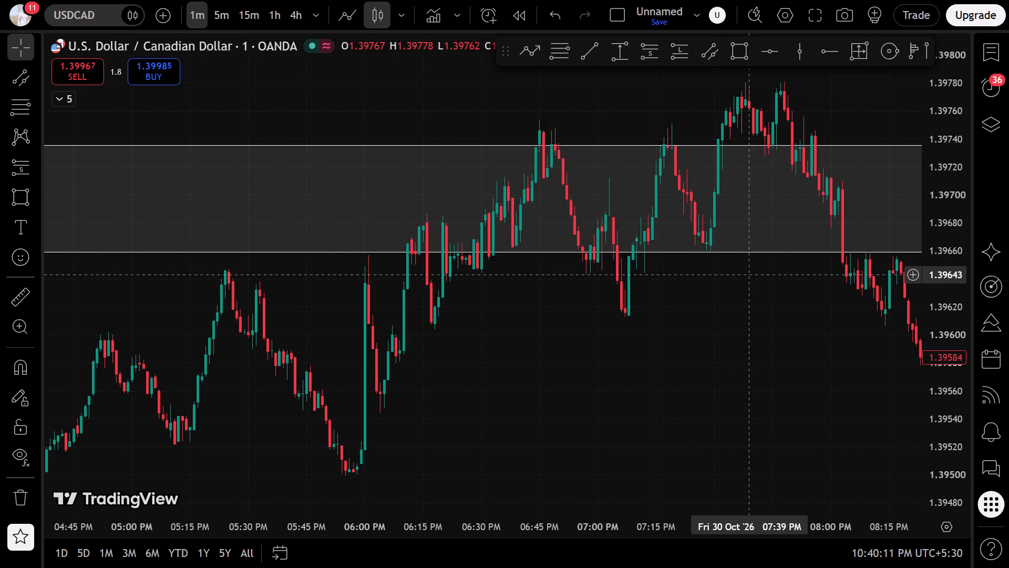
Examine the 30 October evening candles, from the zone tests around 6:45–8:40 PM through to about 9:50 PM.
left_click_drag(746, 101, 444, 207)
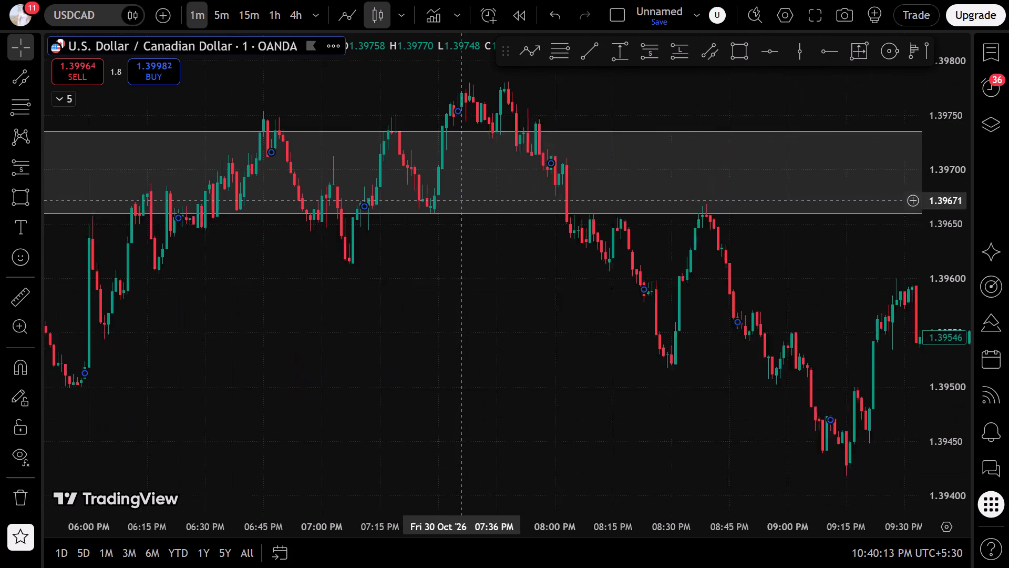
left_click_drag(444, 207, 396, 218)
left_click_drag(917, 283, 915, 292)
left_click_drag(728, 312, 789, 422)
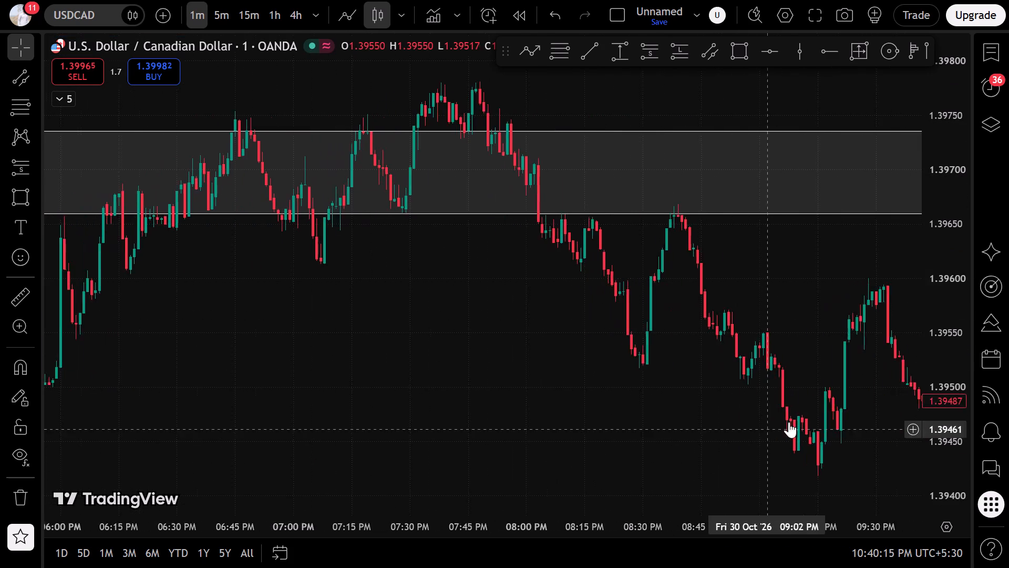
left_click_drag(951, 312, 891, 348)
left_click_drag(821, 348, 835, 491)
left_click_drag(962, 419, 883, 231)
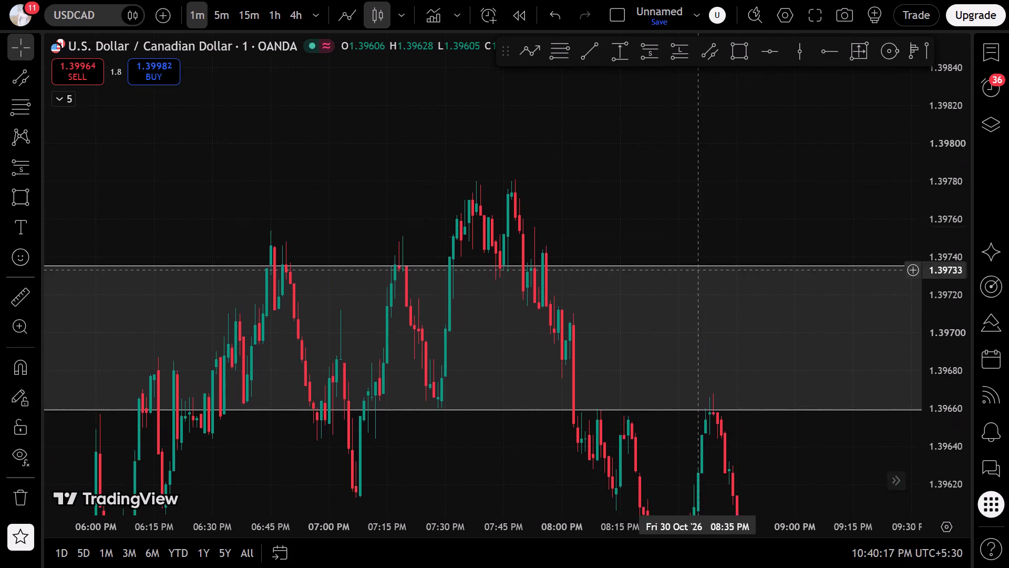
scroll(667, 285, "up", 6)
left_click_drag(470, 190, 839, 212)
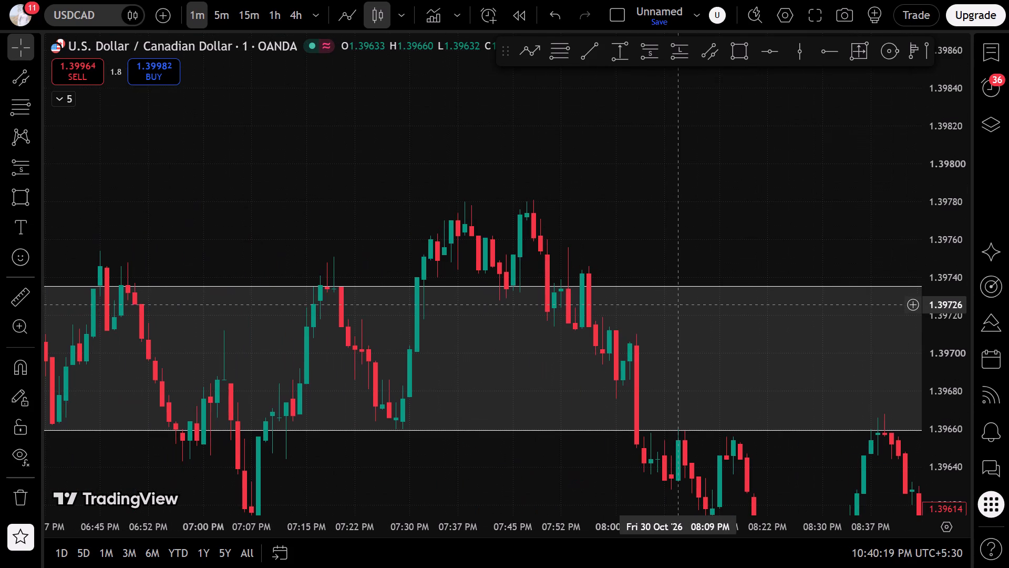
left_click_drag(728, 249, 486, 35)
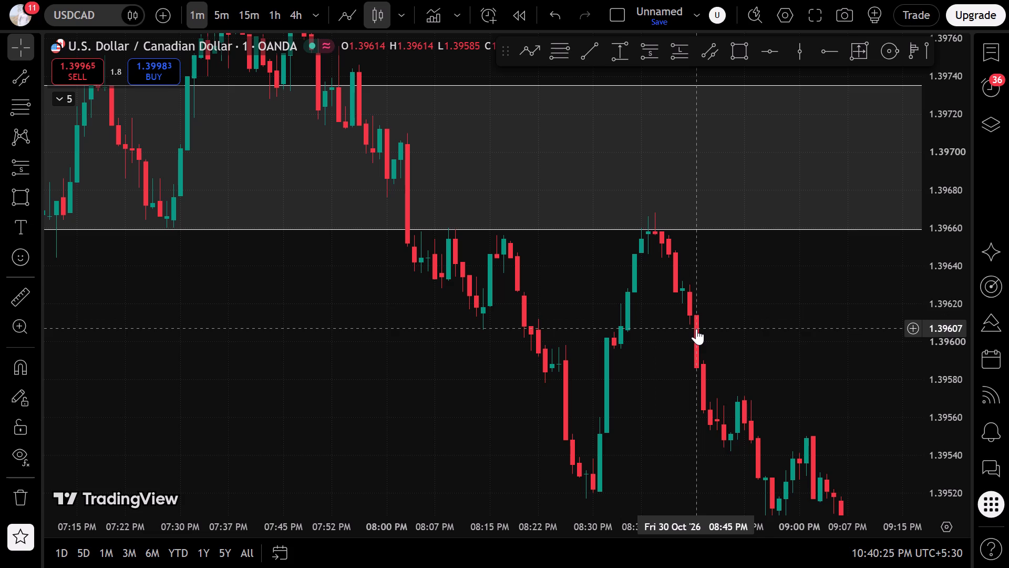
left_click_drag(719, 352, 427, 168)
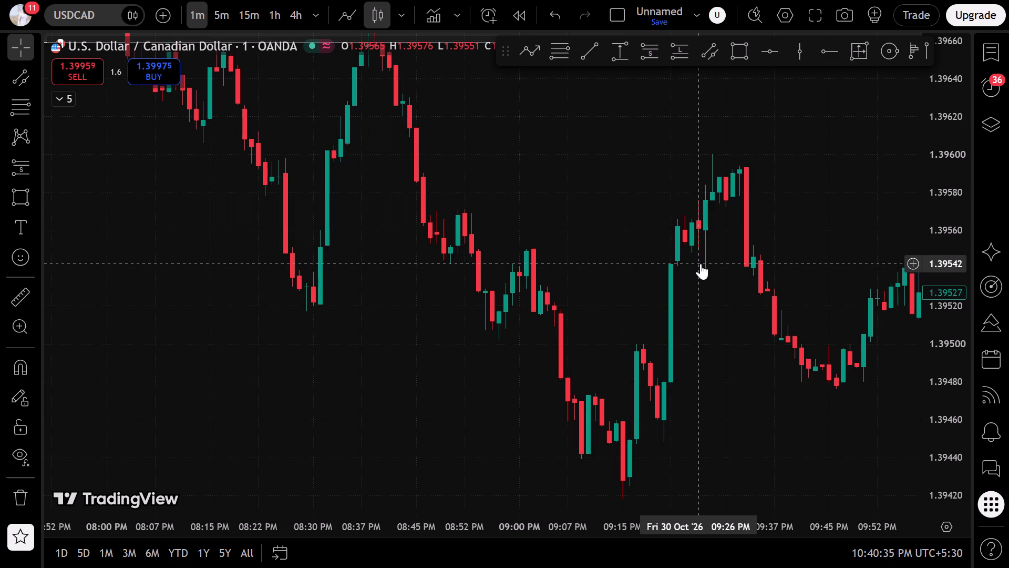
left_click_drag(781, 278, 197, 316)
Examine the 1-minute price action from late 30 October into early November, comparing it with the zone.
scroll(316, 302, "down", 7)
left_click_drag(711, 240, 342, 348)
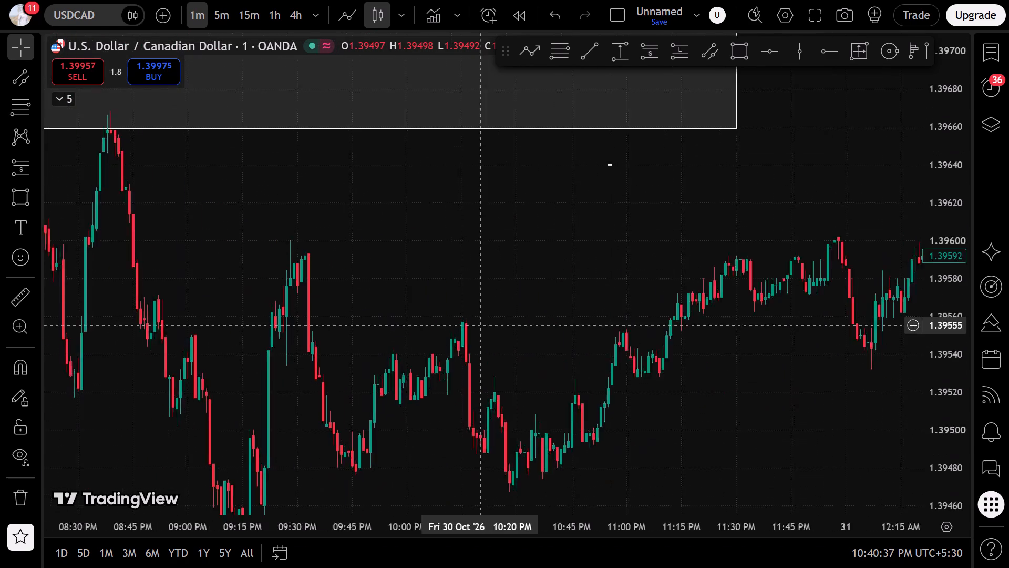
left_click_drag(342, 348, 68, 388)
scroll(269, 332, "down", 4)
left_click_drag(370, 304, 580, 188)
scroll(516, 273, "up", 5)
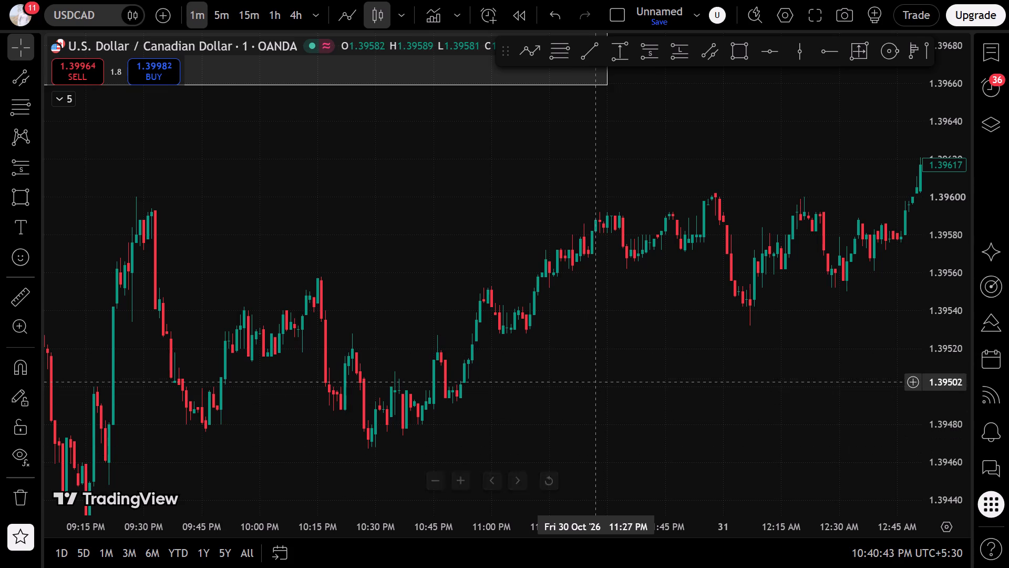
left_click_drag(625, 288, 457, 299)
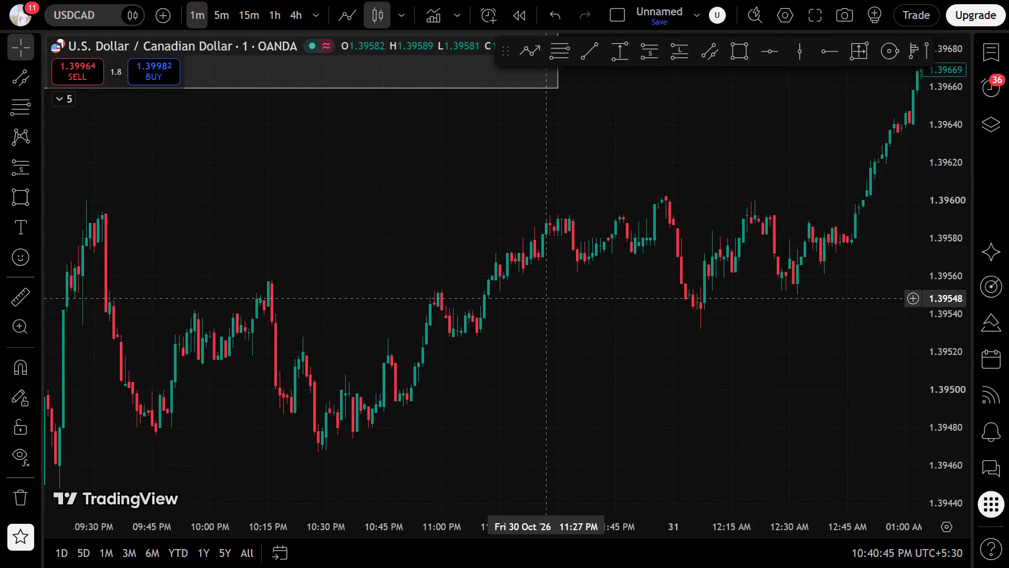
left_click_drag(457, 299, 321, 301)
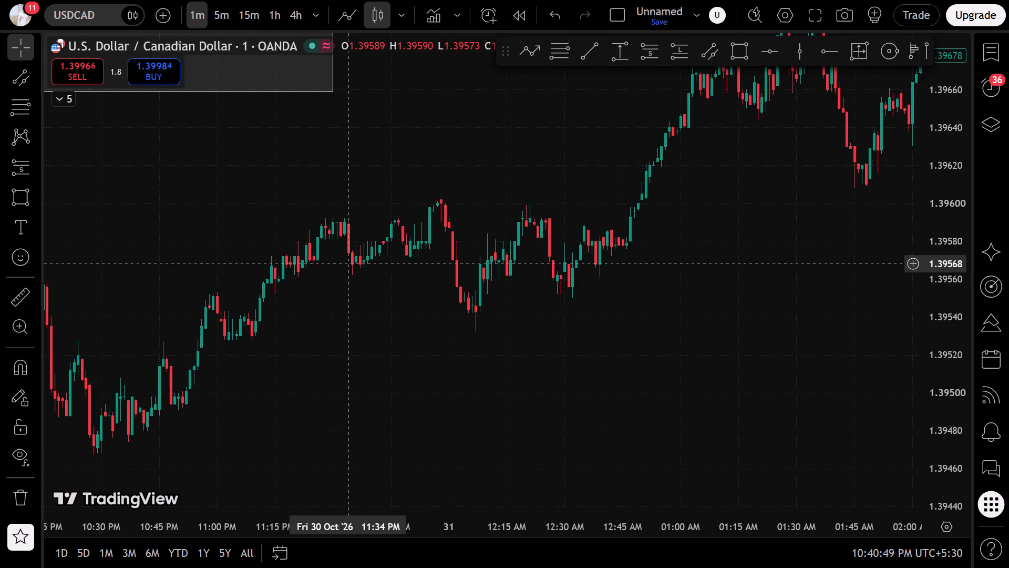
left_click_drag(547, 261, 335, 403)
scroll(303, 405, "down", 5)
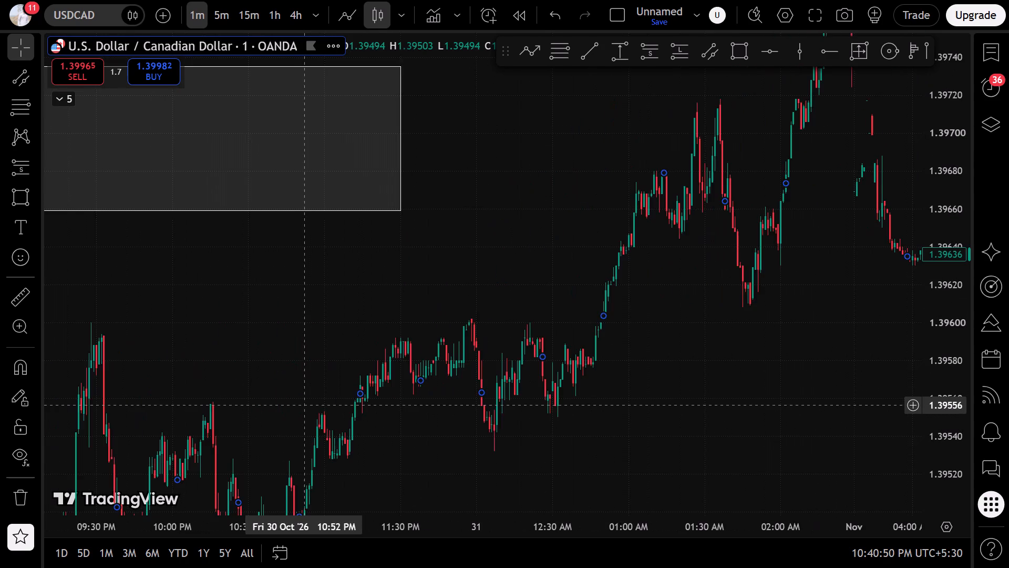
scroll(303, 405, "up", 3)
left_click_drag(504, 282, 116, 454)
scroll(157, 414, "down", 6)
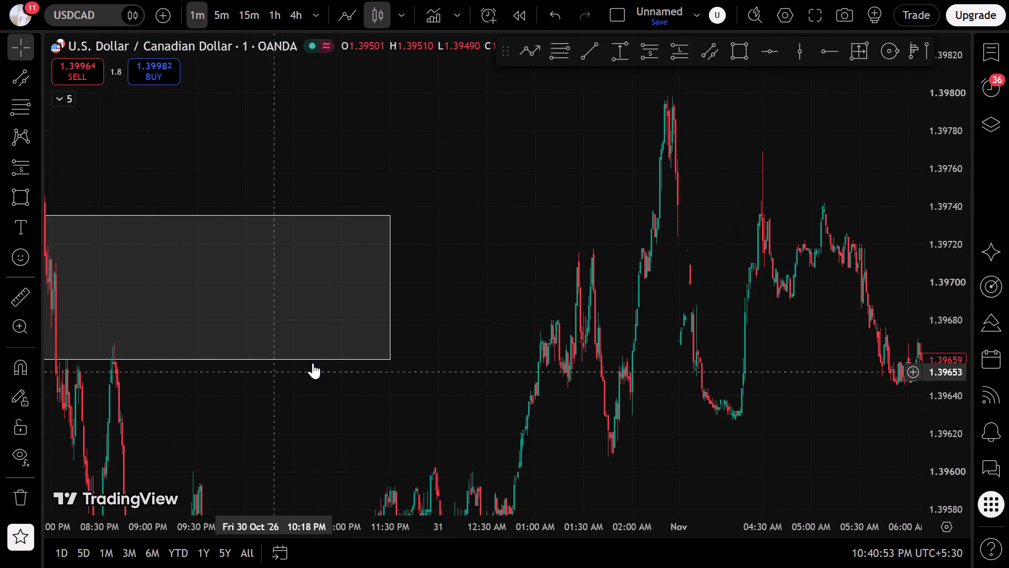
scroll(335, 358, "up", 6)
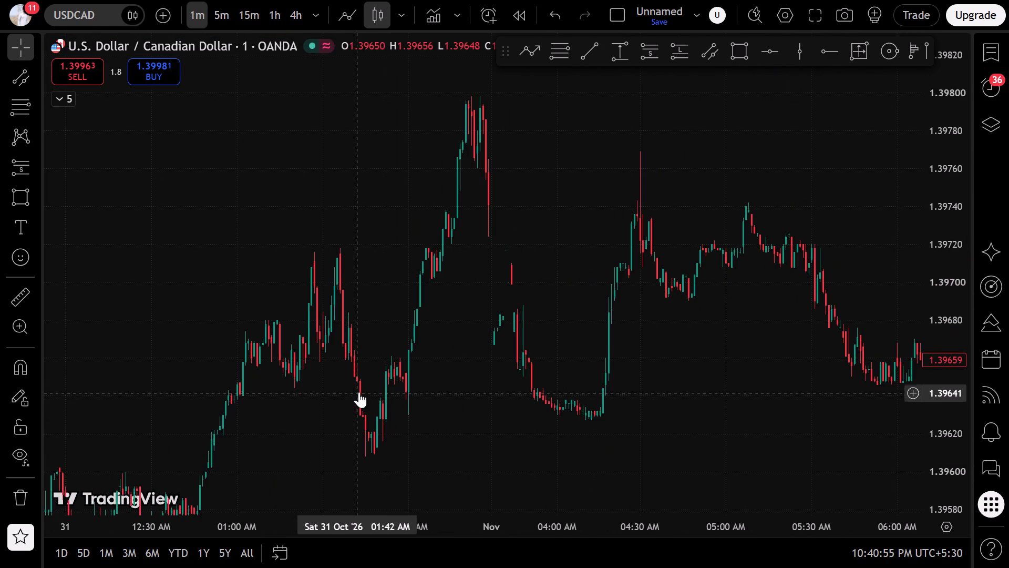
scroll(359, 392, "down", 9)
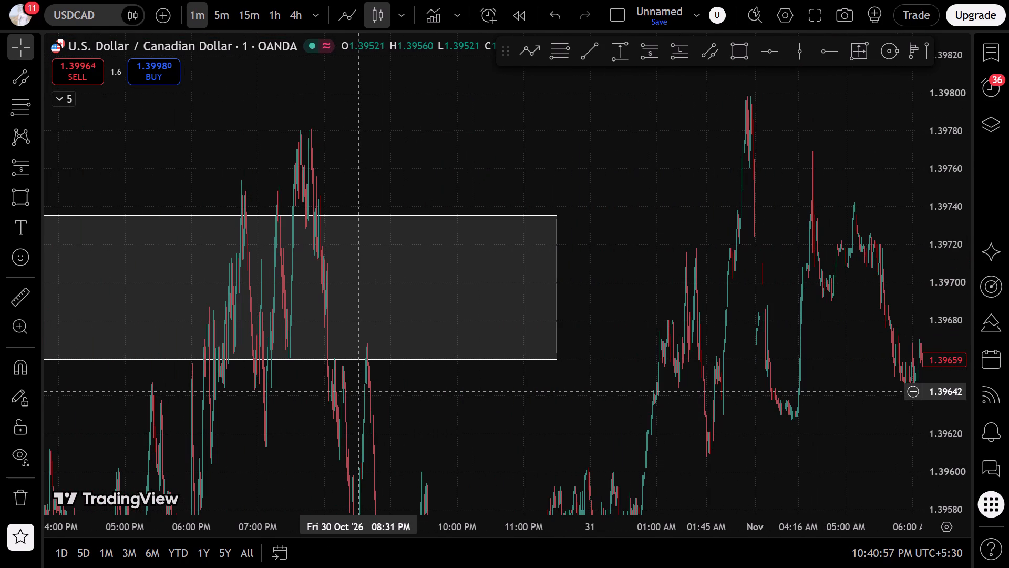
scroll(359, 392, "down", 4)
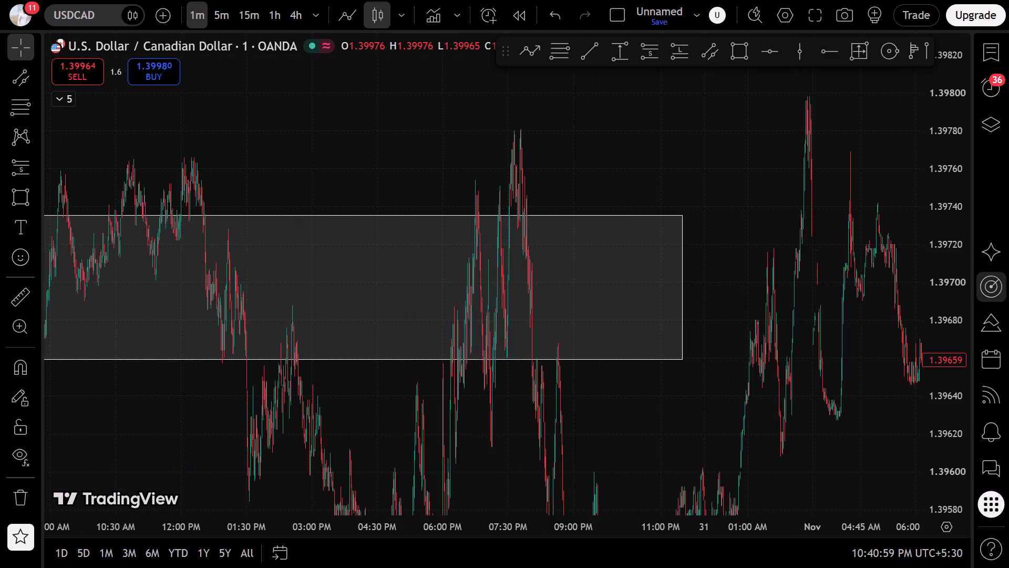
left_click_drag(940, 237, 847, 482)
scroll(576, 439, "up", 1)
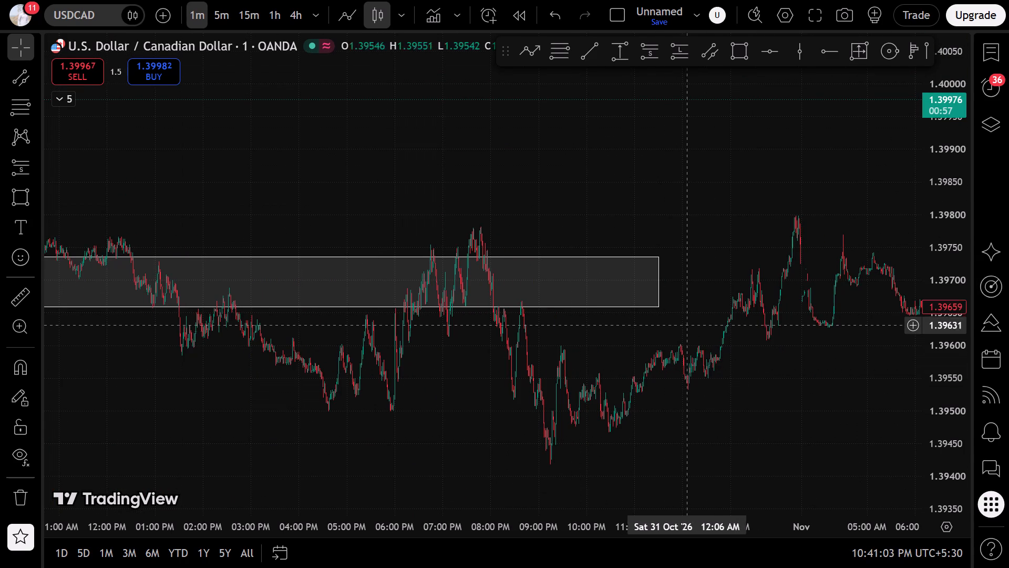
Return to the 15-minute timeframe at the latest candles and switch the chart from USDCAD to EURAUD.
left_click(247, 23)
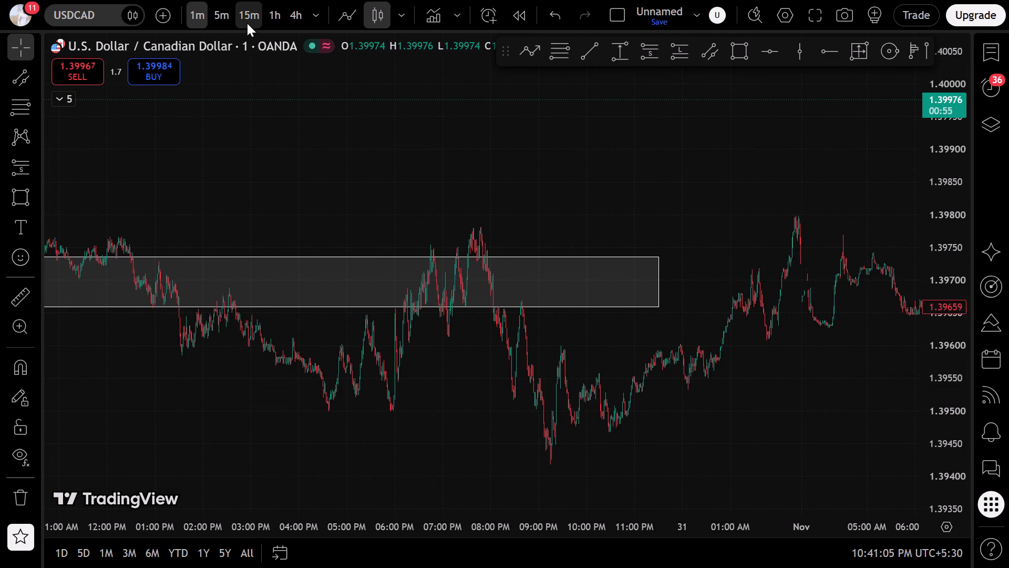
left_click_drag(513, 57, 508, 75)
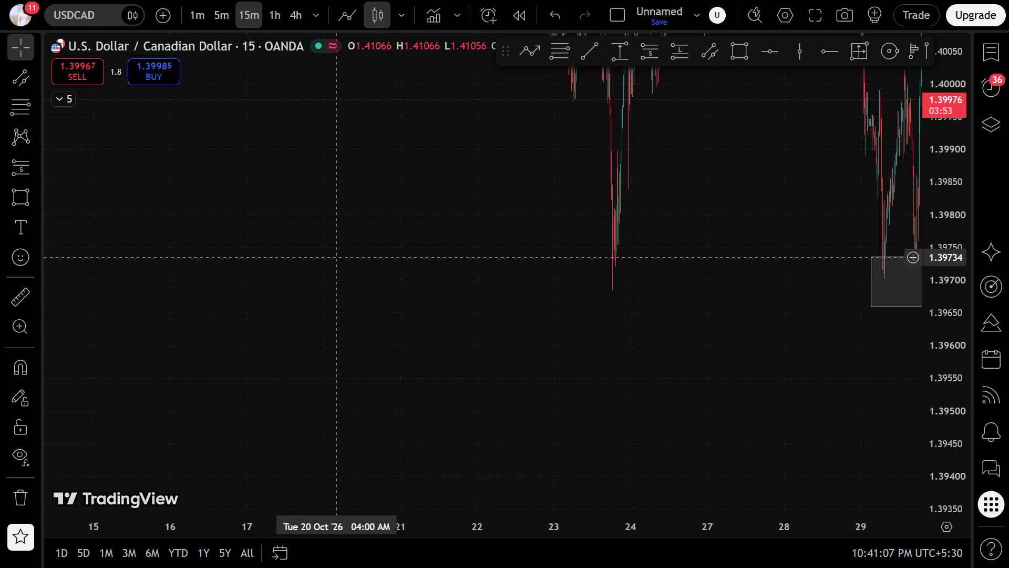
left_click(497, 62)
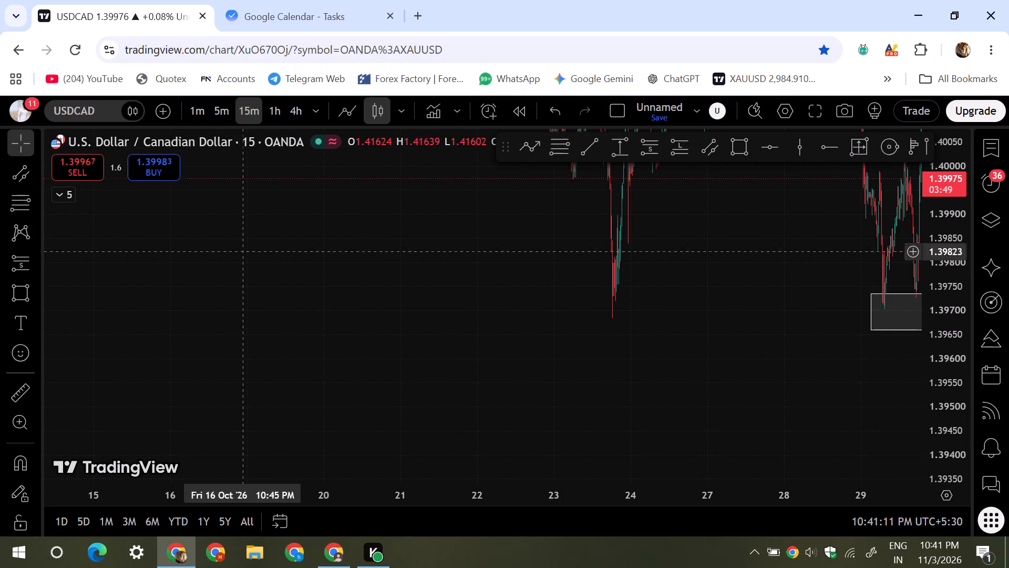
left_click(559, 450)
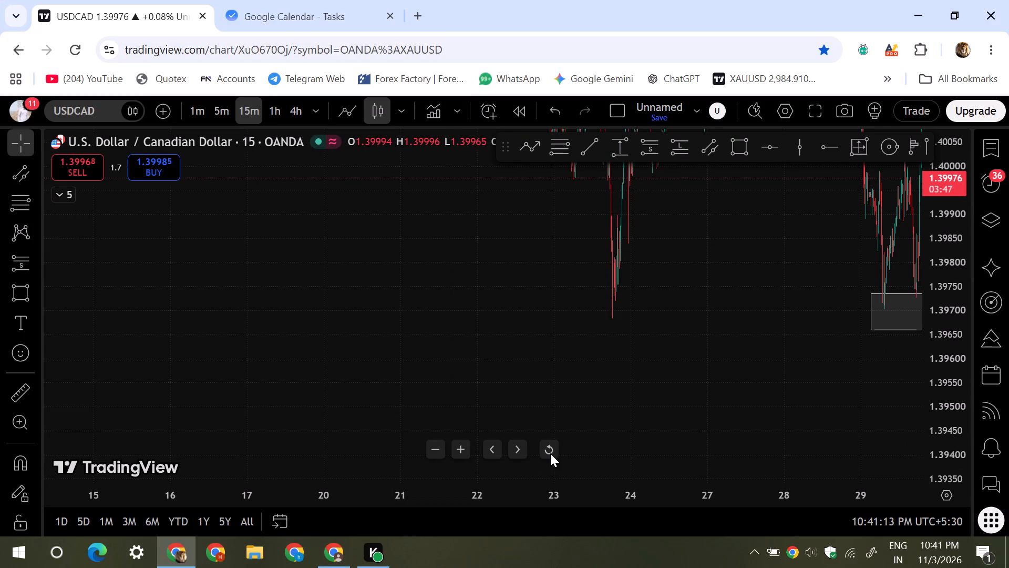
left_click(550, 453)
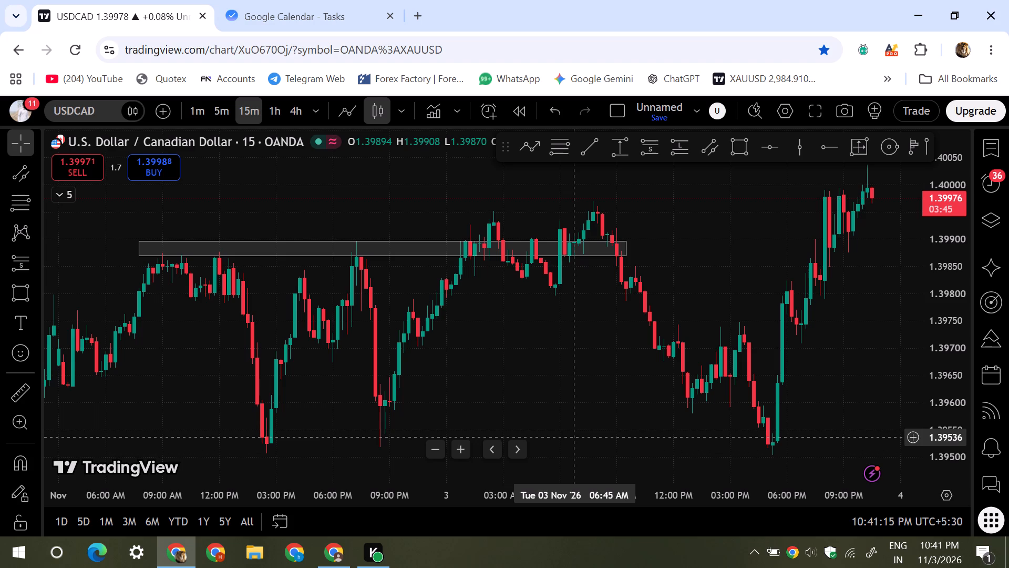
key("Down")
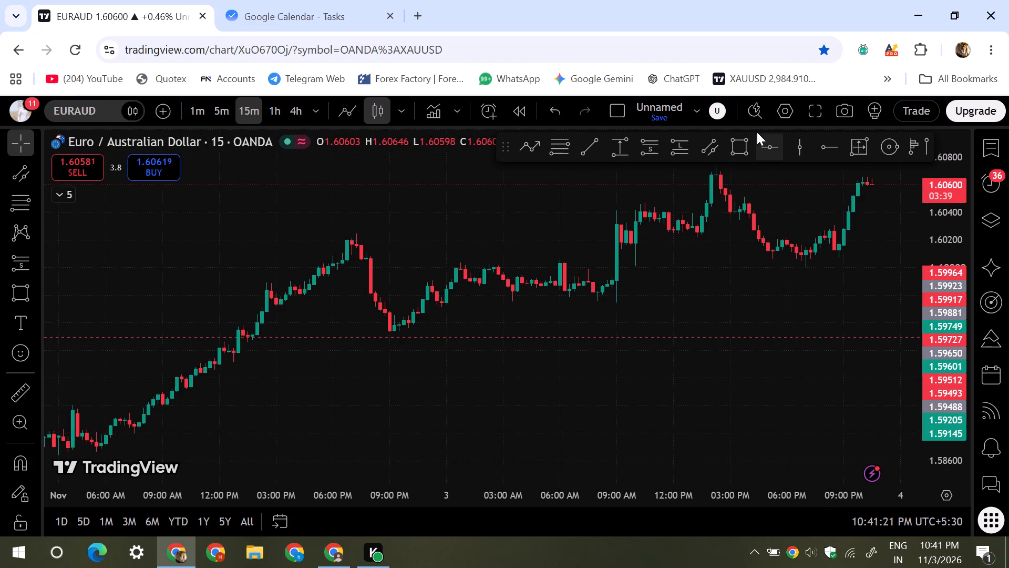
Draw a rectangle zone from 1.60066 to 1.59991, spanning 11:15 PM on 2 November to 8:15 PM on 3 November.
left_click(747, 144)
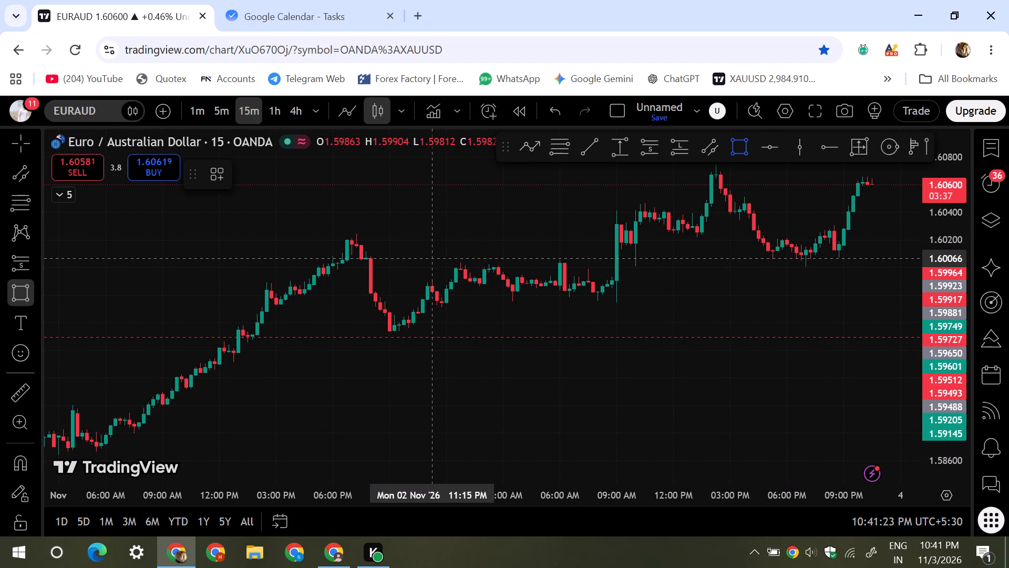
left_click(434, 258)
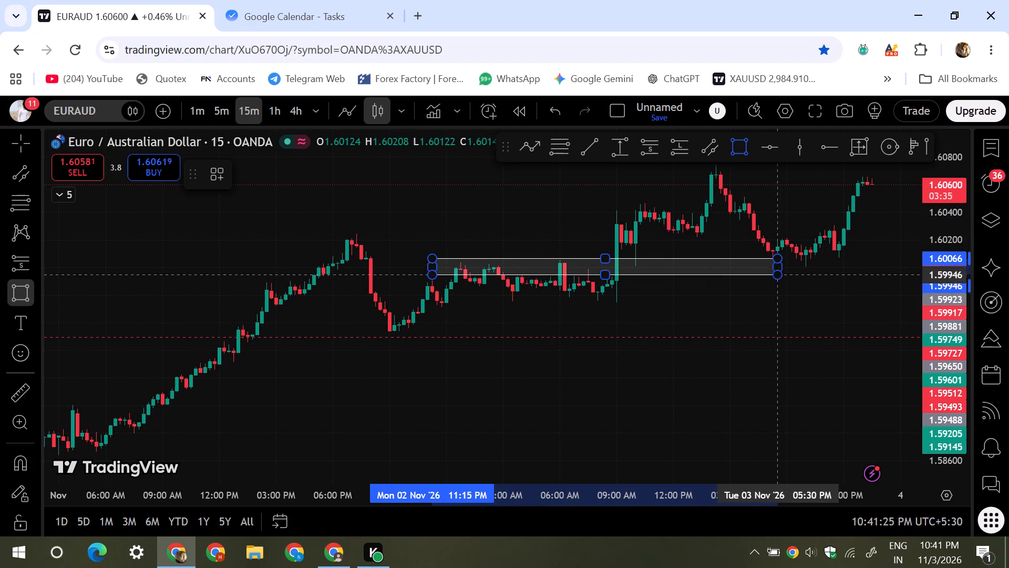
left_click(829, 269)
left_click(815, 322)
left_click(779, 359)
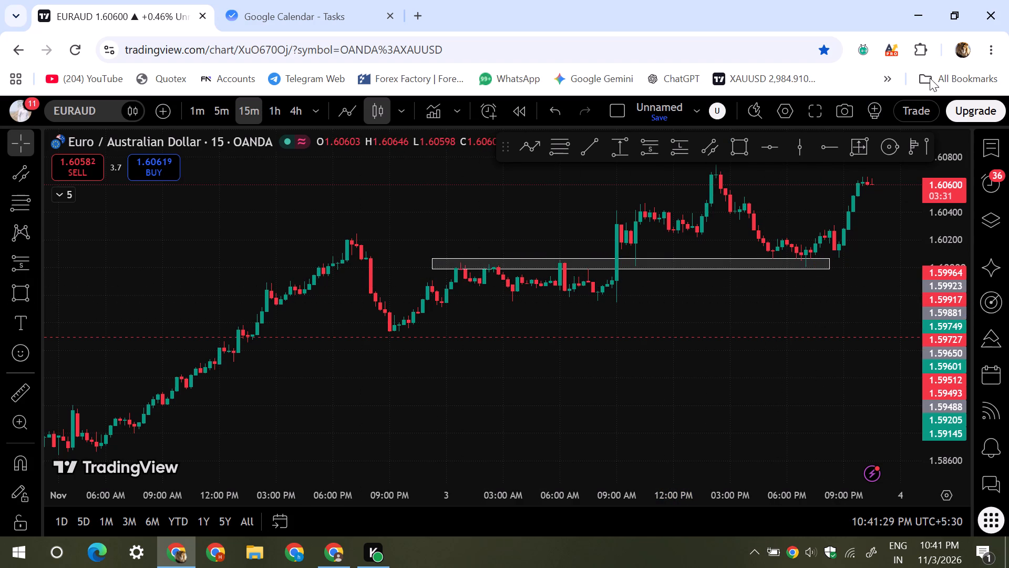
Put the browser window with the EURAUD chart into full-screen mode.
left_click(993, 55)
left_click(989, 379)
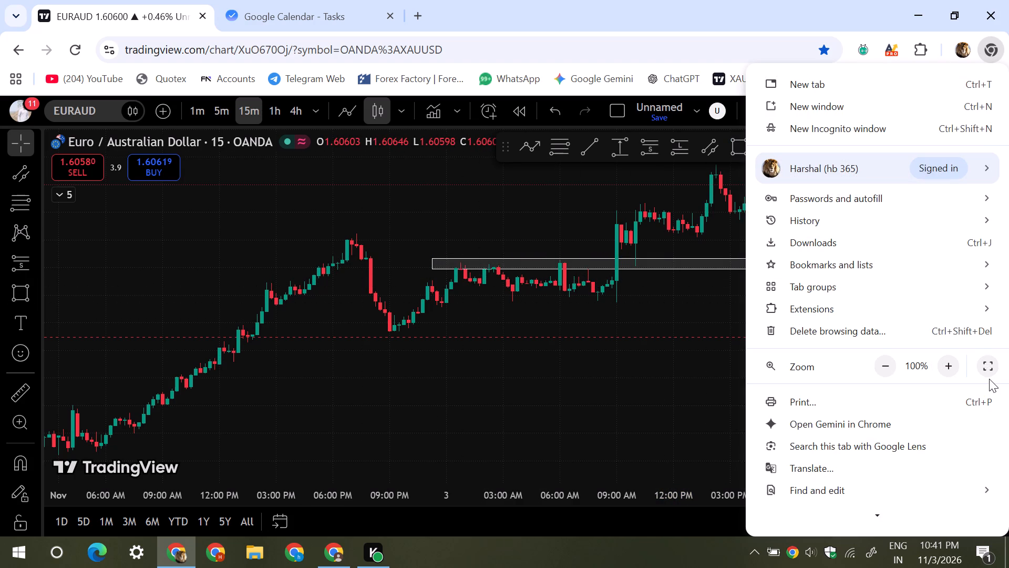
double_click(989, 378)
left_click(986, 372)
Lower the upper edge of the EURAUD rectangle zone to about 1.60053.
left_click_drag(939, 400, 925, 335)
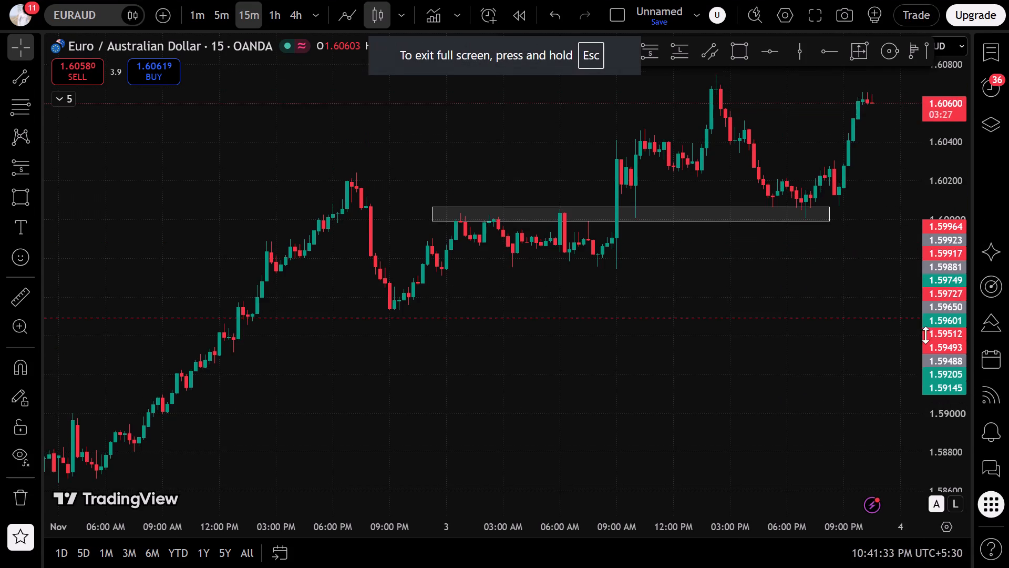
left_click_drag(925, 335, 908, 302)
left_click_drag(835, 273, 791, 413)
scroll(790, 413, "up", 3)
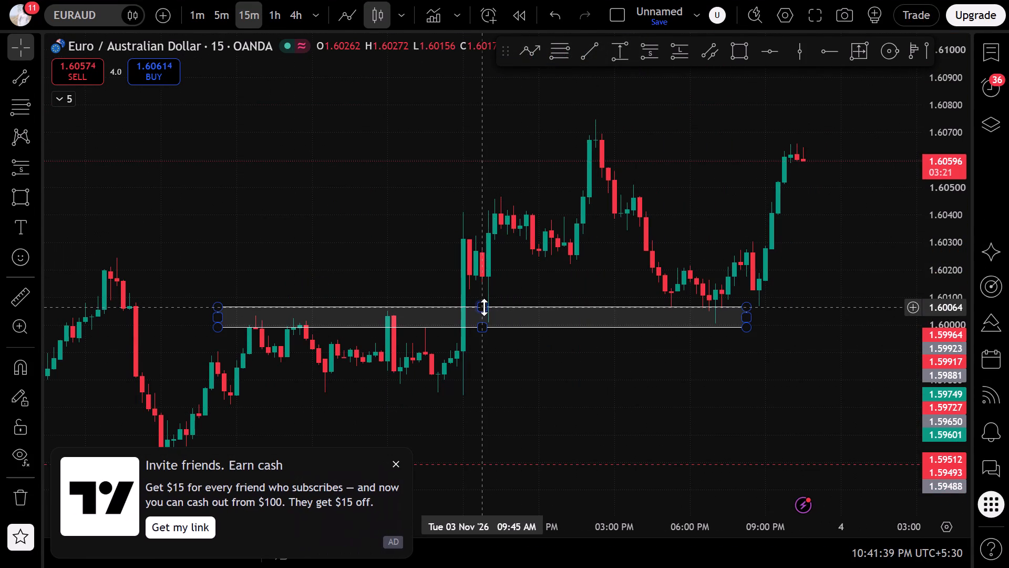
left_click_drag(484, 307, 503, 310)
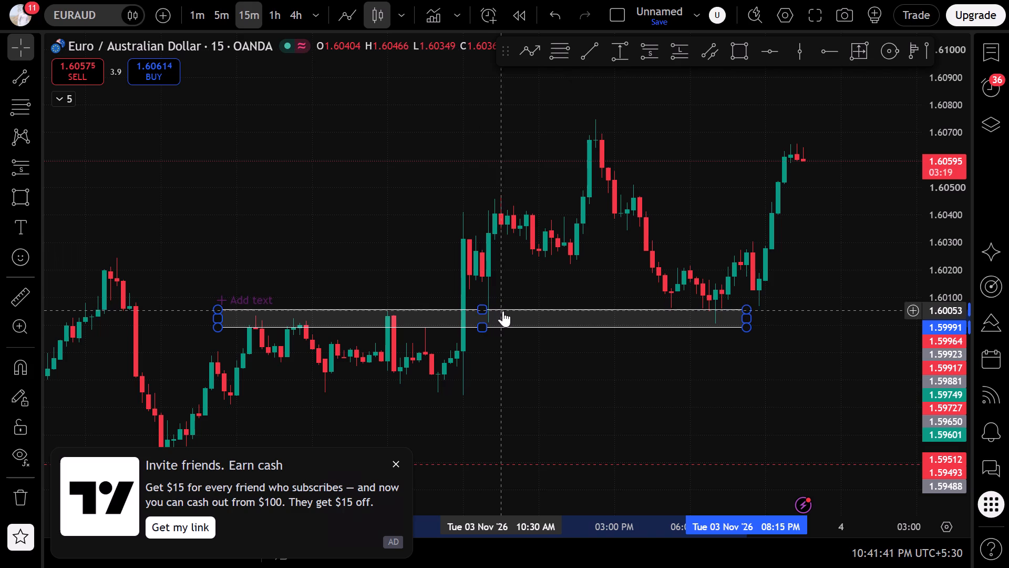
Raise the lower edge of the EURAUD rectangle zone to about 1.59993 and deselect it.
left_click_drag(484, 330, 490, 327)
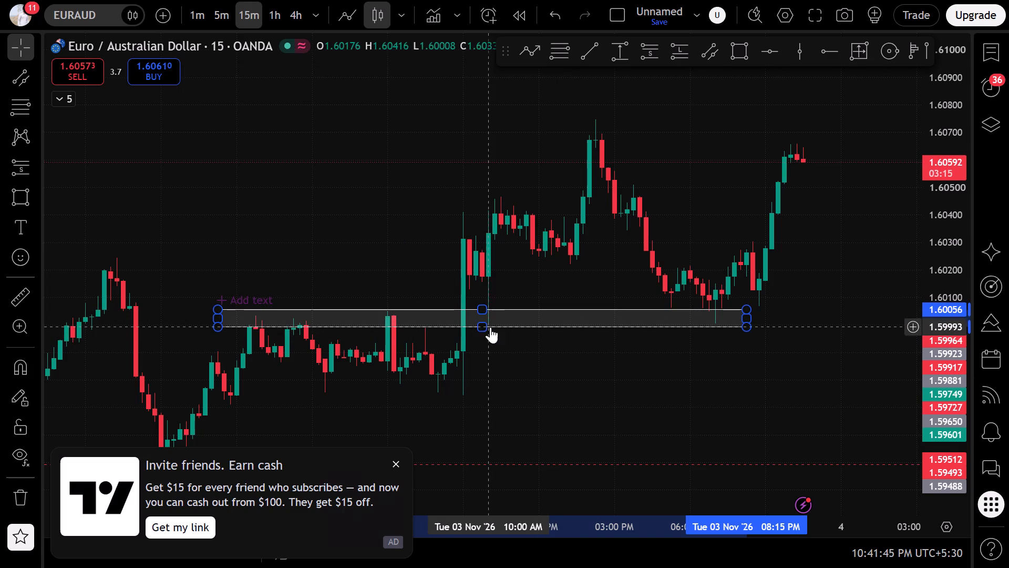
left_click(485, 352)
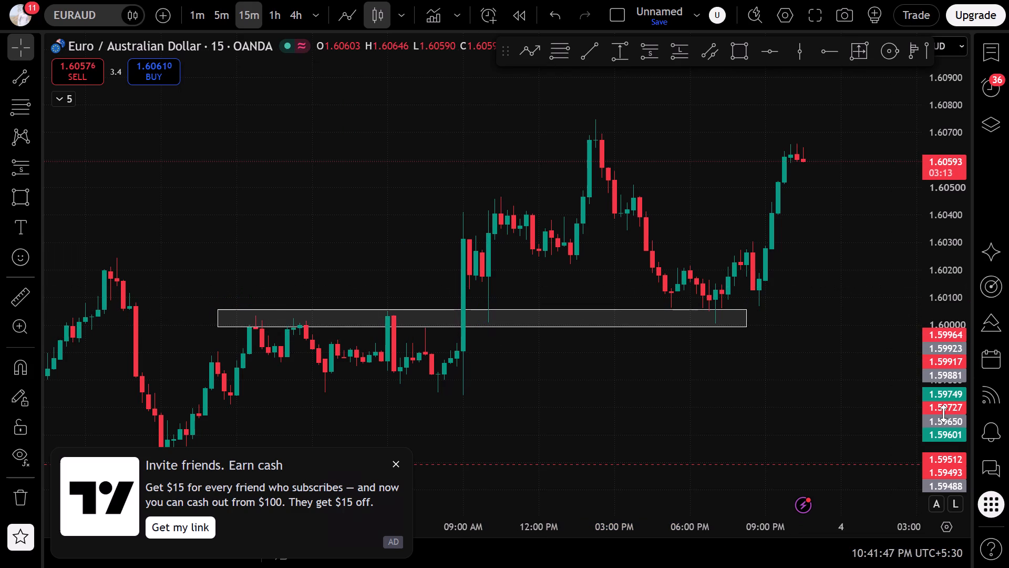
Close the invite-friends ad covering the EURAUD chart.
left_click_drag(943, 413, 759, 361)
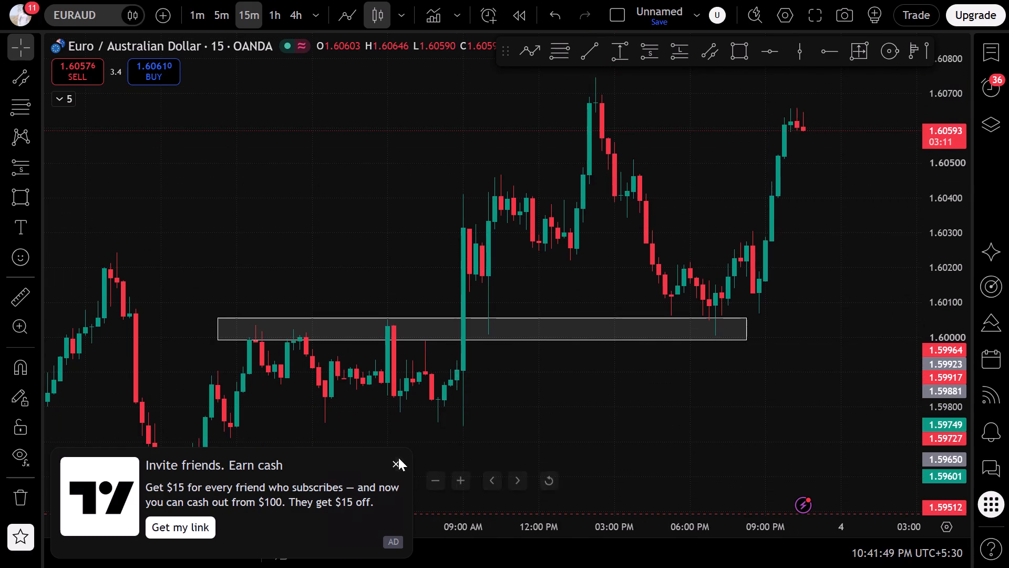
left_click(395, 459)
Switch EURAUD to the 1-minute timeframe and examine price touching the zone around 7:00 PM on 3 November.
left_click(202, 19)
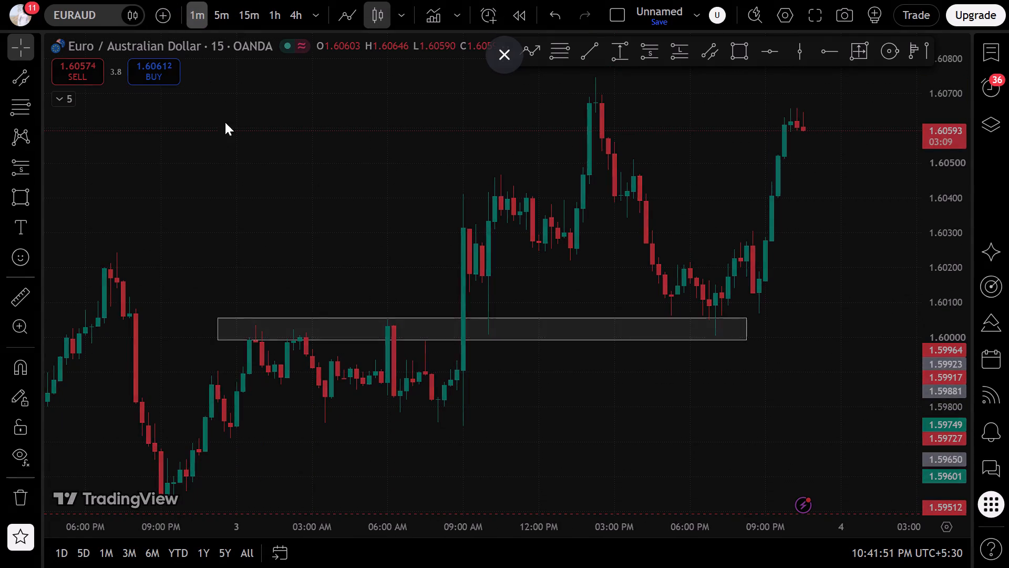
left_click(552, 483)
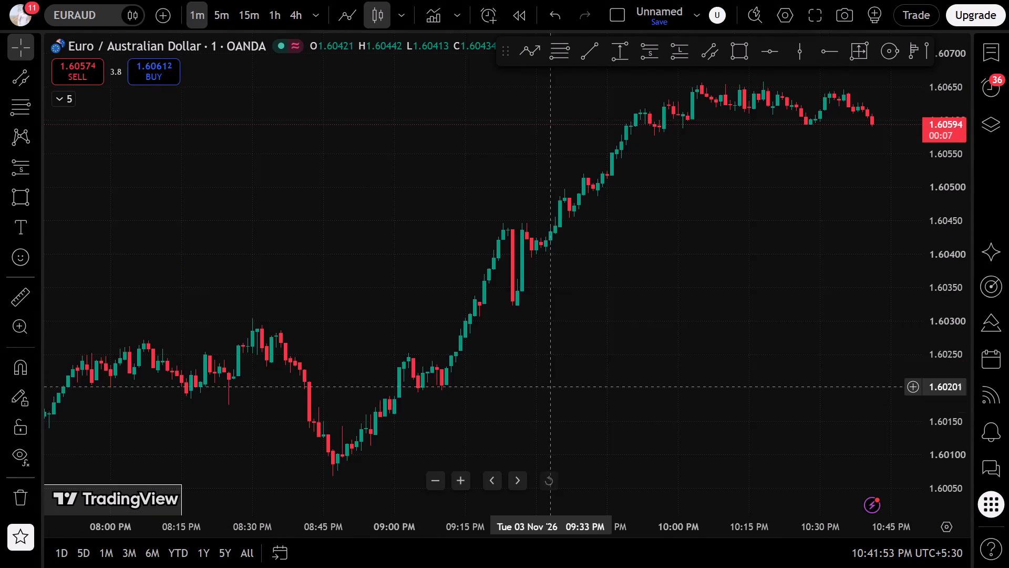
scroll(567, 363, "down", 11)
left_click_drag(571, 332, 810, 296)
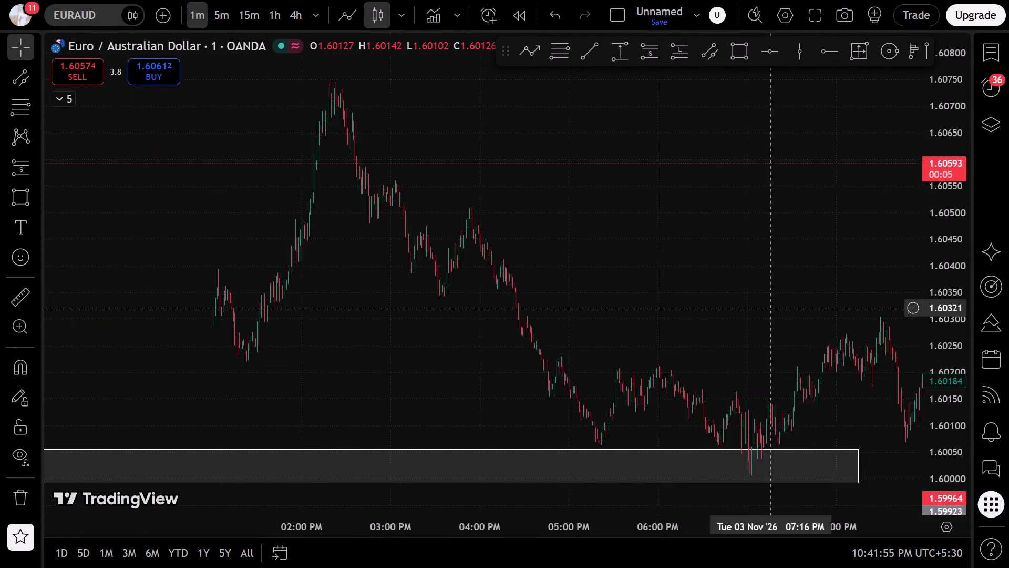
left_click_drag(810, 296, 952, 260)
scroll(814, 277, "up", 17)
left_click_drag(799, 273, 218, 303)
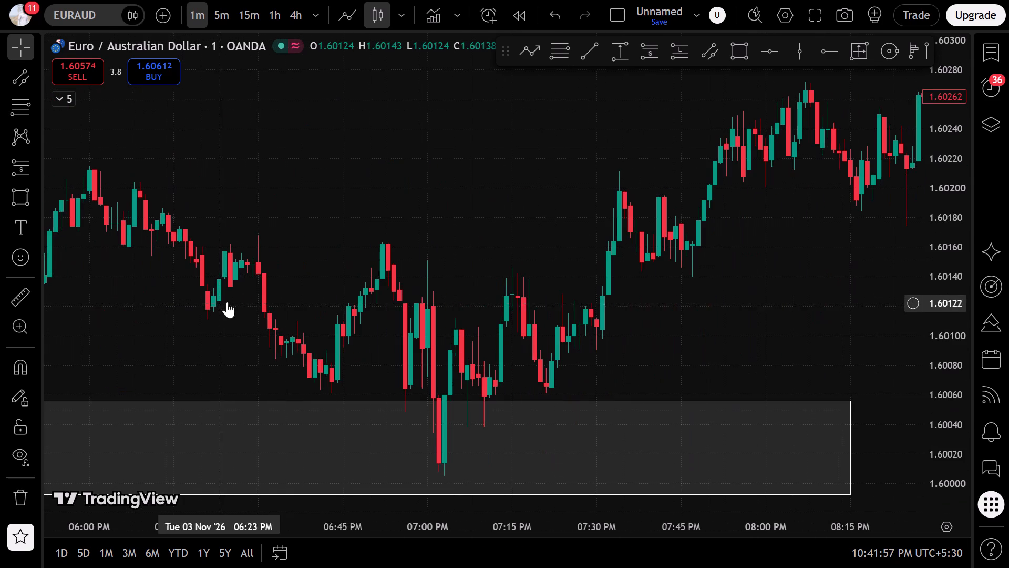
scroll(371, 297, "down", 2)
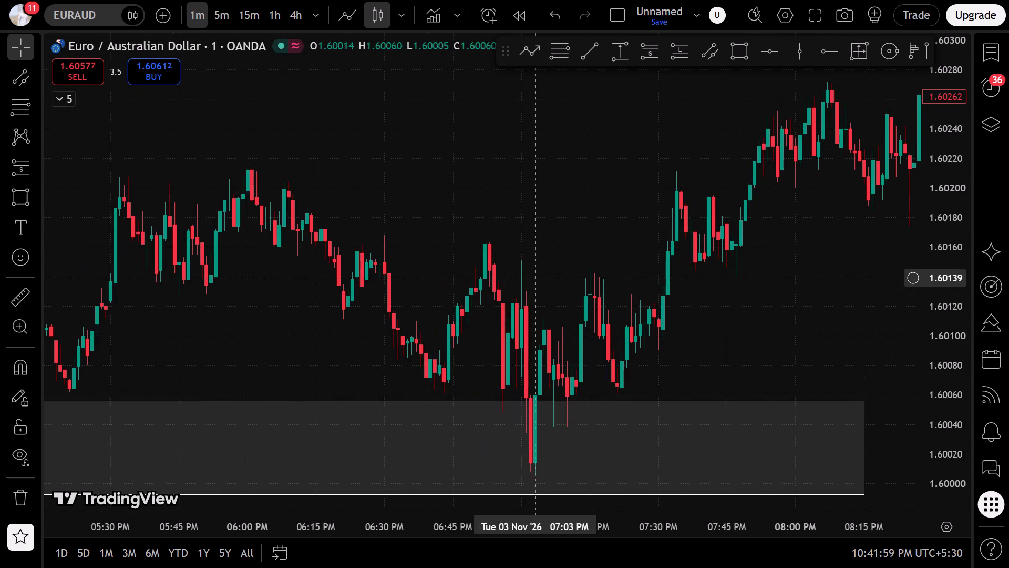
Examine the 1-minute EURAUD move away from the zone, from 7:00 PM through the 8:45 PM pullback to the latest candles.
left_click_drag(557, 278, 39, 322)
scroll(401, 321, "down", 2)
left_click_drag(394, 361, 646, 275)
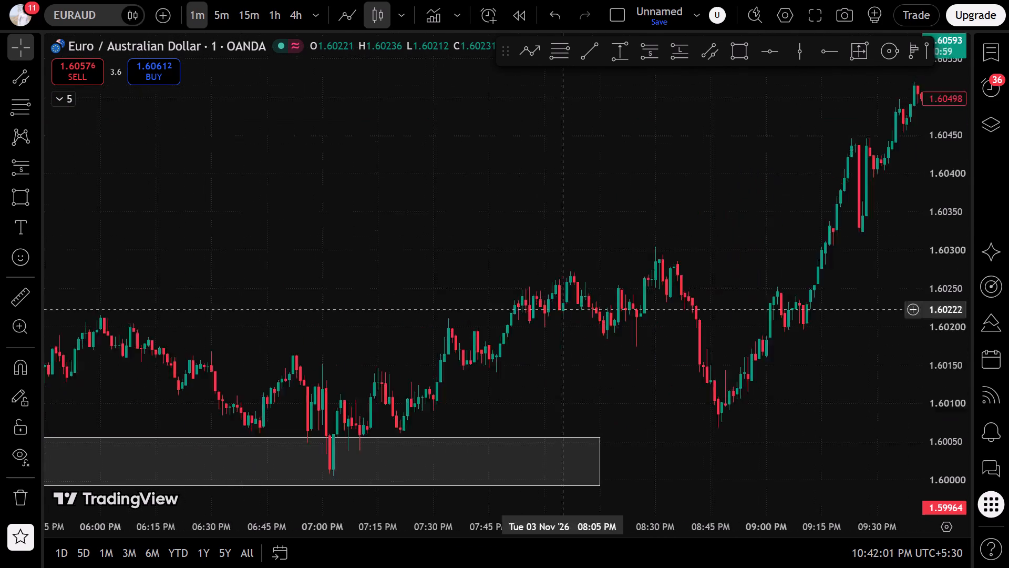
left_click_drag(646, 275, 697, 251)
scroll(650, 277, "up", 3)
left_click_drag(638, 293, 337, 338)
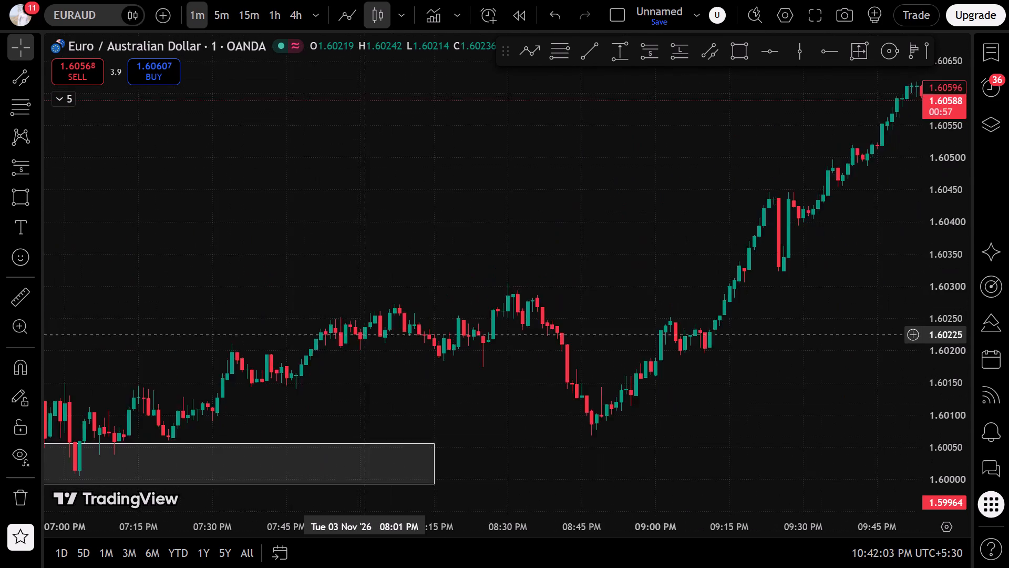
left_click_drag(337, 338, 280, 344)
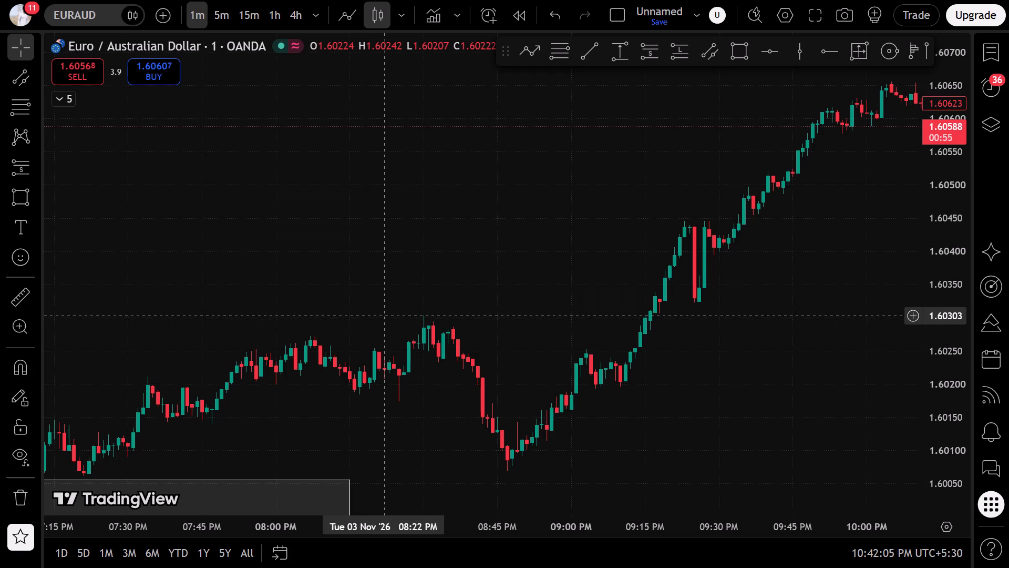
scroll(385, 316, "down", 3)
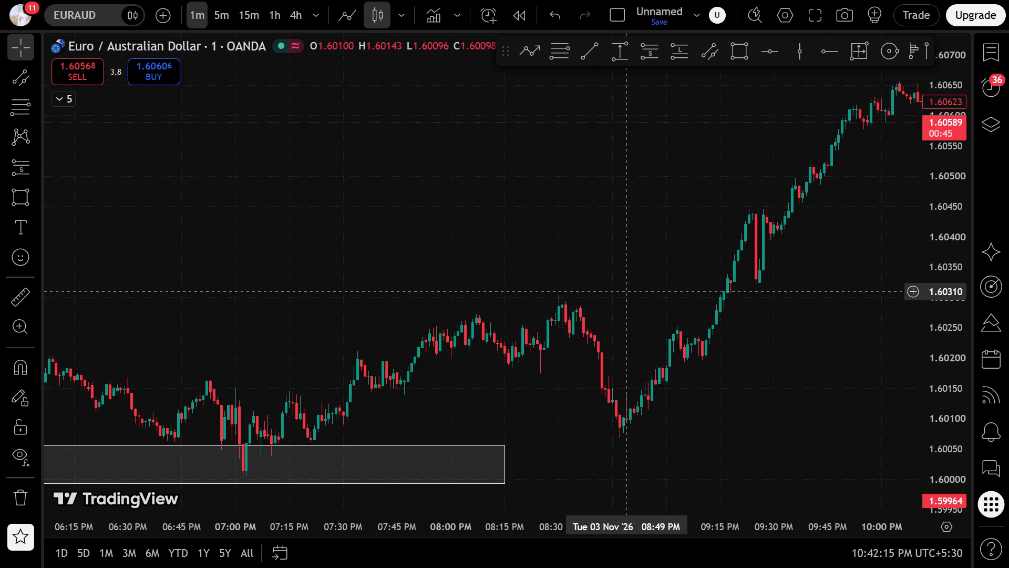
left_click_drag(714, 277, 0, 437)
scroll(171, 429, "down", 6)
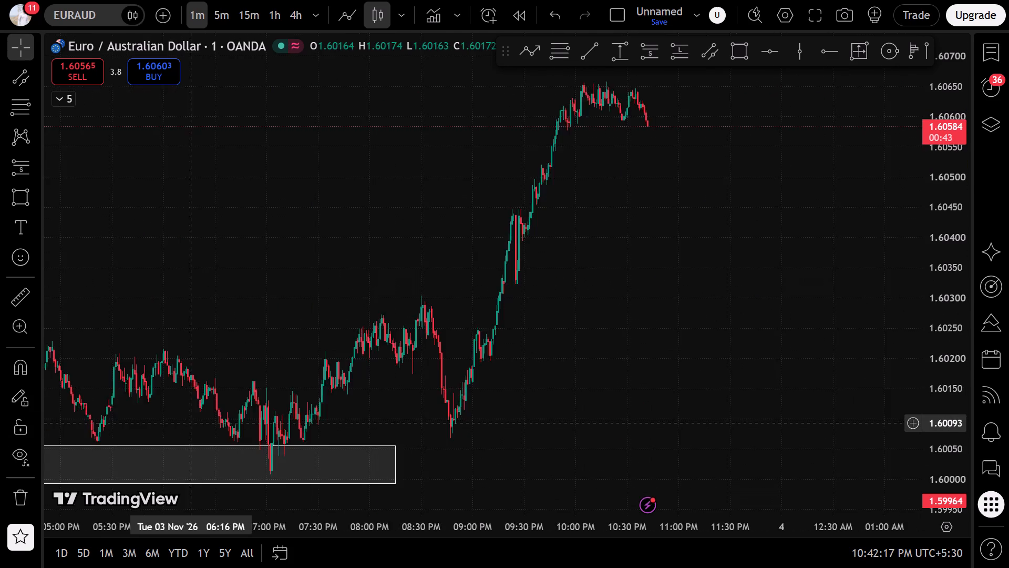
scroll(195, 423, "down", 5)
left_click_drag(369, 328, 532, 304)
scroll(541, 301, "up", 7)
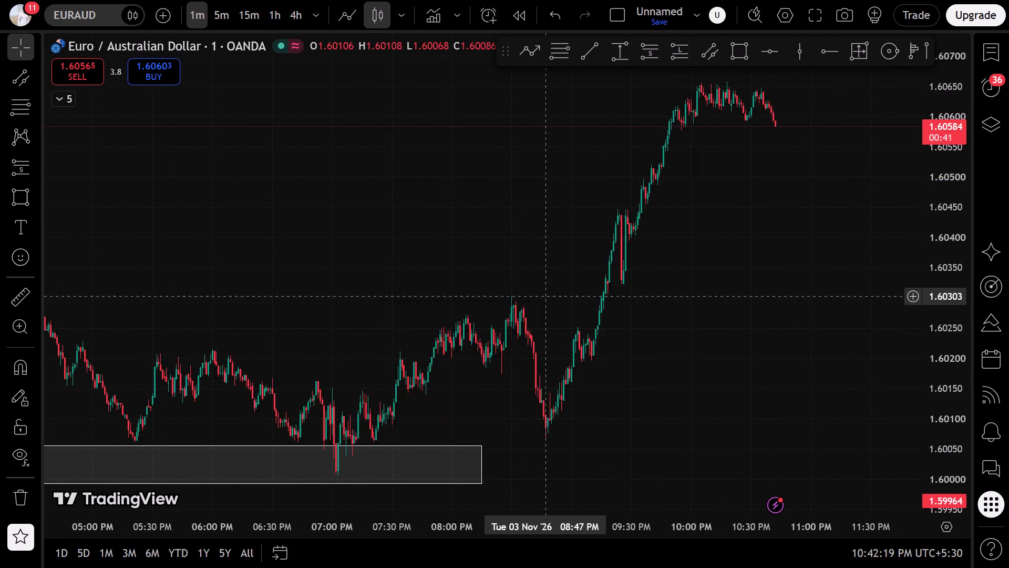
scroll(547, 296, "up", 3)
left_click_drag(404, 328, 643, 325)
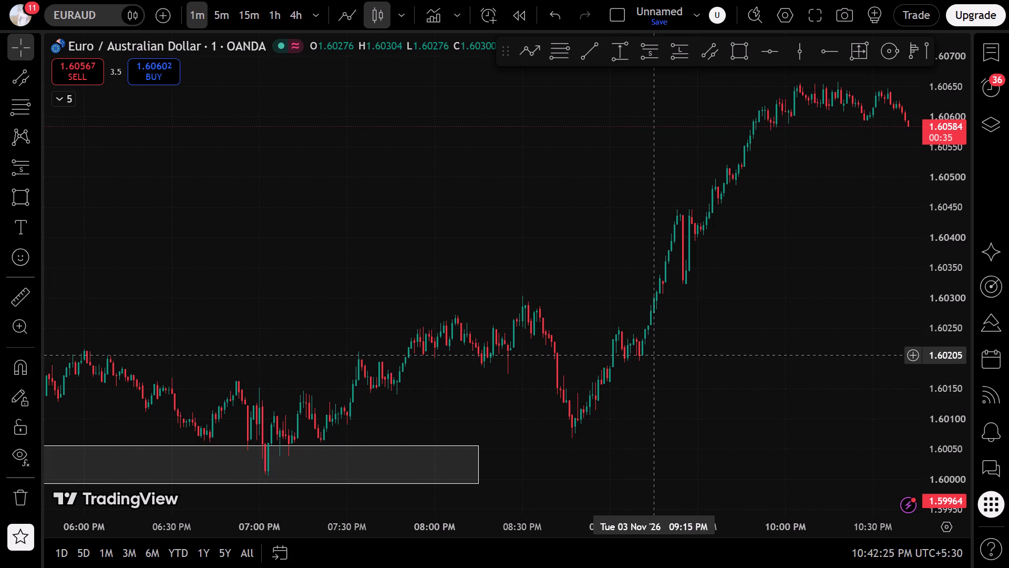
Return to the 15-minute timeframe and examine earlier EURAUD price action around the zone drawn on 28 and 29 October.
left_click(237, 5)
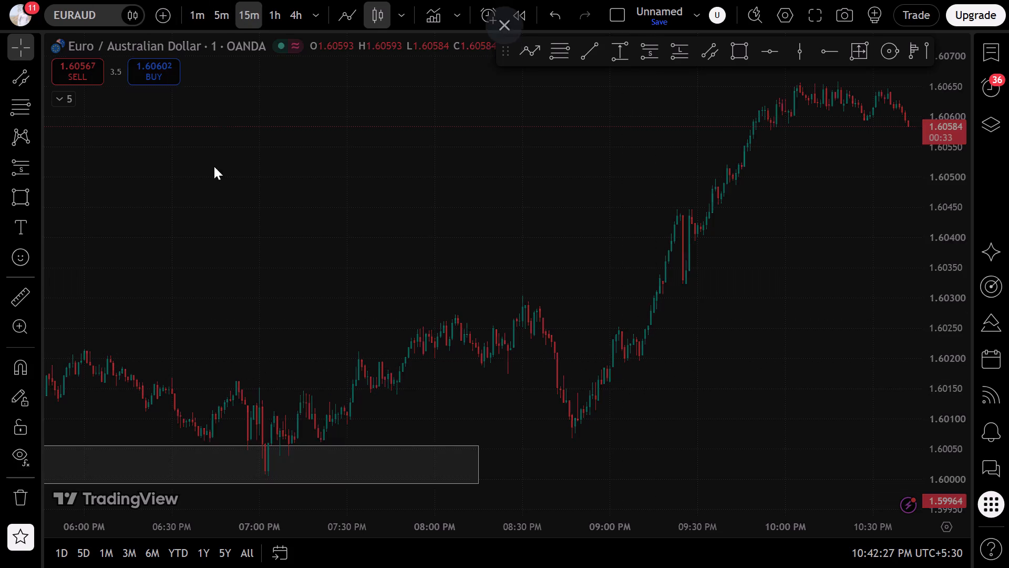
left_click(544, 486)
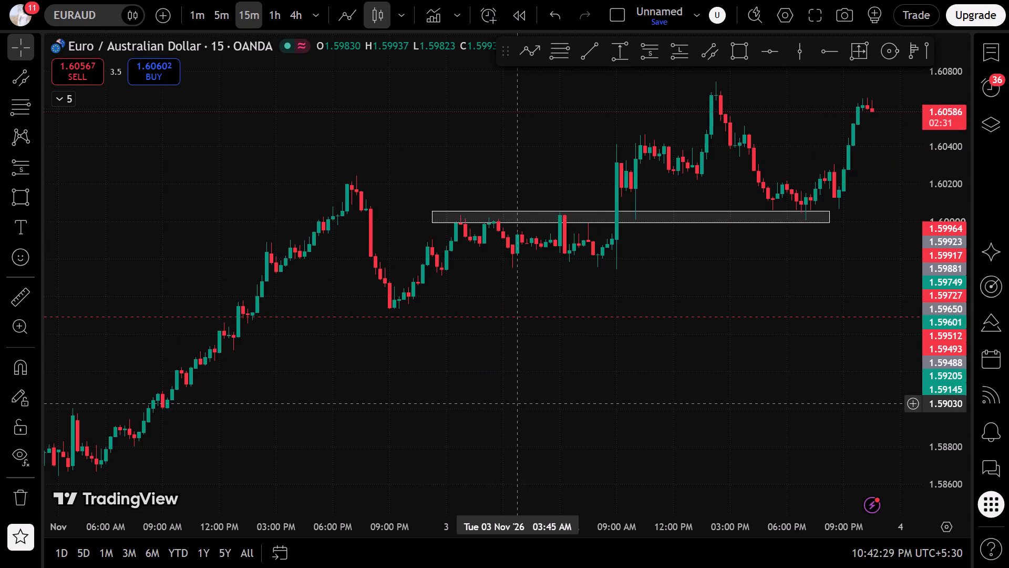
scroll(516, 403, "down", 8)
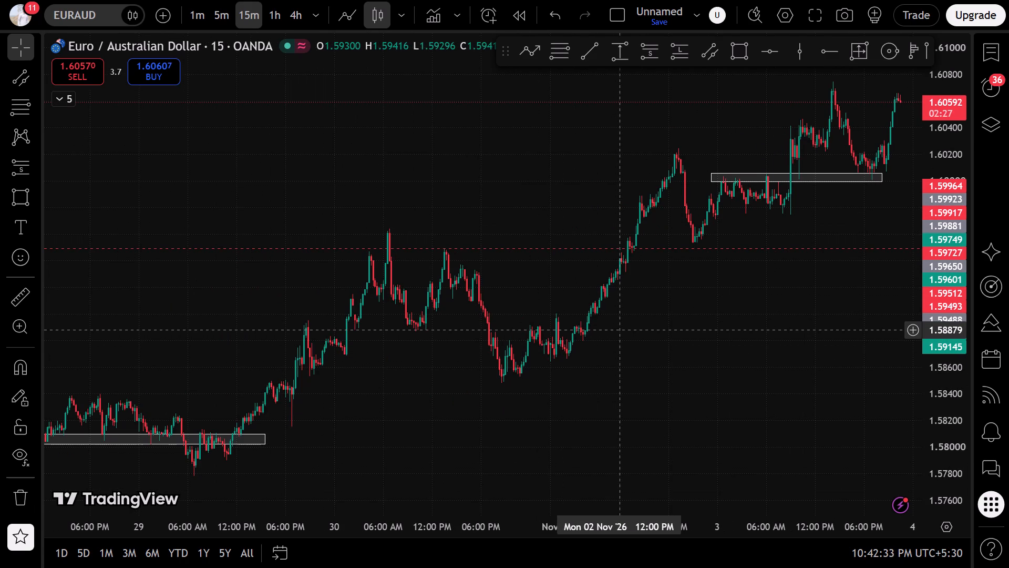
scroll(619, 330, "down", 2)
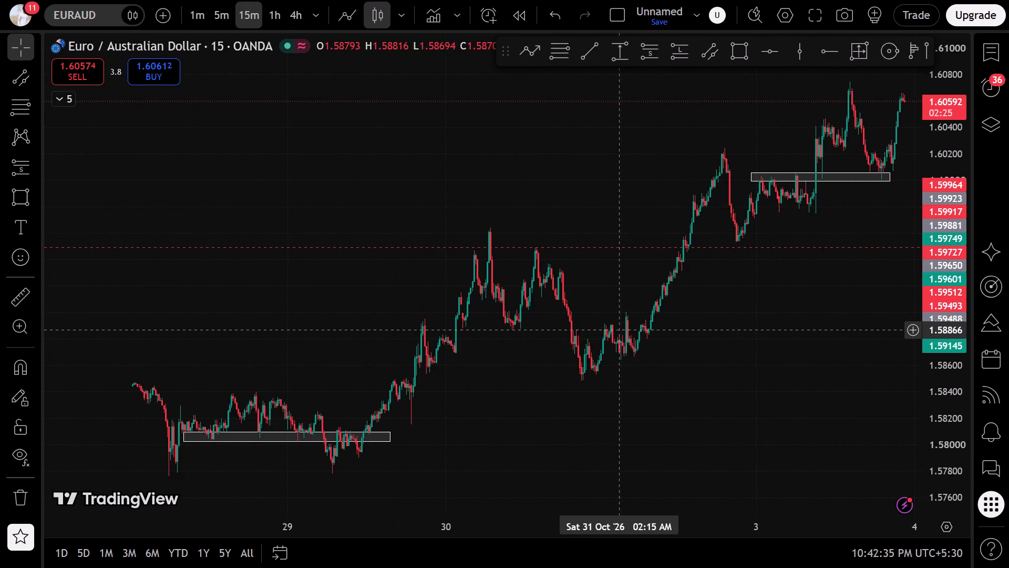
left_click_drag(343, 357, 600, 355)
scroll(591, 359, "up", 4)
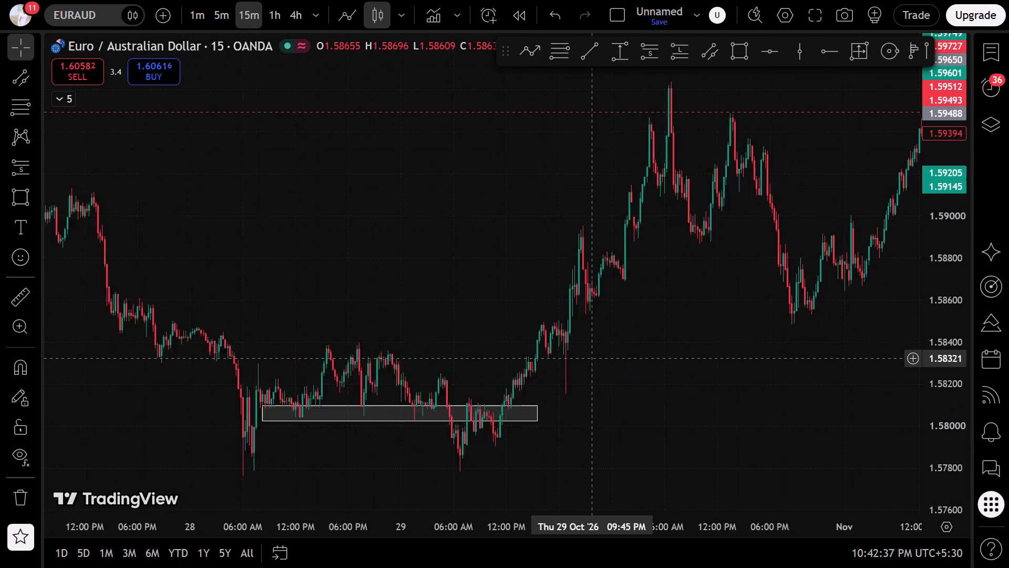
left_click_drag(433, 305, 732, 358)
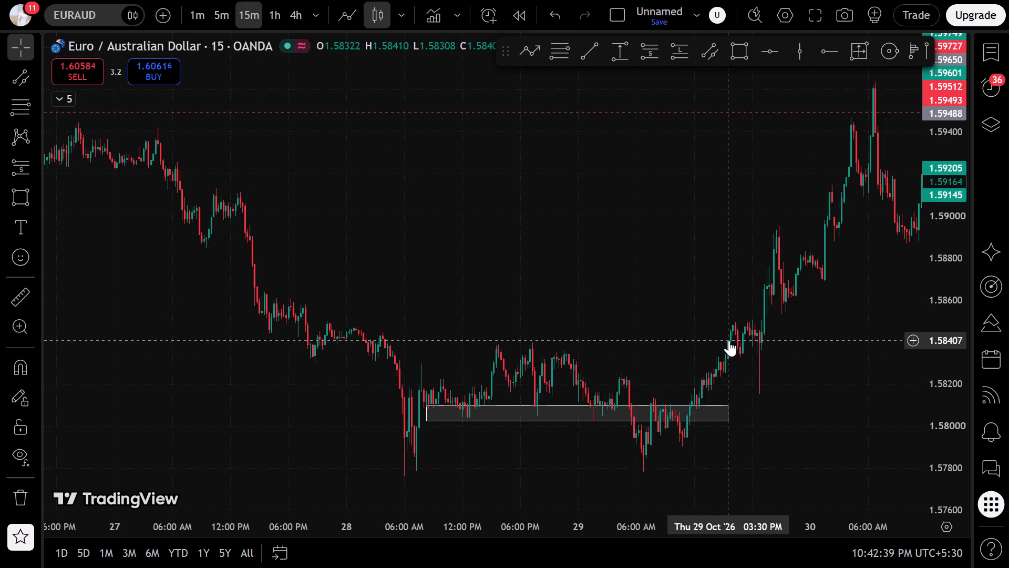
left_click_drag(729, 340, 394, 340)
scroll(394, 340, "down", 2)
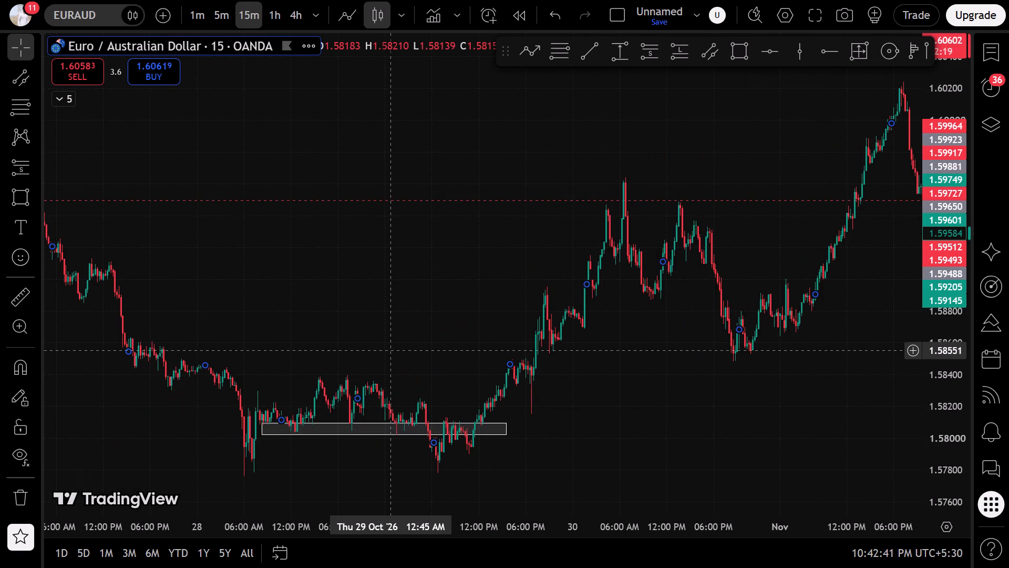
left_click(388, 361)
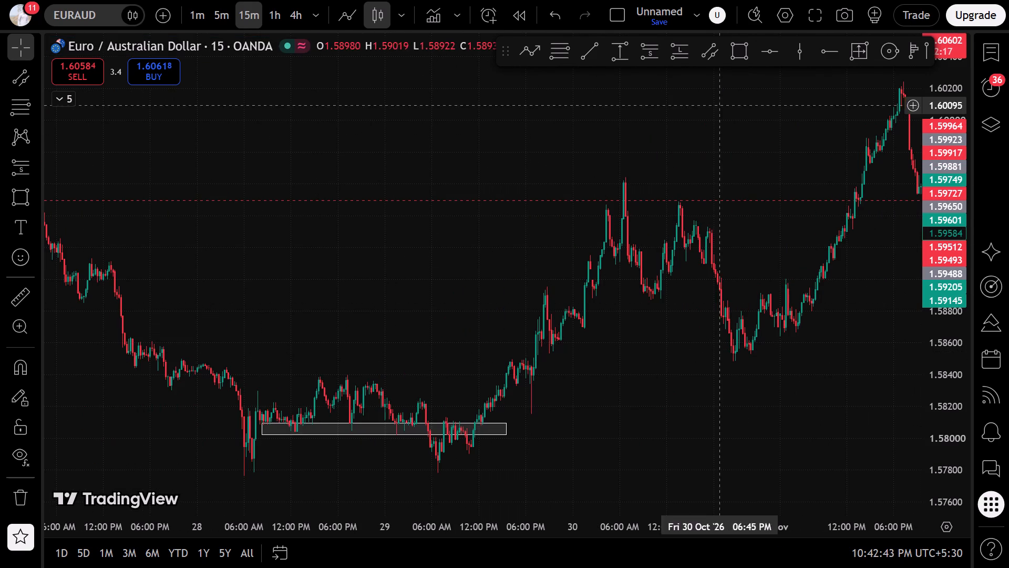
Draw a rectangle zone from 1.58501 to about 1.5839, spanning 5:00 PM on 27 October to 10:30 AM on 2 November.
left_click(735, 58)
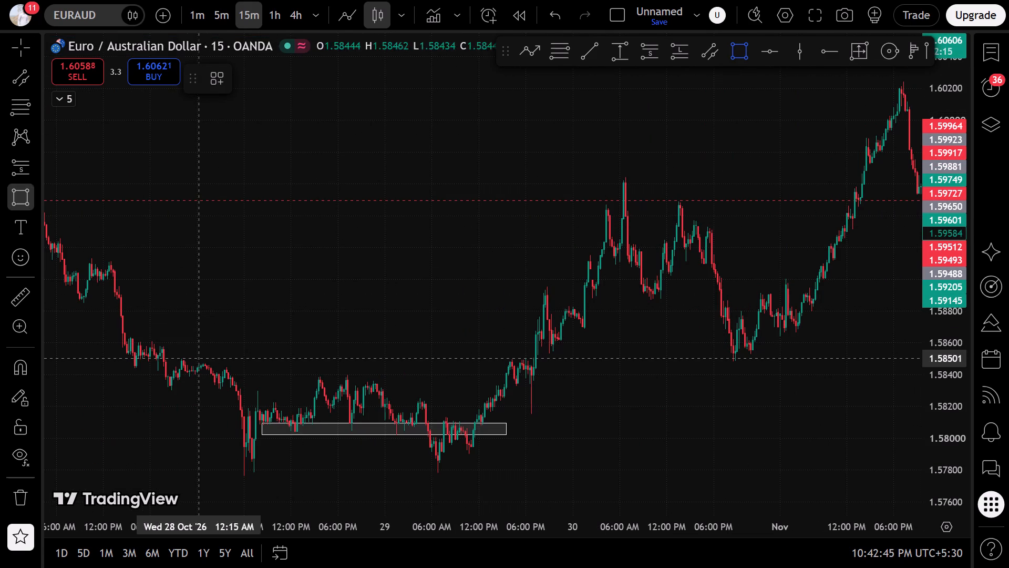
left_click(142, 359)
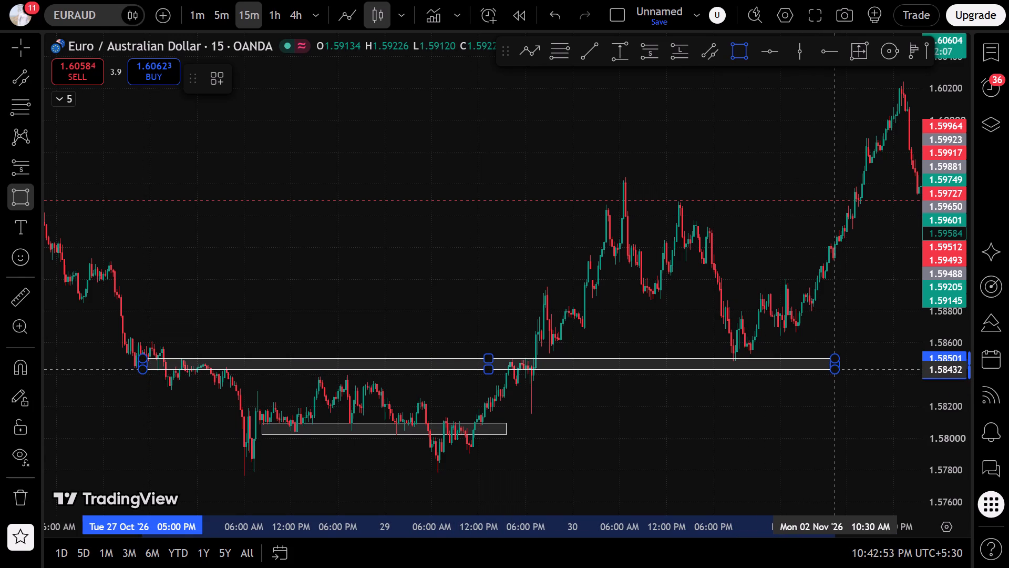
left_click(835, 369)
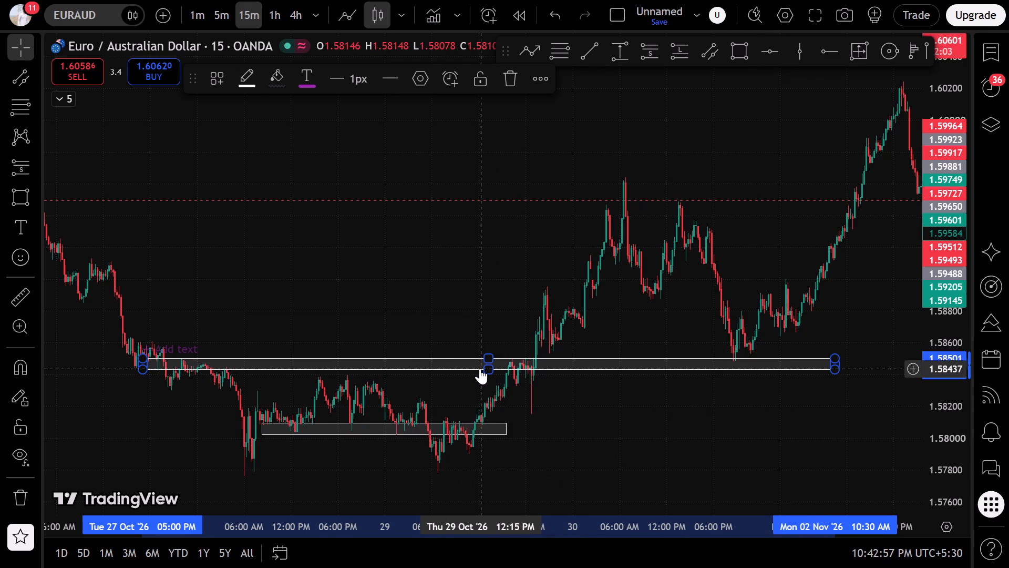
left_click_drag(491, 372, 514, 376)
left_click(404, 324)
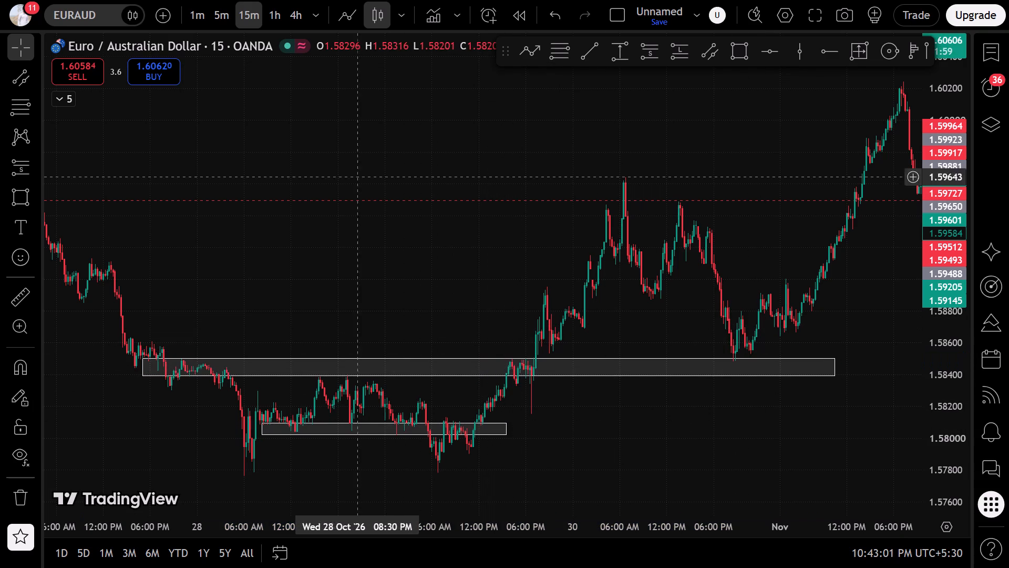
Review the EURAUD zones on the 1-hour chart at the latest candles, then again on the 15-minute timeframe.
left_click(277, 8)
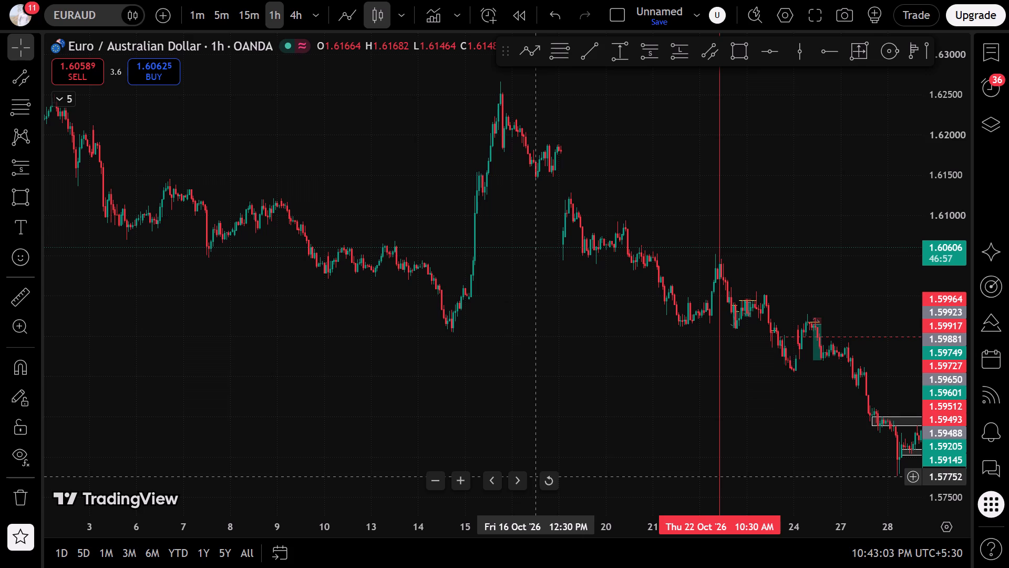
left_click(539, 478)
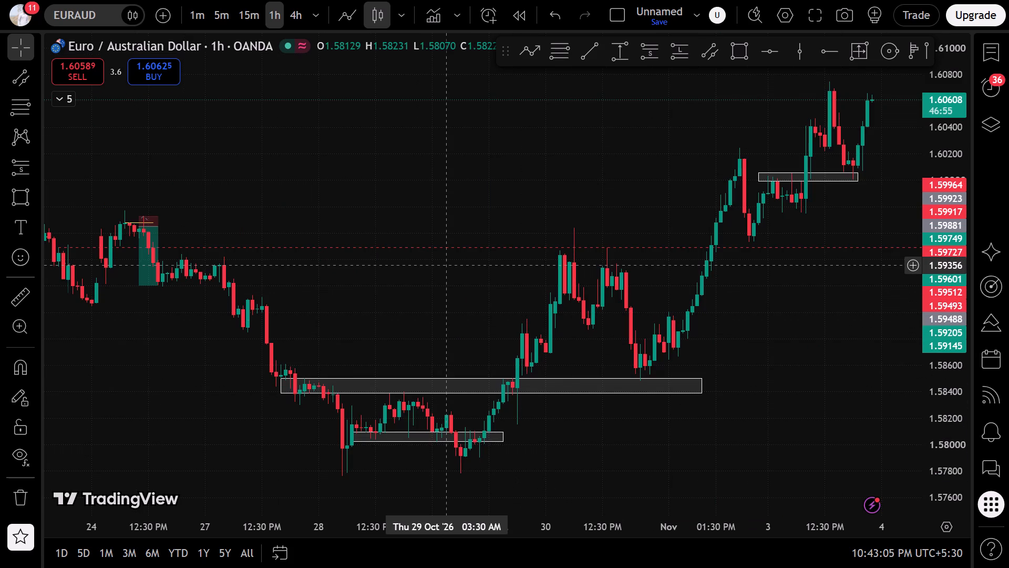
left_click(248, 27)
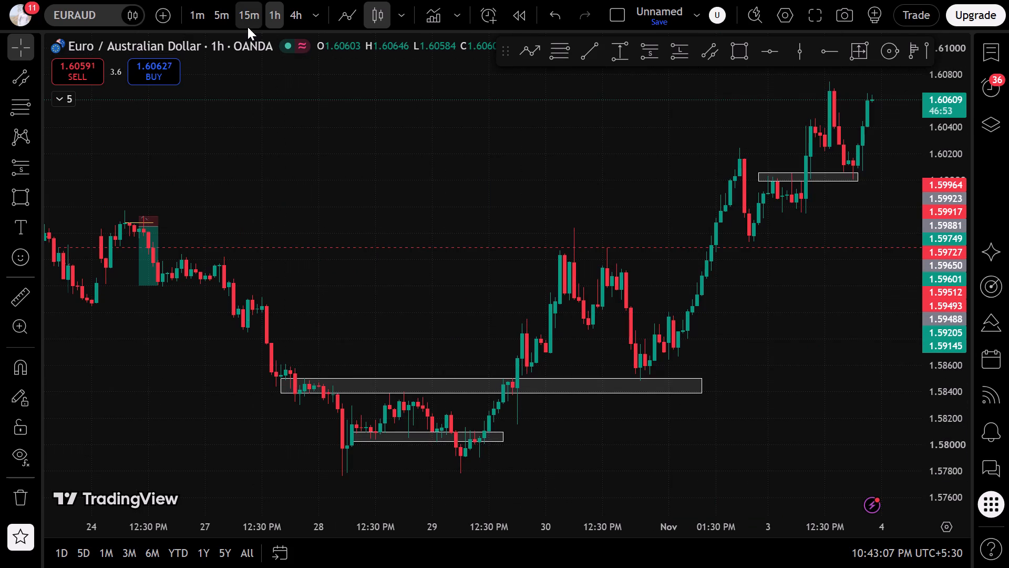
scroll(270, 320, "down", 9)
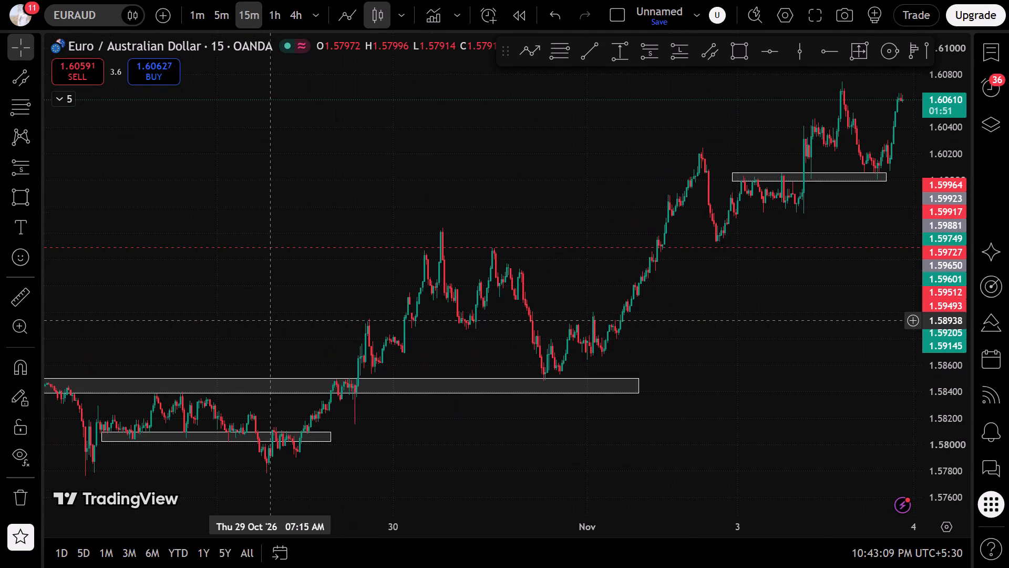
scroll(270, 320, "down", 2)
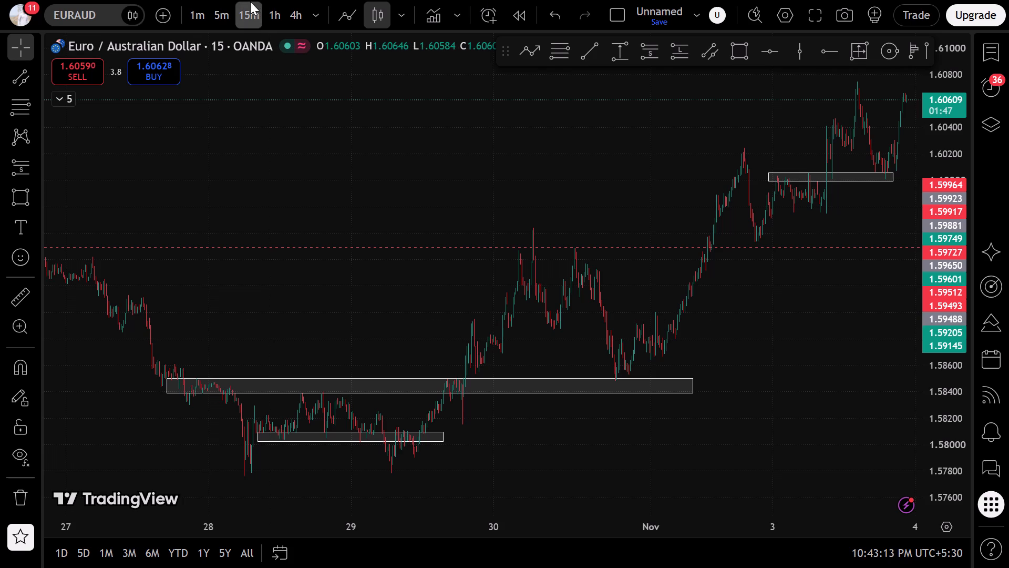
Switch EURAUD to the 1-minute timeframe and examine price around the 1.58501–1.5839 zone from 29 October to 3 November.
left_click(199, 10)
scroll(225, 310, "down", 18)
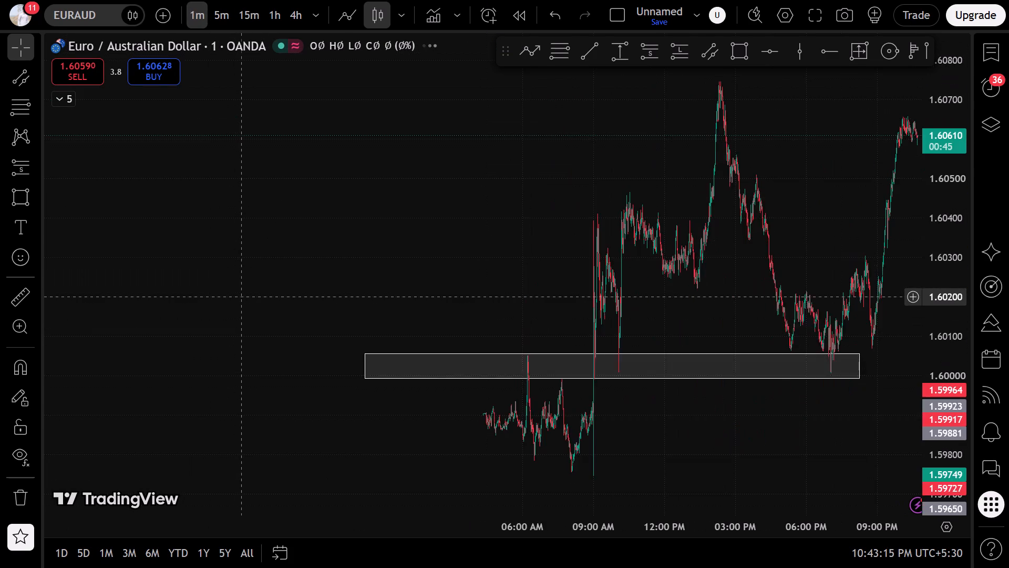
scroll(242, 297, "down", 14)
left_click_drag(240, 297, 845, 252)
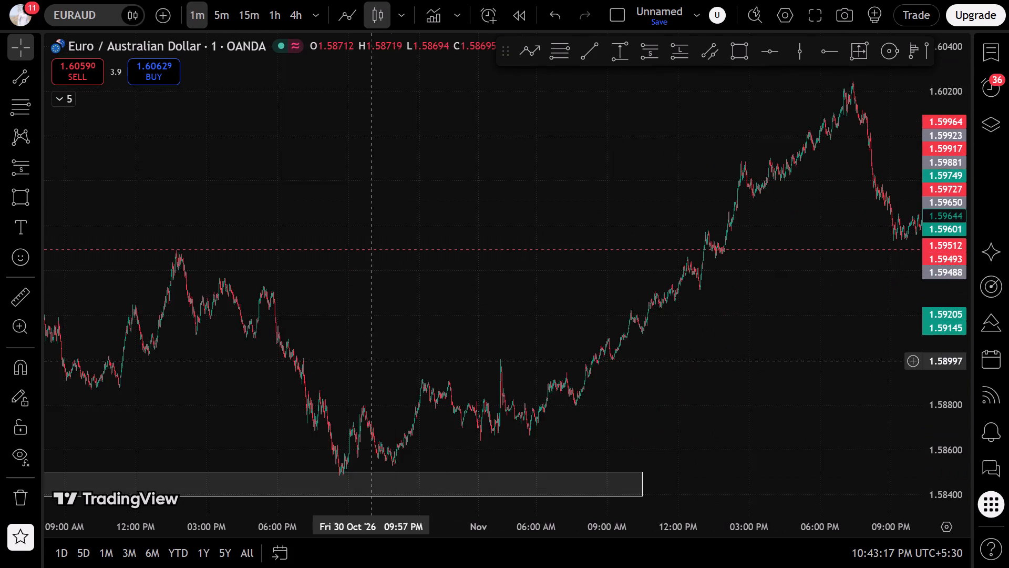
left_click_drag(363, 370, 878, 331)
scroll(731, 312, "up", 12)
scroll(730, 312, "down", 20)
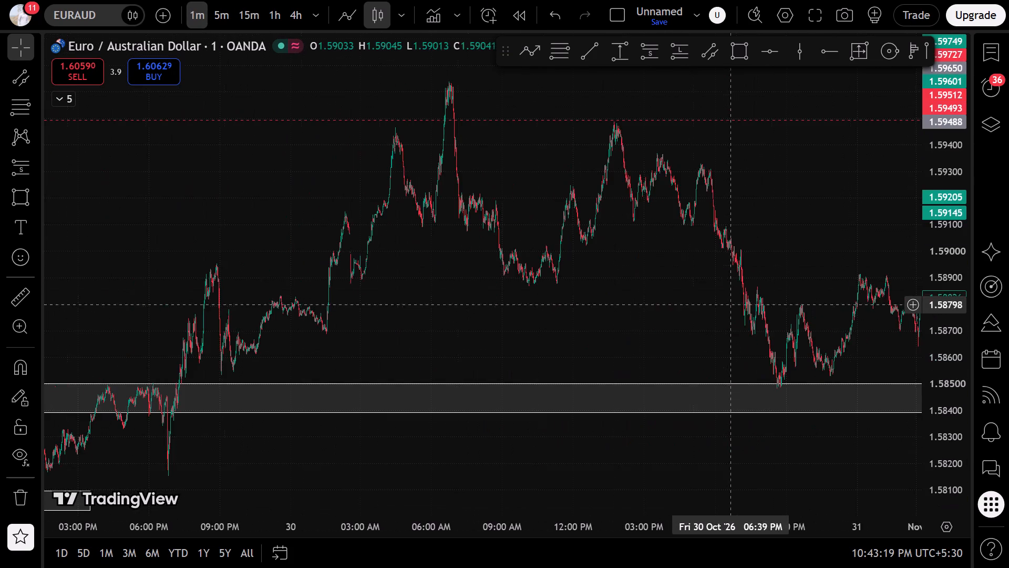
left_click_drag(931, 154, 922, 256)
left_click_drag(815, 265, 450, 270)
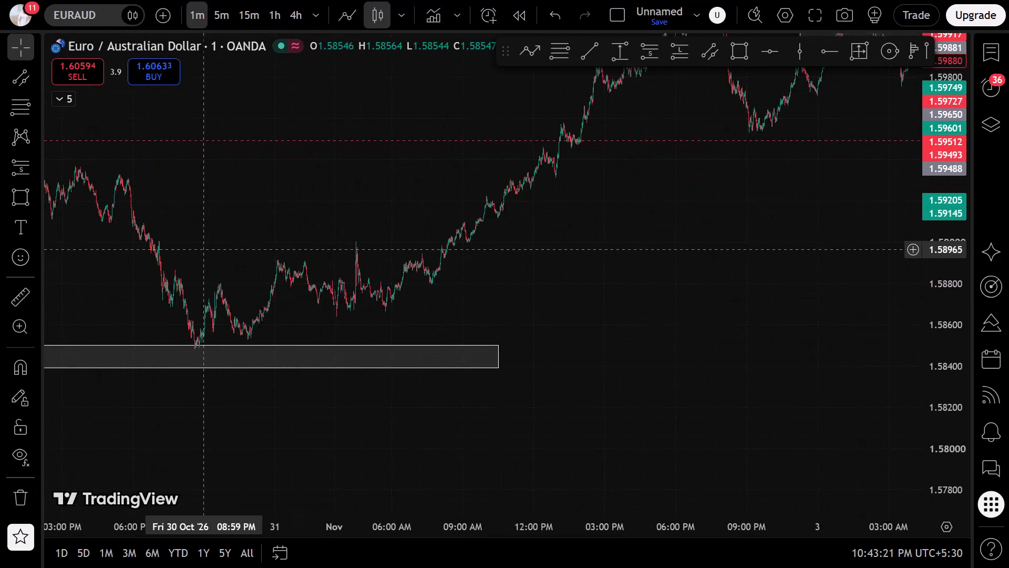
left_click_drag(450, 270, 528, 239)
scroll(553, 227, "down", 7)
left_click_drag(472, 248, 767, 231)
left_click_drag(949, 450, 959, 444)
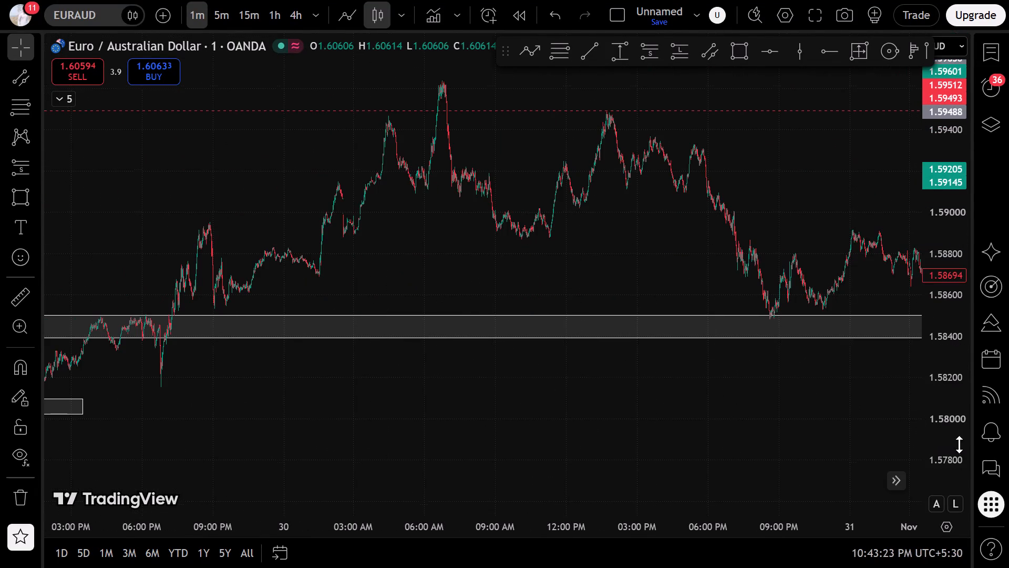
left_click_drag(959, 444, 942, 211)
Examine the 30 October retest of the zone's upper edge closely, from about 8:00 PM to midnight.
scroll(817, 244, "up", 20)
scroll(817, 244, "up", 1)
left_click_drag(518, 234, 744, 201)
scroll(703, 206, "up", 4)
left_click_drag(446, 247, 862, 244)
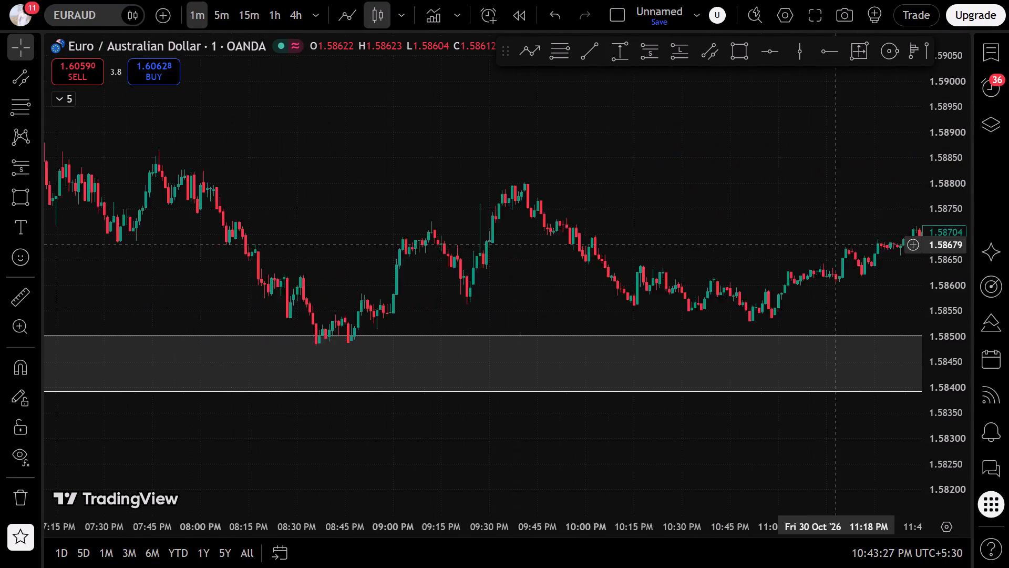
left_click_drag(862, 244, 870, 244)
left_click_drag(938, 414, 892, 249)
left_click_drag(807, 231, 468, 269)
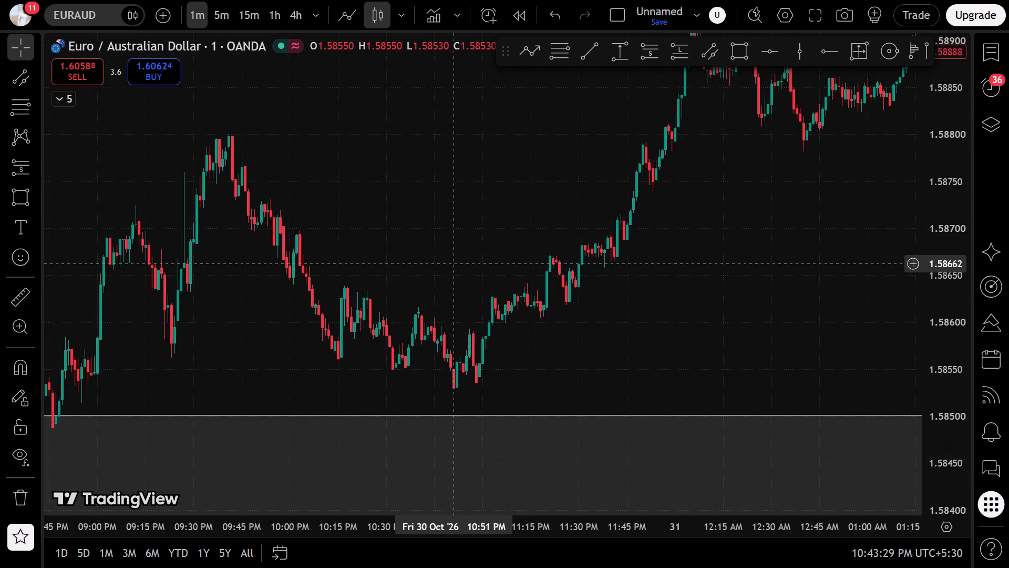
scroll(452, 262, "down", 2)
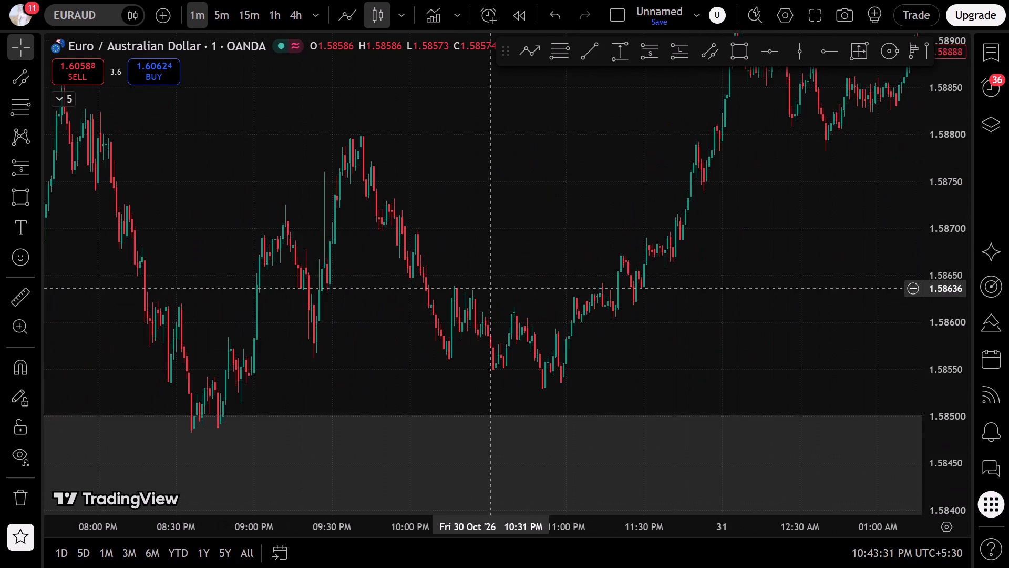
Show the hidden SMAs indicator on the chart and check its length inputs, keeping the settings.
left_click(72, 102)
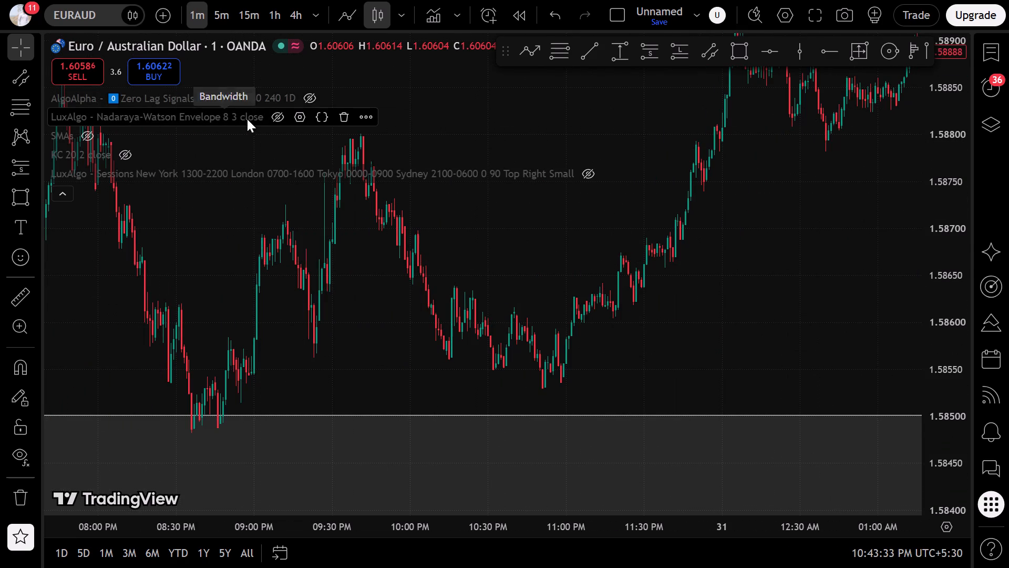
left_click(87, 133)
left_click(117, 132)
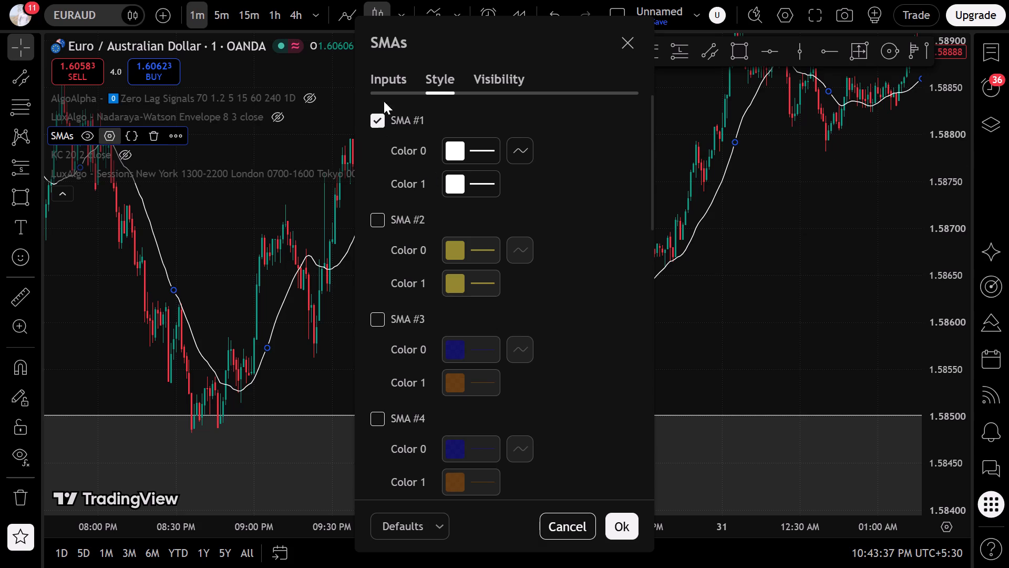
left_click(387, 88)
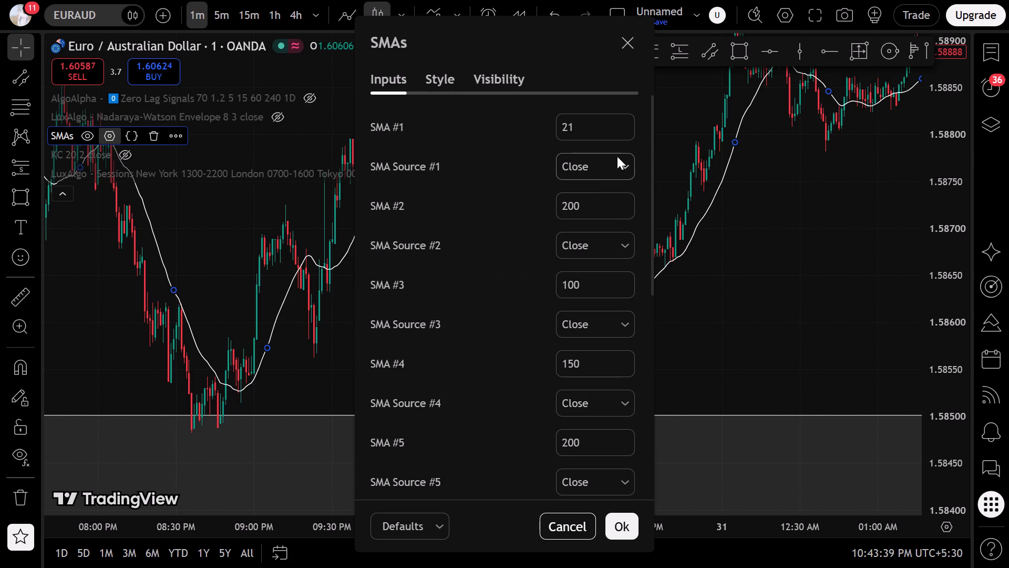
left_click(622, 520)
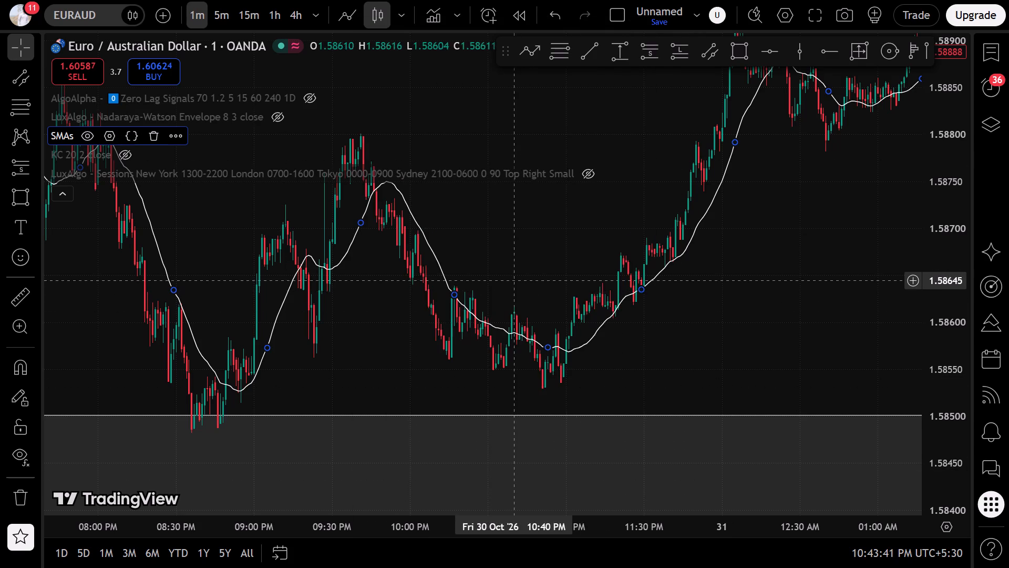
Examine the 30 October candles against the SMA line above the zone, from 8:30 PM to midnight, with the indicator list collapsed.
scroll(514, 280, "up", 4)
left_click_drag(364, 281, 640, 253)
scroll(640, 253, "down", 6)
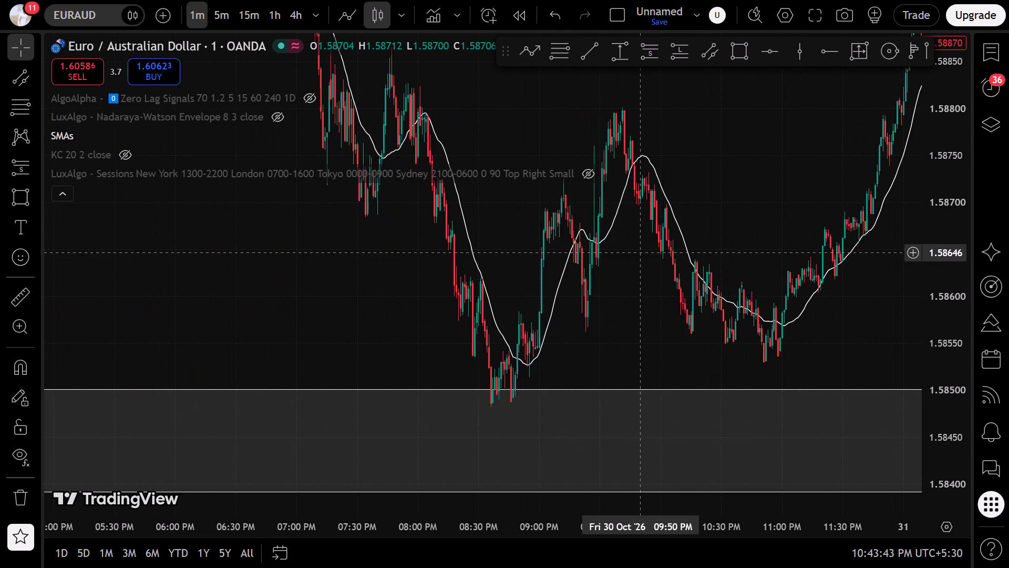
scroll(640, 252, "up", 5)
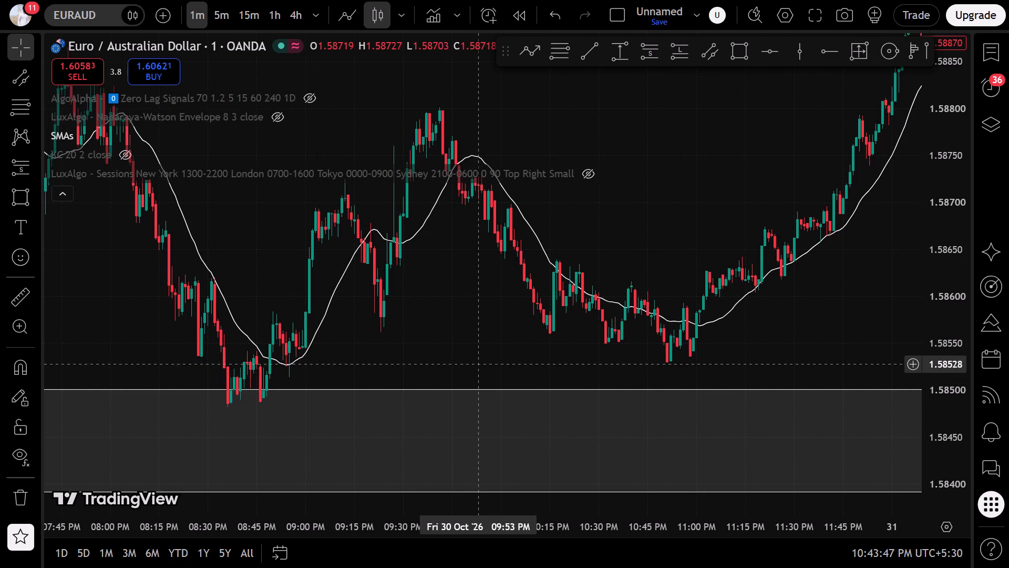
scroll(559, 269, "up", 3)
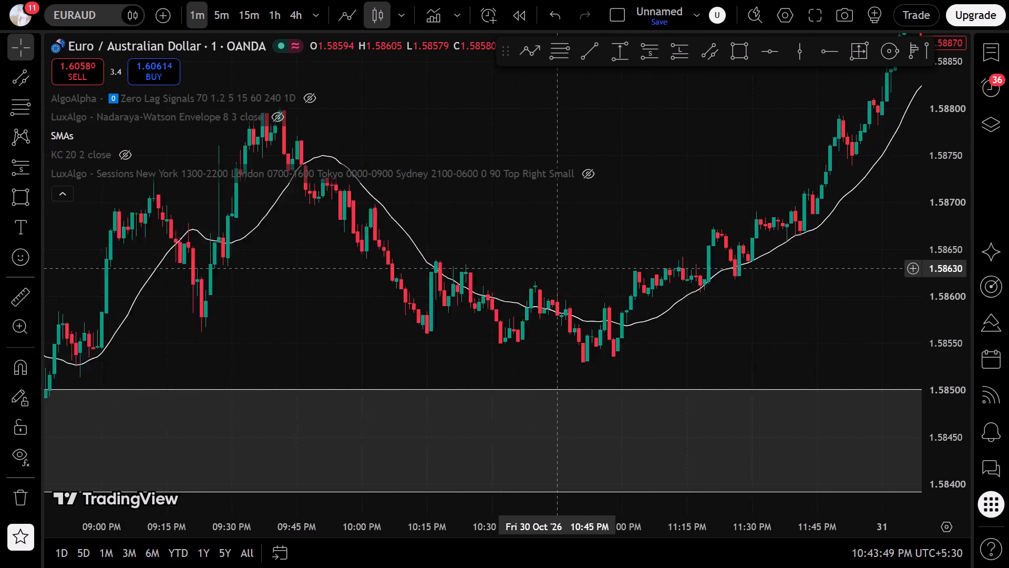
scroll(559, 269, "up", 1)
left_click(72, 199)
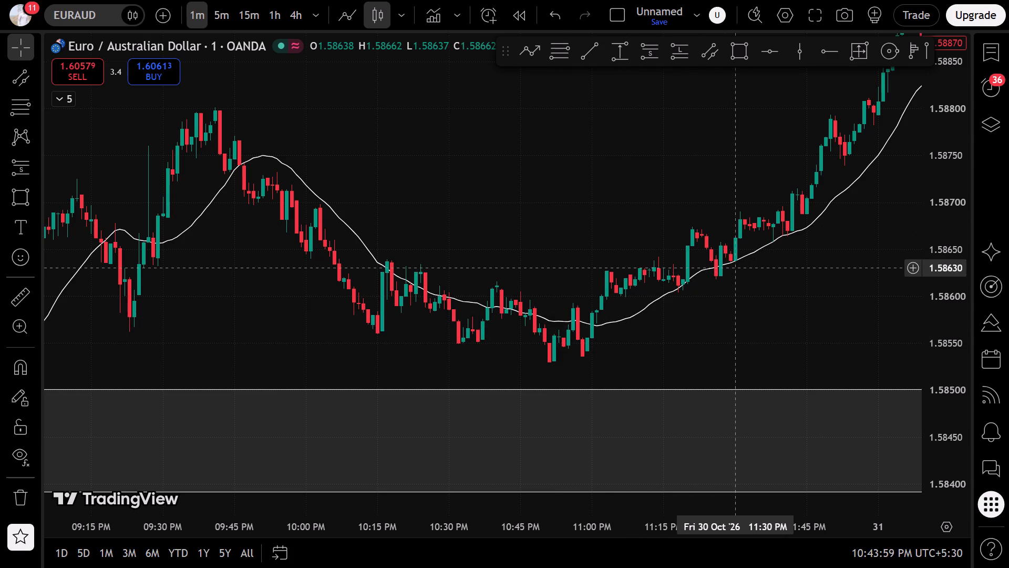
scroll(711, 306, "down", 2)
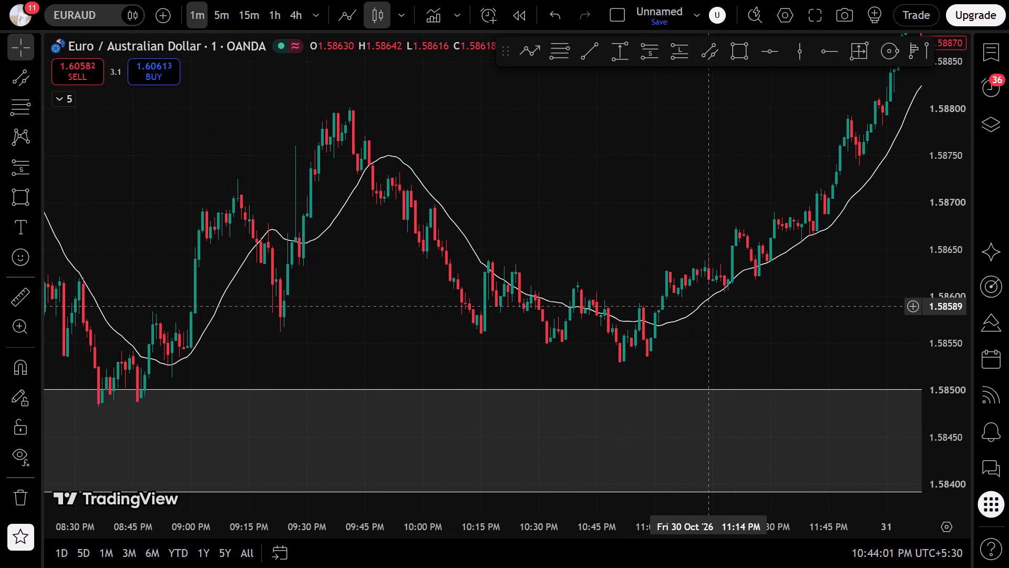
scroll(710, 306, "up", 5)
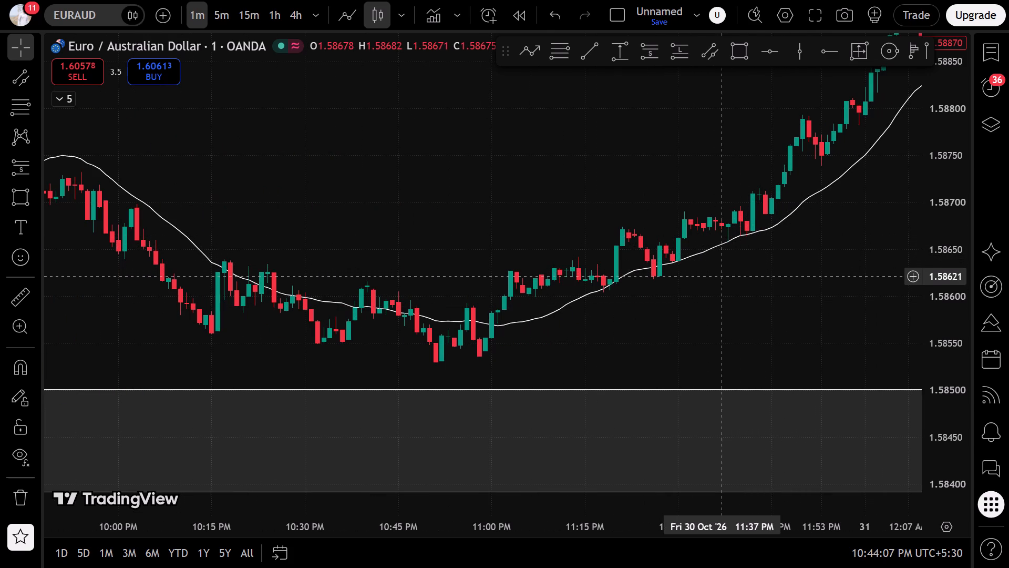
Draw a Fibonacci retracement from about 1.58604 at 11:11 PM to about 1.58673 at 11:45 PM on 30 October.
left_click(0, 117)
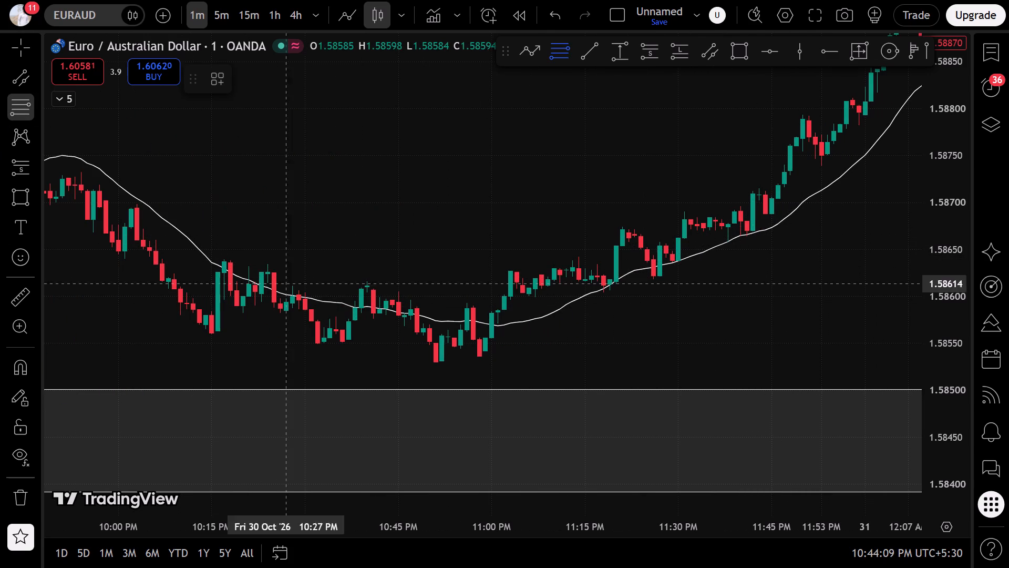
left_click(560, 292)
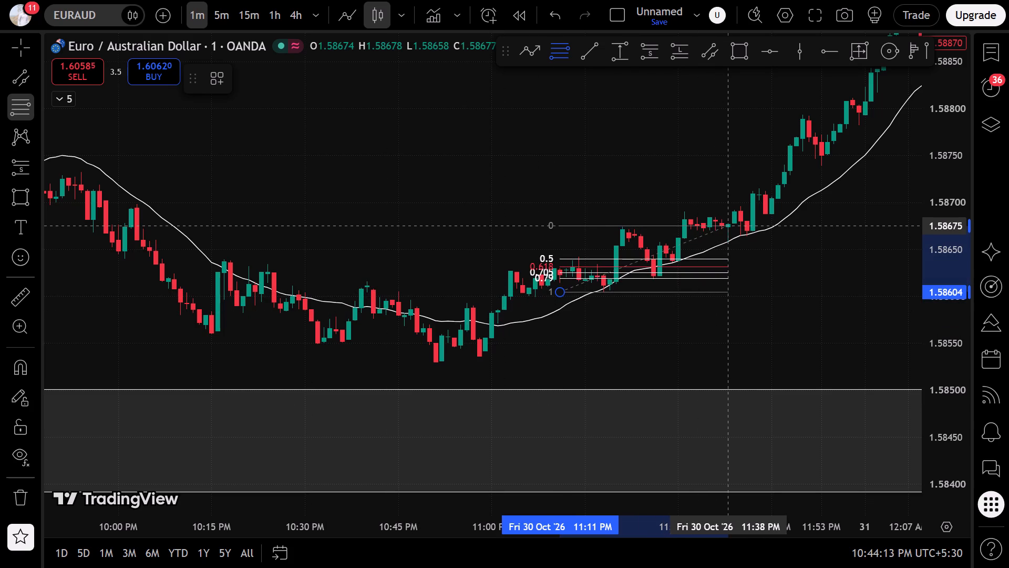
left_click(771, 227)
Examine the Fibonacci retracement levels against the candles, the SMA line and the zone below.
left_click_drag(957, 347, 901, 25)
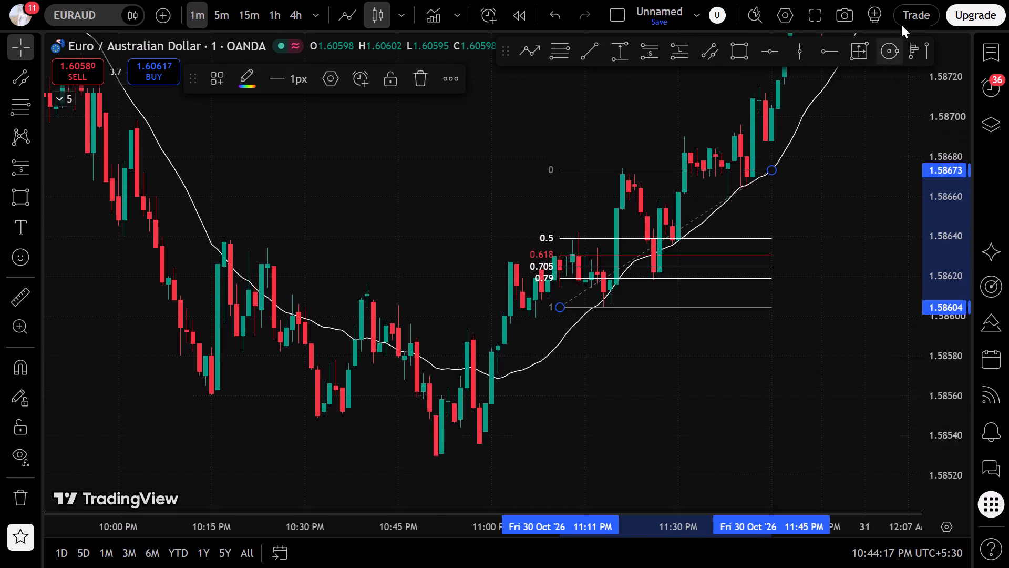
left_click_drag(901, 25, 901, 16)
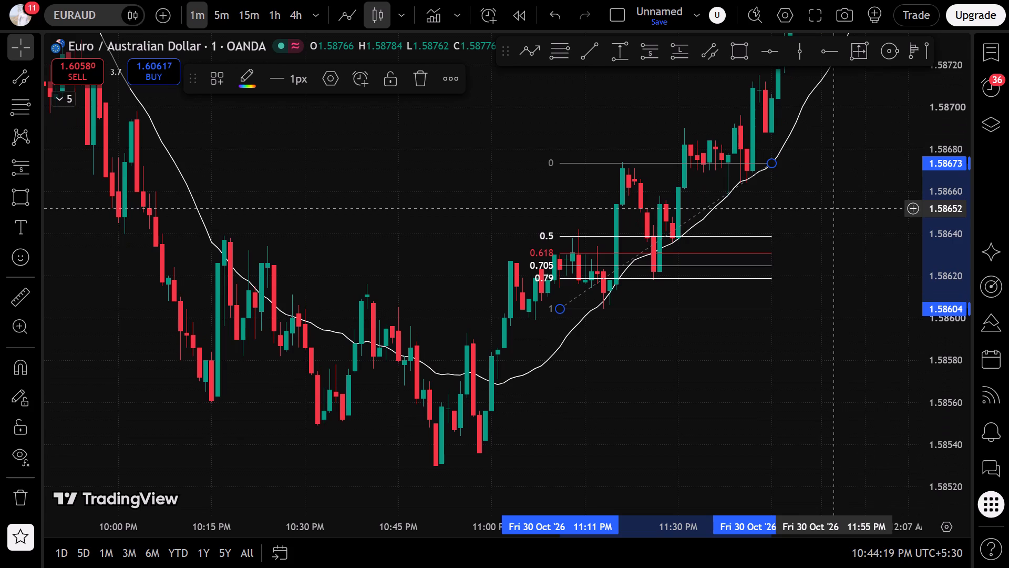
scroll(773, 338, "down", 4)
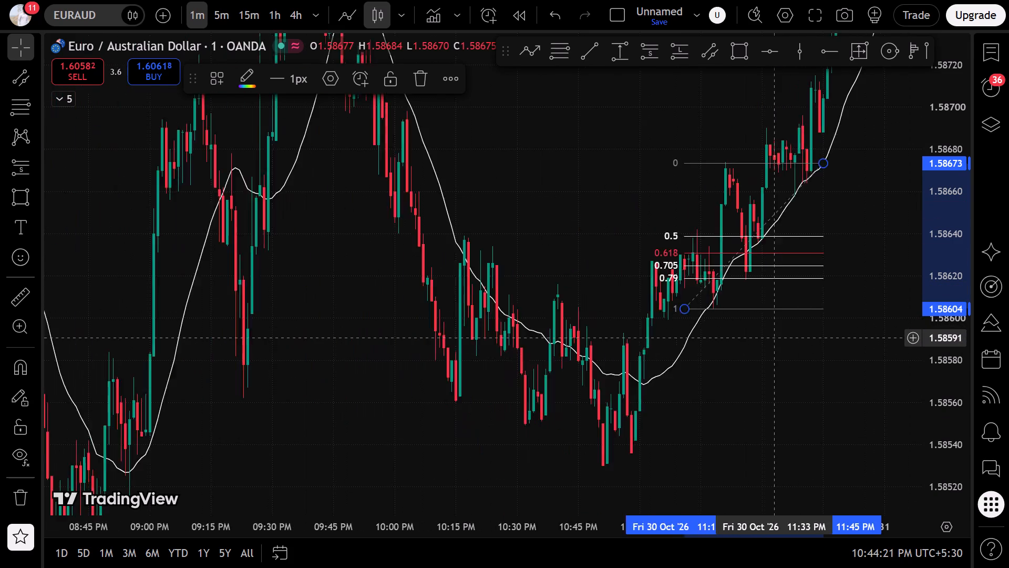
scroll(773, 338, "down", 2)
left_click_drag(951, 107, 893, 347)
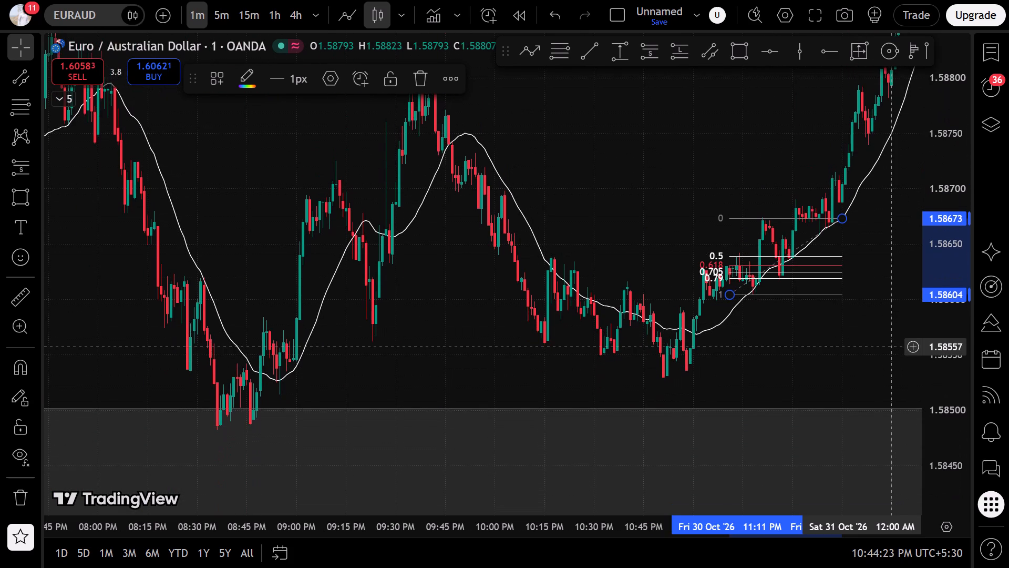
left_click_drag(893, 347, 889, 311)
left_click_drag(864, 215, 825, 281)
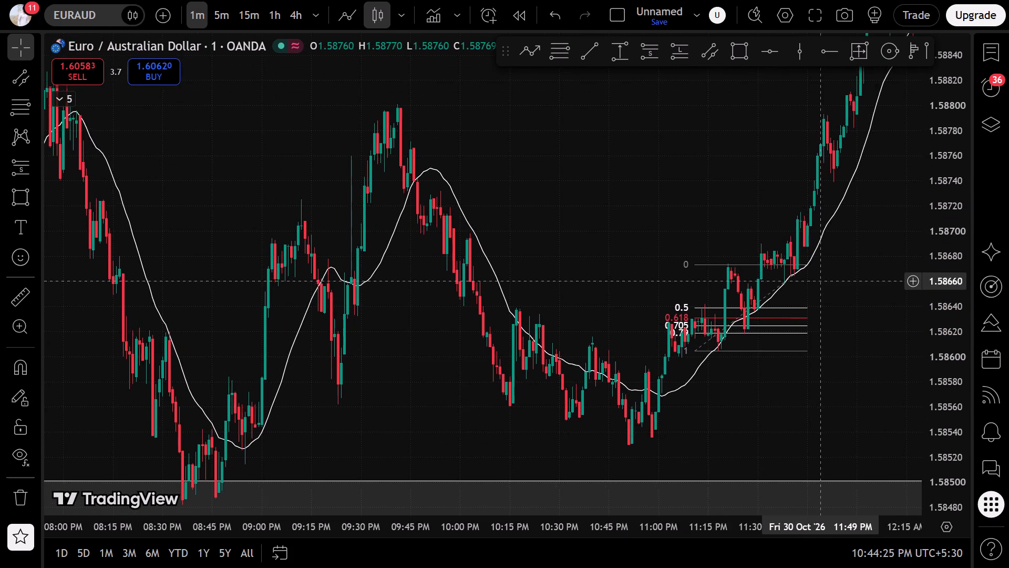
scroll(820, 281, "up", 5)
Follow the 1-minute price move after the retracement, from midnight on 31 October to about 7:30 AM on 2 November.
left_click_drag(841, 226, 624, 320)
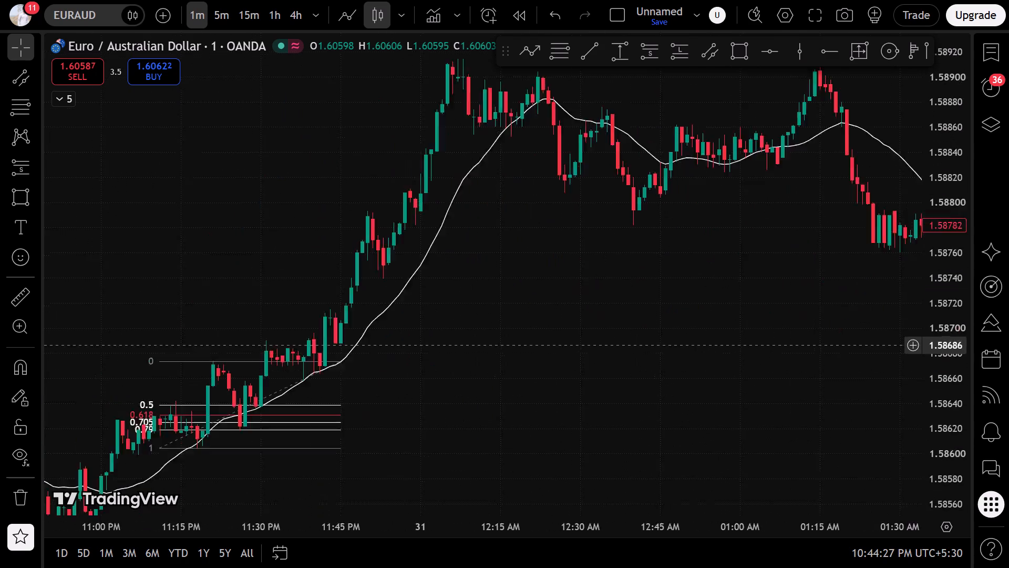
left_click_drag(624, 320, 748, 278)
left_click_drag(774, 261, 184, 449)
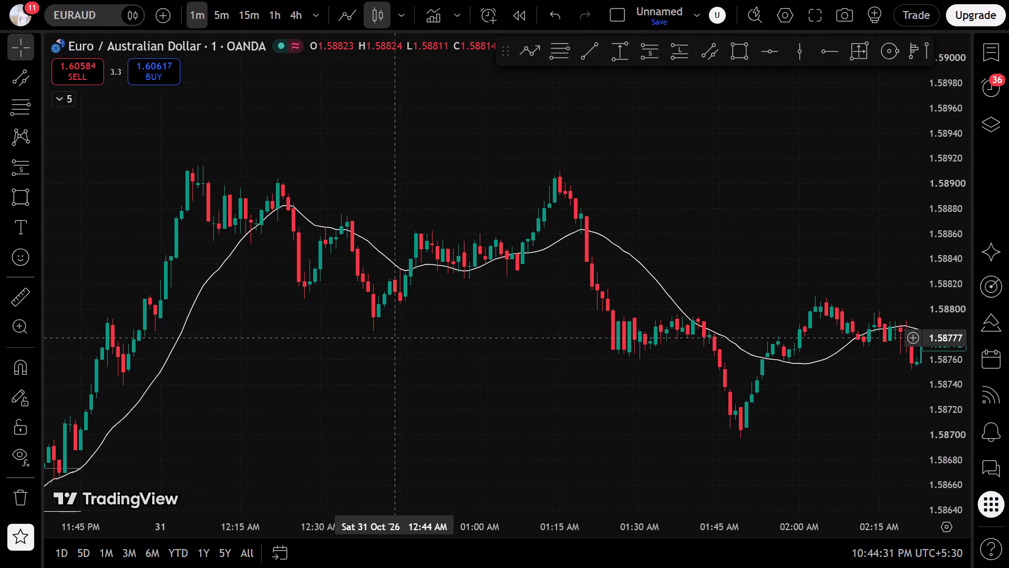
left_click(571, 321)
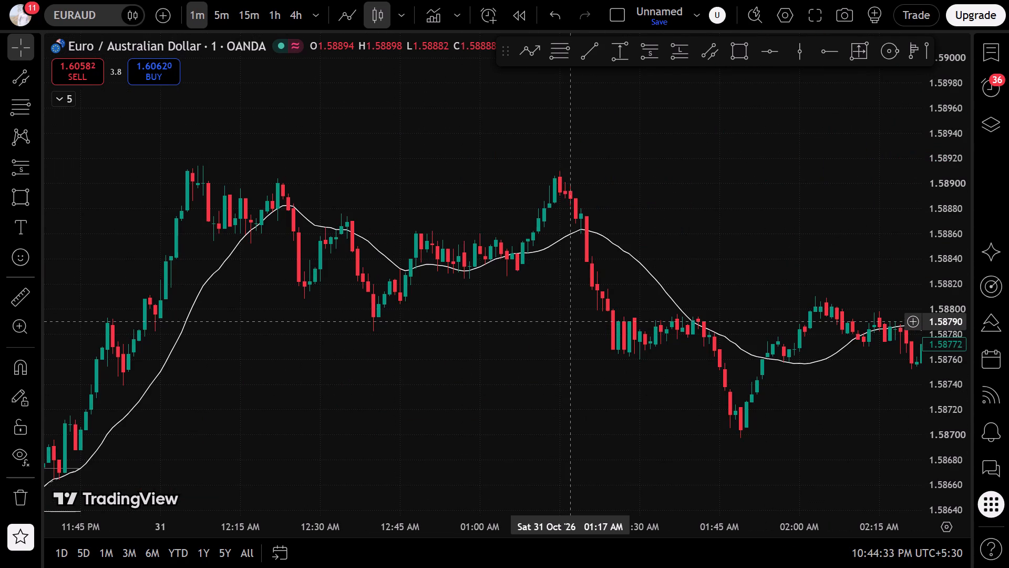
left_click_drag(572, 321, 201, 337)
scroll(213, 328, "down", 1)
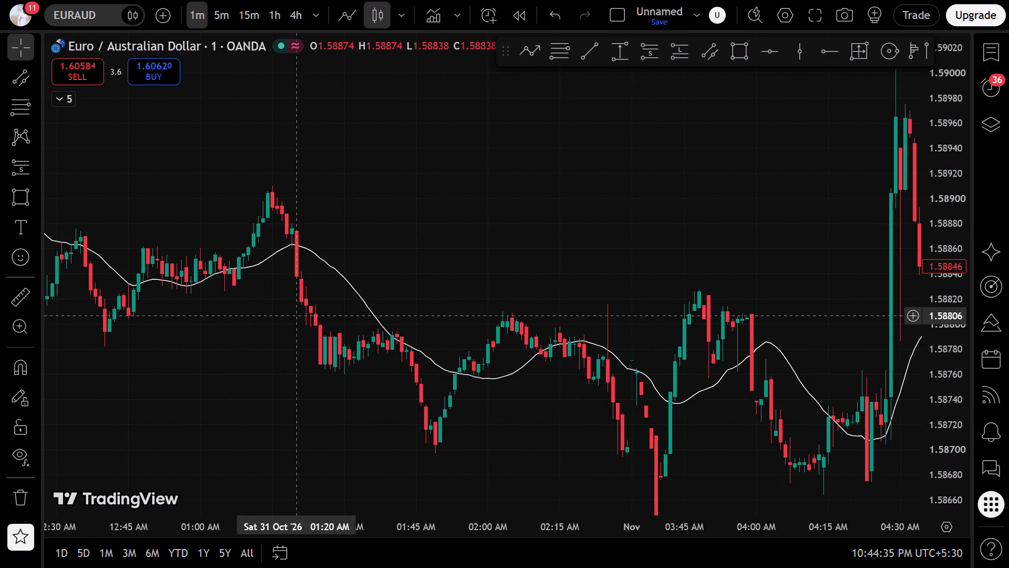
left_click_drag(529, 410, 180, 315)
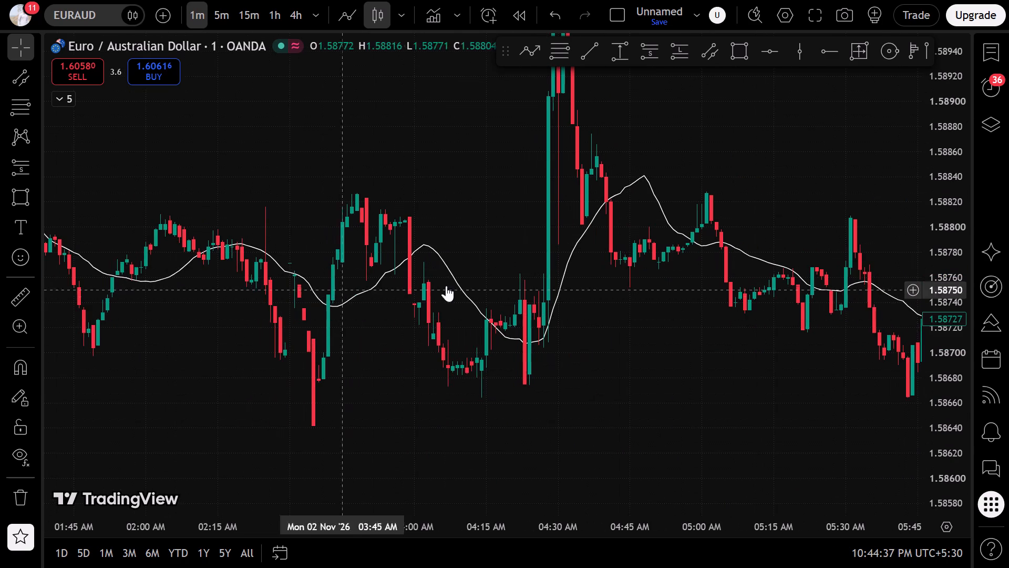
left_click_drag(508, 293, 0, 374)
scroll(266, 378, "down", 1)
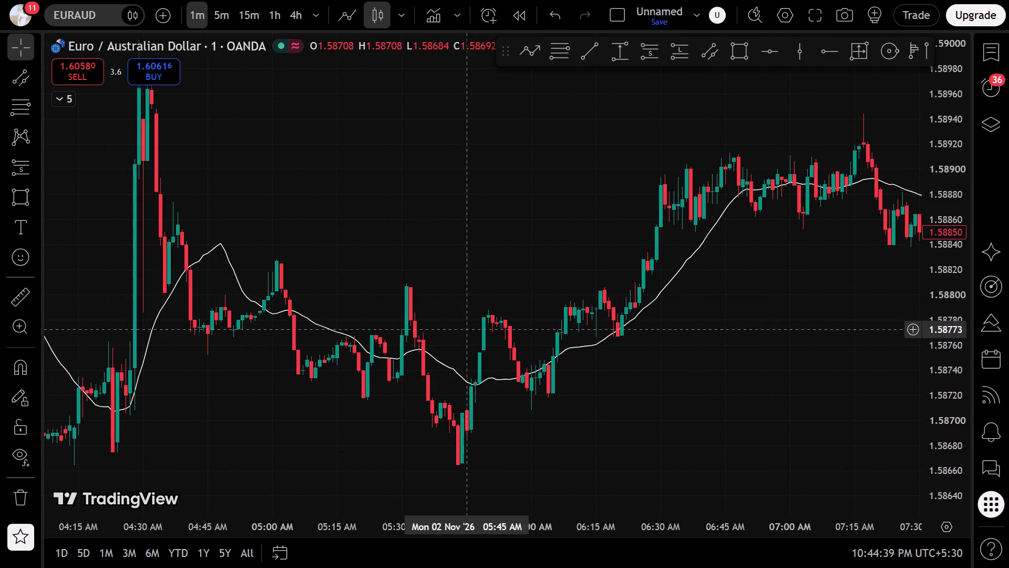
scroll(651, 330, "down", 8)
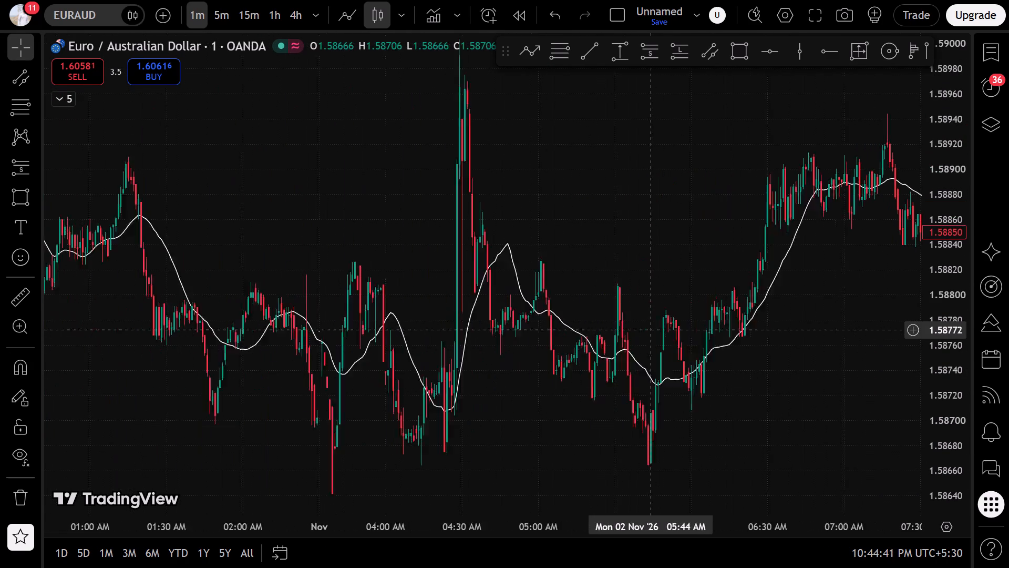
Return to the 30 October Fibonacci retracement and review the setup above the zone.
left_click_drag(725, 258, 914, 127)
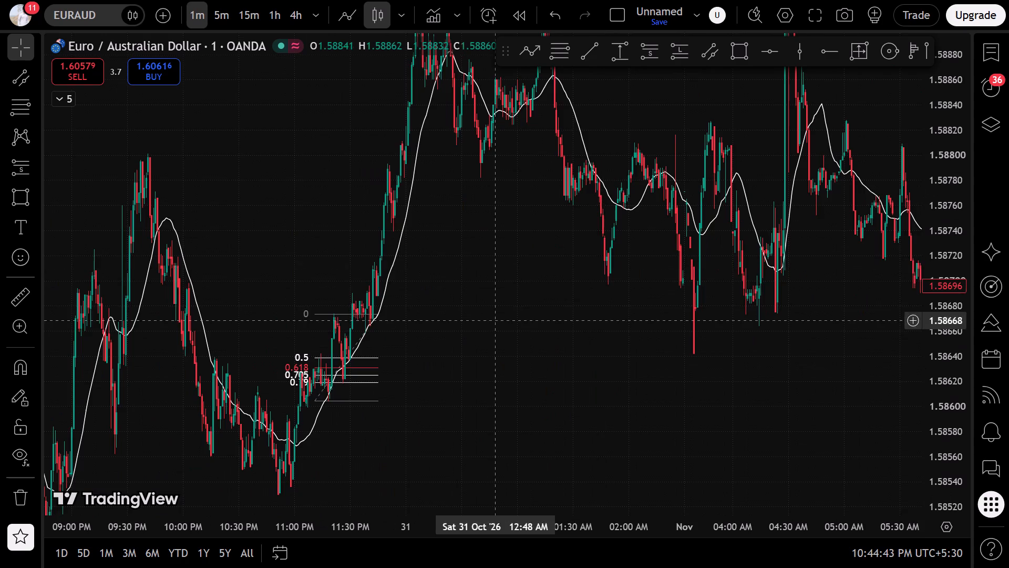
left_click_drag(495, 321, 888, 199)
scroll(508, 383, "up", 8)
left_click_drag(538, 337, 538, 378)
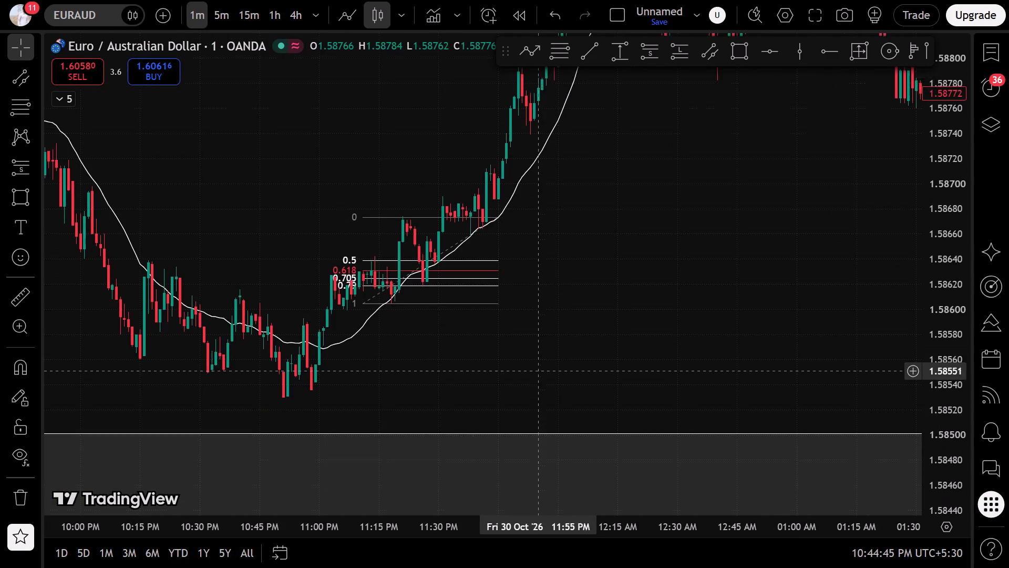
left_click_drag(538, 378, 537, 392)
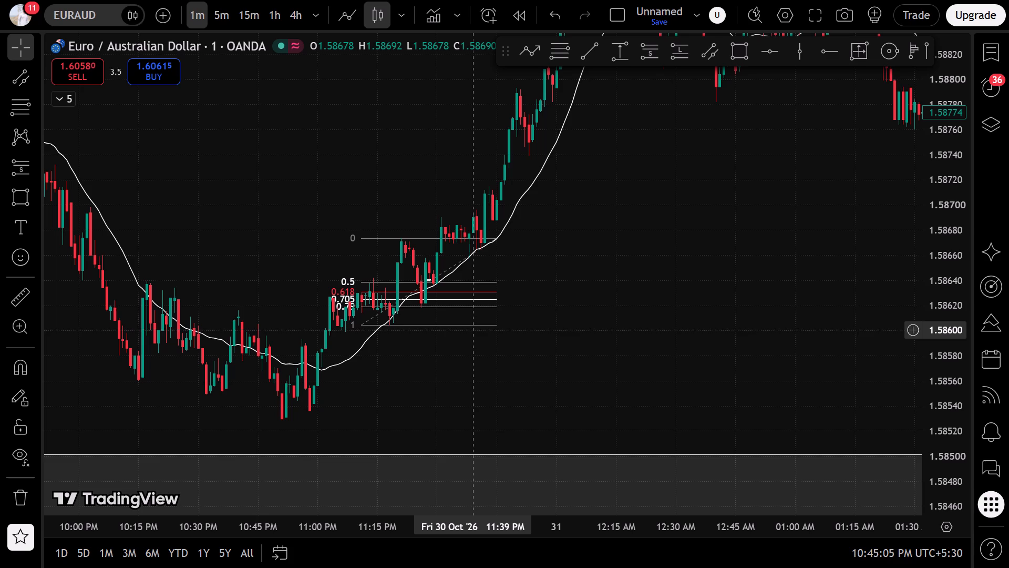
Review the 1-minute candles leading into the Fibonacci retracement on 30 October, from about 8:00 PM to midnight, against the zone and SMA.
scroll(554, 181, "down", 7)
left_click_drag(402, 298, 707, 303)
scroll(699, 302, "up", 9)
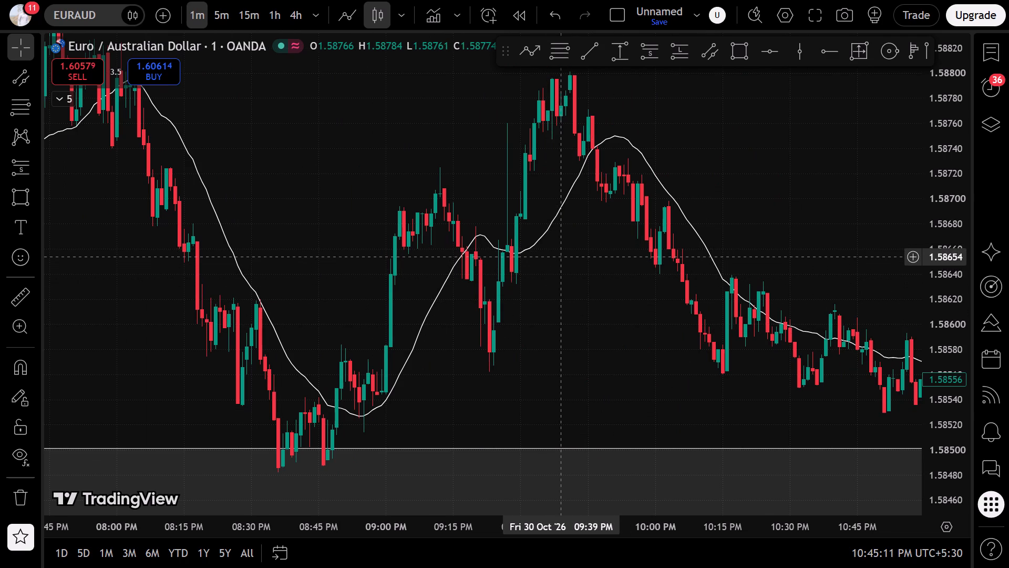
left_click_drag(608, 232, 610, 249)
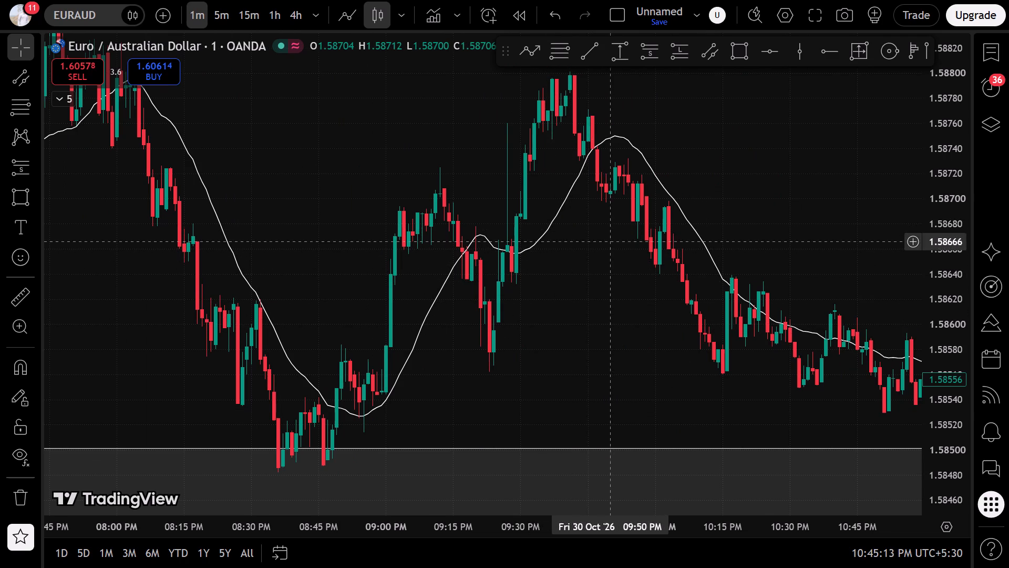
left_click_drag(610, 249, 211, 232)
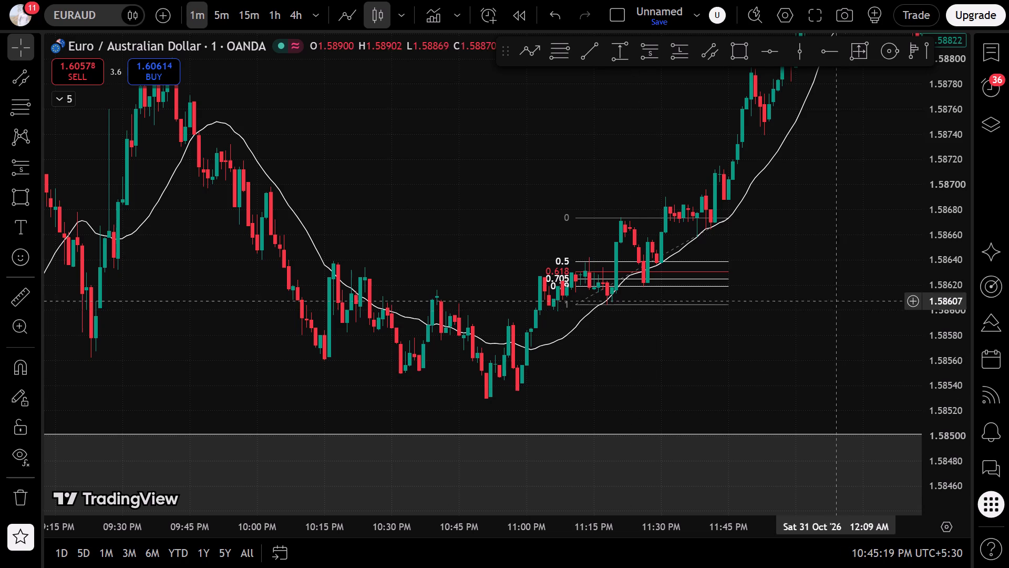
left_click_drag(832, 298, 753, 342)
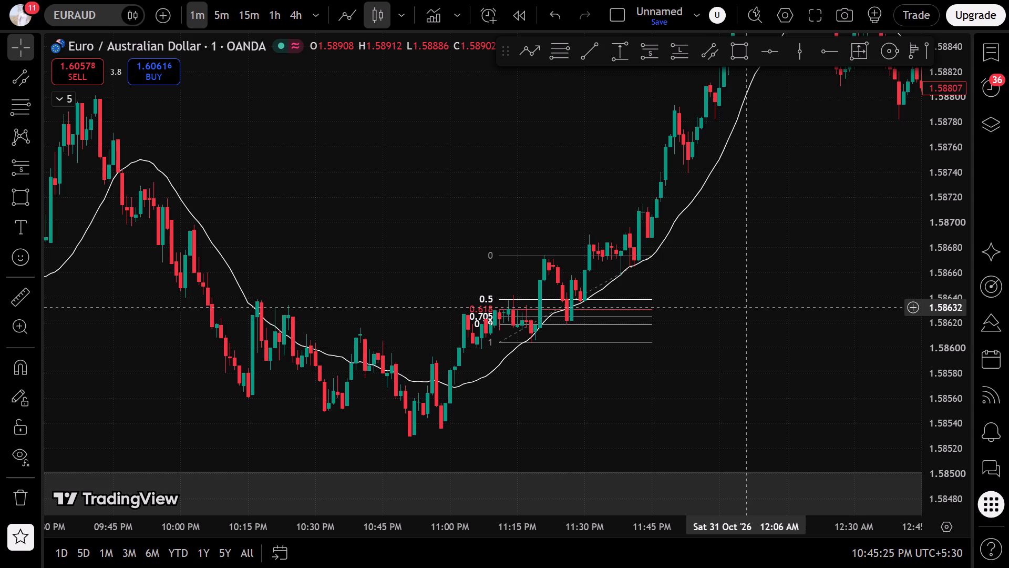
Follow the 1-minute price move against the SMA from midnight on 31 October to about 7:20 AM on 2 November.
left_click_drag(738, 257, 221, 397)
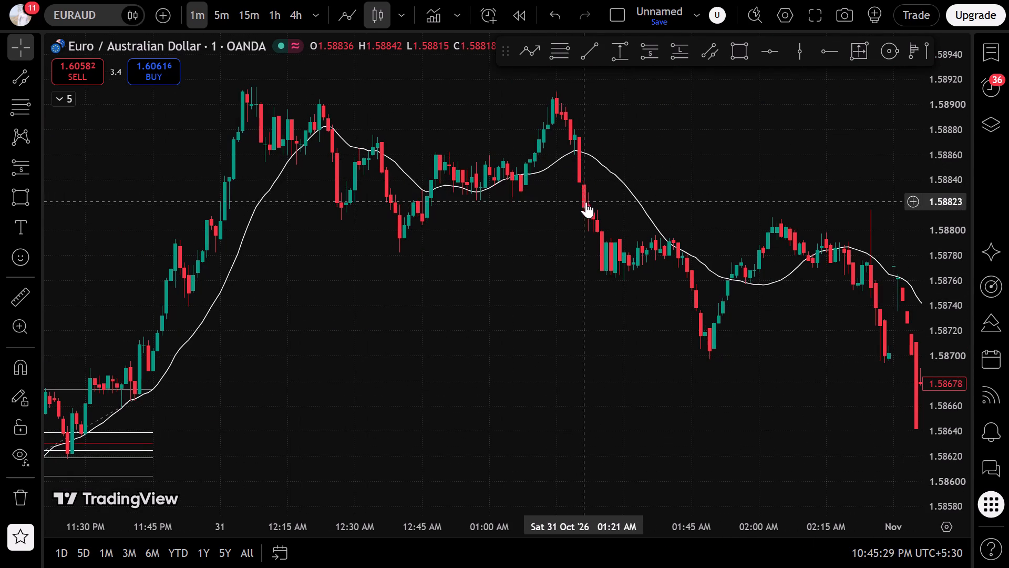
left_click_drag(644, 286, 398, 337)
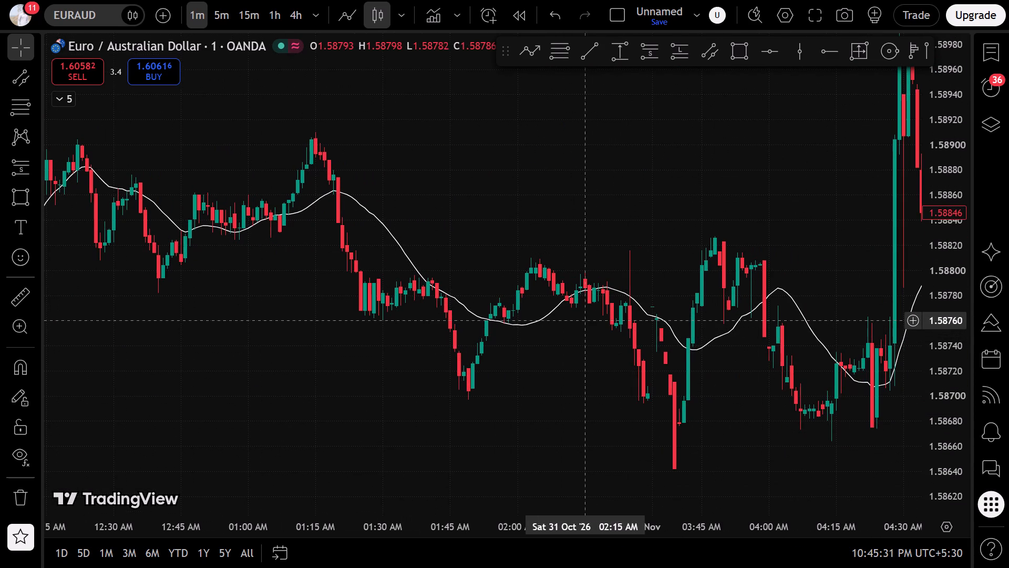
left_click_drag(954, 411, 922, 190)
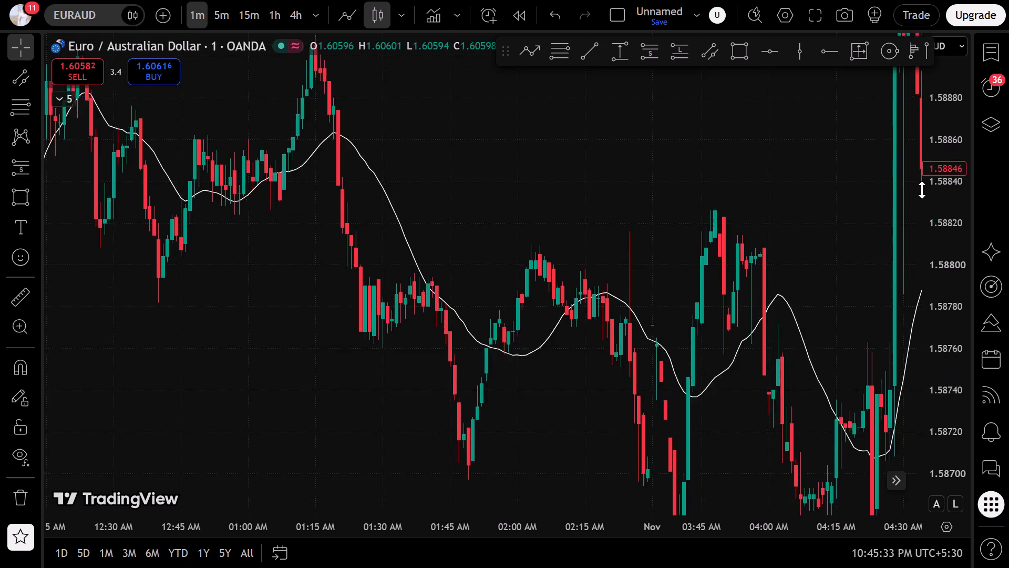
left_click_drag(922, 190, 845, 369)
left_click_drag(708, 373, 606, 389)
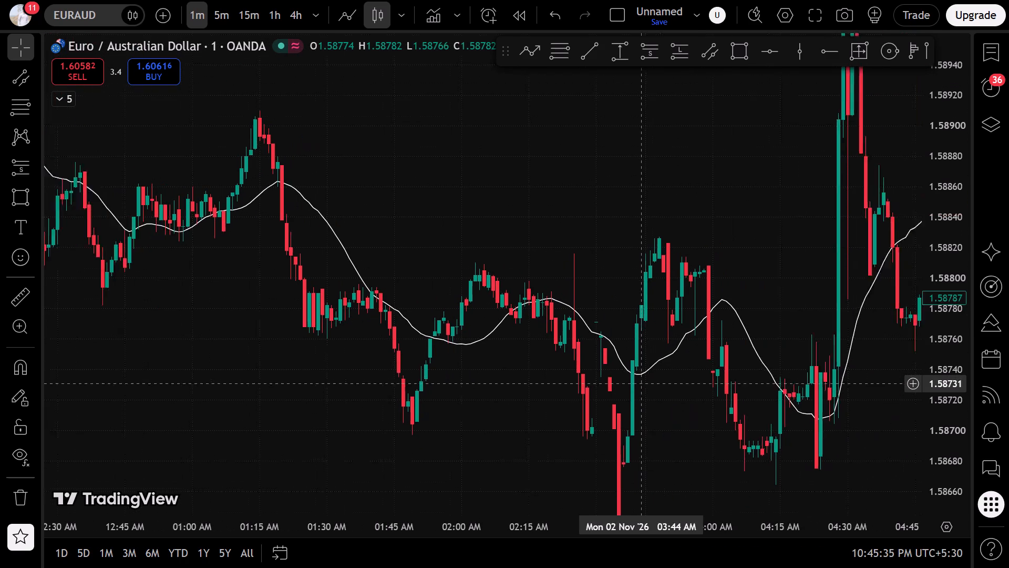
left_click_drag(606, 389, 566, 394)
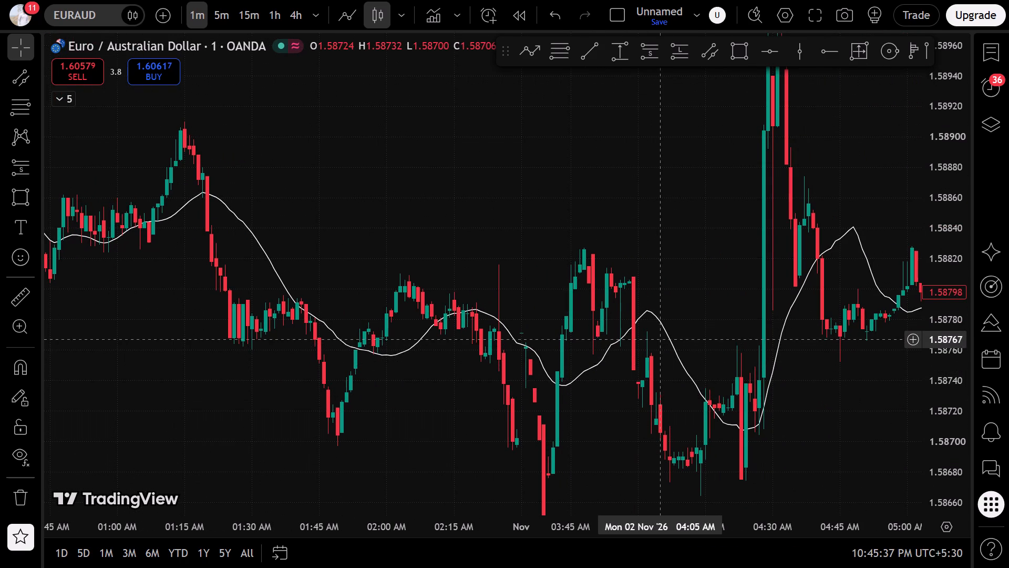
left_click_drag(950, 247, 913, 315)
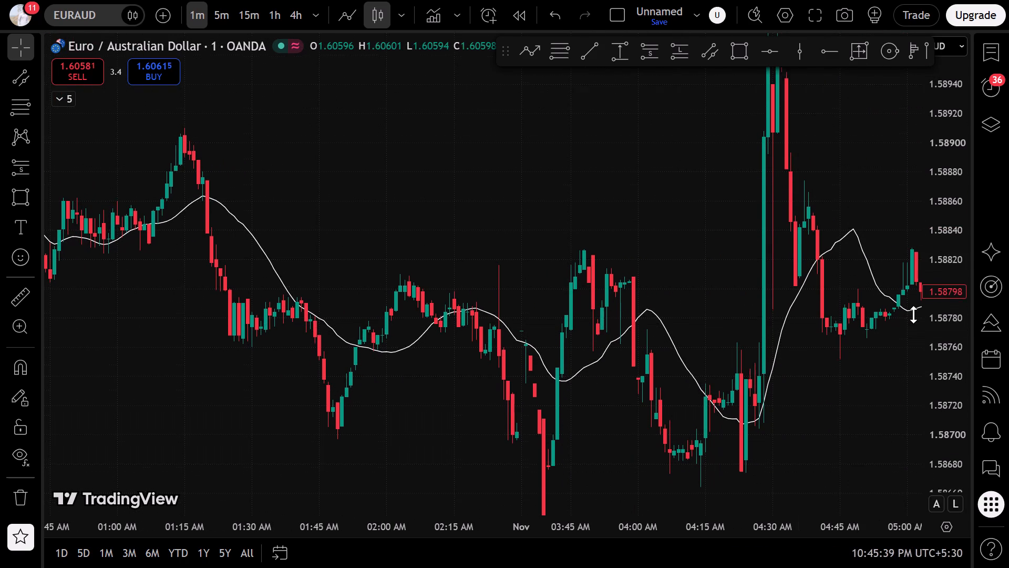
left_click_drag(913, 315, 835, 381)
left_click_drag(799, 391, 483, 401)
left_click_drag(786, 324, 420, 316)
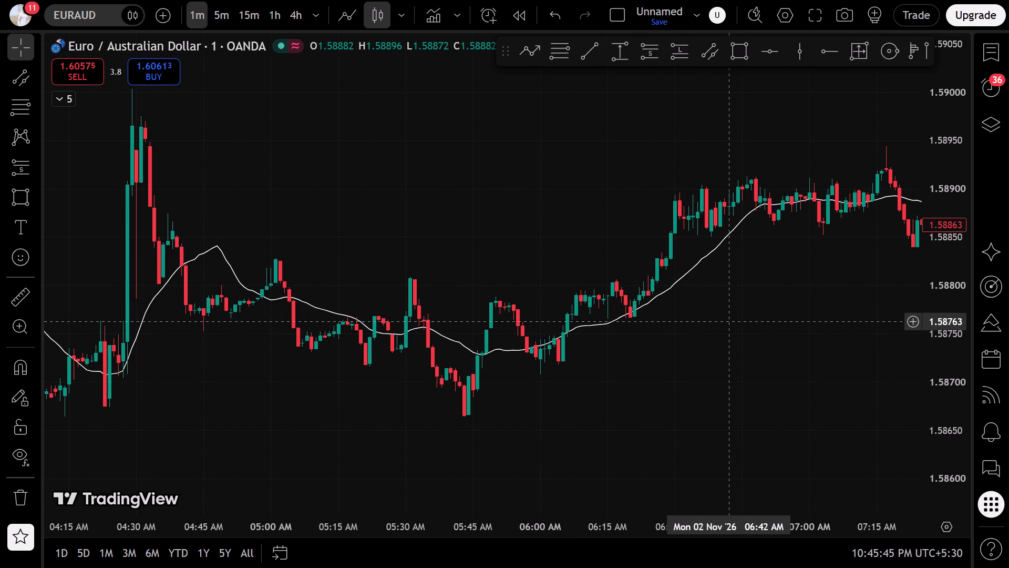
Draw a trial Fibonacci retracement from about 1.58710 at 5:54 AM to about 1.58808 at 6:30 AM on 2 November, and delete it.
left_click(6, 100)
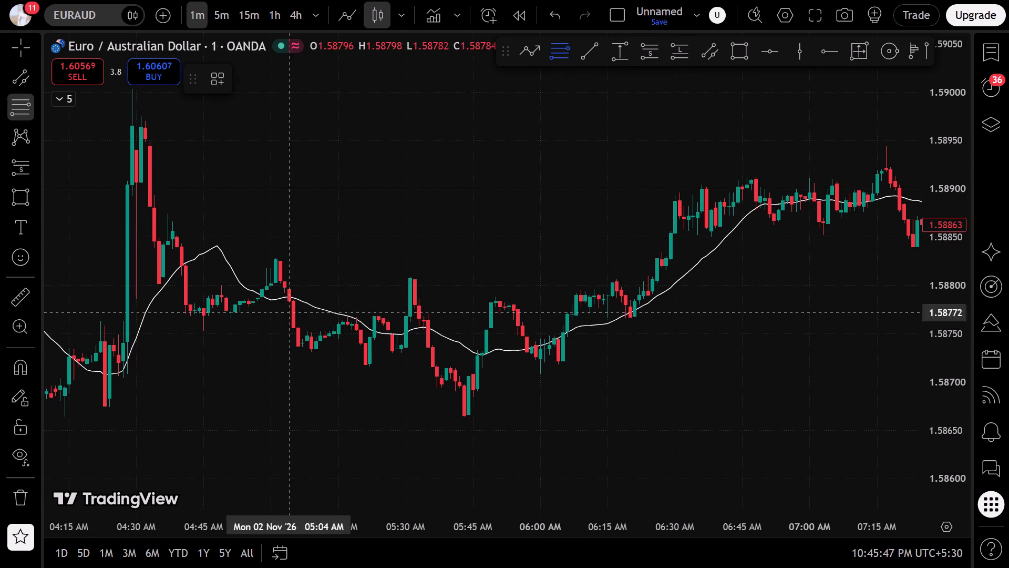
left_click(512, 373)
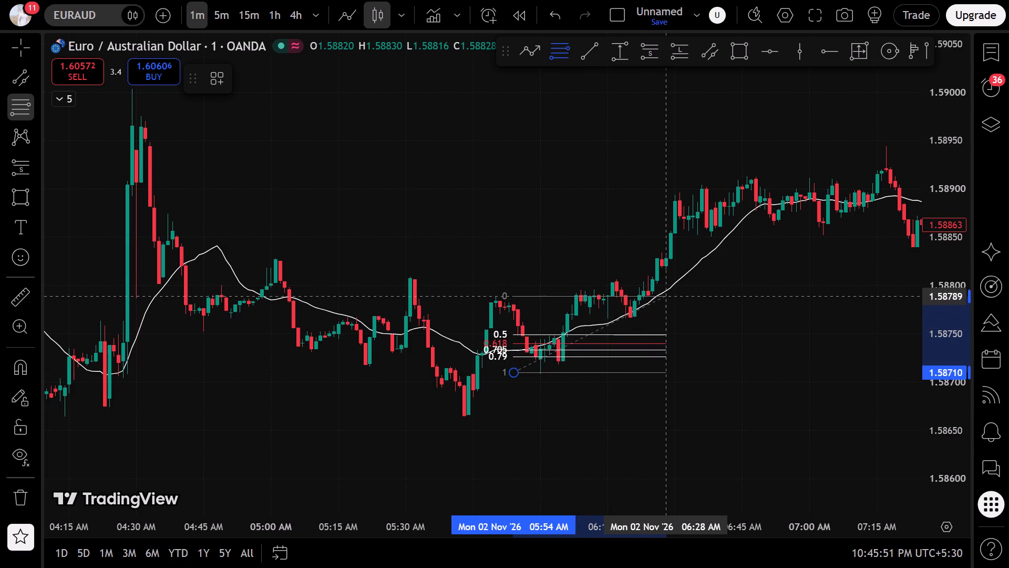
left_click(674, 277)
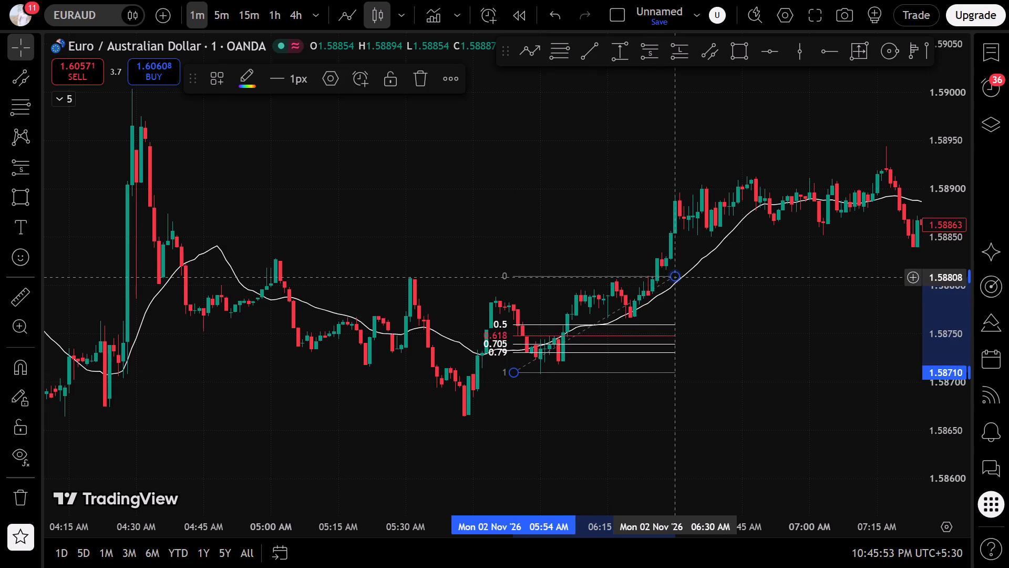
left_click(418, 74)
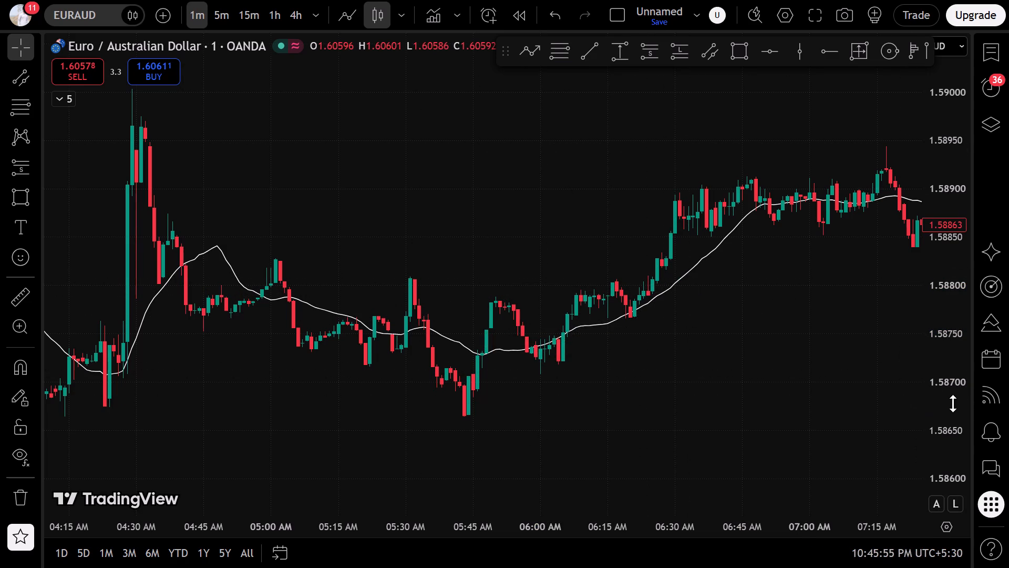
Place a long position near the SMA at about 6:19 AM on 2 November, with entry about 1.58782 and stop about 1.58750.
left_click_drag(953, 404, 866, 197)
scroll(703, 348, "up", 5)
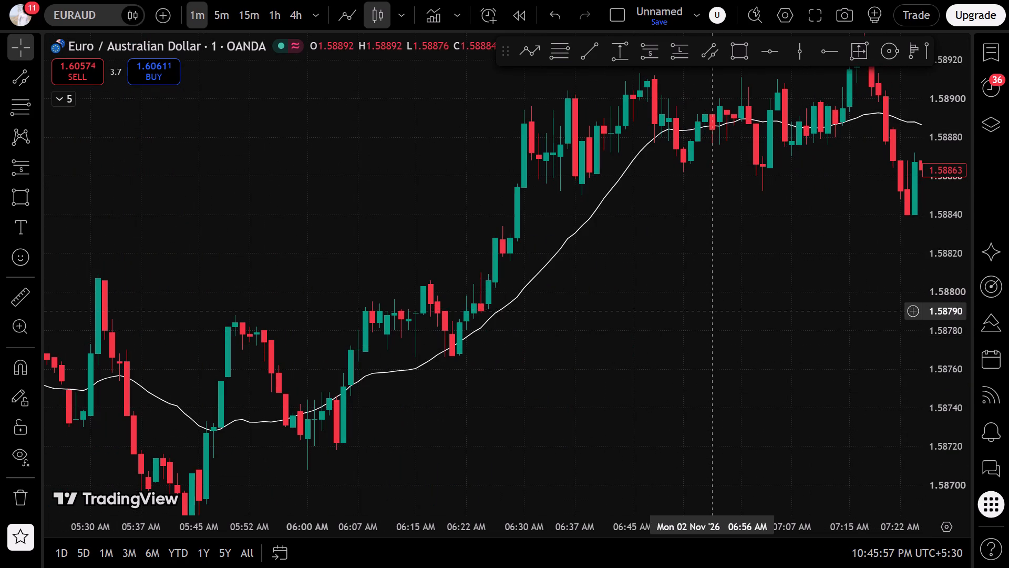
scroll(799, 270, "down", 12)
left_click_drag(963, 125, 911, 378)
left_click_drag(892, 368, 811, 402)
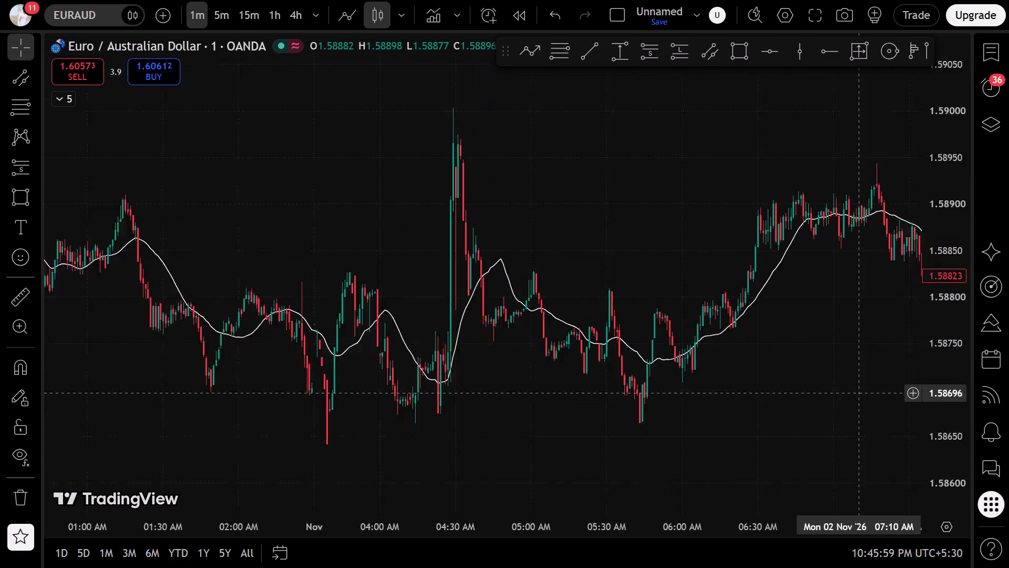
left_click_drag(811, 402, 886, 380)
scroll(736, 391, "up", 10)
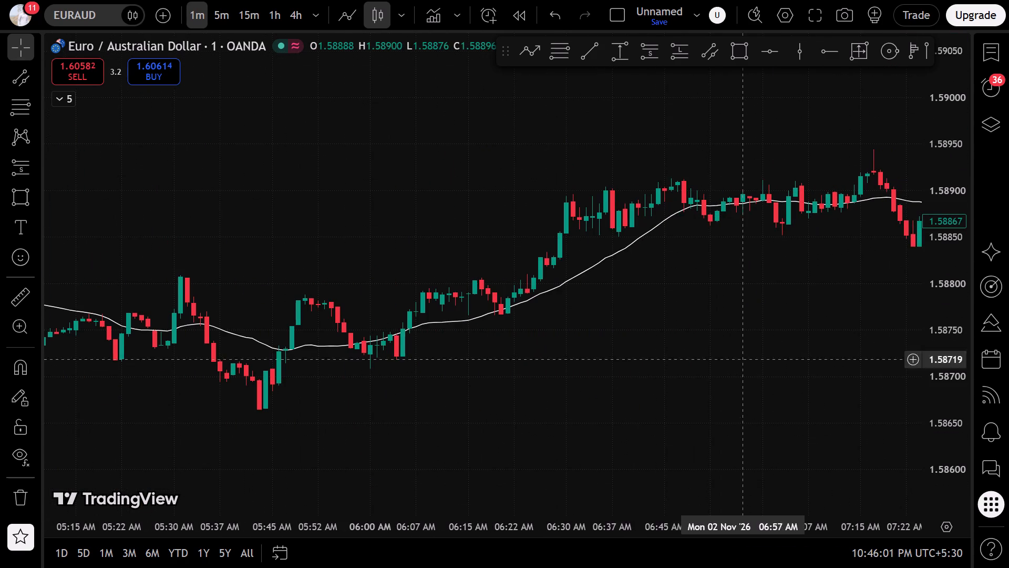
left_click(690, 54)
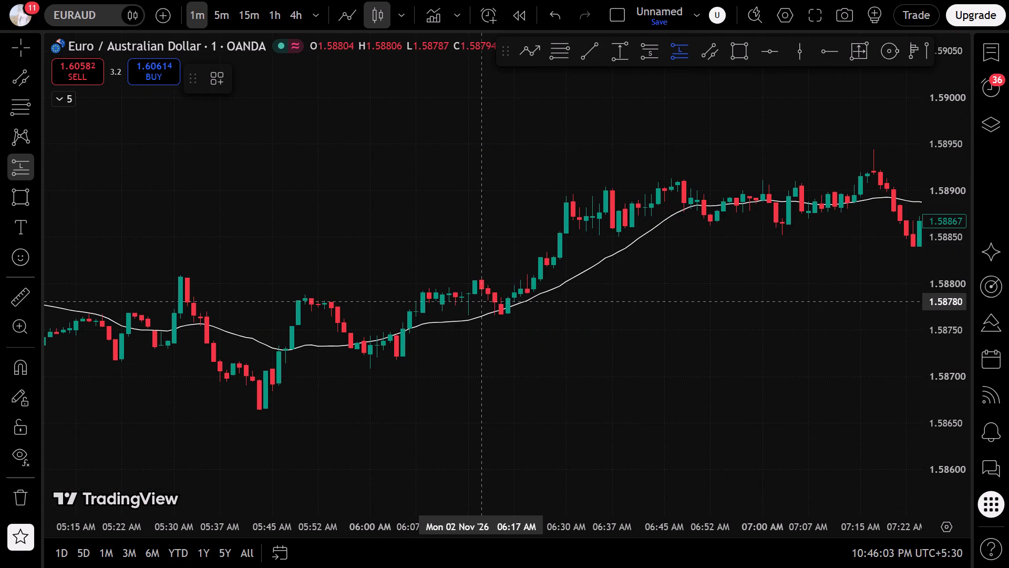
left_click(491, 300)
left_click_drag(491, 351, 510, 330)
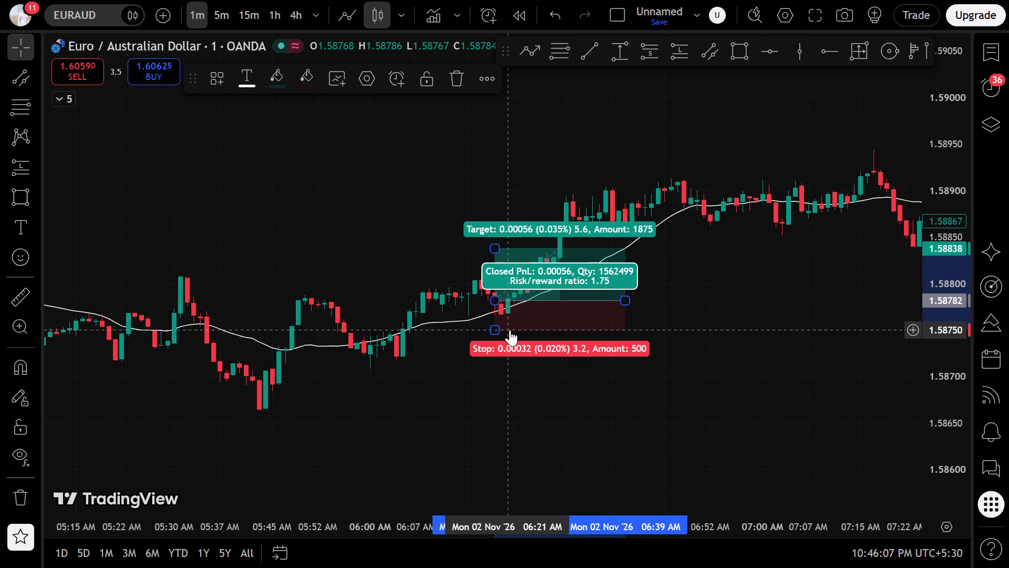
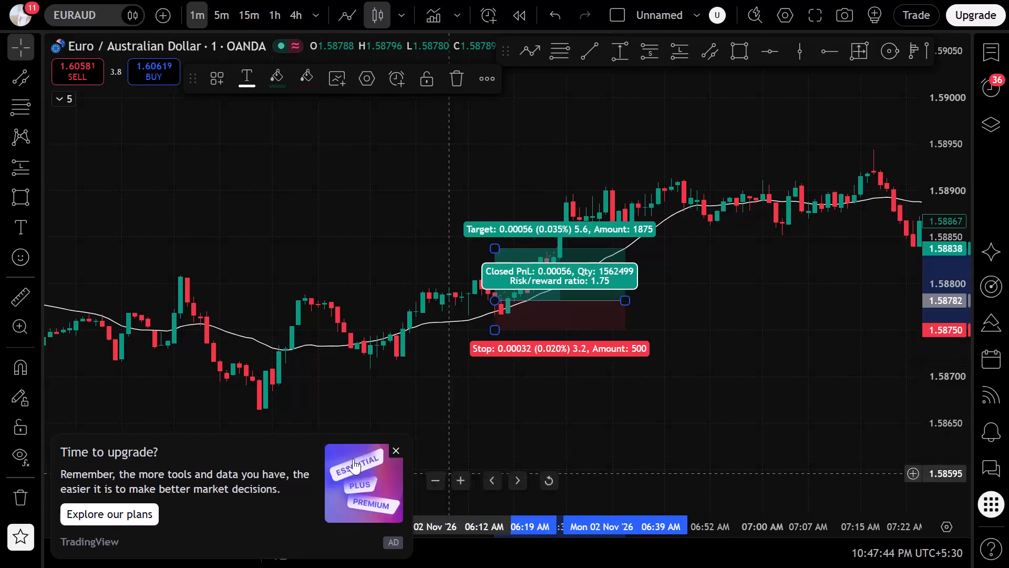
Raise the target of the 2 November long position to about 1.58983.
left_click(398, 448)
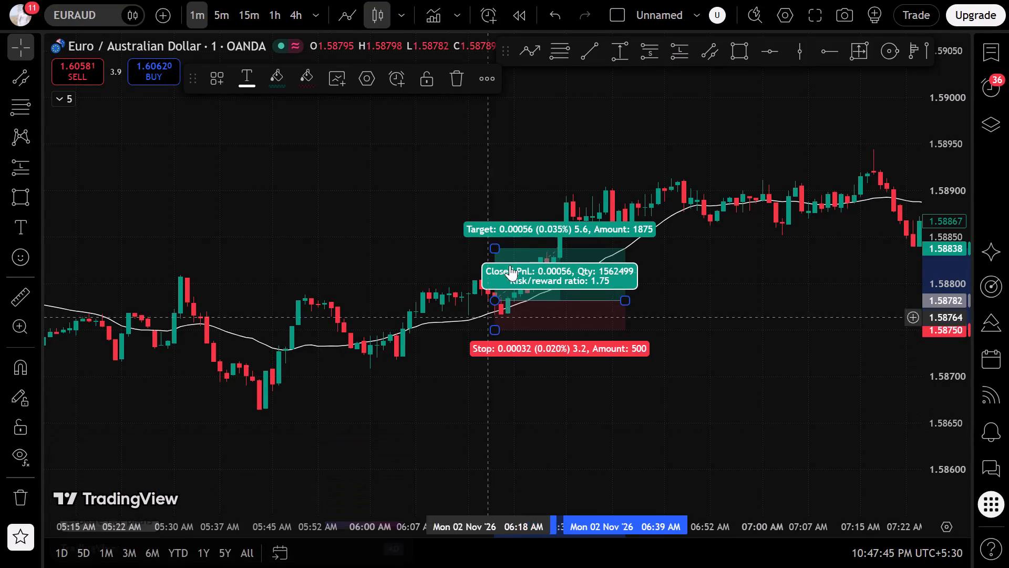
left_click_drag(500, 250, 489, 113)
Switch to the 15-minute chart and review price against the drawn zones and SMA from 30 October to the latest candles on 3 November.
left_click(250, 15)
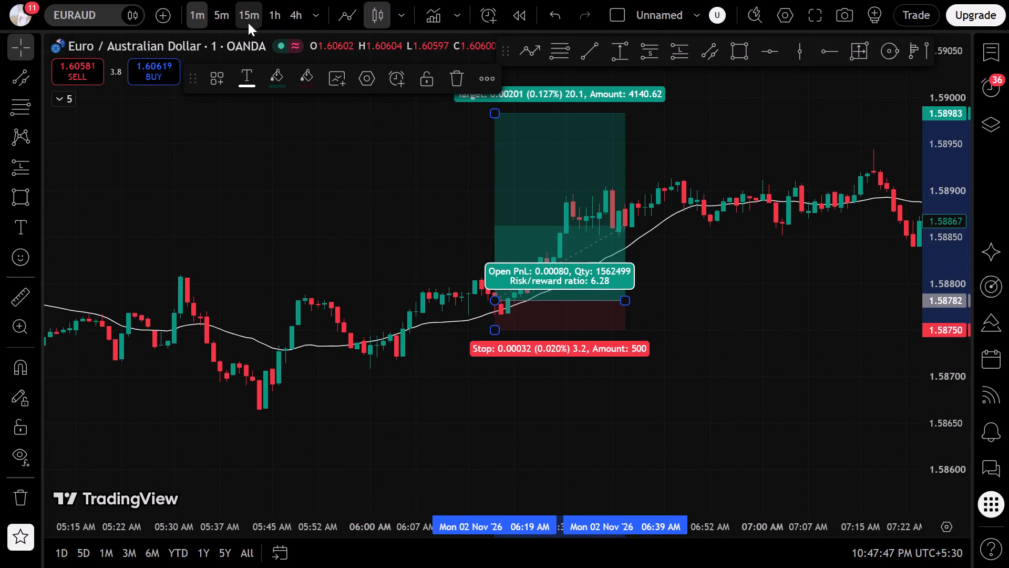
left_click(562, 480)
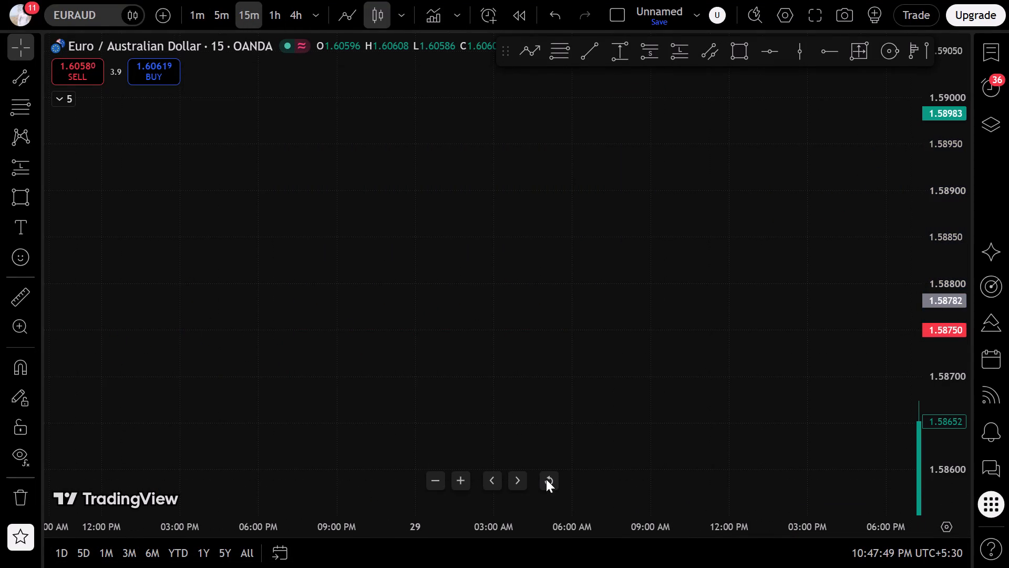
left_click(546, 479)
scroll(501, 317, "down", 6)
scroll(501, 317, "up", 12)
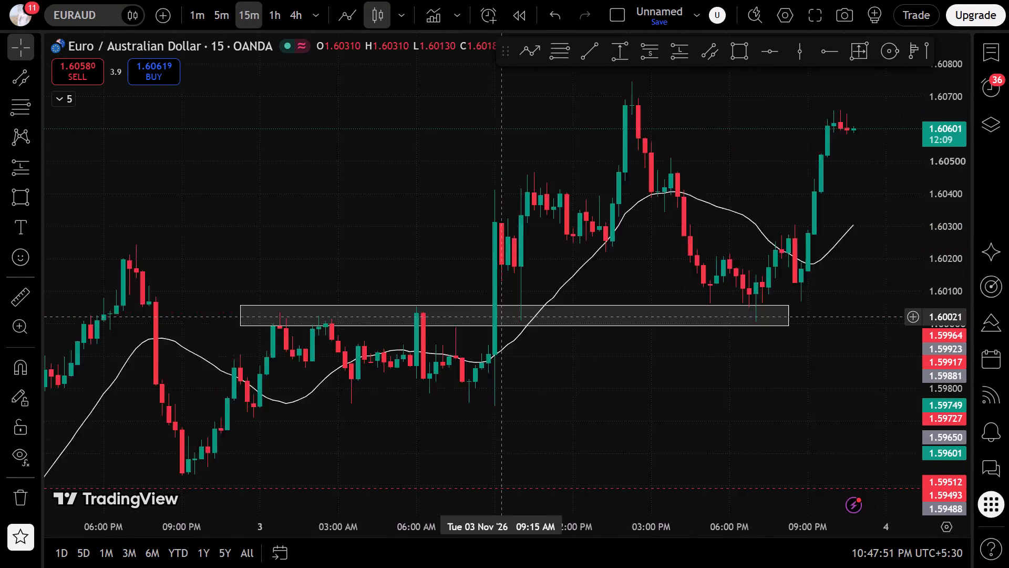
scroll(643, 311, "down", 12)
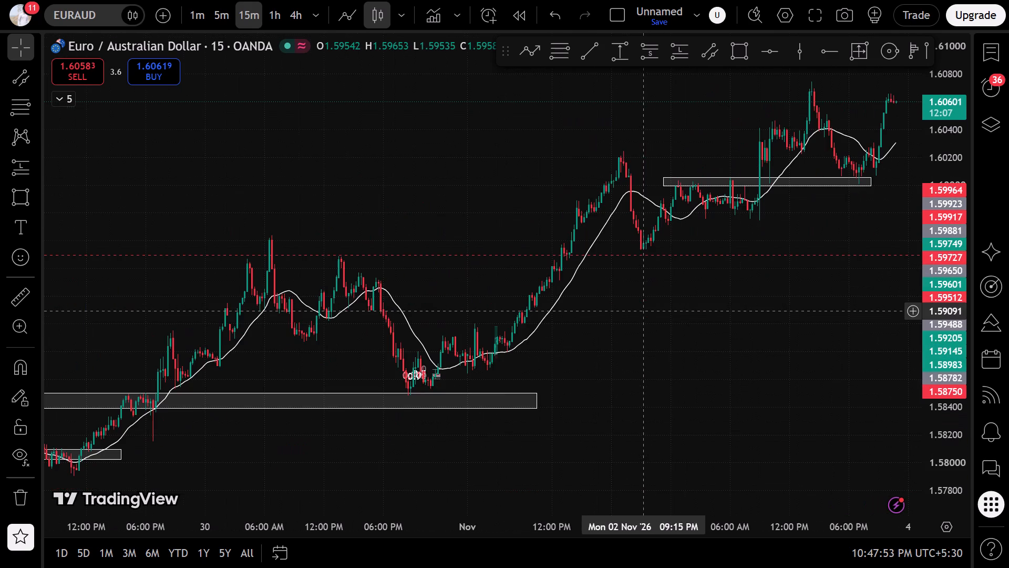
left_click(431, 367)
left_click(456, 308)
scroll(456, 308, "up", 6)
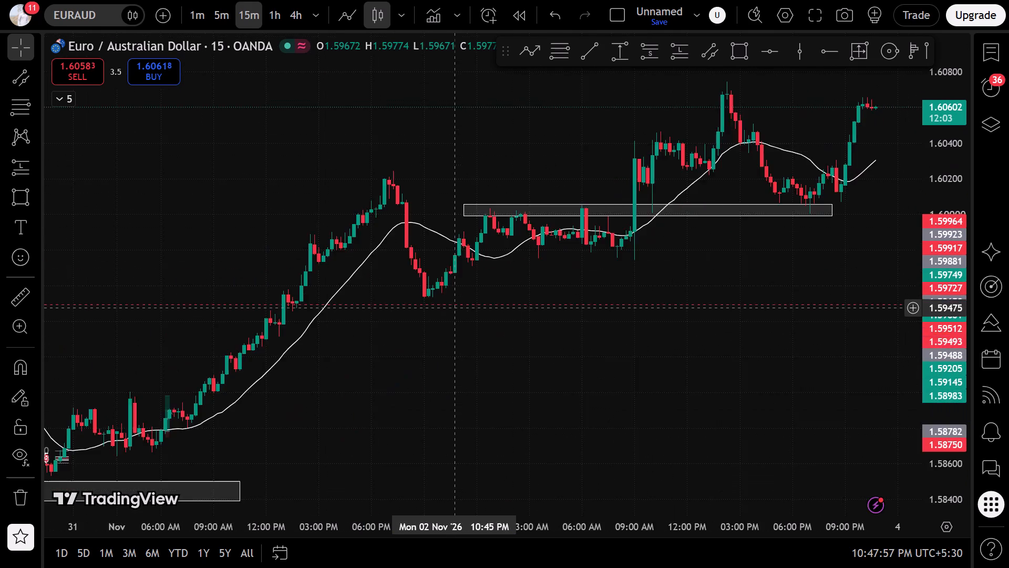
scroll(456, 308, "up", 17)
scroll(281, 429, "down", 5)
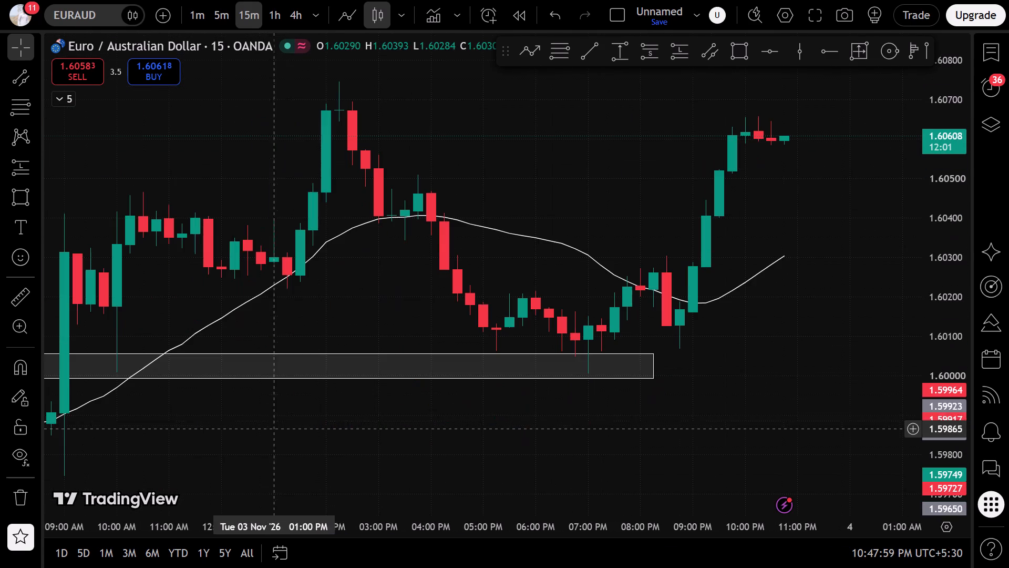
Switch to the 1-minute chart and examine the candles retesting the zone near 1.60000 around 7:00 PM on 3 November.
left_click(189, 19)
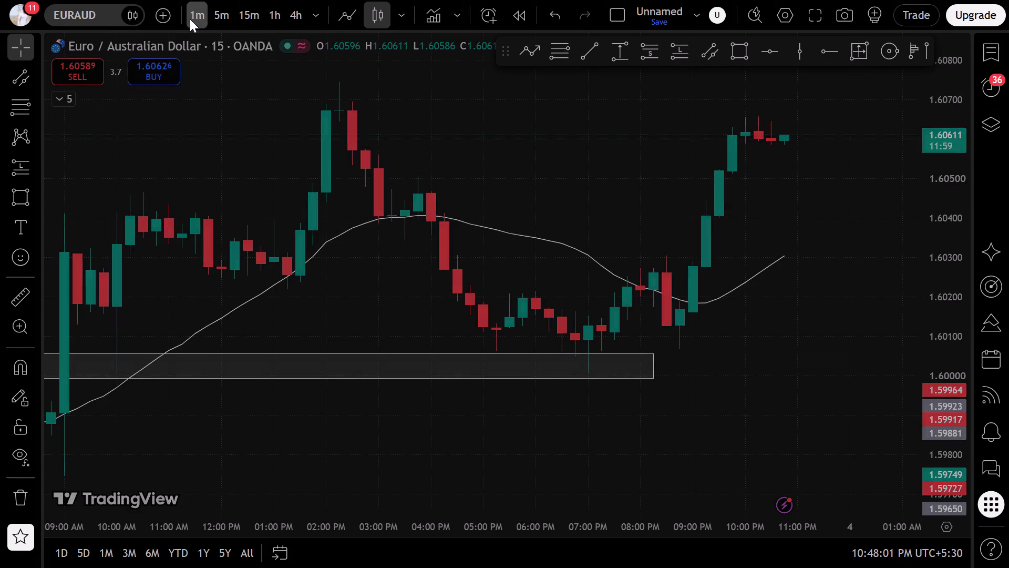
scroll(190, 19, "down", 15)
scroll(224, 233, "down", 6)
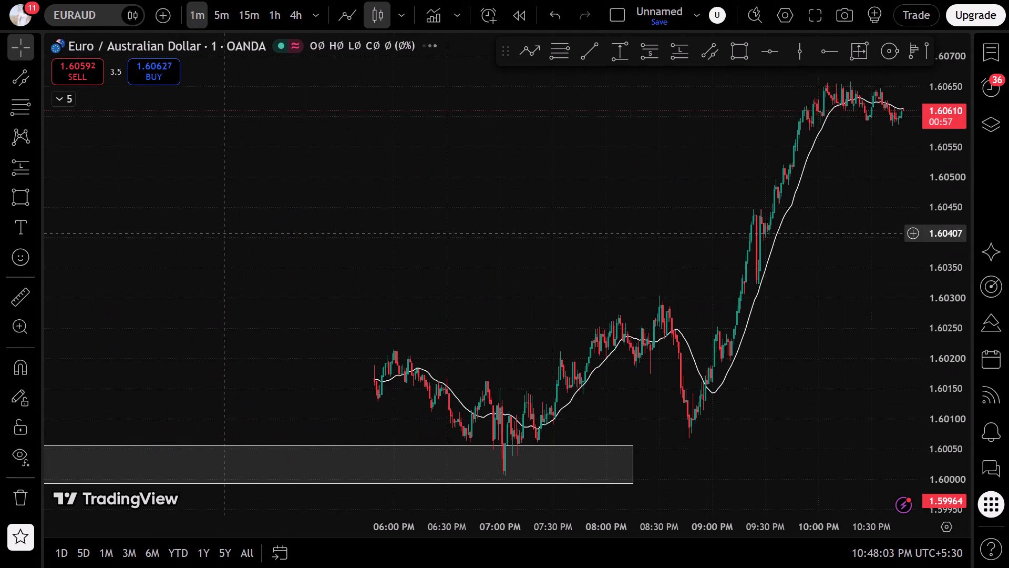
scroll(240, 260, "down", 1)
left_click_drag(250, 291, 533, 275)
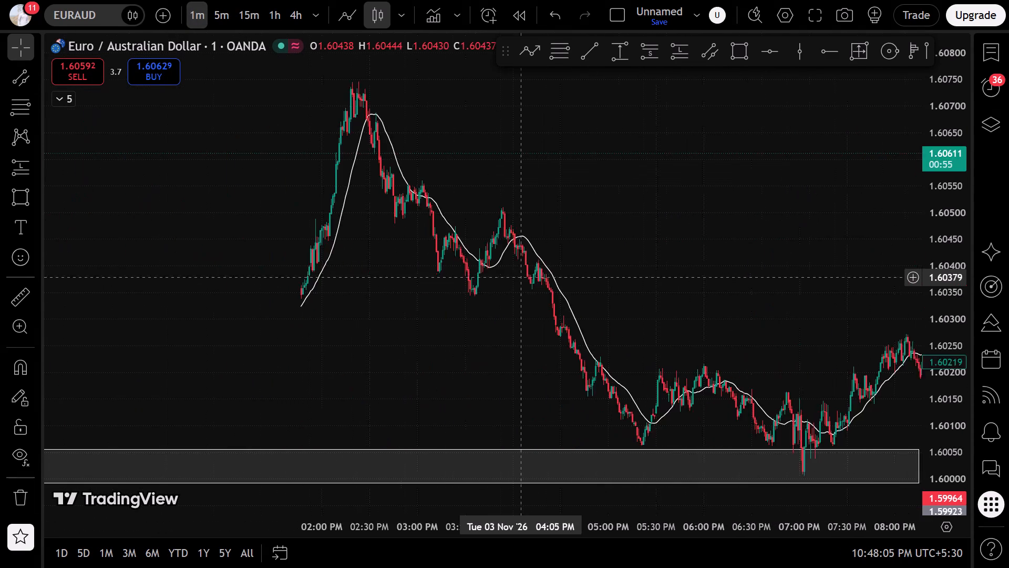
scroll(460, 283, "up", 12)
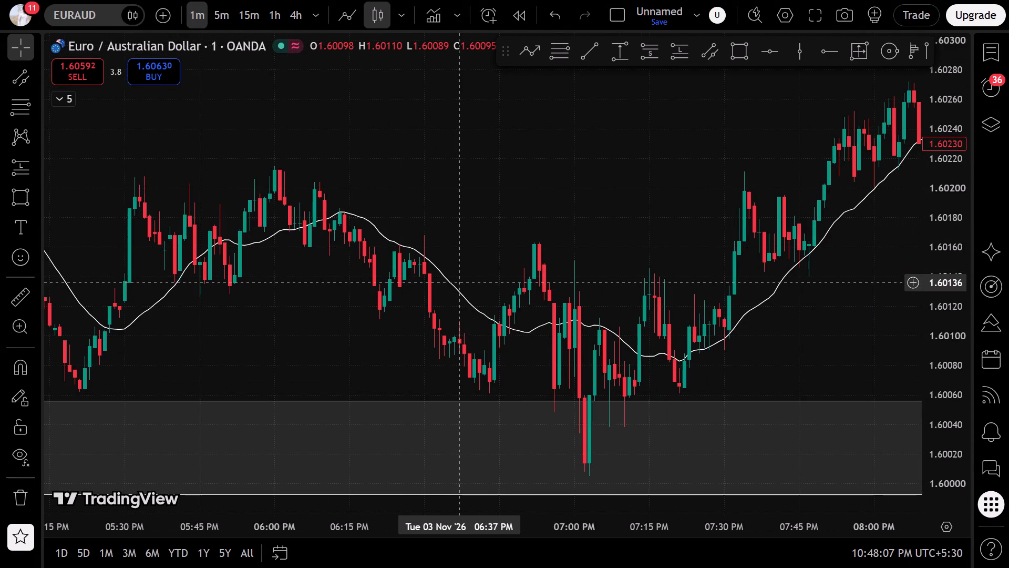
scroll(460, 283, "up", 4)
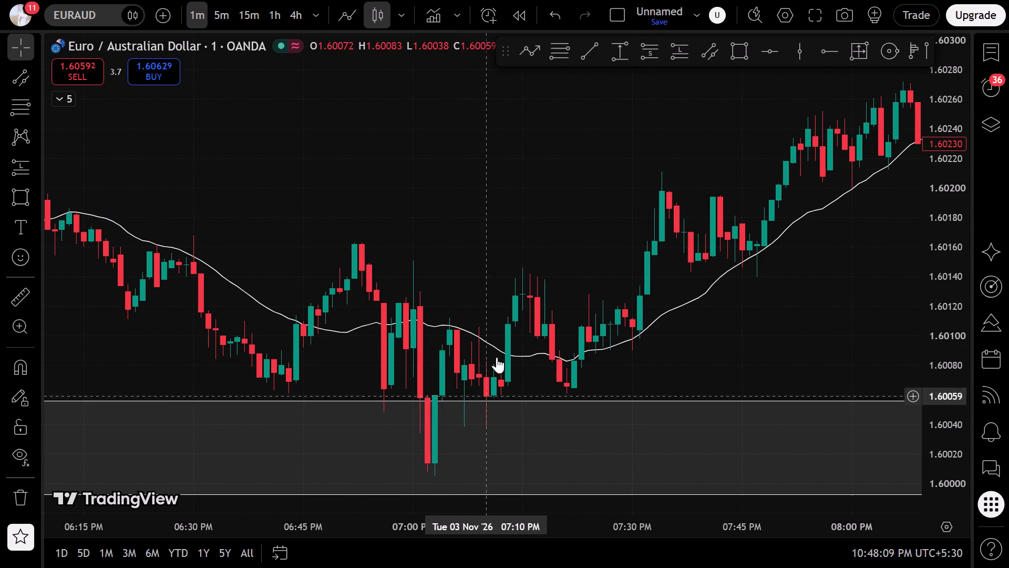
Follow the 1-minute price move against the SMA from the zone retest around 7:00 PM to about 10:15 PM on 3 November.
left_click_drag(729, 320, 461, 353)
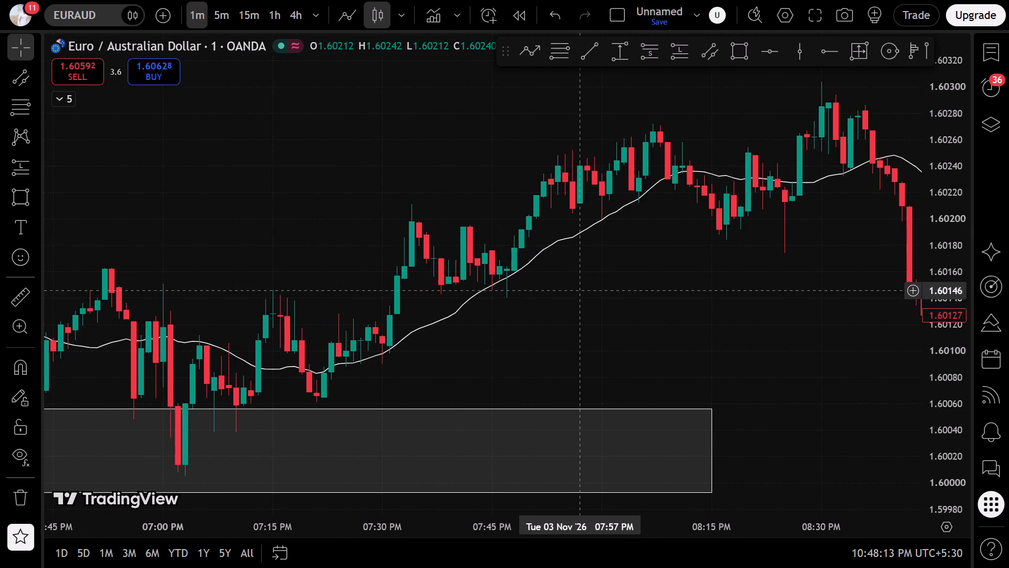
left_click_drag(578, 296, 214, 285)
left_click_drag(646, 286, 351, 286)
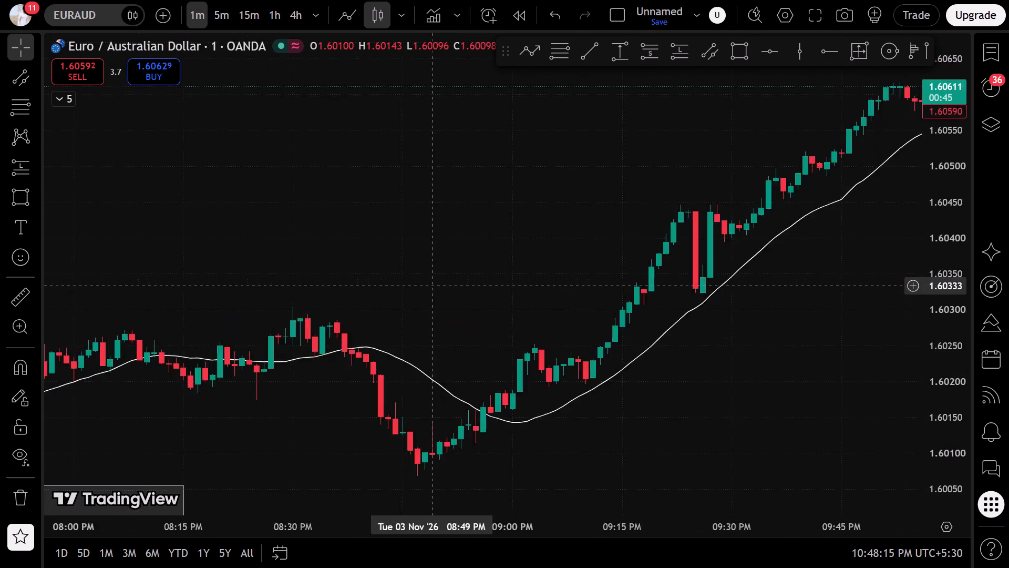
left_click_drag(351, 286, 195, 296)
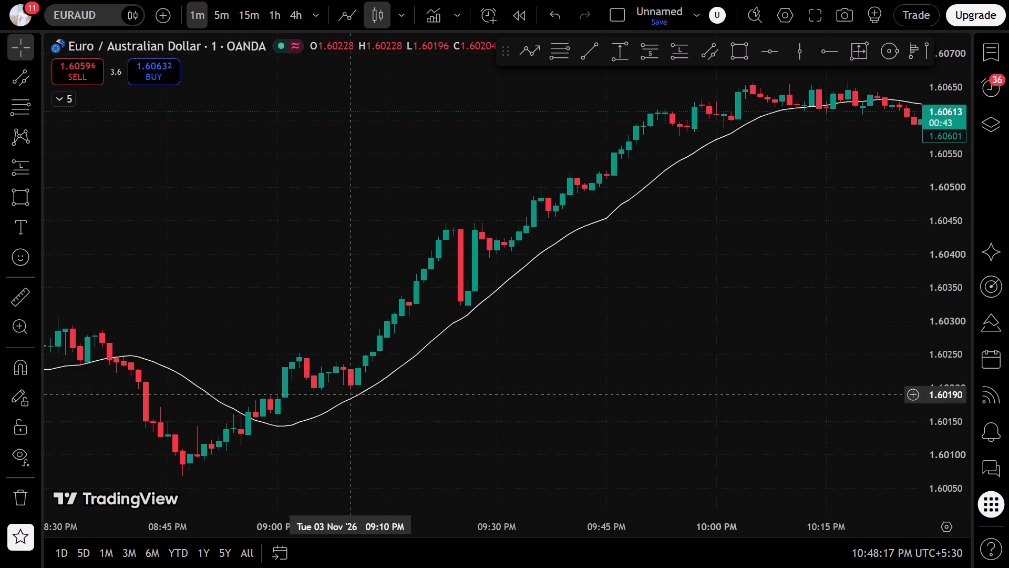
left_click_drag(644, 276, 110, 399)
scroll(174, 367, "down", 6)
left_click_drag(269, 357, 607, 378)
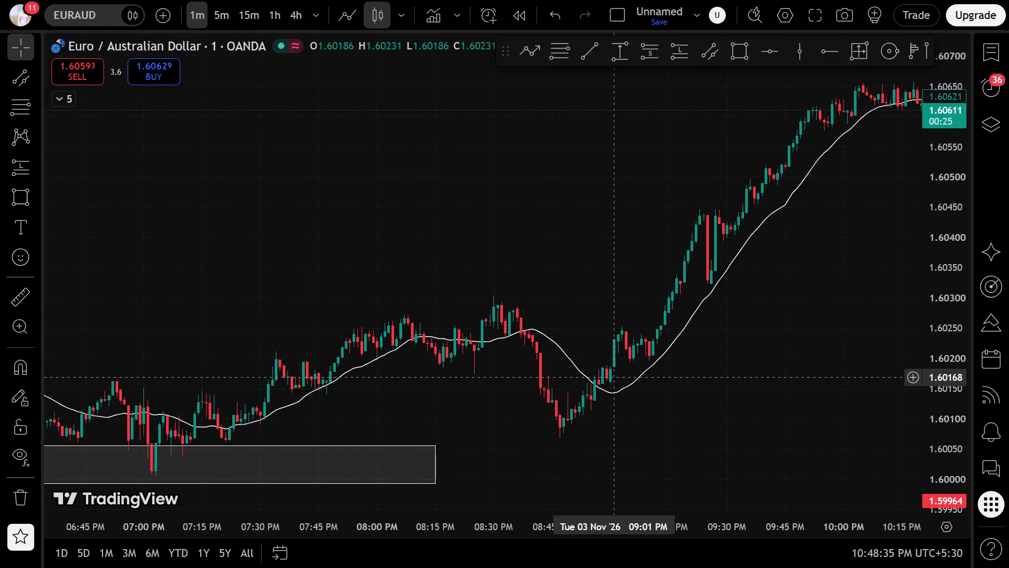
scroll(651, 321, "down", 6)
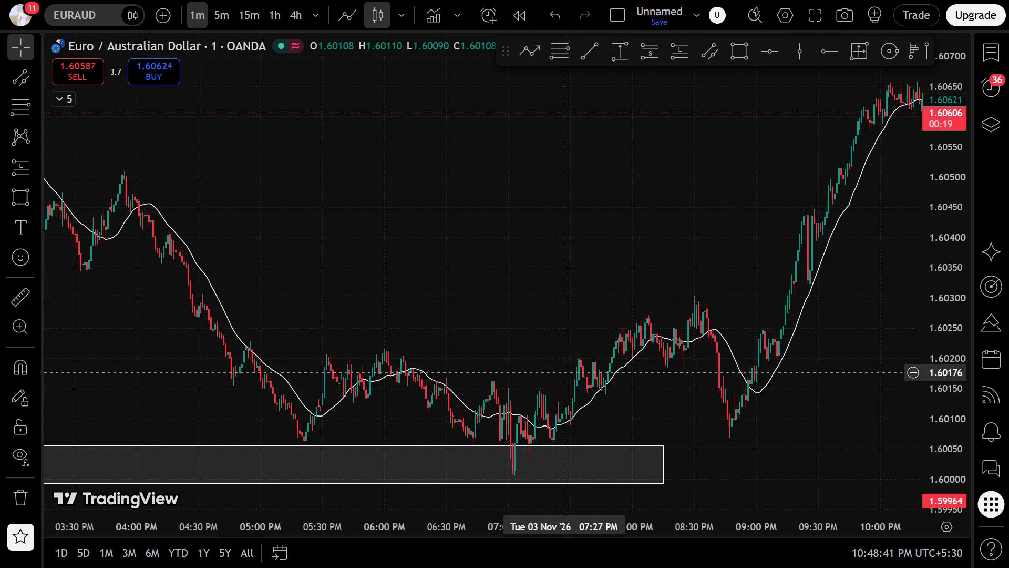
scroll(564, 372, "up", 3)
double_click(670, 263)
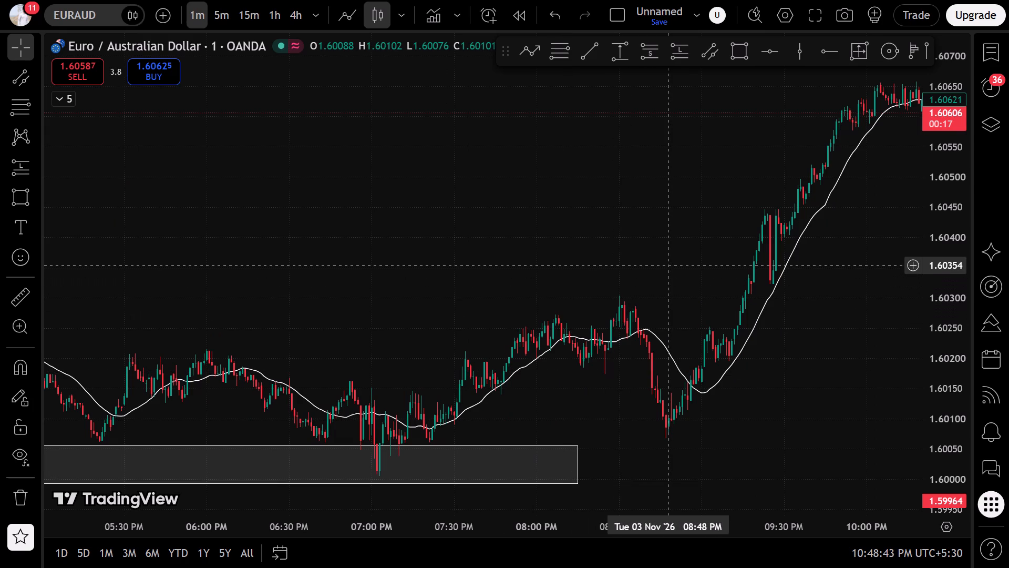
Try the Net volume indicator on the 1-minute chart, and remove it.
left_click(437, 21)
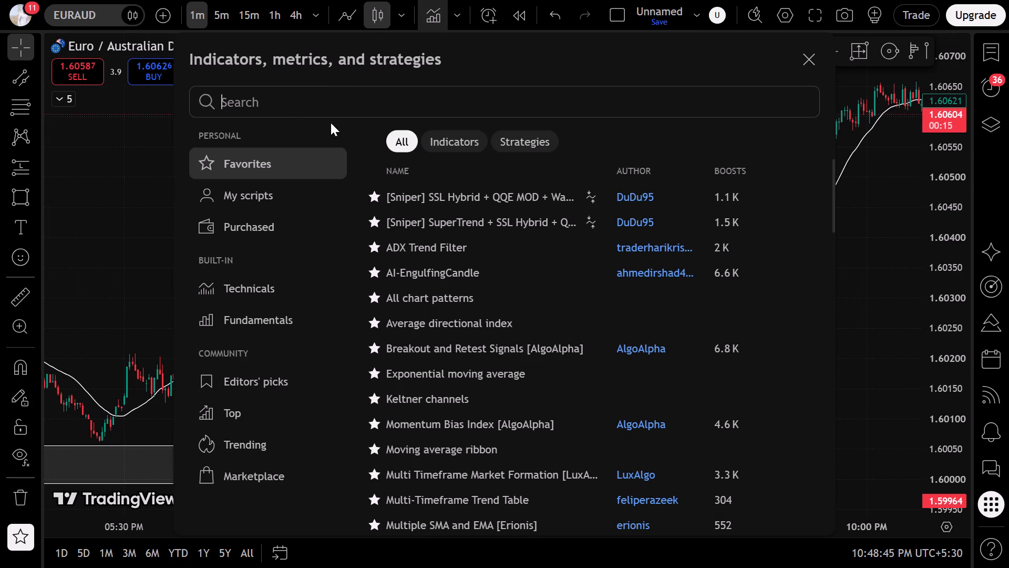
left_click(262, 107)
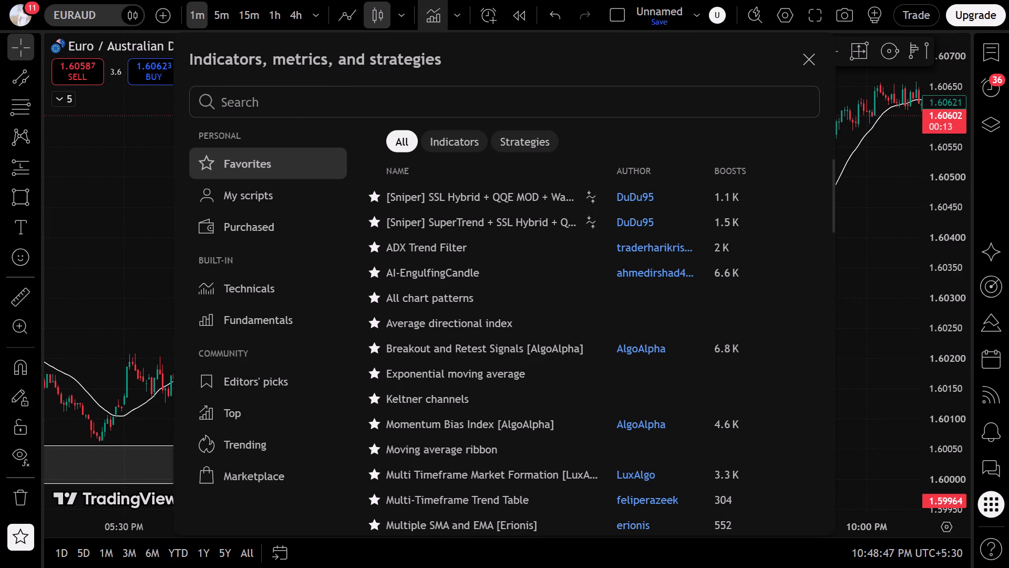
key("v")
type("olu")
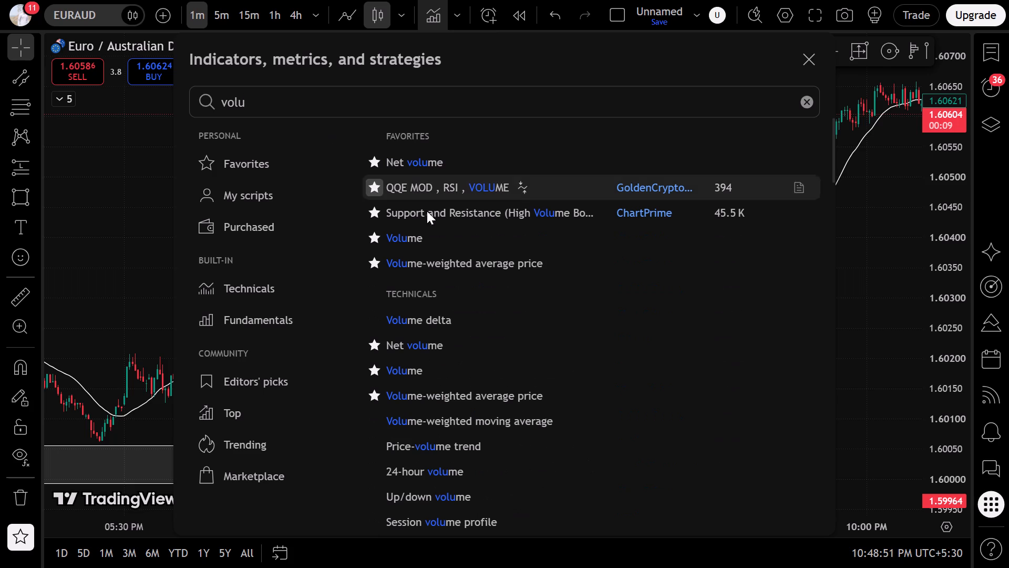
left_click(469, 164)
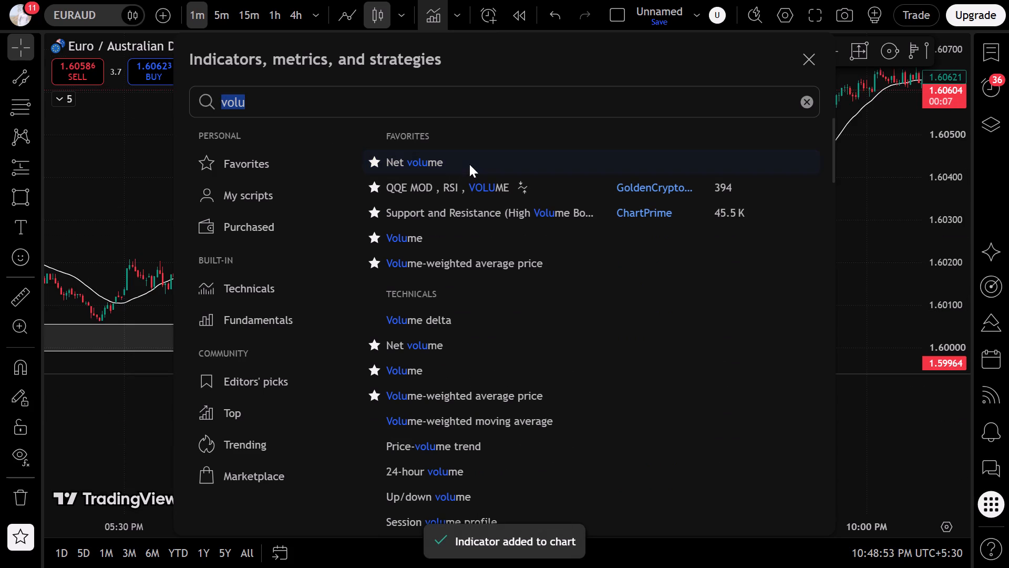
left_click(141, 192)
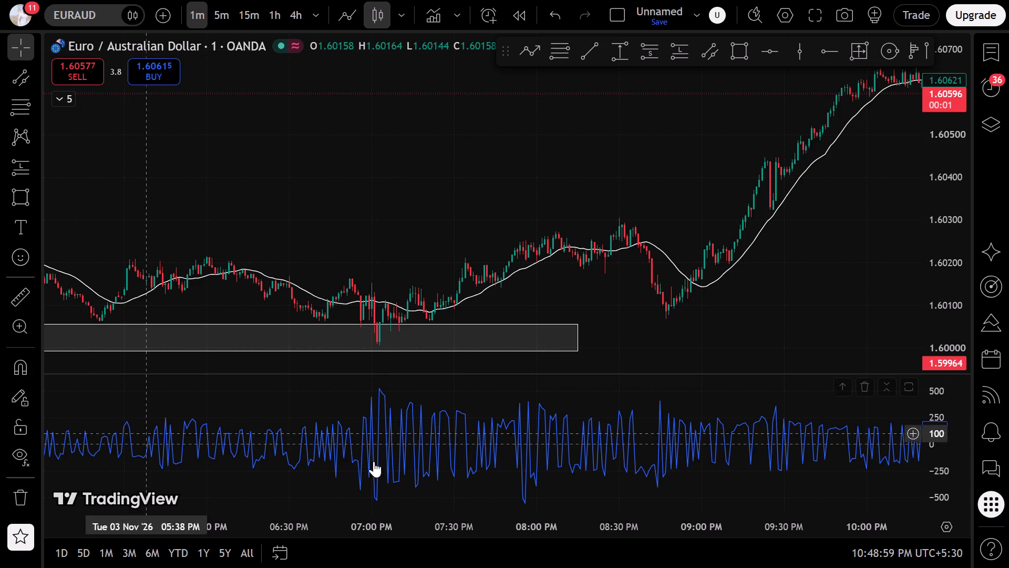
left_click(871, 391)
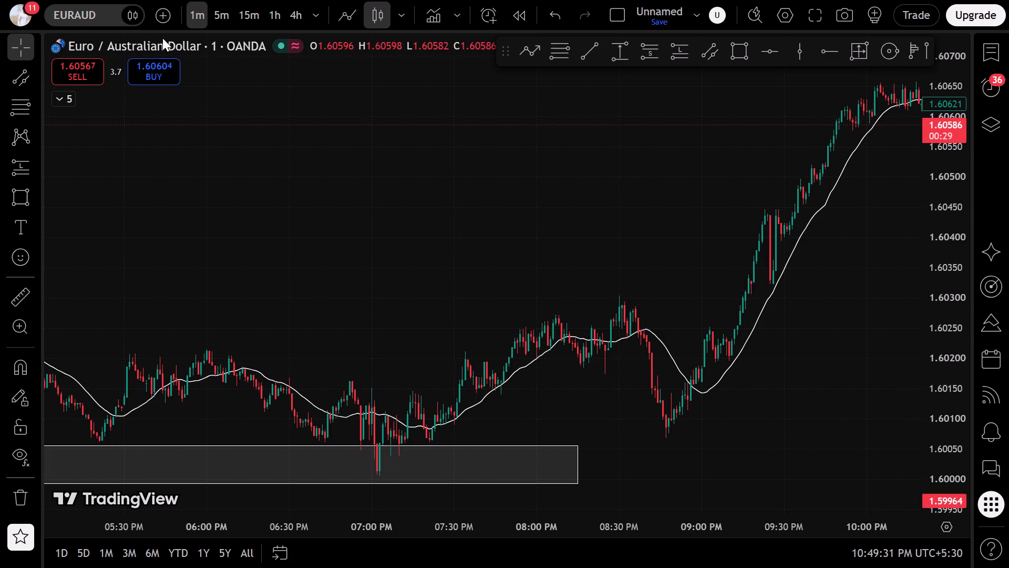
Add the Volume indicator to the 1-minute chart.
scroll(569, 348, "down", 5)
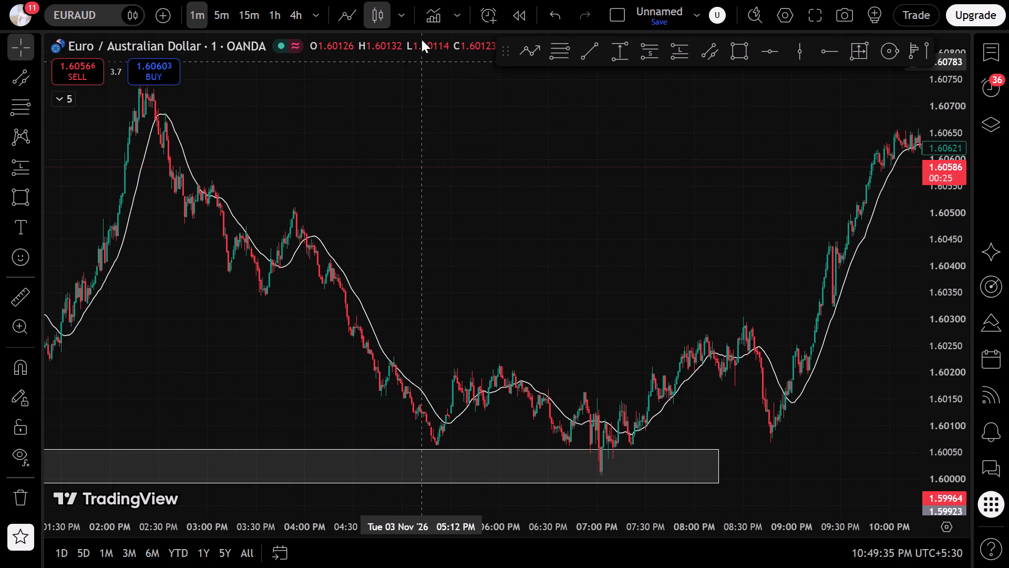
left_click(429, 17)
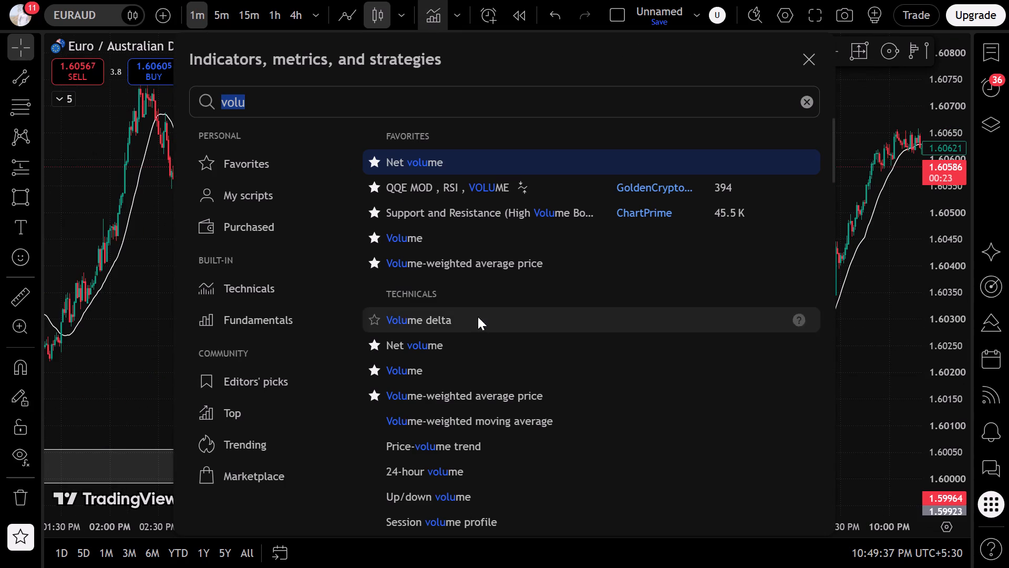
left_click(398, 235)
left_click(815, 59)
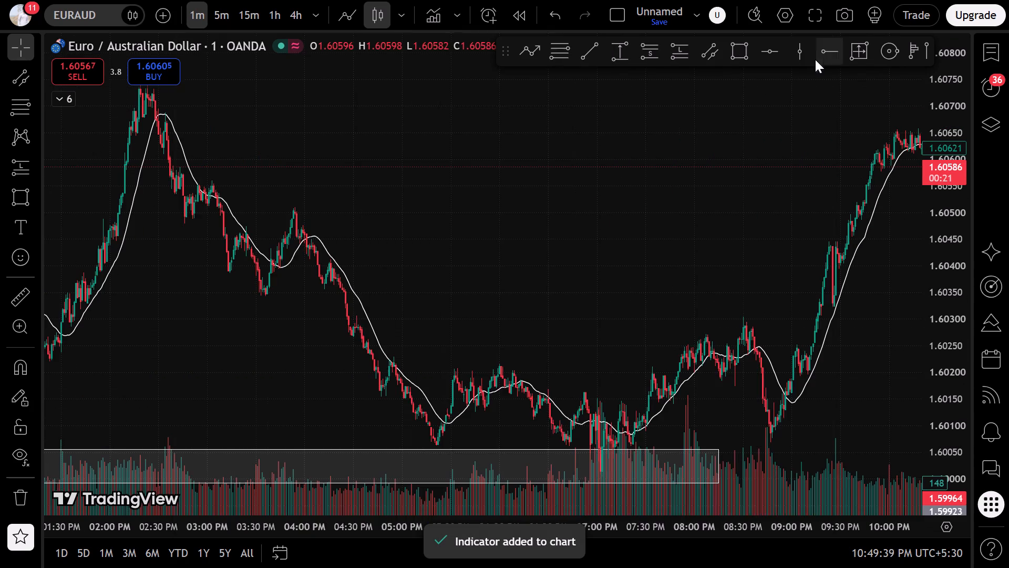
Examine the volume bars alongside the 1-minute rise from about 8:45 PM to 10:20 PM on 3 November.
scroll(550, 255, "up", 15)
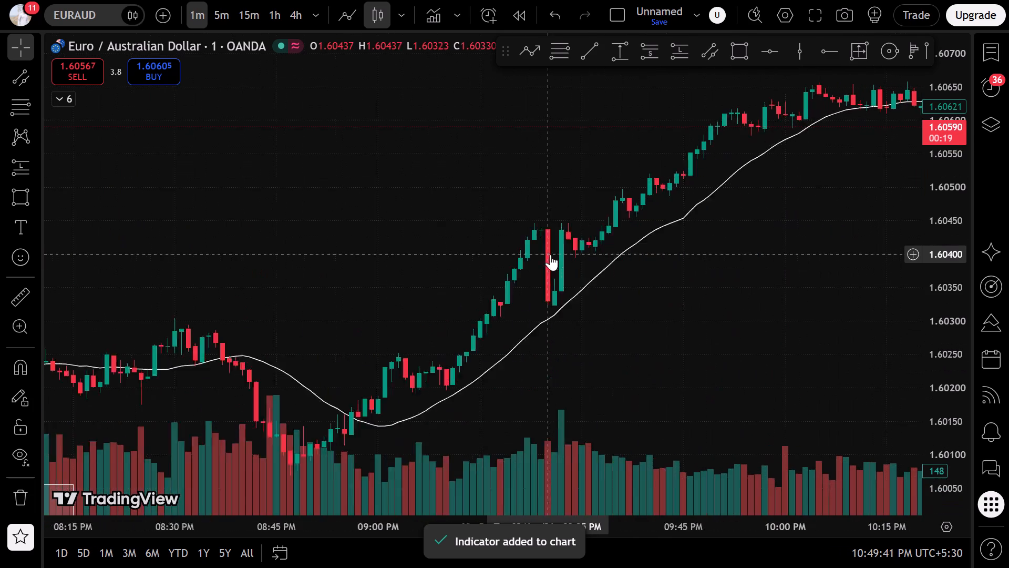
scroll(550, 255, "up", 3)
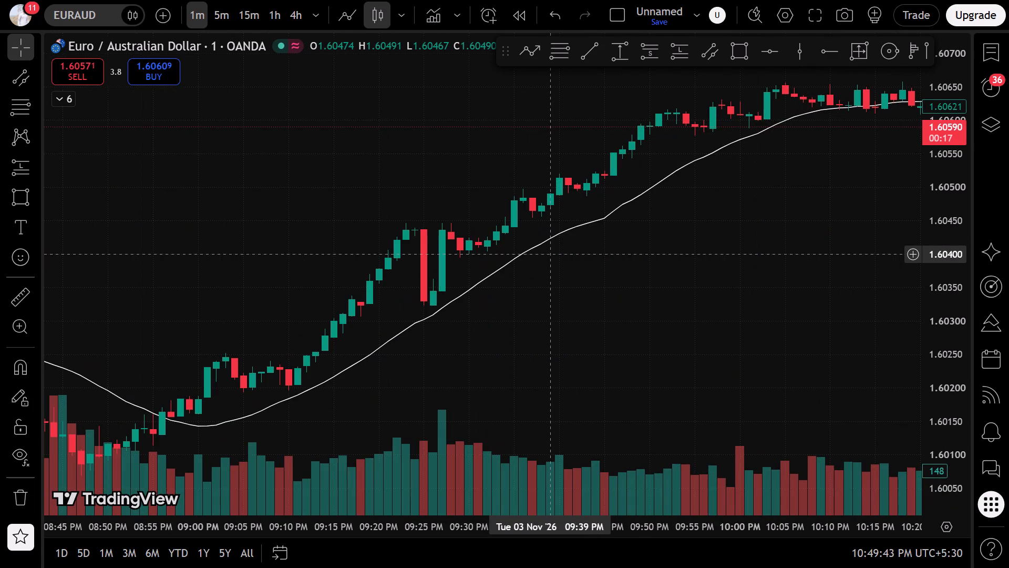
scroll(550, 255, "down", 11)
Examine the volume bars and SMA around the zone retest from about 7:00 PM to 8:30 PM on 3 November.
left_click_drag(396, 252, 774, 187)
scroll(623, 210, "up", 9)
left_click_drag(383, 245, 704, 248)
scroll(707, 247, "up", 4)
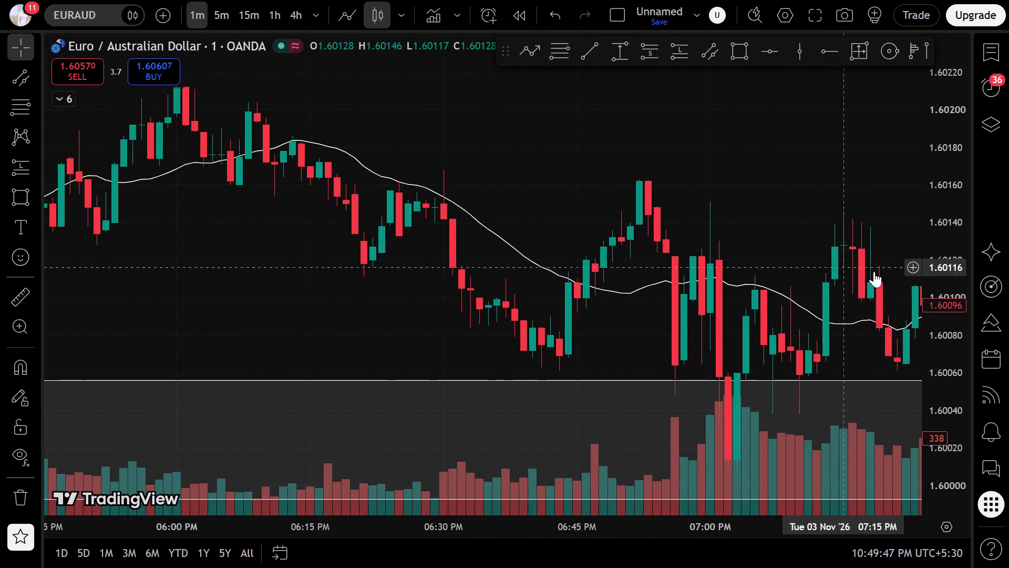
left_click_drag(940, 235, 877, 310)
left_click_drag(825, 283, 522, 224)
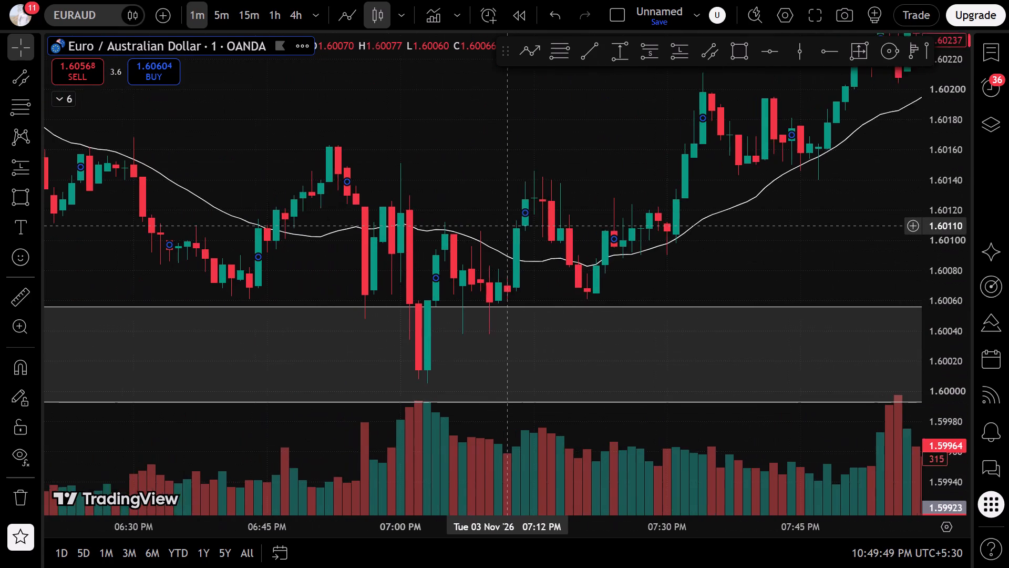
left_click_drag(522, 224, 523, 224)
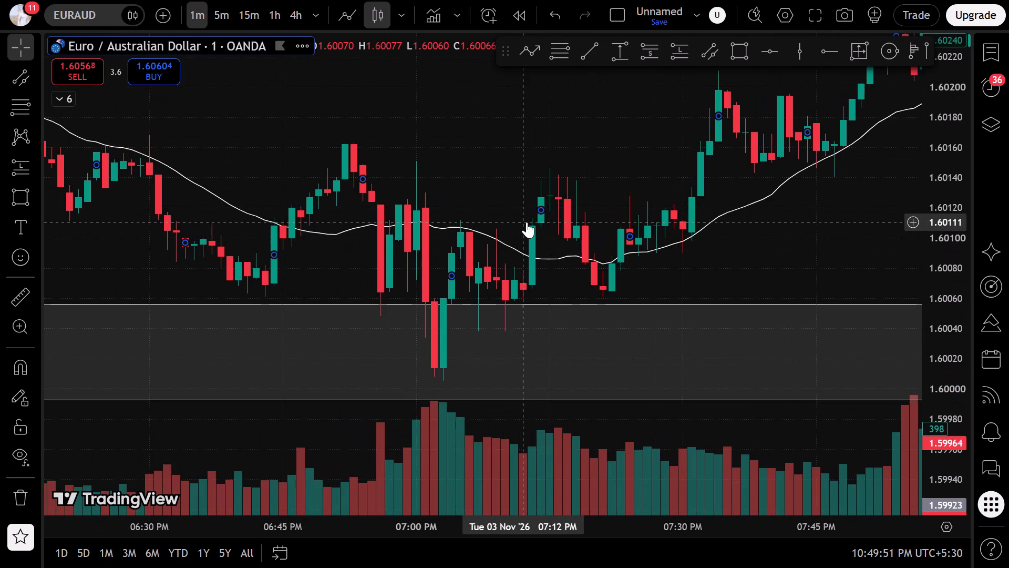
left_click(647, 202)
left_click(609, 173)
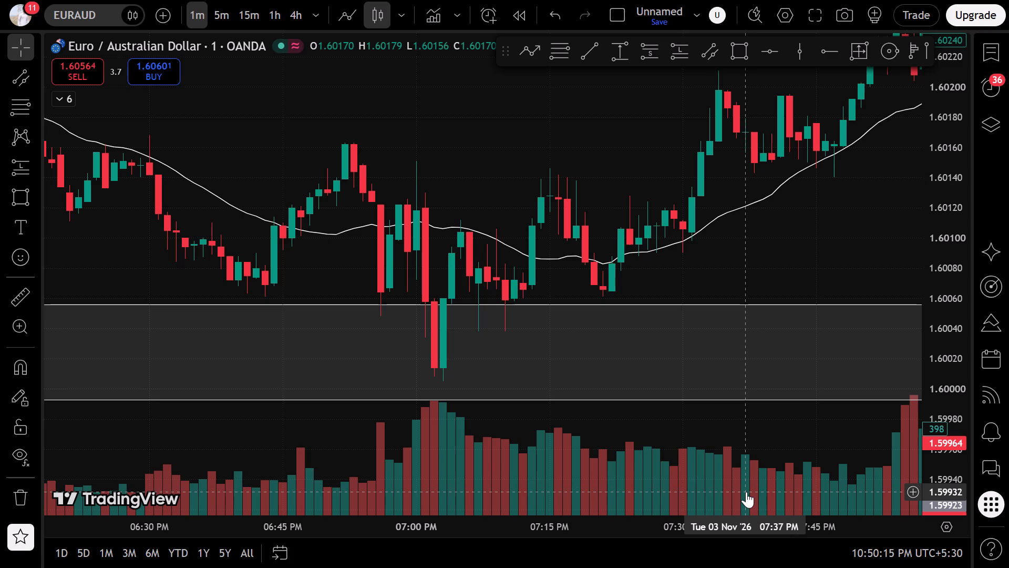
left_click_drag(827, 253, 503, 332)
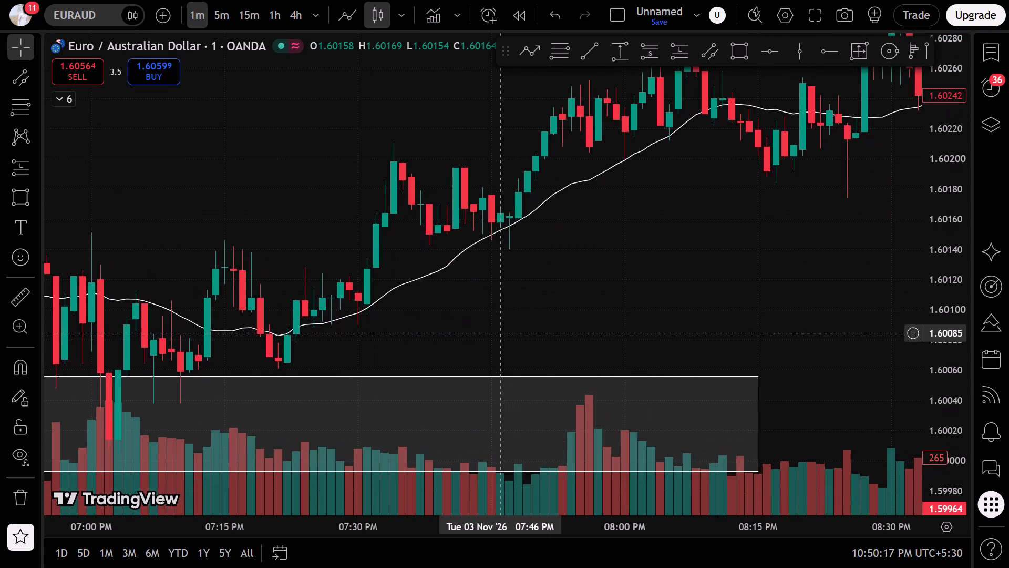
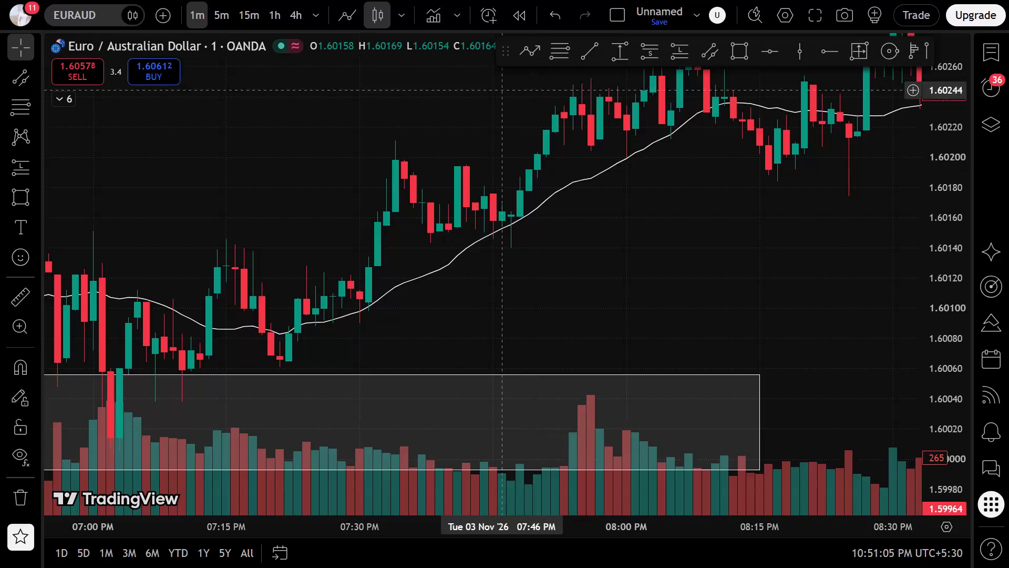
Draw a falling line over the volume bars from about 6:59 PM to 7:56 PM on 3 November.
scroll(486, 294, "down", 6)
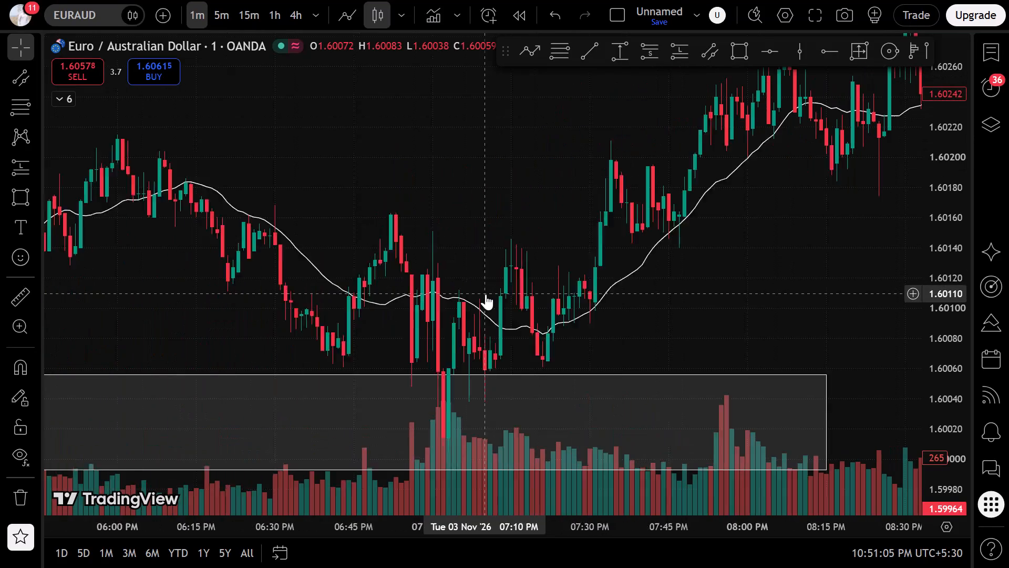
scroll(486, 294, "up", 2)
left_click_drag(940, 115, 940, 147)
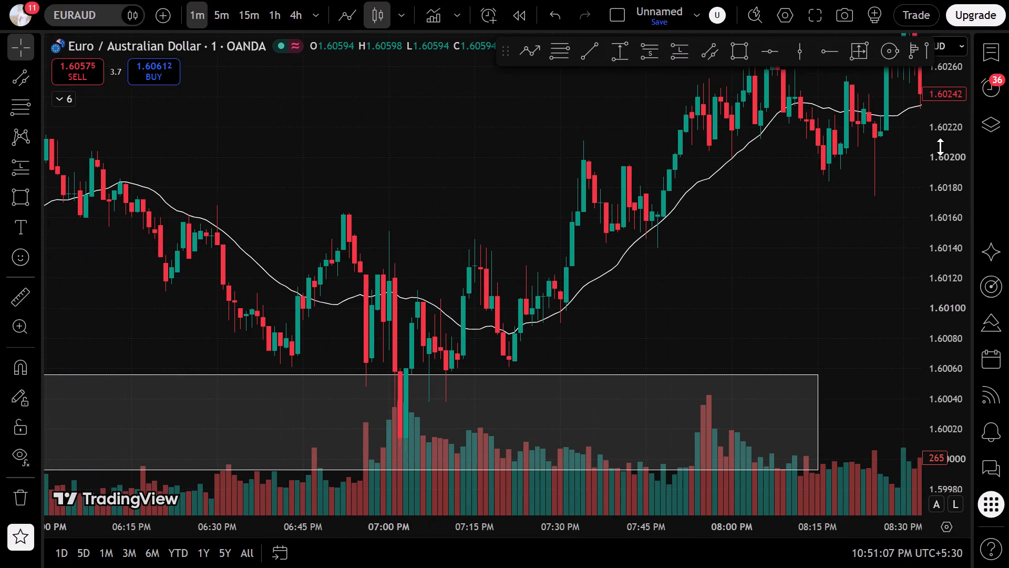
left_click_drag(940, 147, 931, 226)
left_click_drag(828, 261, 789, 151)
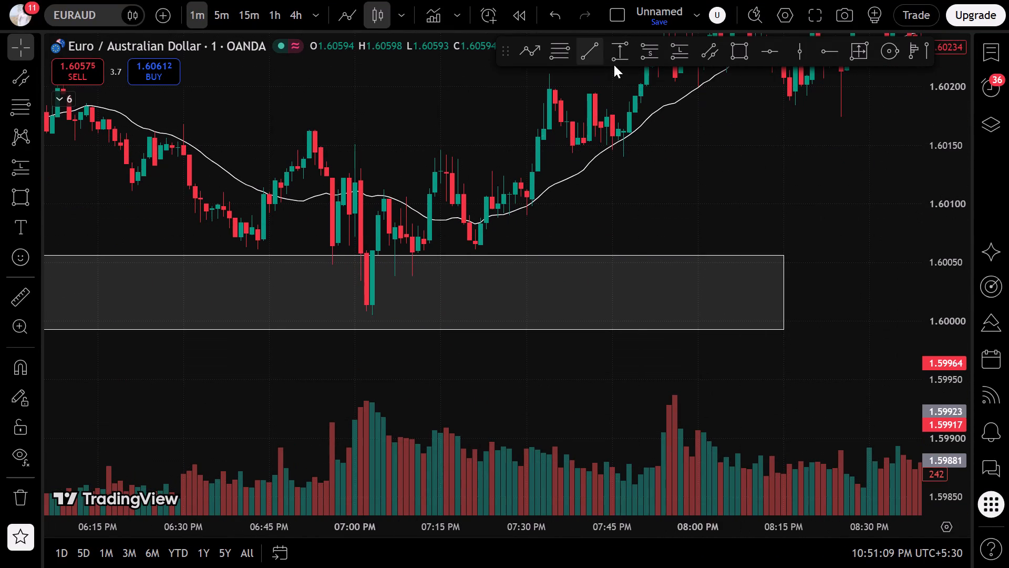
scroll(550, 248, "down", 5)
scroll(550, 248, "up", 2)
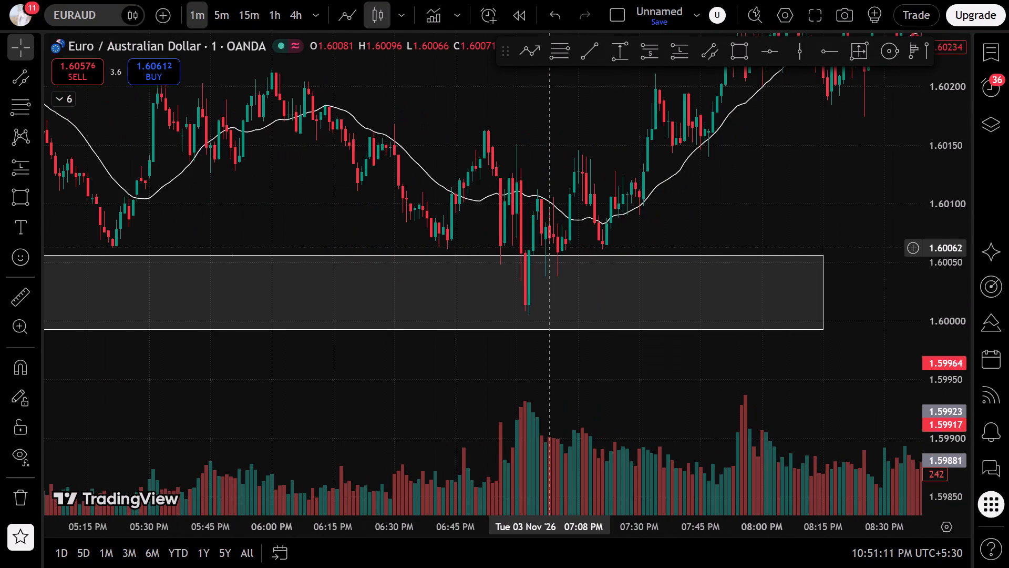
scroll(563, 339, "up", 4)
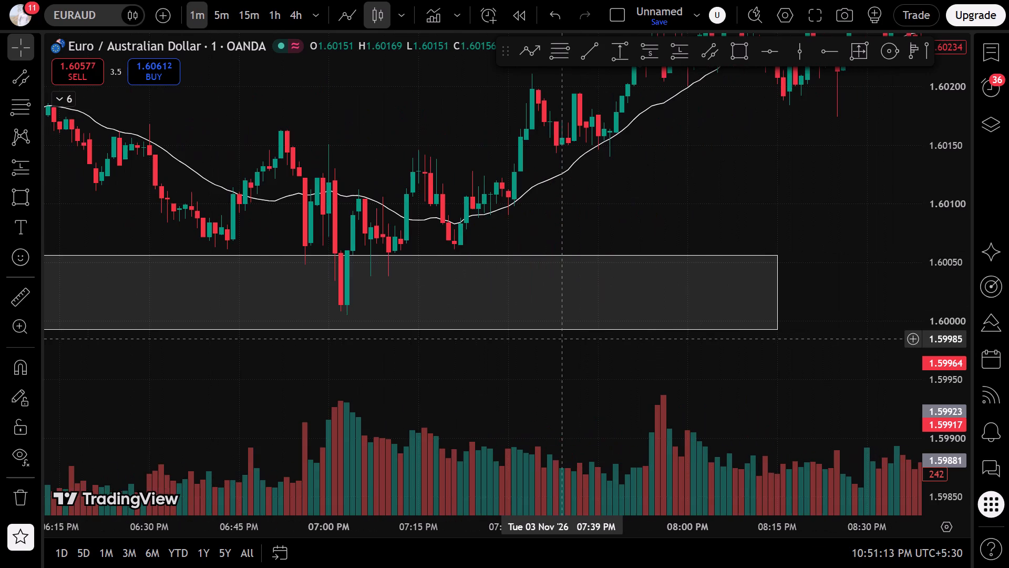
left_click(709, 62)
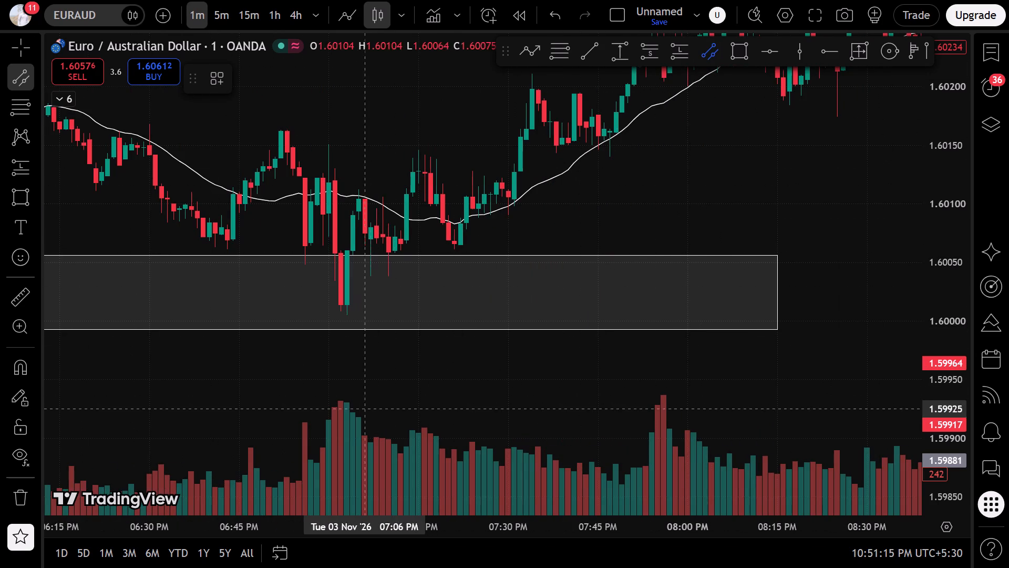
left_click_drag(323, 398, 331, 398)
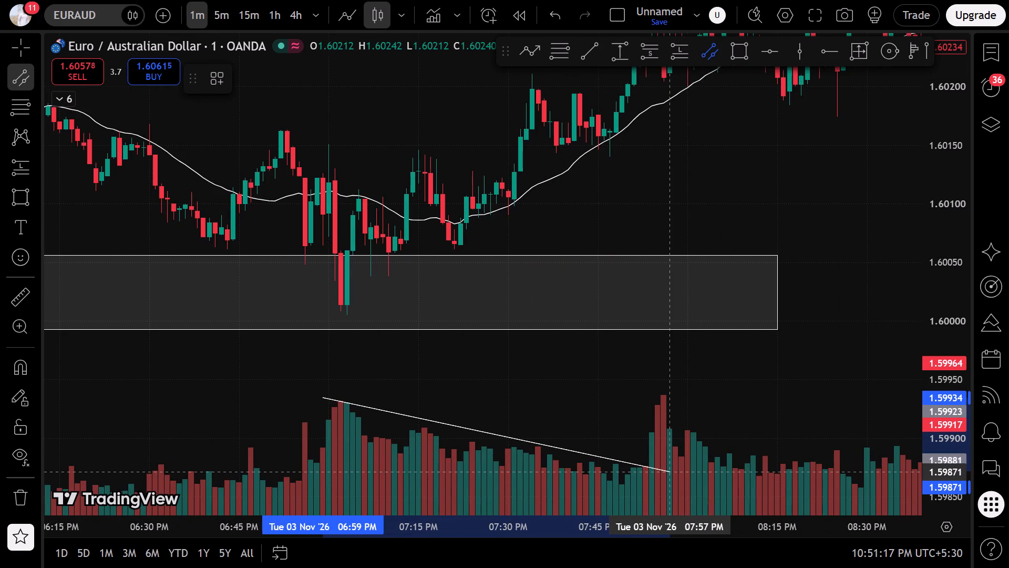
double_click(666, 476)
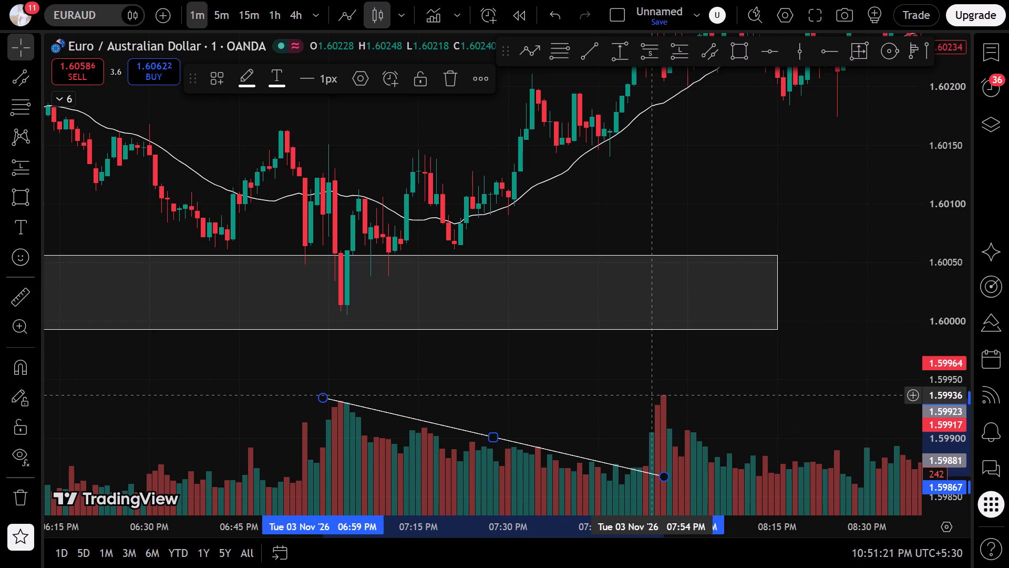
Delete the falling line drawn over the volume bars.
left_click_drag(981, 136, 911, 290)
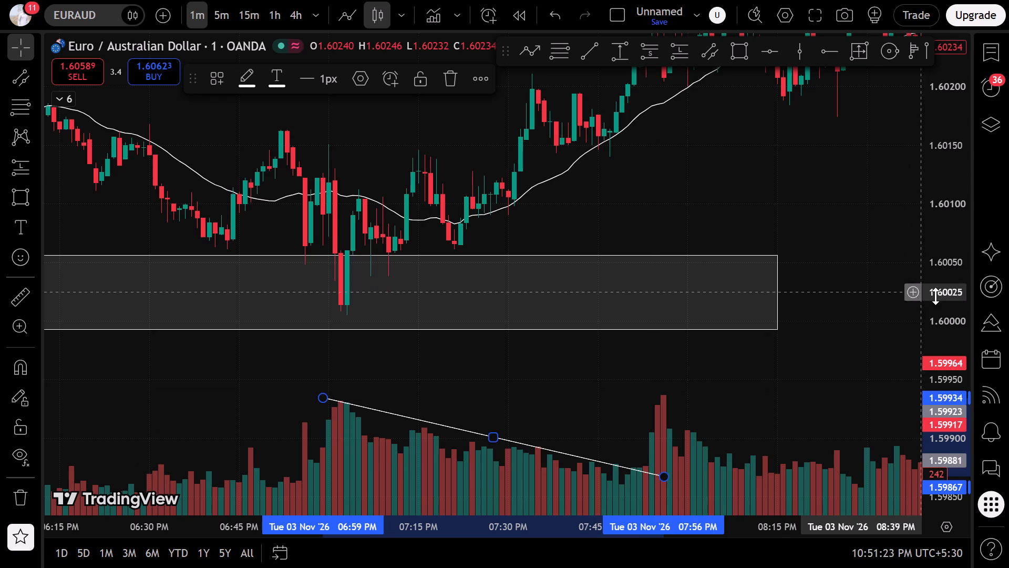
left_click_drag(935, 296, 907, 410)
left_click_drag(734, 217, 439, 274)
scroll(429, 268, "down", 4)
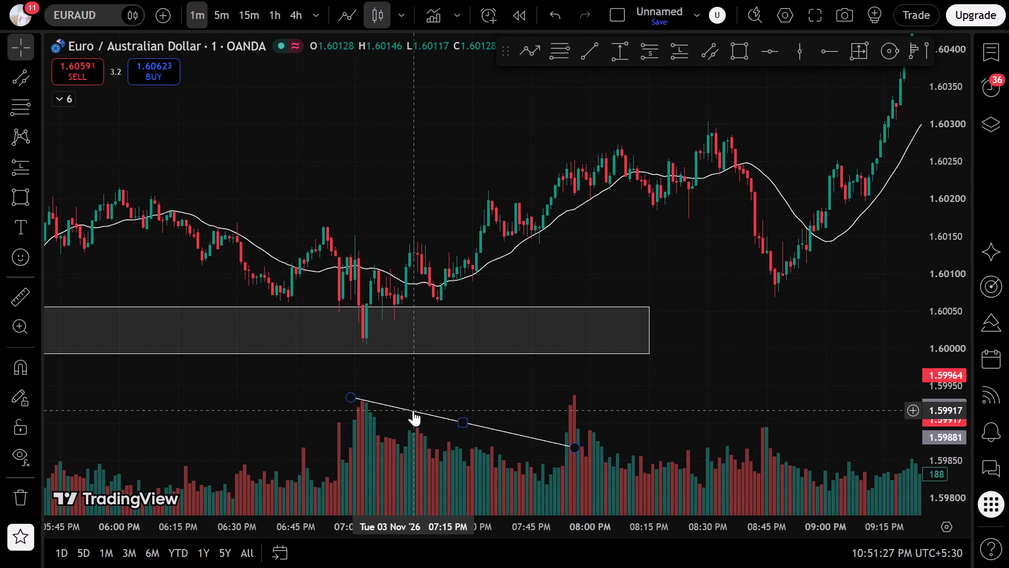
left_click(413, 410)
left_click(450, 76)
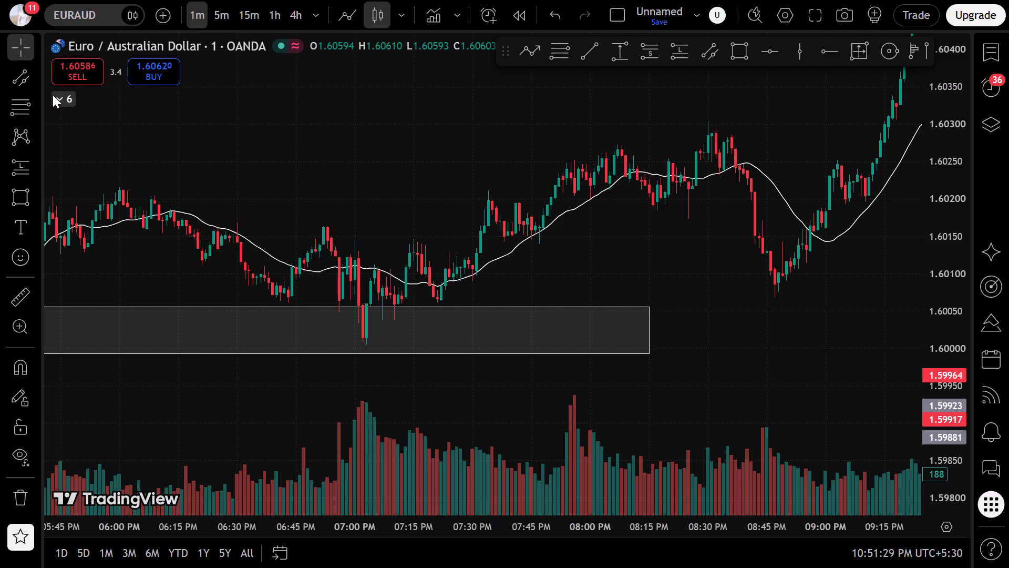
Expand the chart's indicator list and search the indicator library for rsi.
left_click(56, 96)
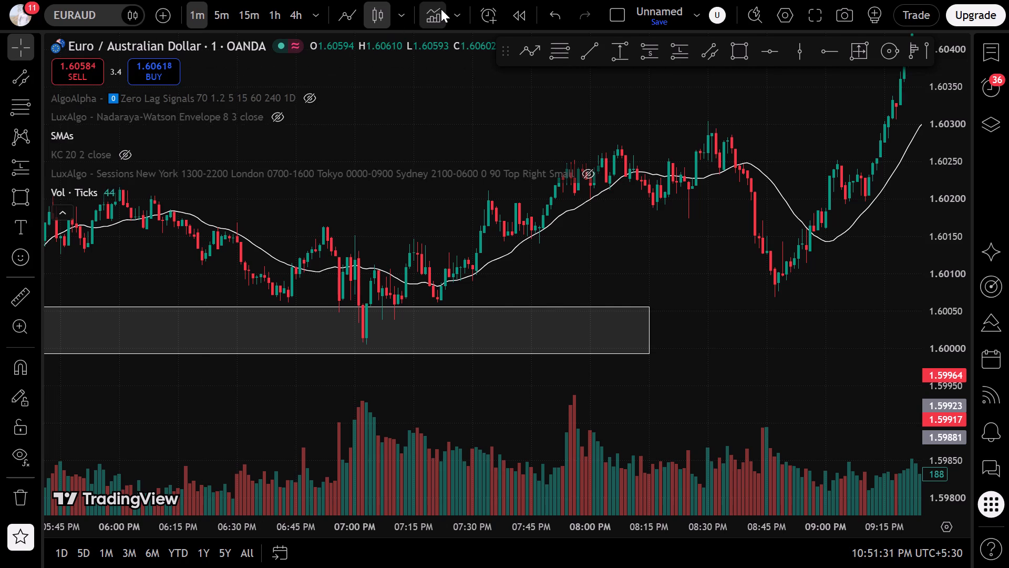
left_click(440, 7)
left_click(332, 105)
left_click(332, 105)
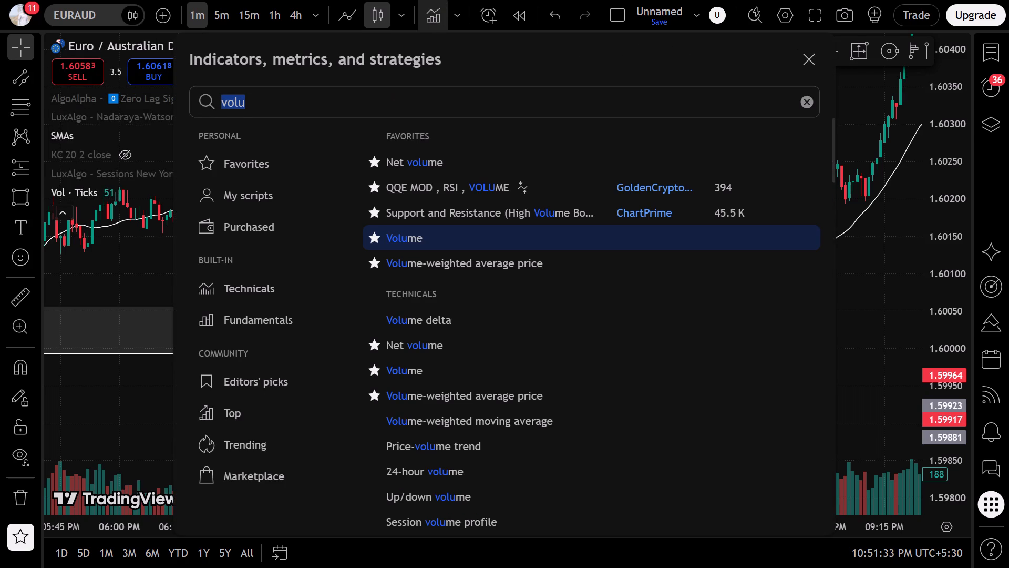
left_click(332, 105)
key("space")
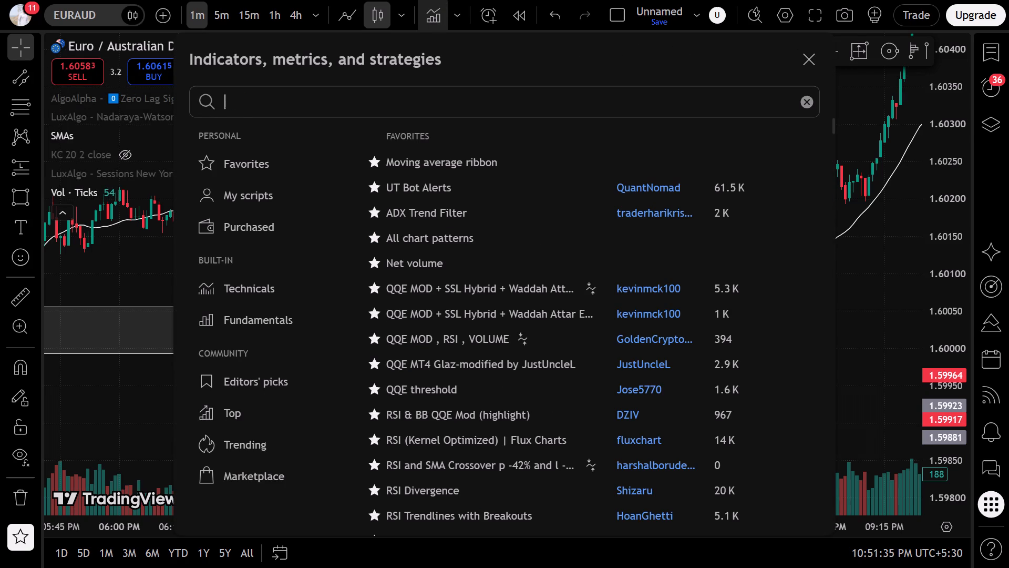
type("rsi")
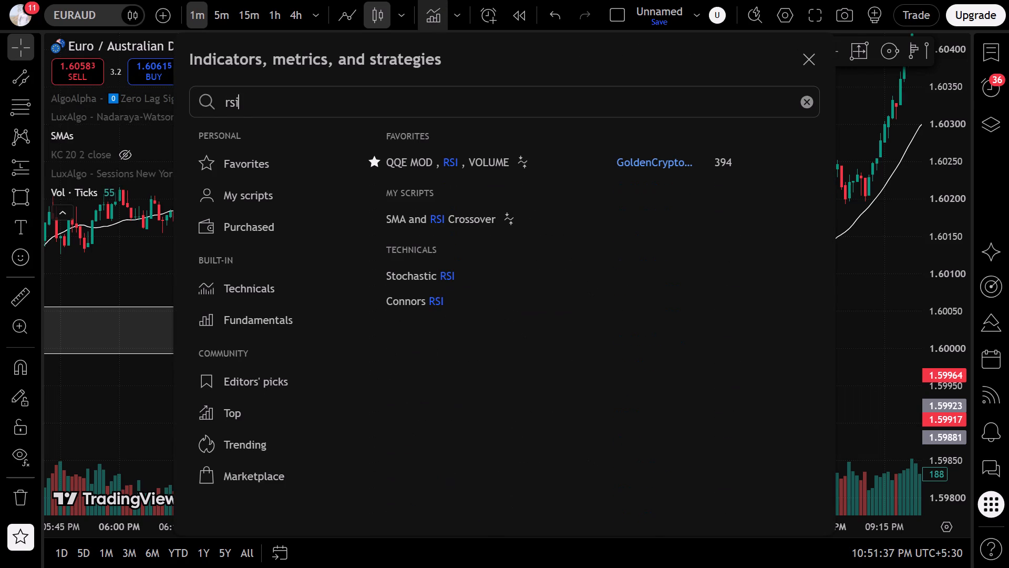
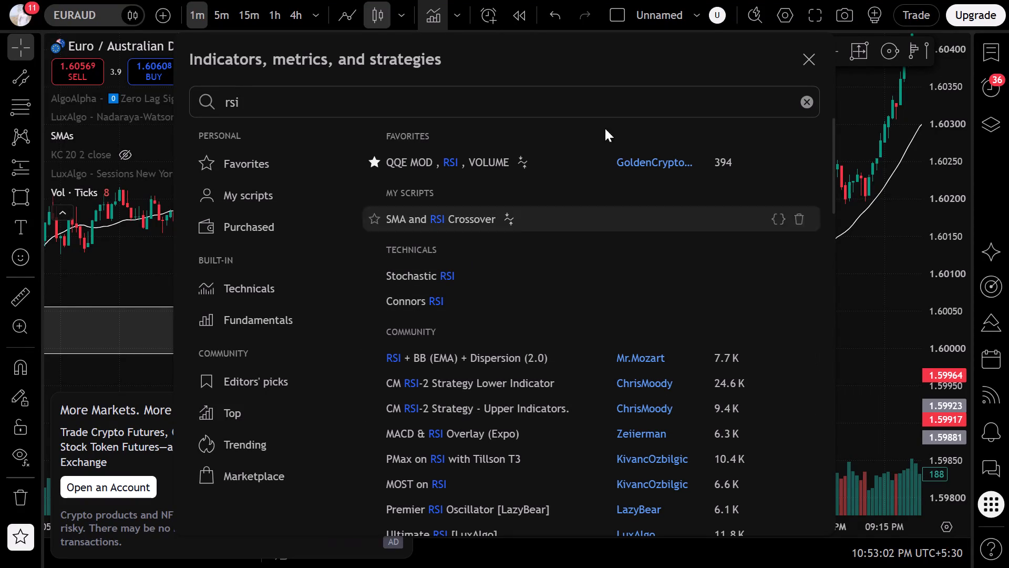
Close the indicator library without adding anything and dismiss the advertisement covering the chart.
left_click(808, 61)
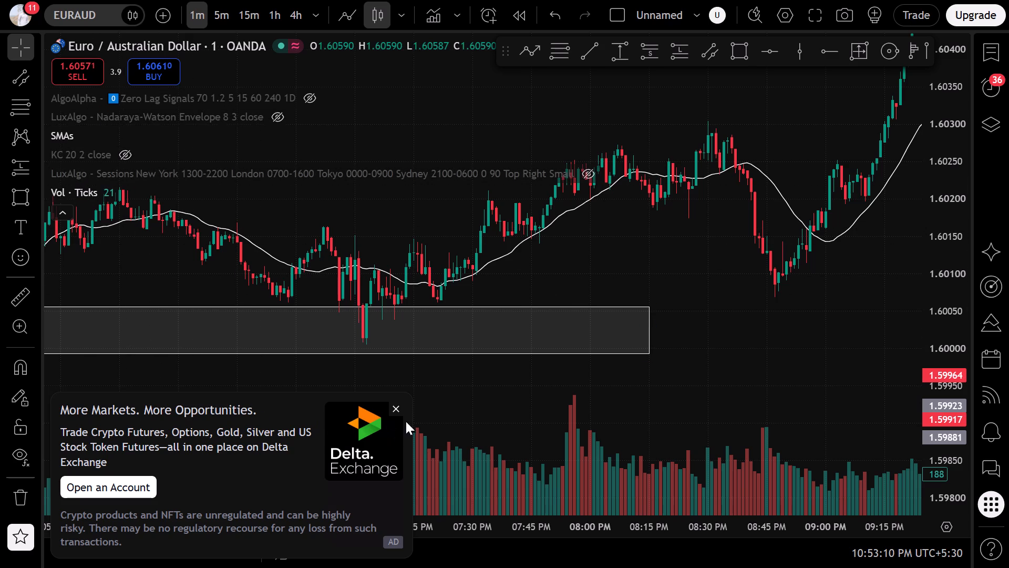
left_click(396, 408)
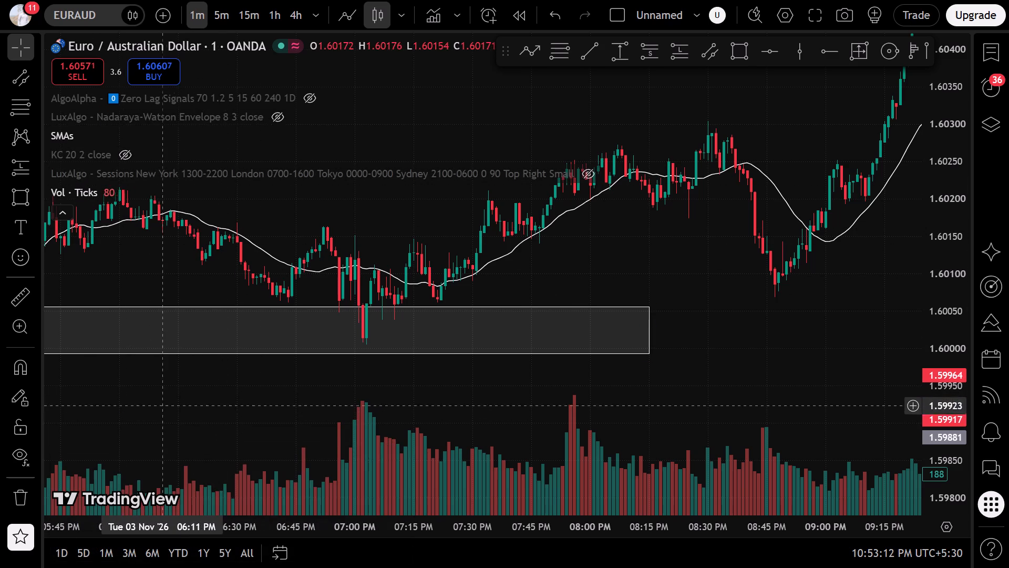
Remove the volume indicator from the chart and collapse the indicator list.
left_click(472, 444)
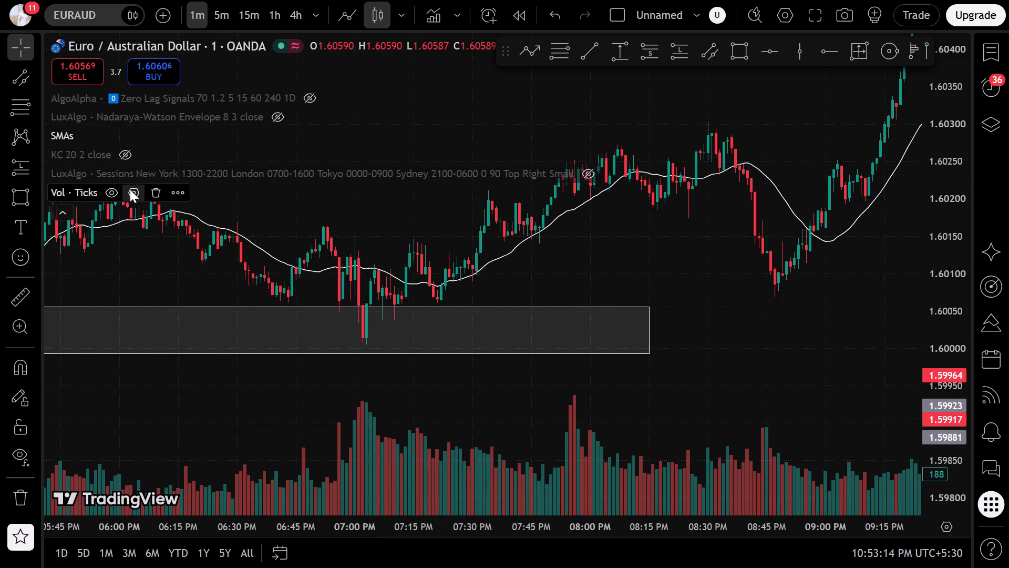
left_click(142, 189)
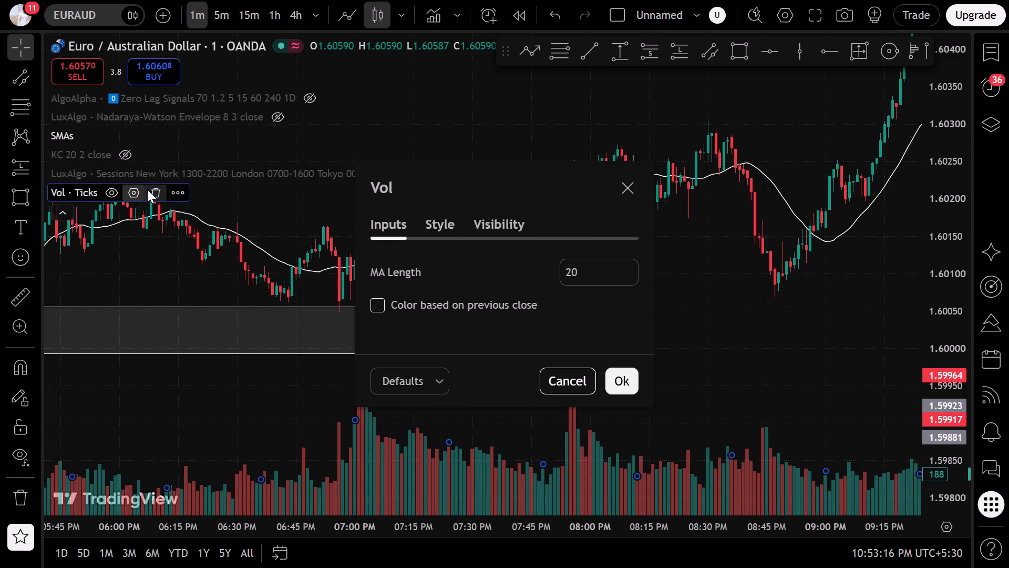
left_click(147, 189)
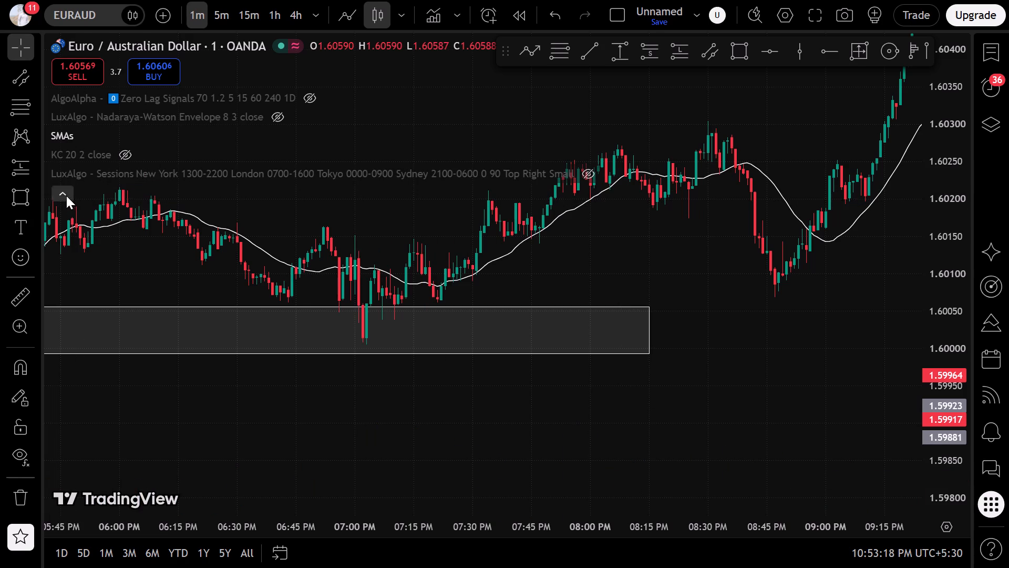
left_click(66, 196)
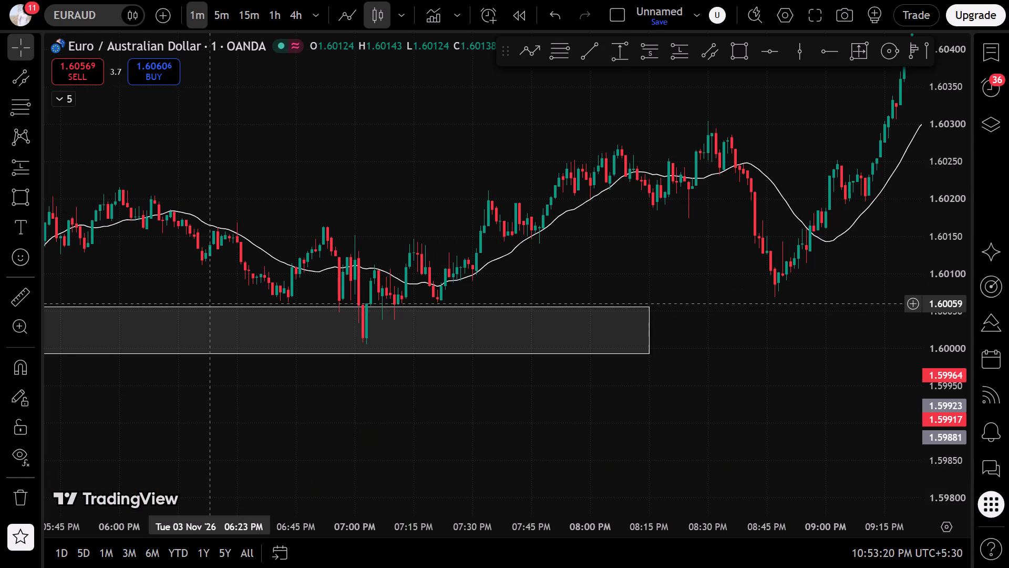
Draw a Fibonacci retracement from about 1.60039 at 7:00 PM up to about 1.60145 at 7:36 PM on 3 November.
scroll(211, 304, "up", 1)
left_click(23, 119)
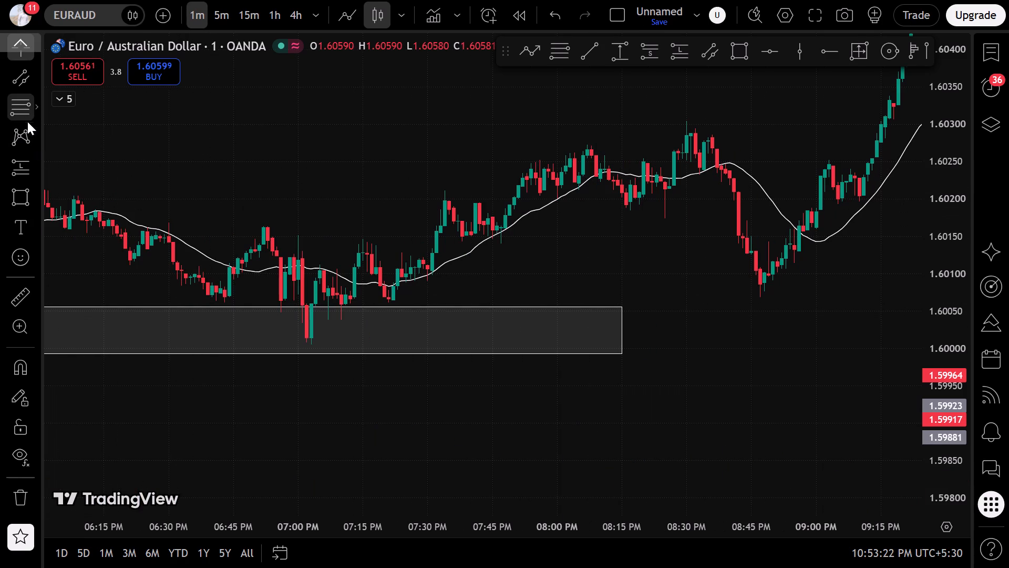
left_click(300, 319)
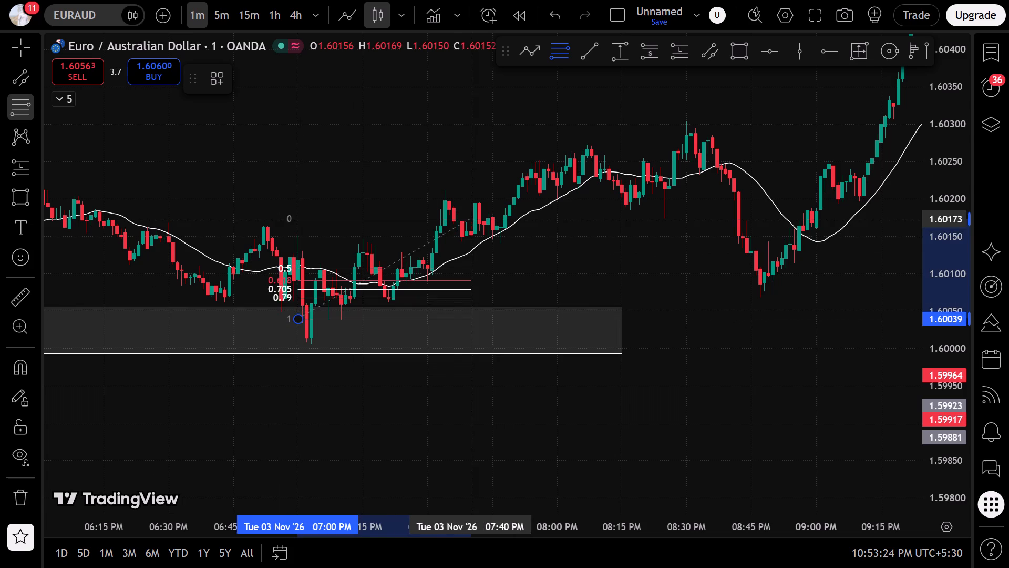
left_click(452, 240)
Extend the Fibonacci retracement's end point to about 8:00 PM, keeping its 0 level at about 1.60145.
left_click_drag(945, 437, 827, 174)
left_click_drag(676, 271, 736, 325)
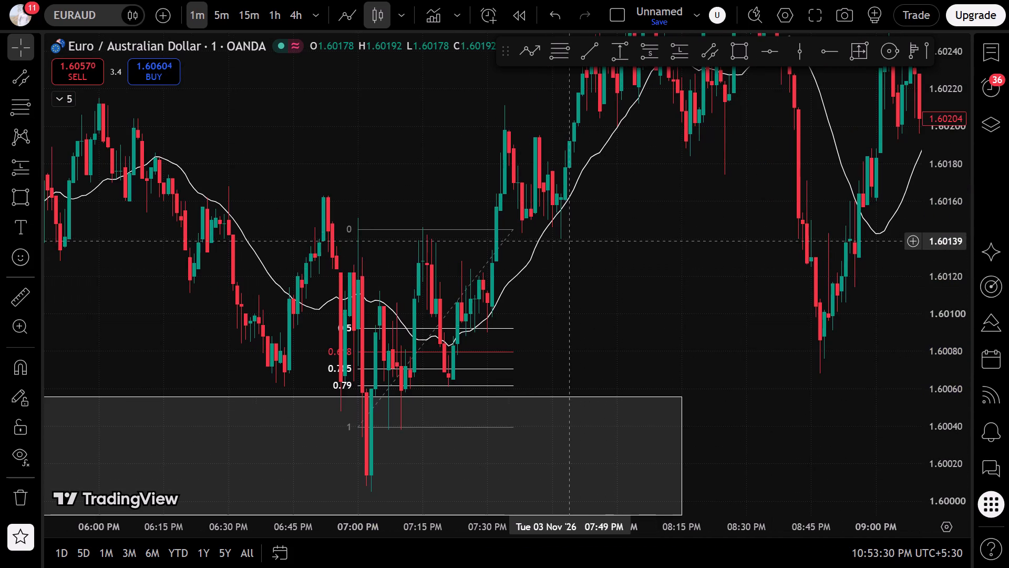
left_click_drag(514, 227, 559, 229)
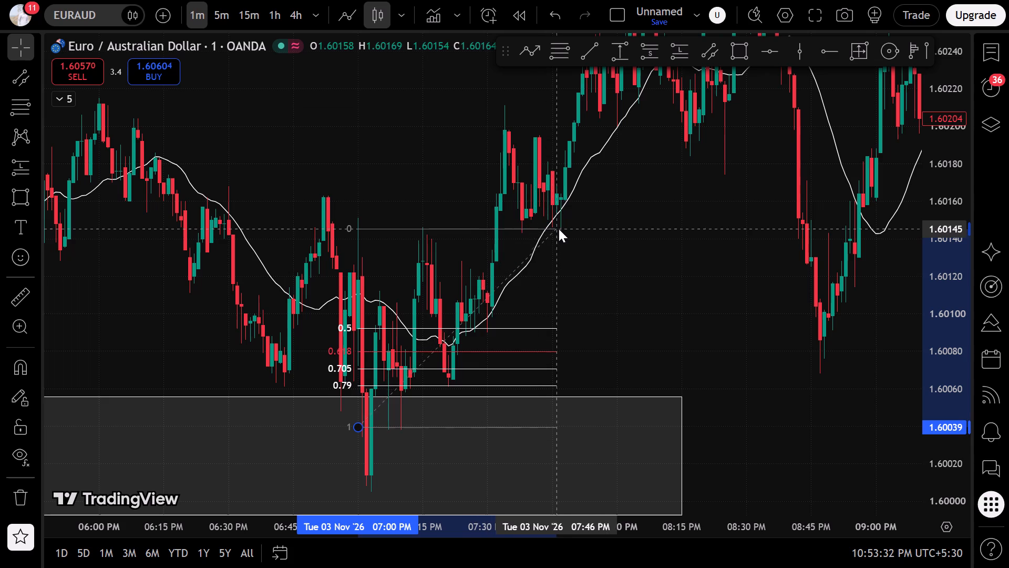
left_click_drag(559, 229, 607, 229)
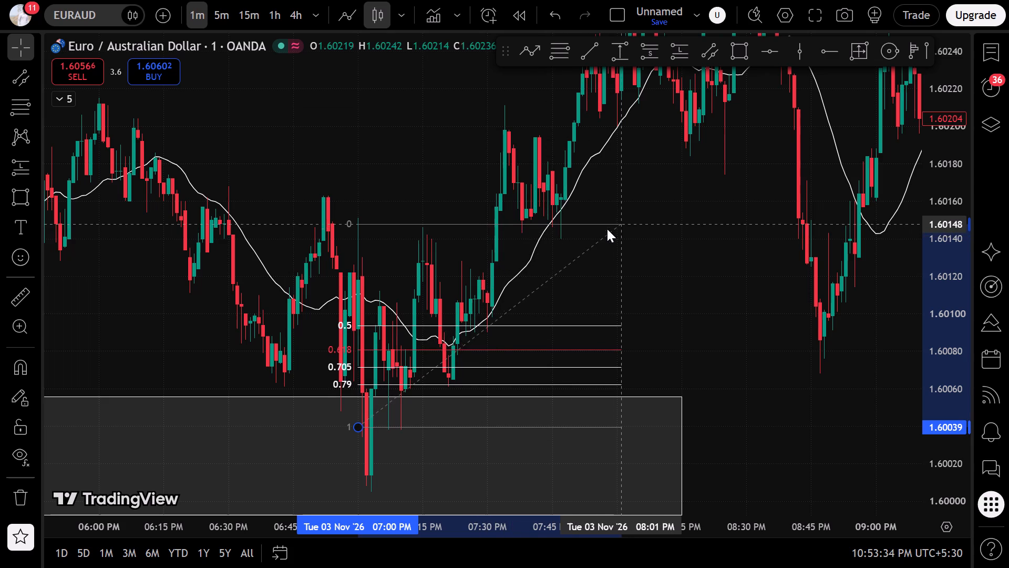
left_click_drag(607, 229, 619, 229)
left_click(809, 302)
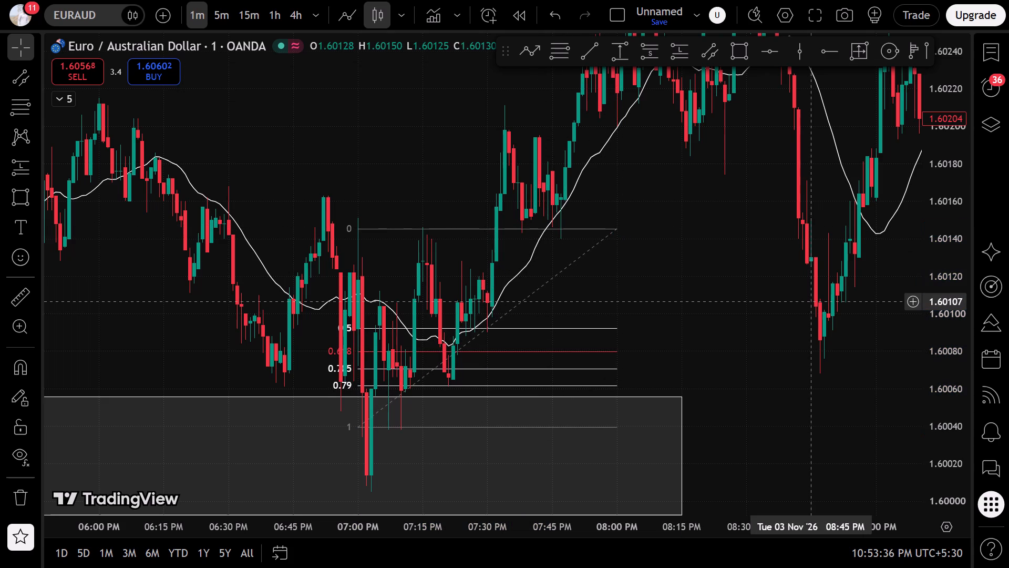
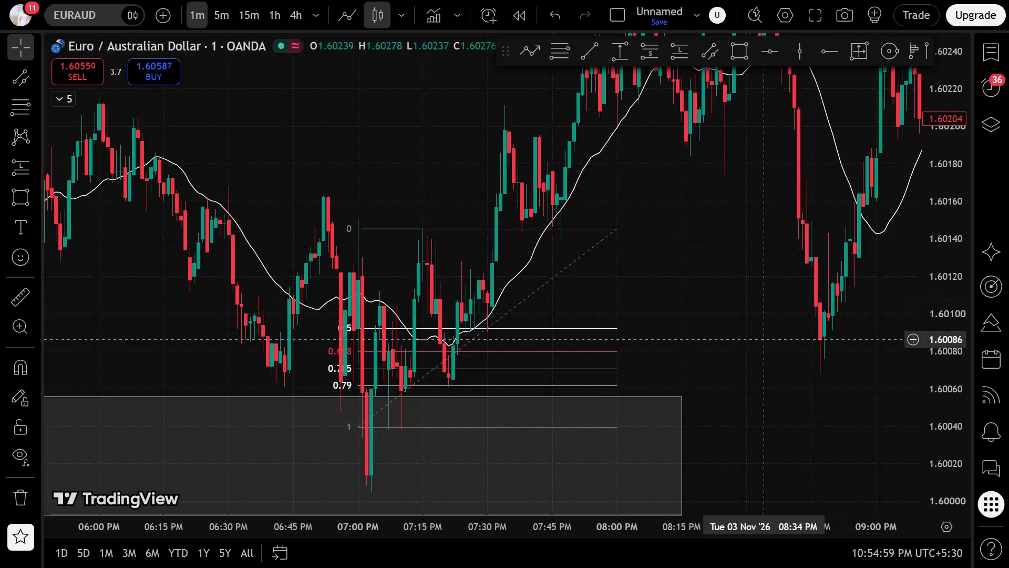
Examine how EURAUD's price moves after the 3 November zone retest on the 1-minute chart.
left_click_drag(913, 140, 918, 149)
left_click_drag(950, 154, 950, 170)
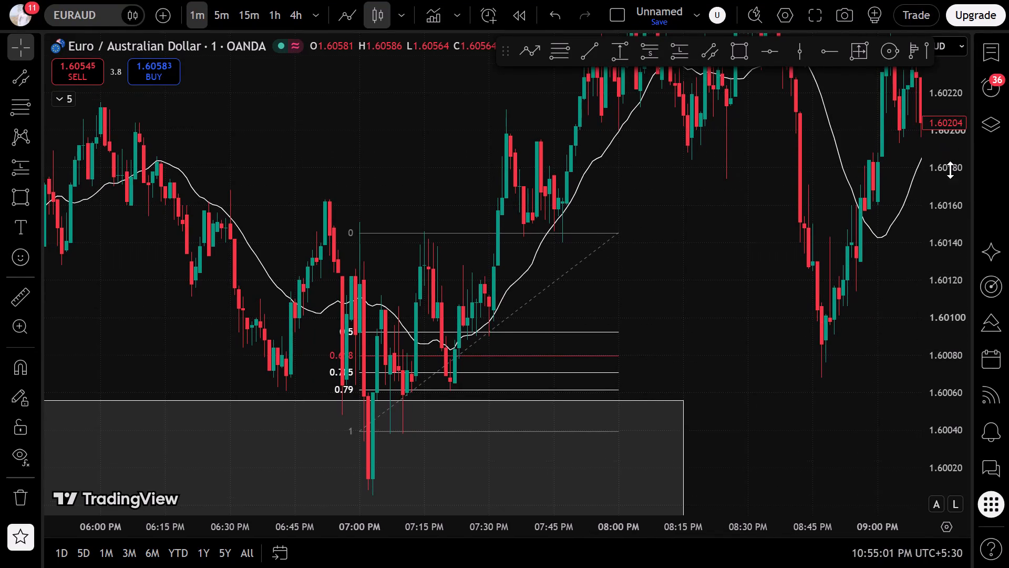
left_click_drag(950, 170, 870, 391)
left_click_drag(850, 376, 332, 458)
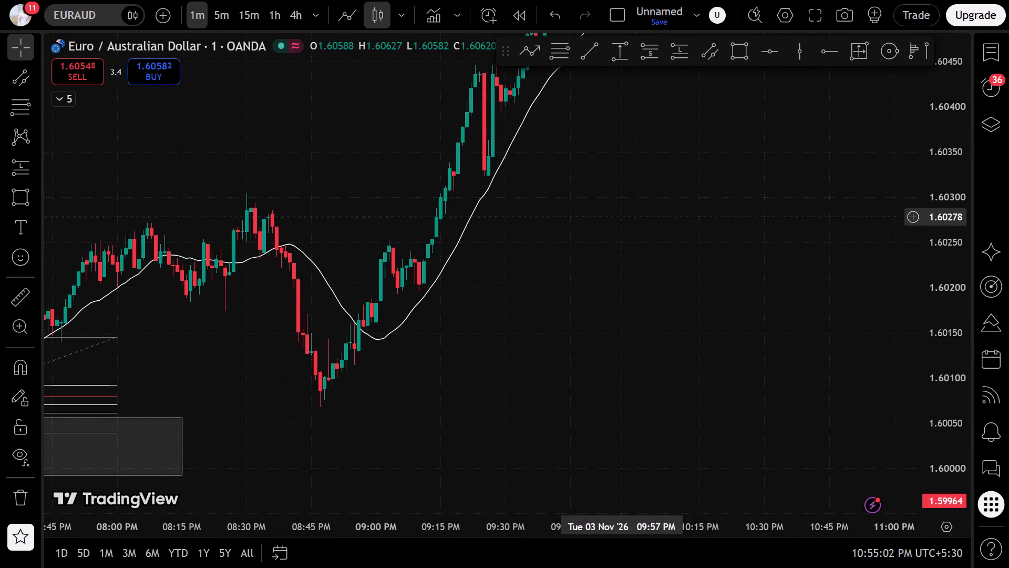
left_click_drag(670, 177, 753, 423)
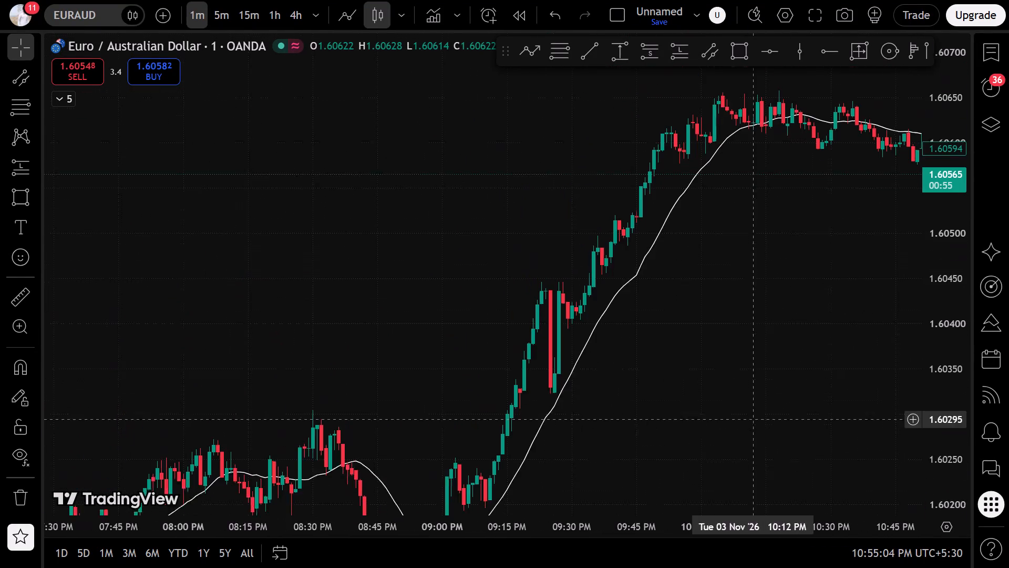
left_click_drag(753, 423, 750, 441)
Switch the EURAUD chart to the 15-minute timeframe.
left_click(262, 18)
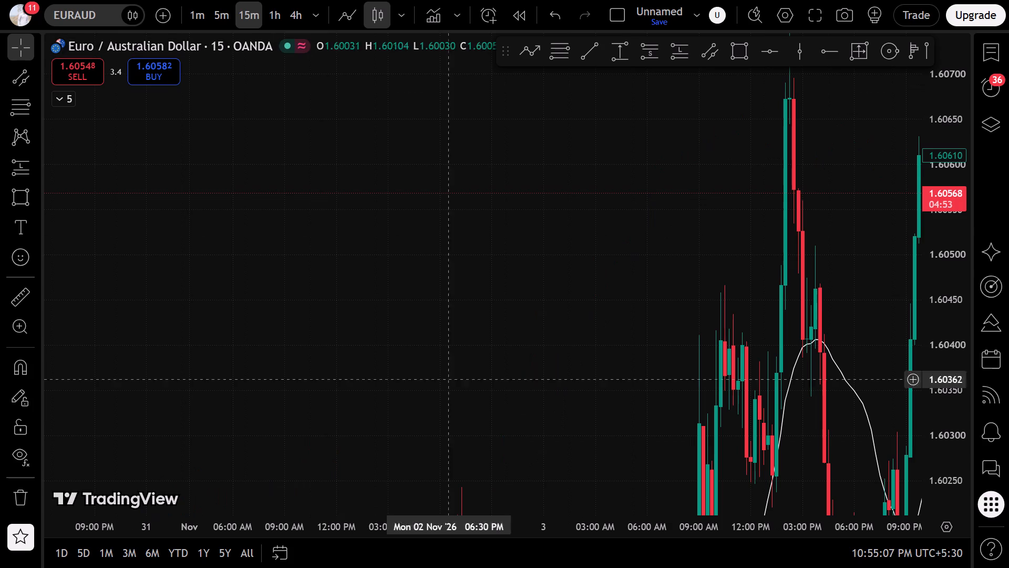
left_click(552, 483)
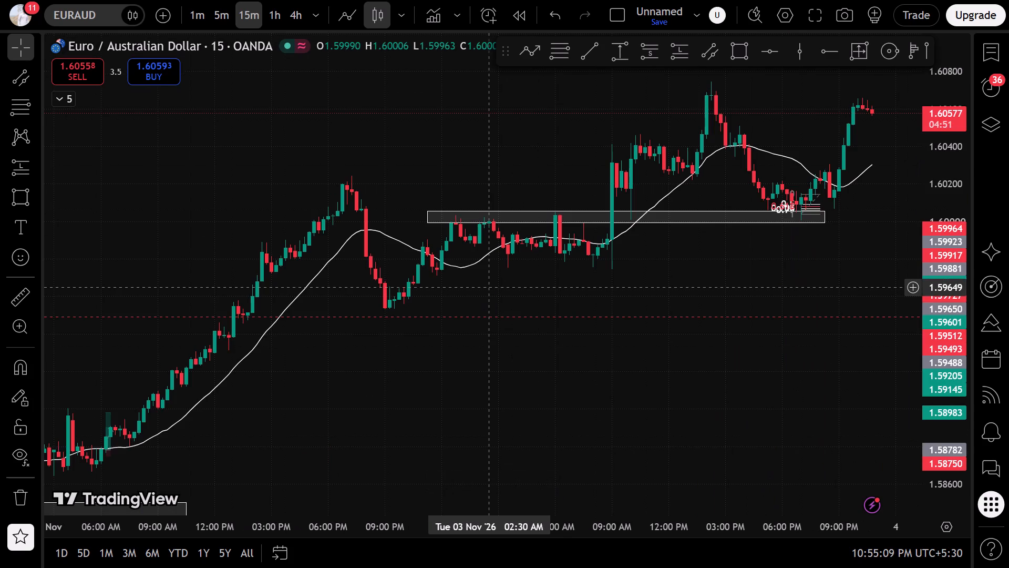
scroll(488, 288, "up", 6)
scroll(502, 282, "down", 2)
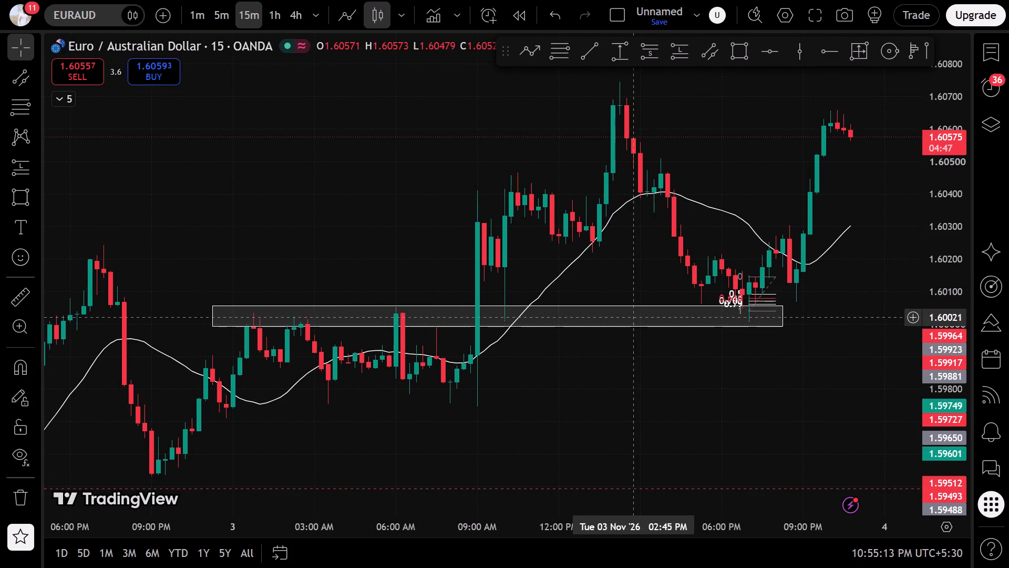
scroll(625, 289, "down", 6)
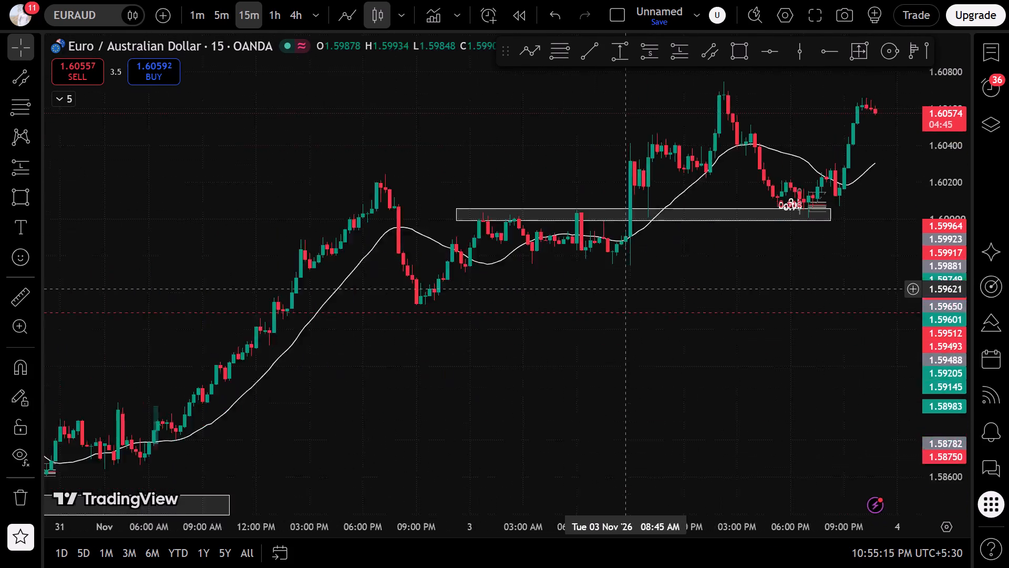
scroll(625, 289, "down", 2)
Place a long position at the 30 October zone retest with entry about 1.58492, stop about 1.58388 and target about 1.59629.
left_click_drag(384, 340, 698, 255)
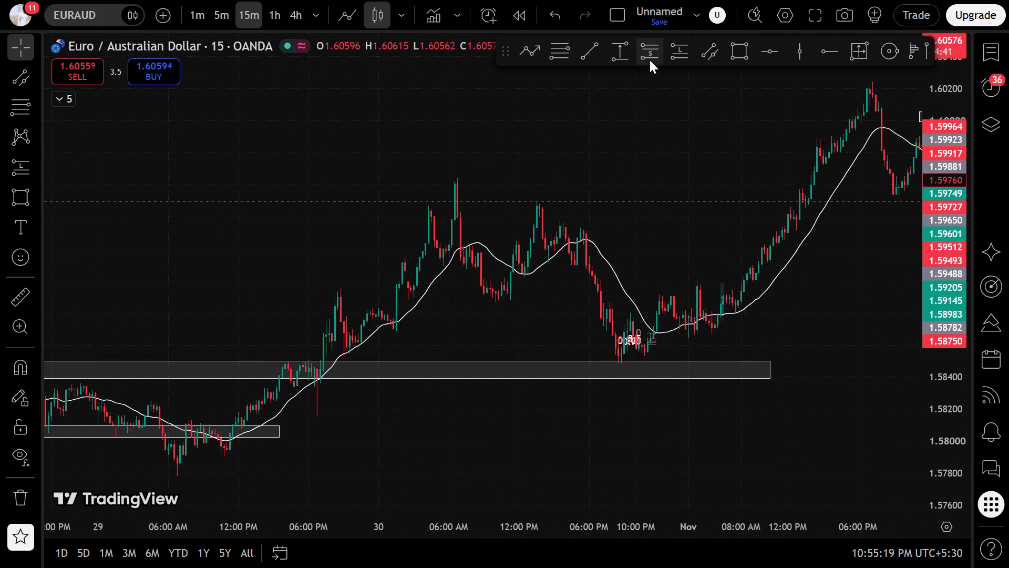
left_click(650, 60)
left_click(693, 55)
scroll(538, 300, "down", 3)
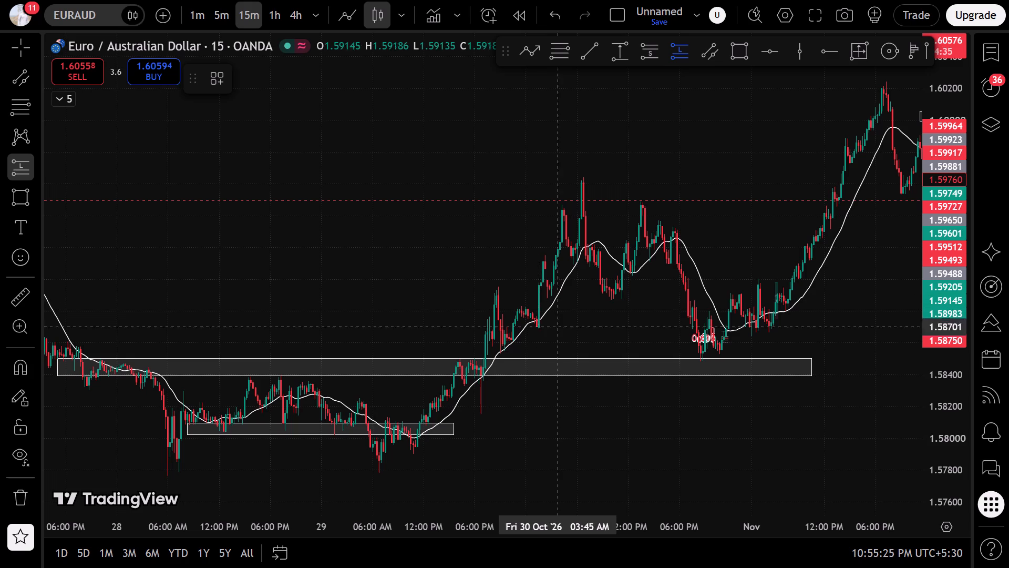
scroll(569, 352, "up", 4)
left_click(583, 362)
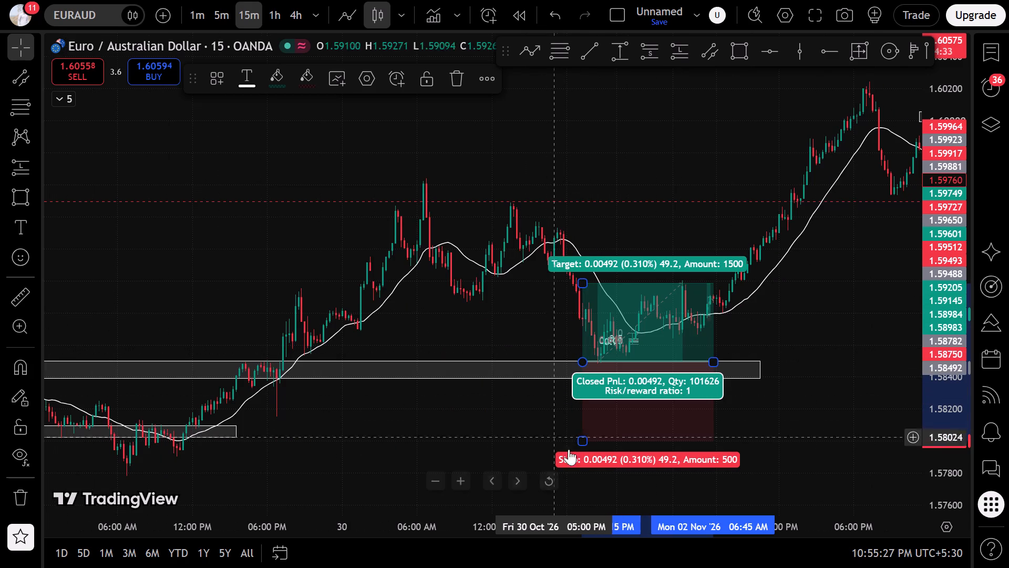
left_click_drag(582, 440, 603, 376)
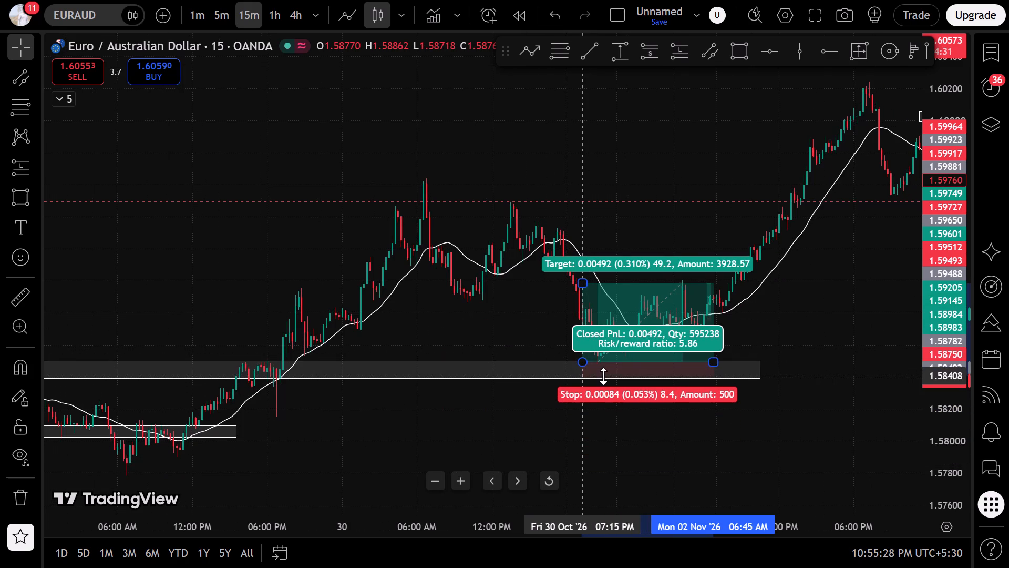
left_click_drag(603, 376, 613, 379)
left_click_drag(584, 288, 611, 180)
left_click(743, 308)
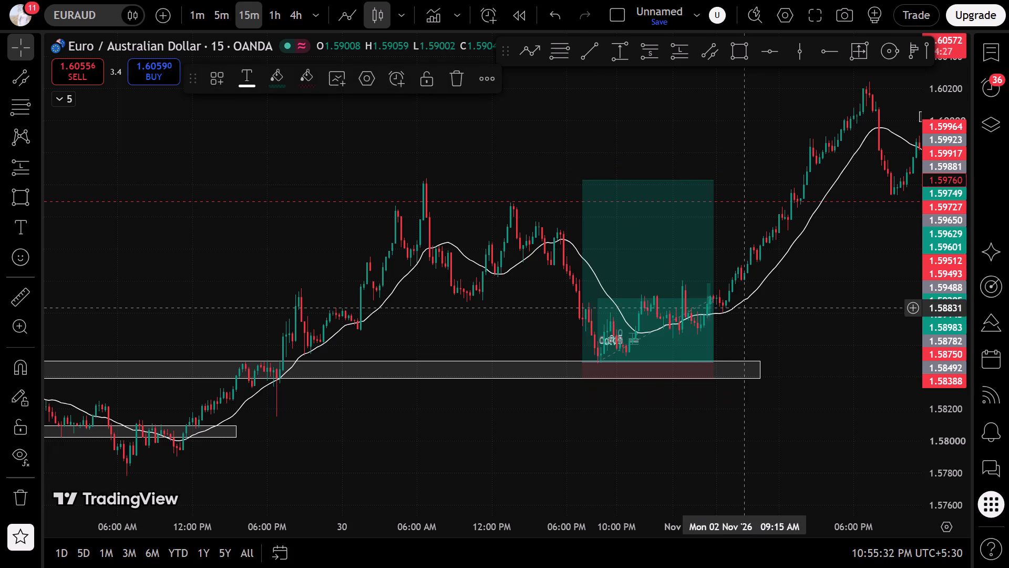
Place a long position at 4:15 PM on 3 November with entry about 1.60062, stop about 1.59987 and target about 1.60652.
left_click_drag(843, 299, 92, 444)
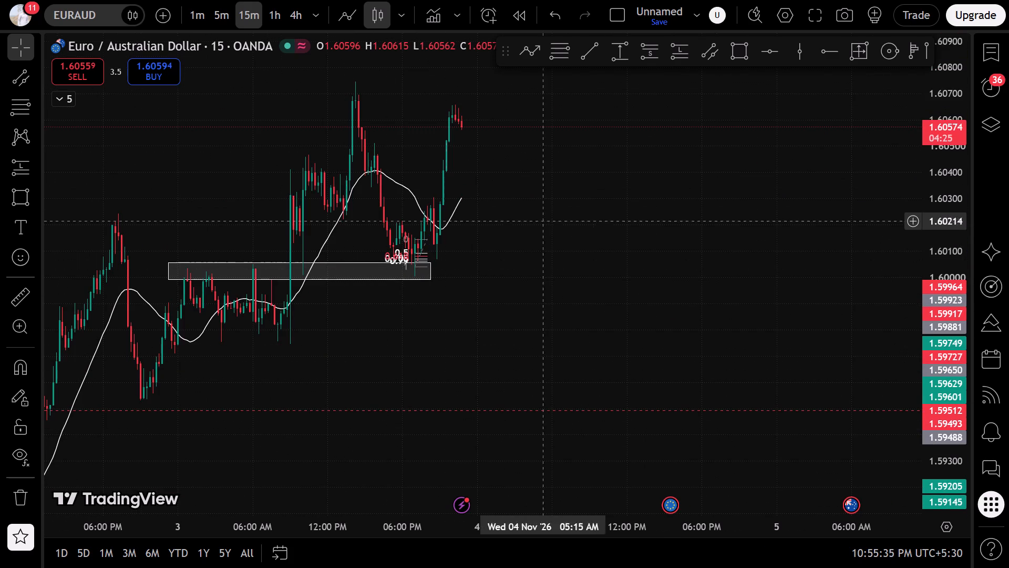
left_click(603, 215)
left_click_drag(567, 278, 886, 330)
scroll(562, 324, "up", 5)
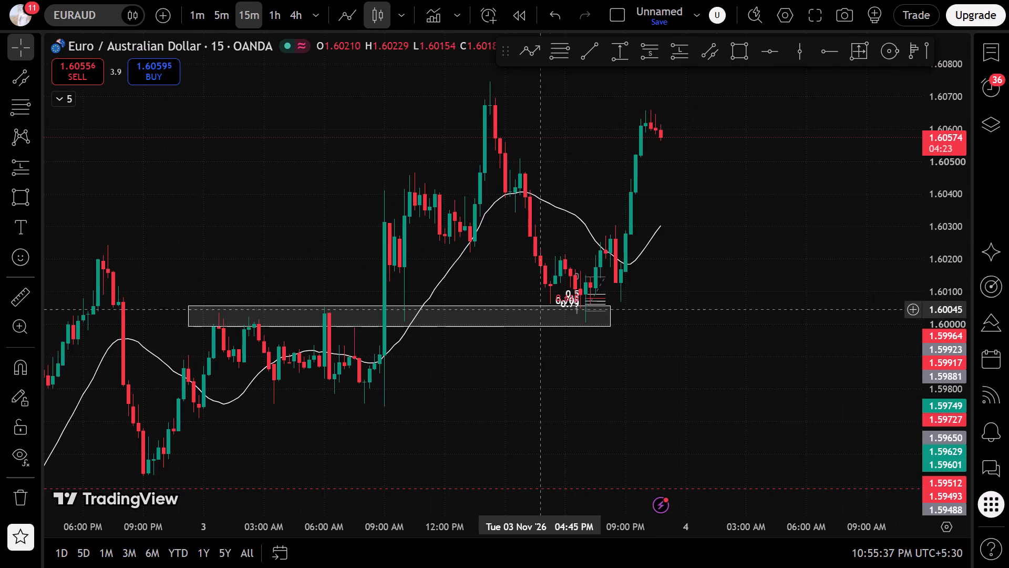
left_click(671, 56)
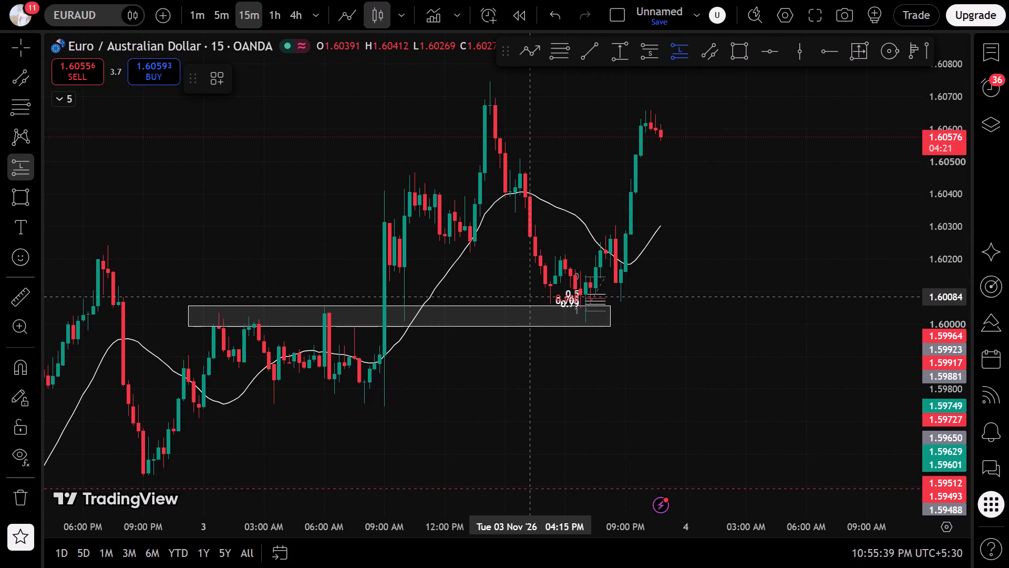
left_click(530, 304)
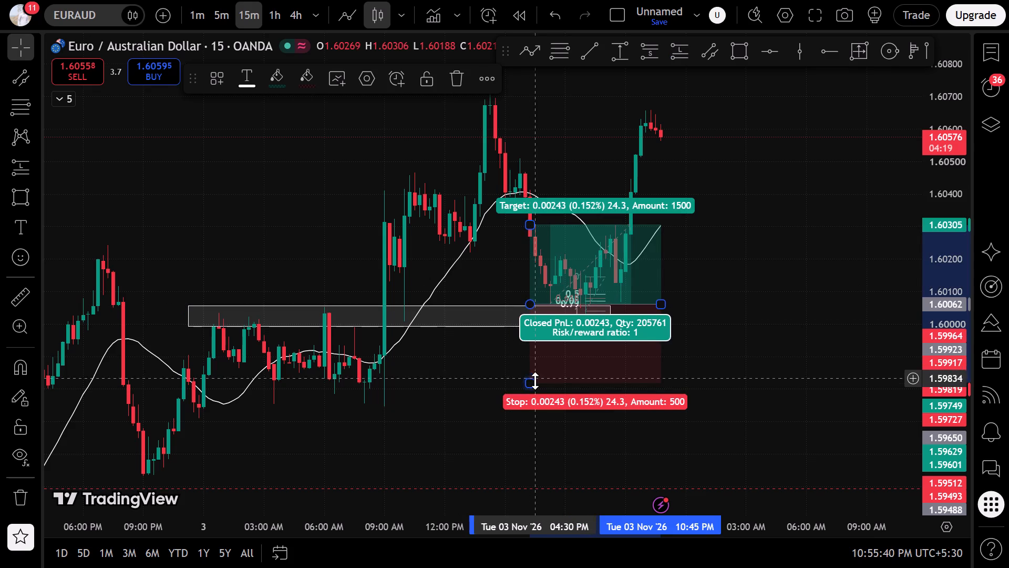
left_click(531, 391)
left_click_drag(527, 385, 544, 330)
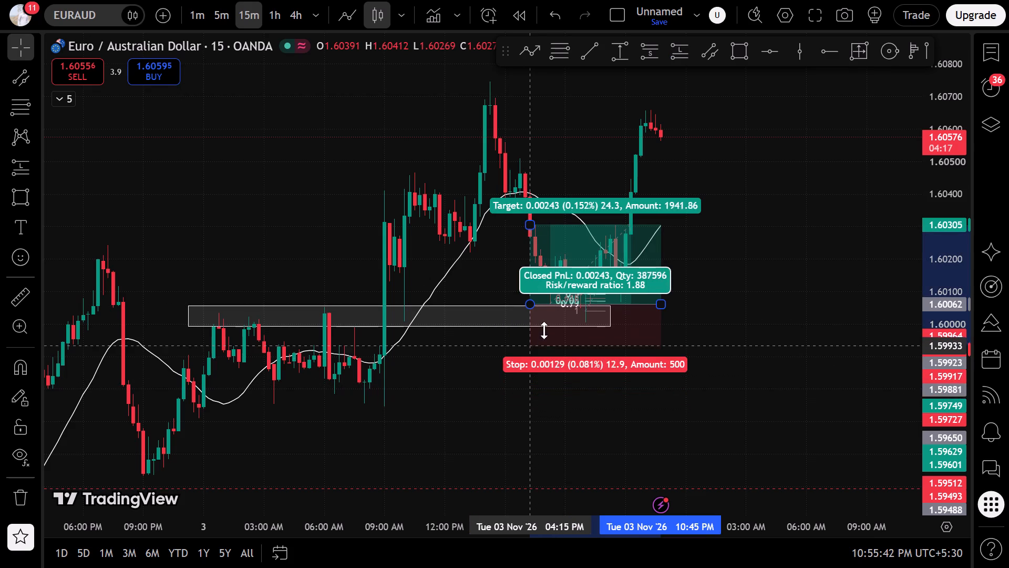
left_click_drag(544, 330, 545, 329)
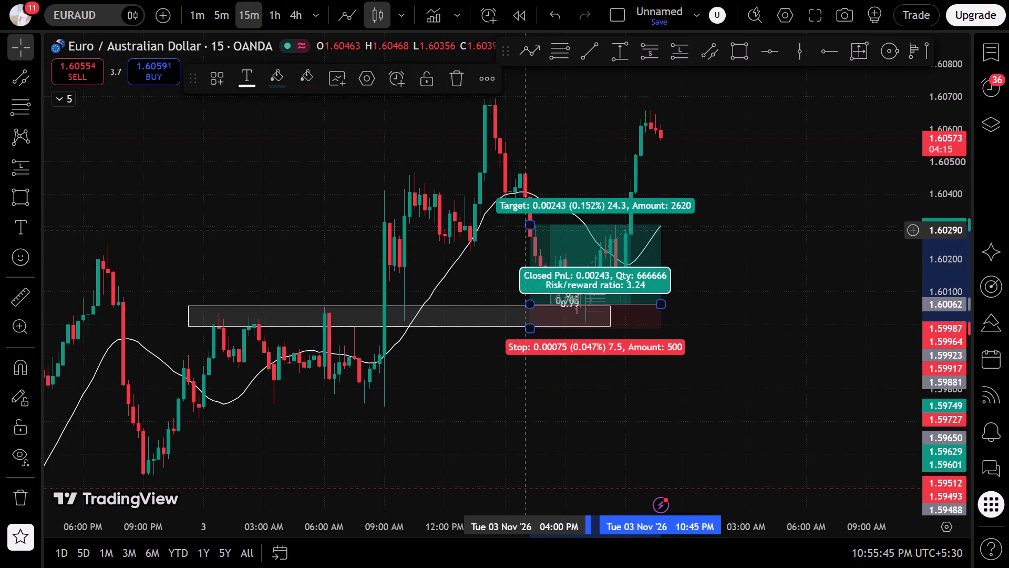
left_click(525, 230)
left_click_drag(531, 220, 567, 112)
left_click_drag(723, 229, 728, 228)
Open the watchlist and switch the chart to GBPNZD.
left_click(992, 52)
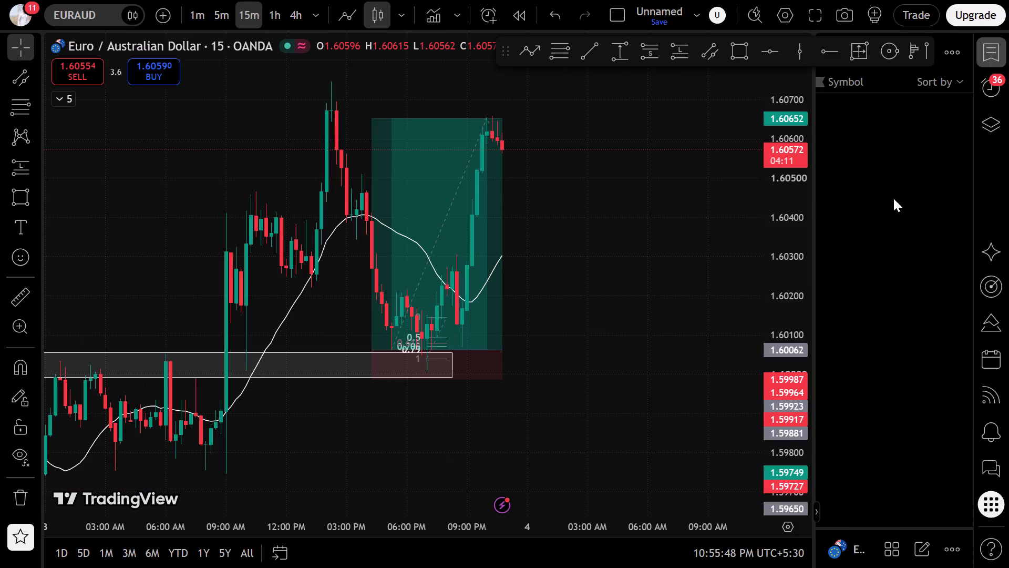
left_click(865, 440)
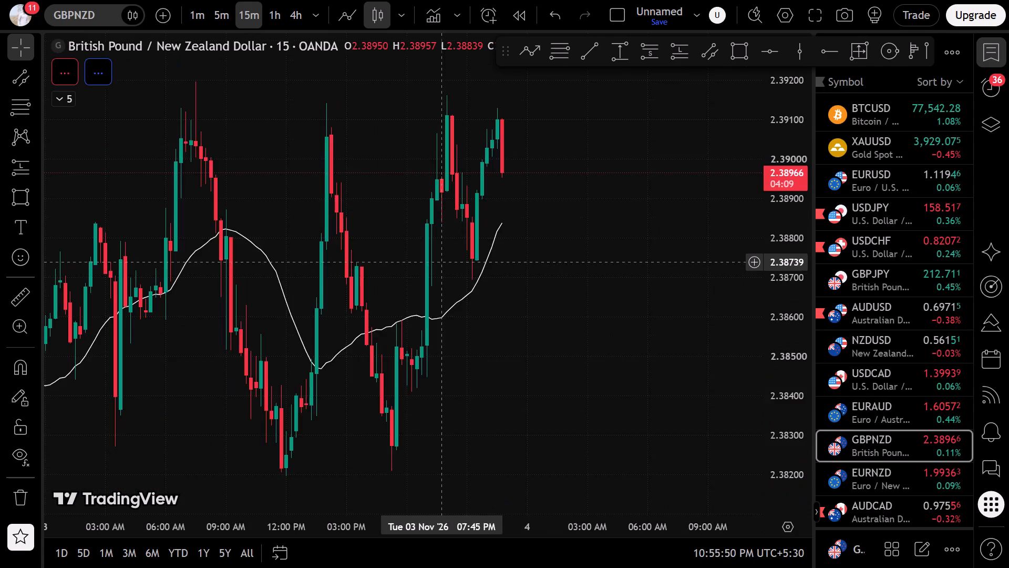
Draw a rectangle zone from about 2.38150 at 3:30 AM on 30 October to about 2.38056 at 3:00 AM on 3 November.
scroll(443, 262, "down", 8)
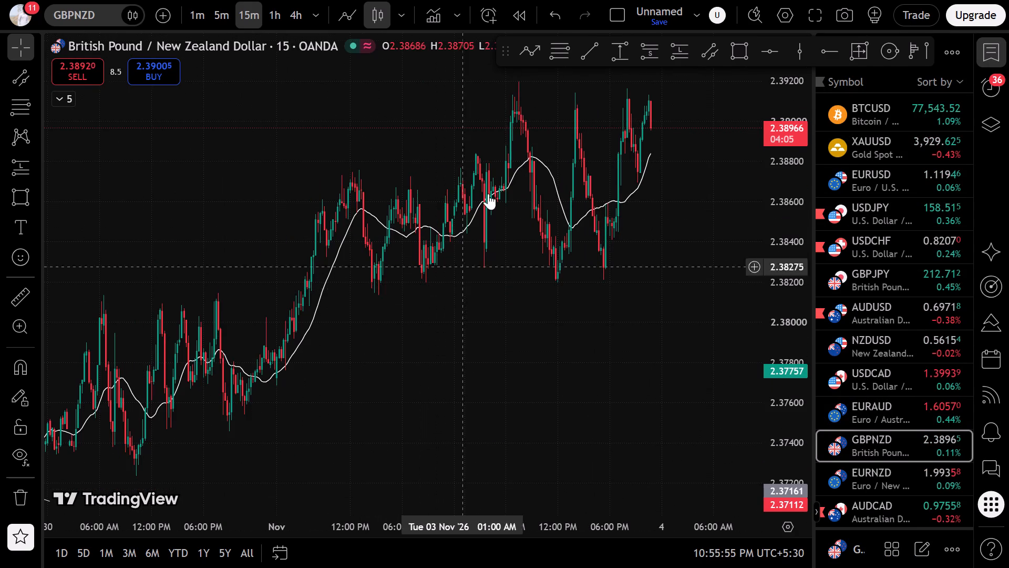
left_click(738, 57)
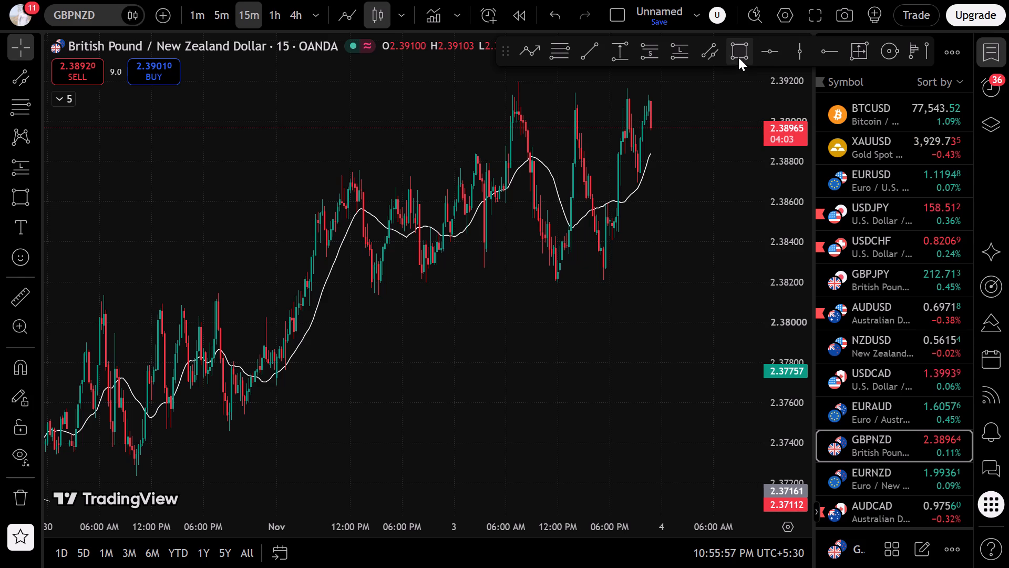
left_click(79, 292)
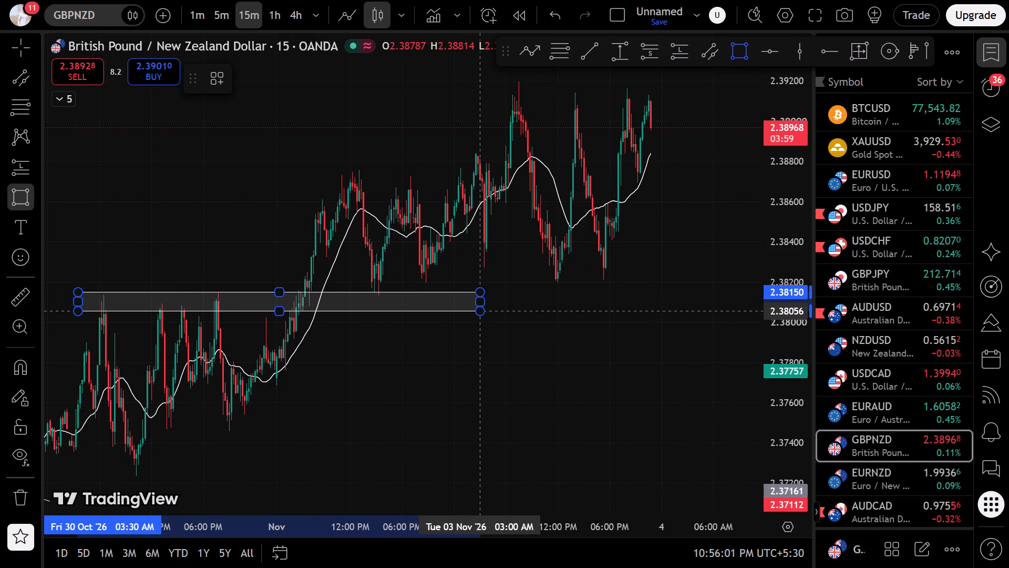
left_click(480, 311)
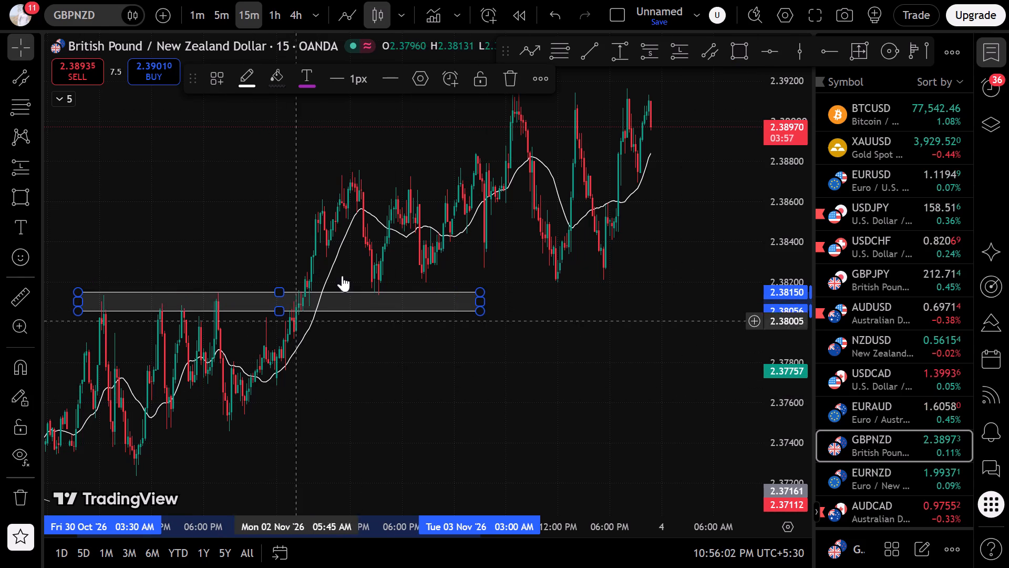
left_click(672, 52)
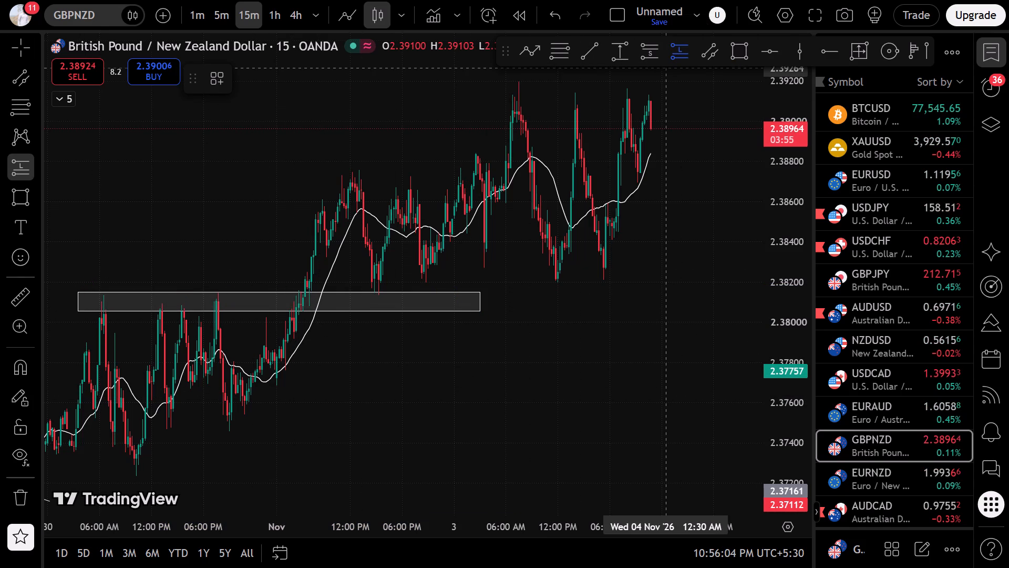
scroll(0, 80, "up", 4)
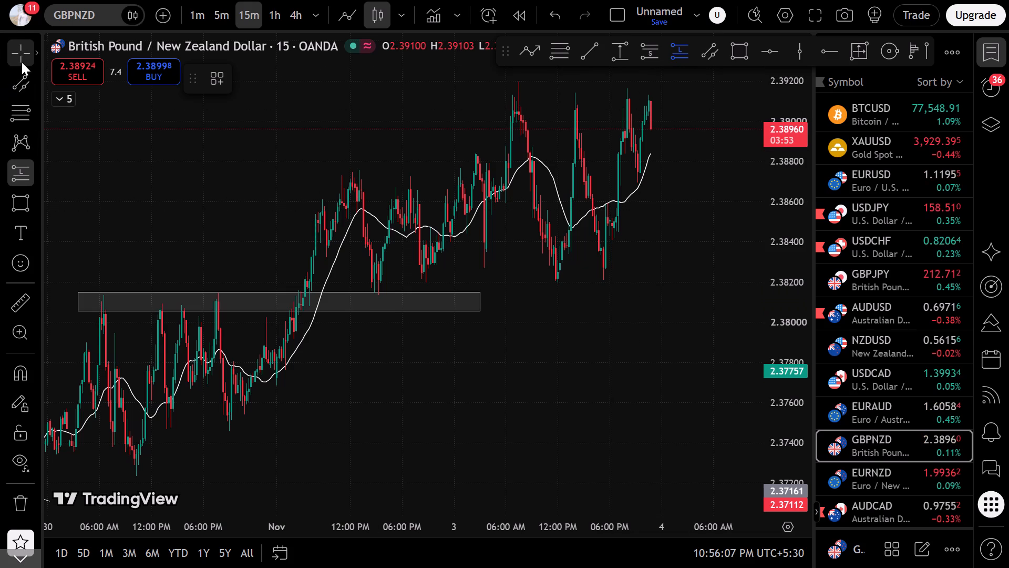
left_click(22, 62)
Raise the GBPNZD rectangle zone's lower edge to about 2.38079.
left_click(287, 310)
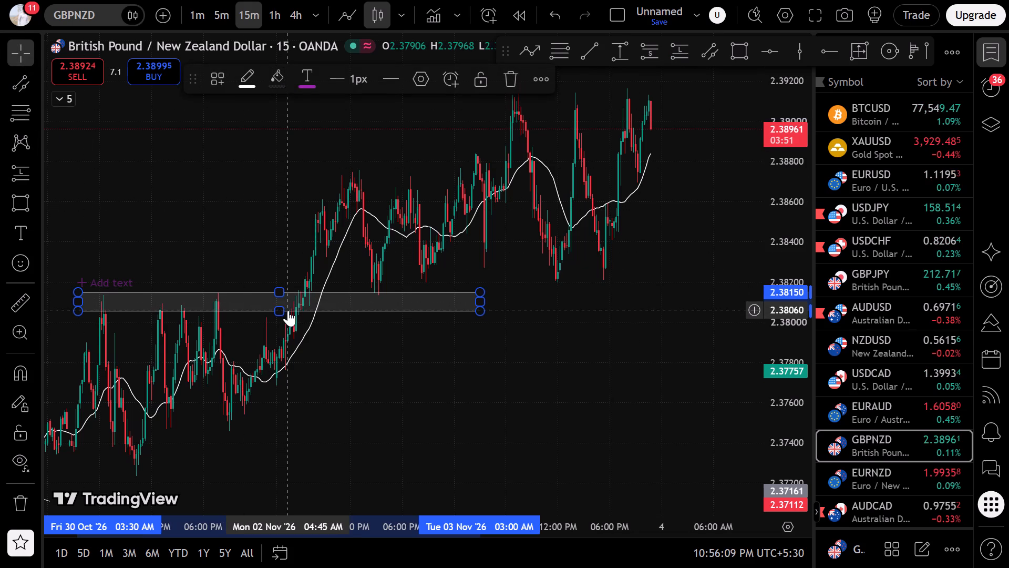
left_click_drag(277, 309, 288, 305)
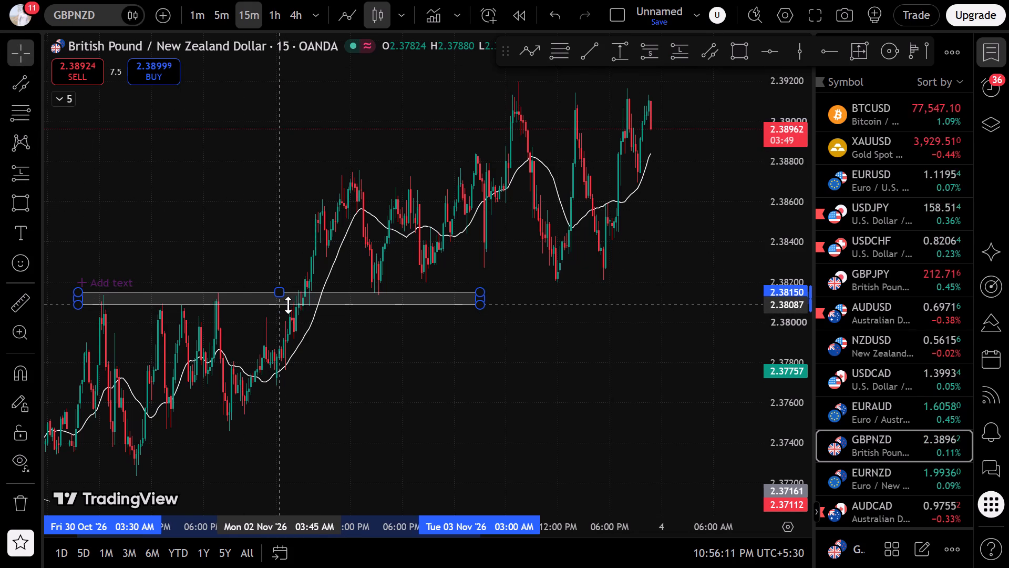
left_click_drag(288, 305, 284, 307)
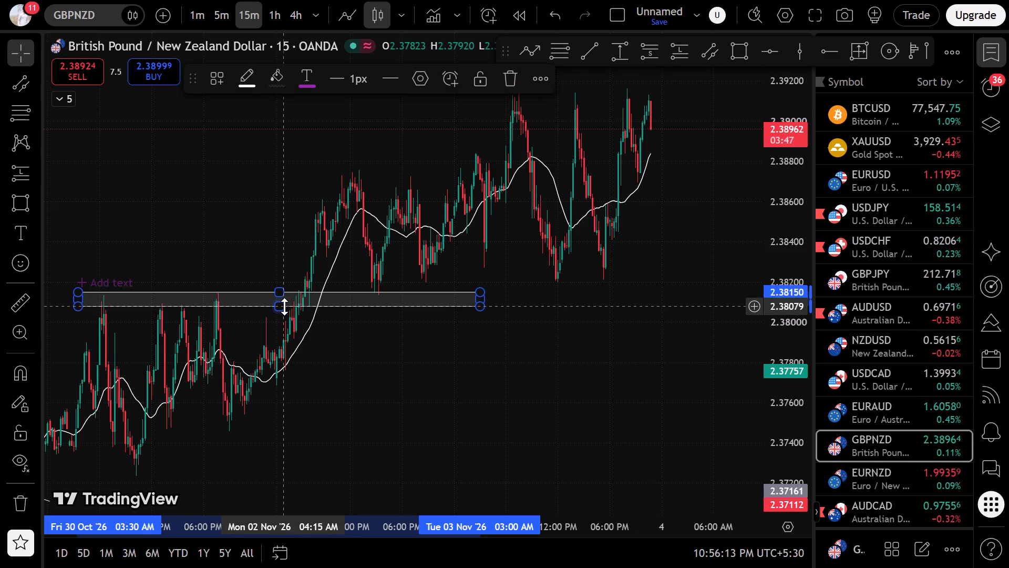
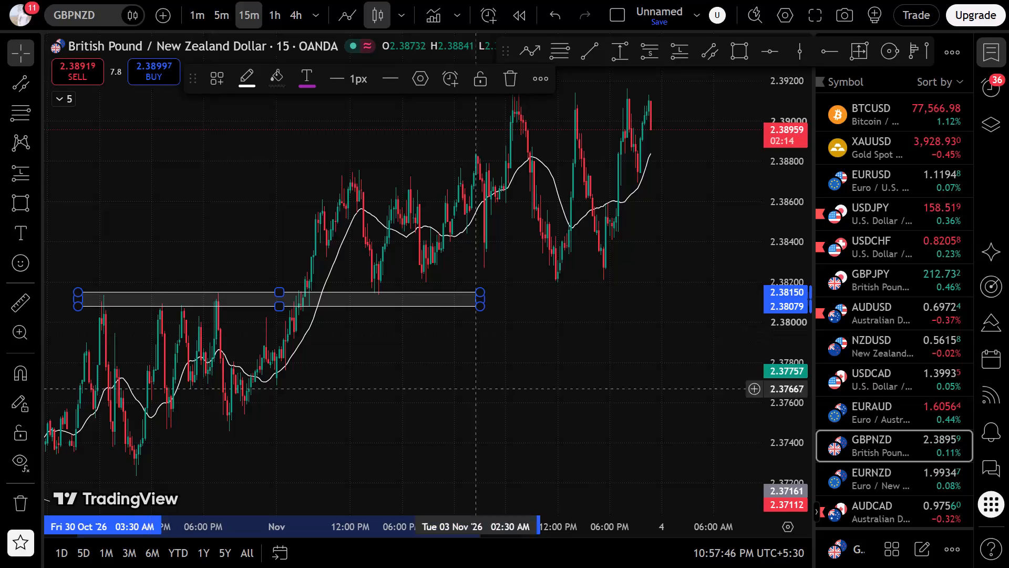
Place a long position at 1:45 PM on 2 November with entry about 2.38158, stop about 2.38071 and target about 2.38817.
left_click(688, 55)
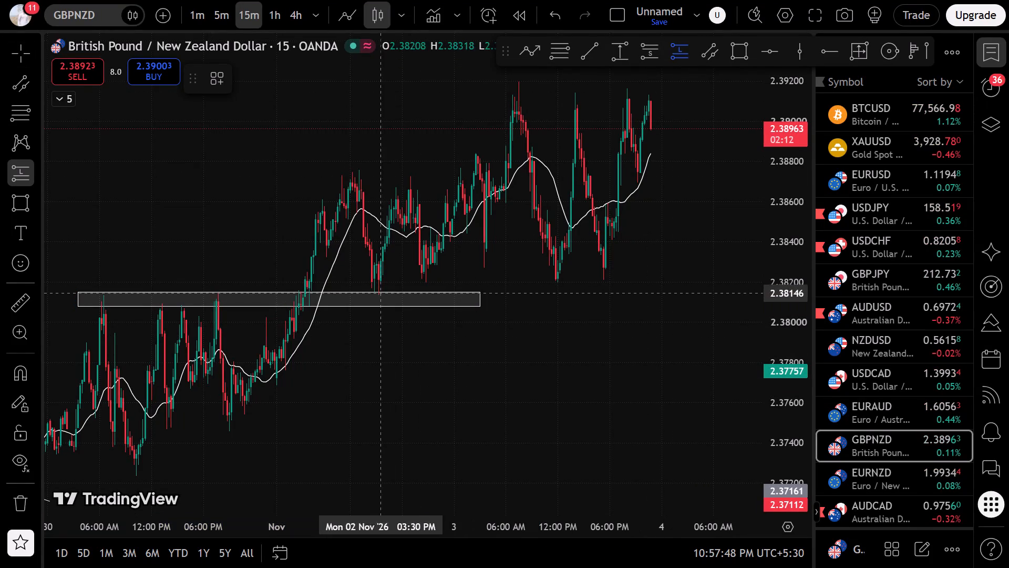
left_click(339, 289)
left_click_drag(339, 289, 351, 293)
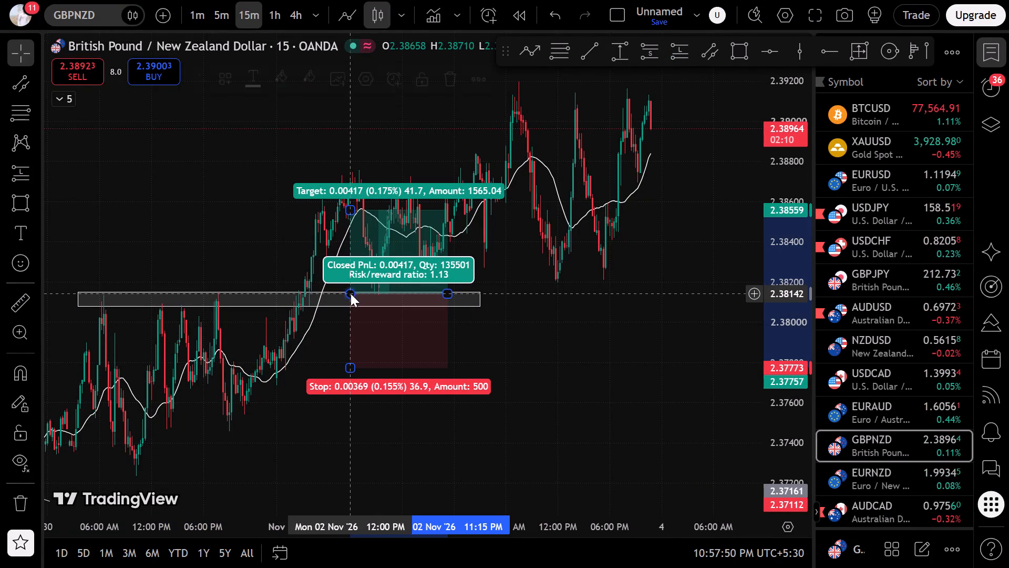
left_click_drag(351, 293, 366, 290)
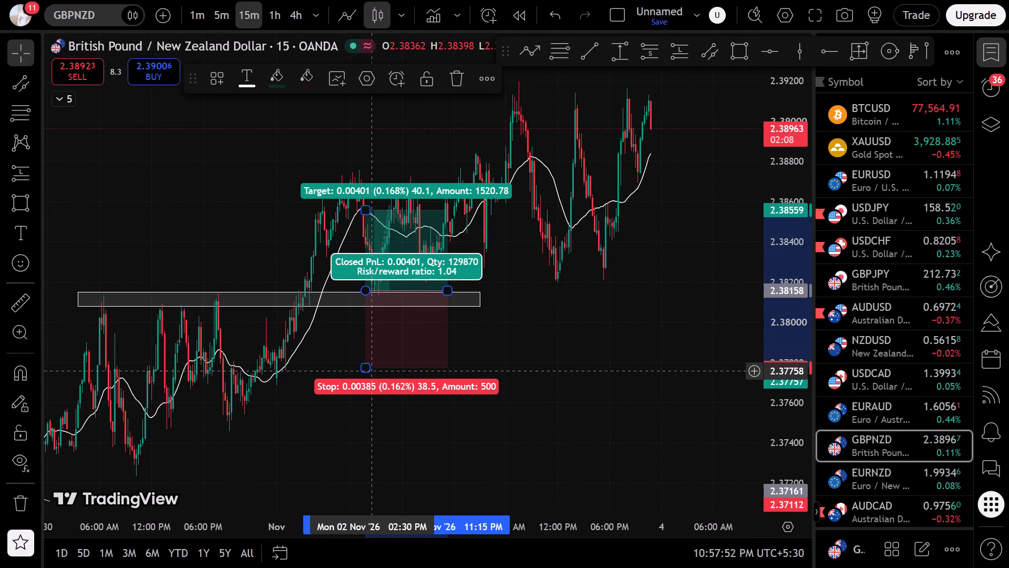
left_click_drag(368, 371, 371, 309)
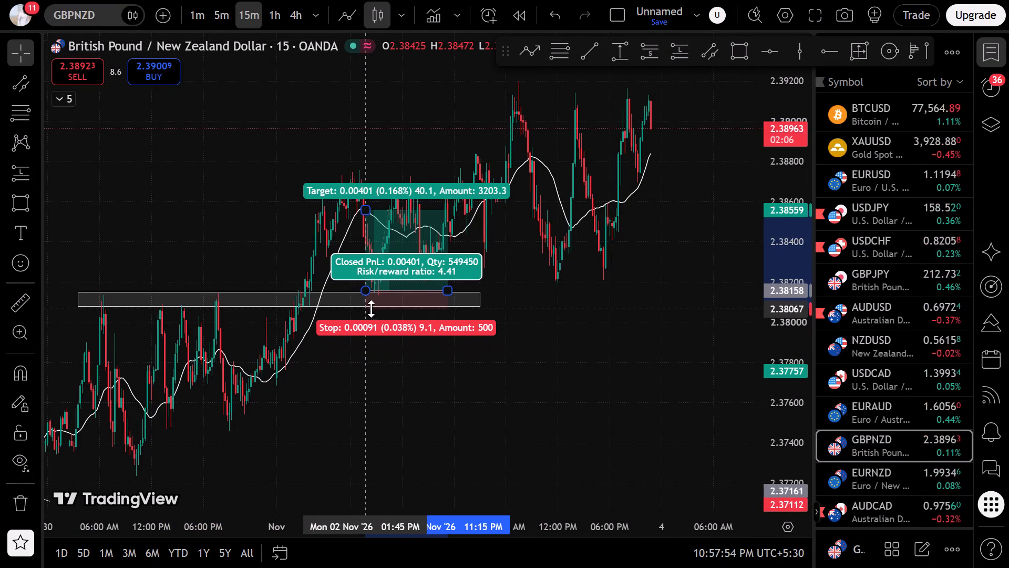
left_click_drag(371, 309, 376, 308)
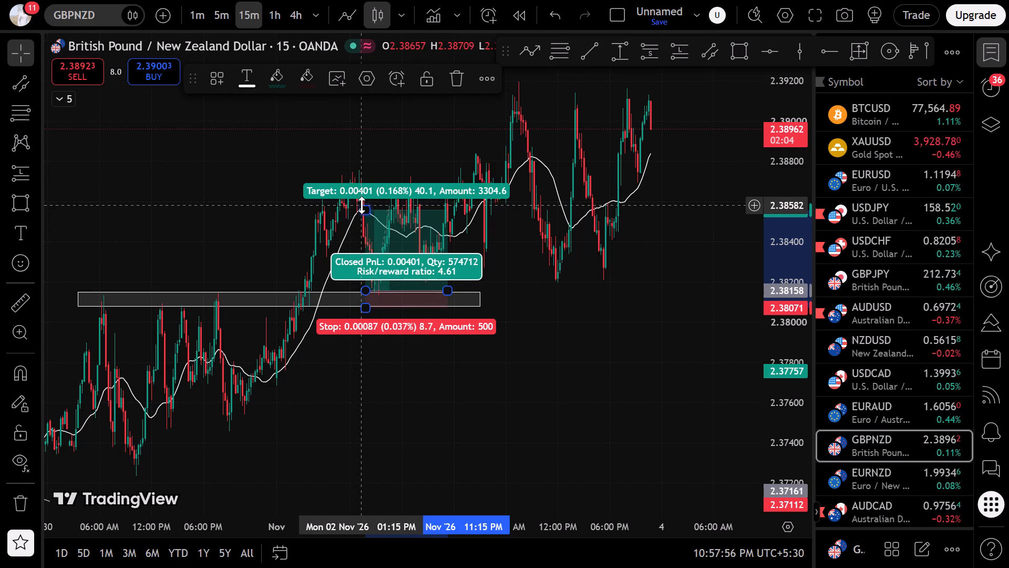
left_click_drag(362, 206, 506, 171)
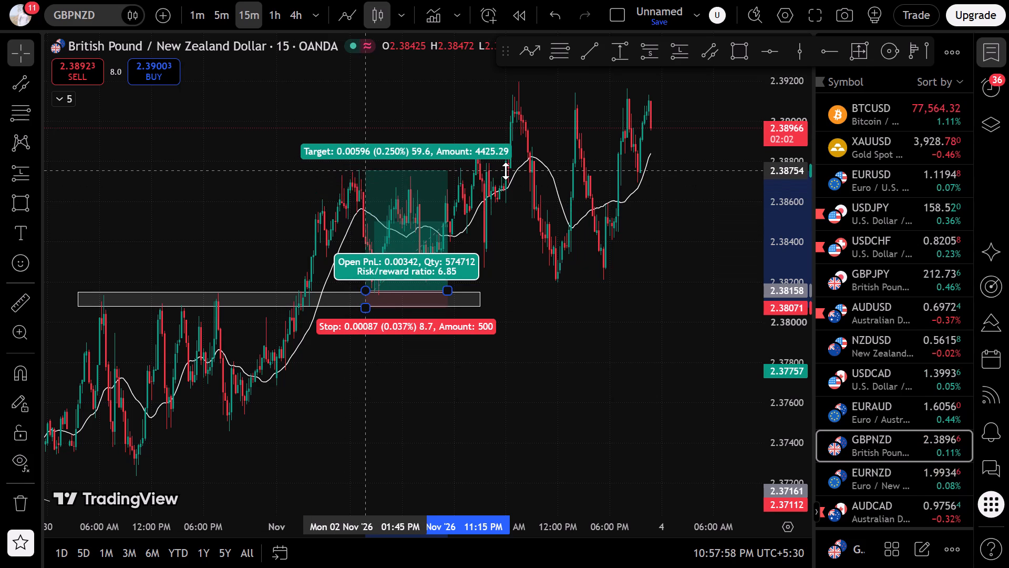
left_click_drag(506, 171, 552, 158)
left_click(589, 327)
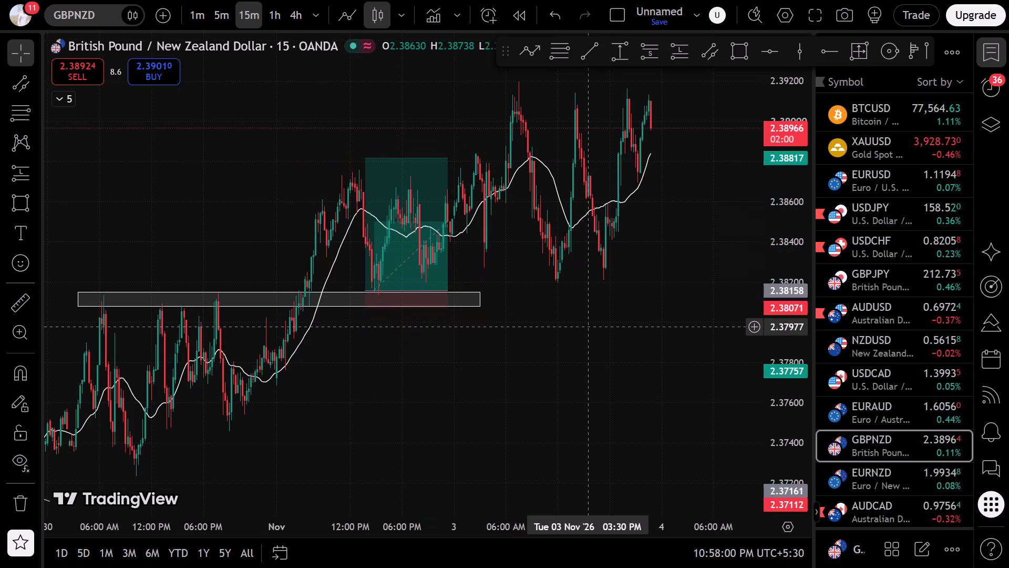
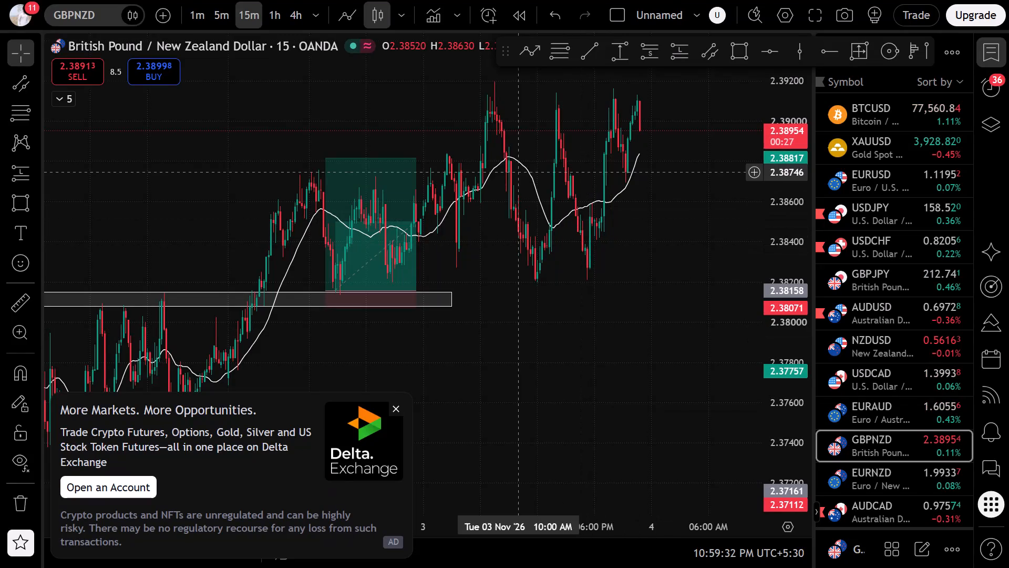
Draw a rectangle zone over the 2–3 November highs, from about 2.38843 down to about 2.3873, ending near 10:45 AM on 3 November.
left_click_drag(517, 172, 717, 216)
scroll(688, 228, "up", 6)
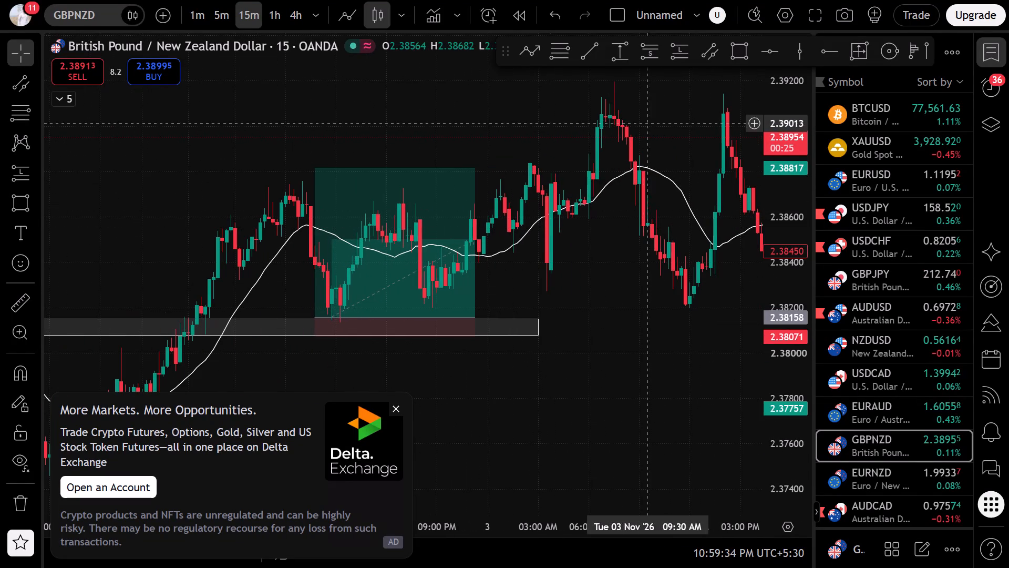
left_click_drag(660, 164, 639, 169)
left_click(729, 57)
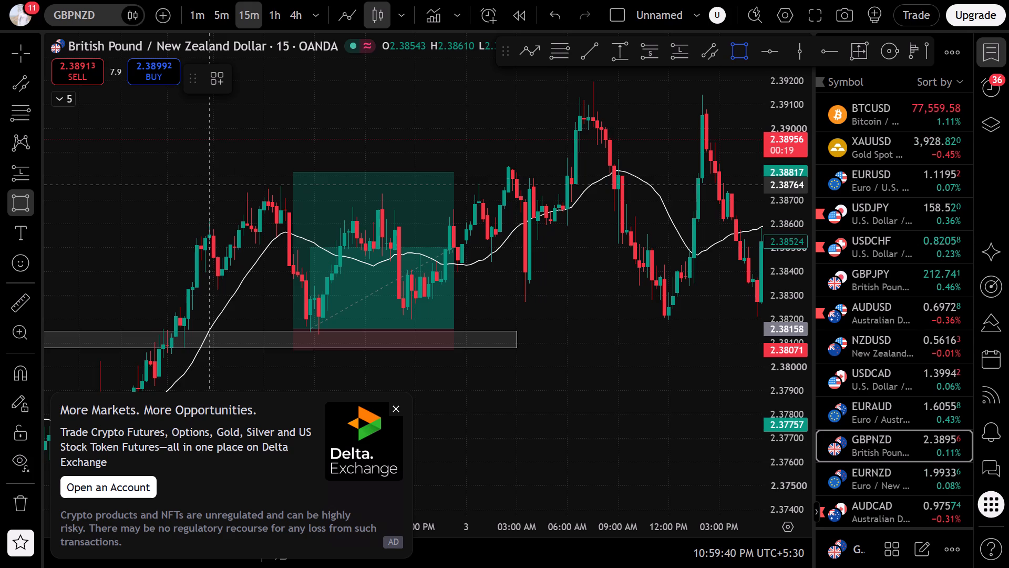
left_click(175, 166)
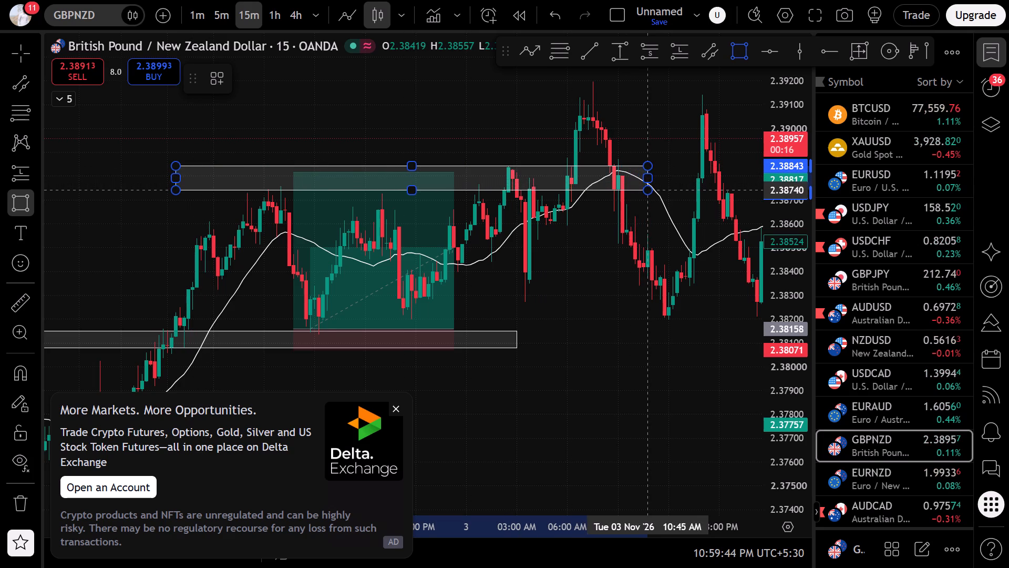
left_click(648, 193)
left_click(592, 286)
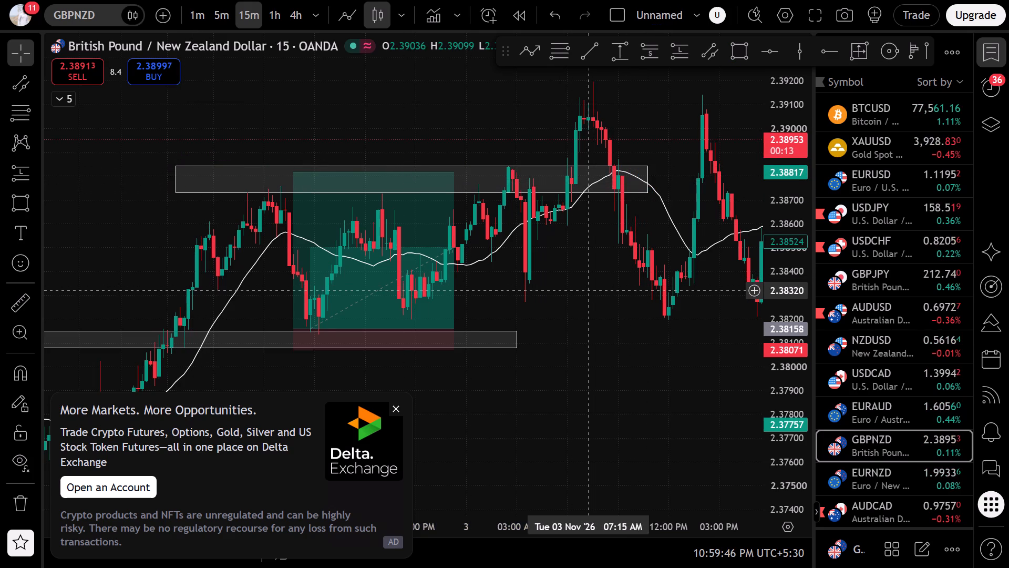
Delete the lower of the two Fibonacci retracements drawn around 29 October.
scroll(588, 290, "down", 12)
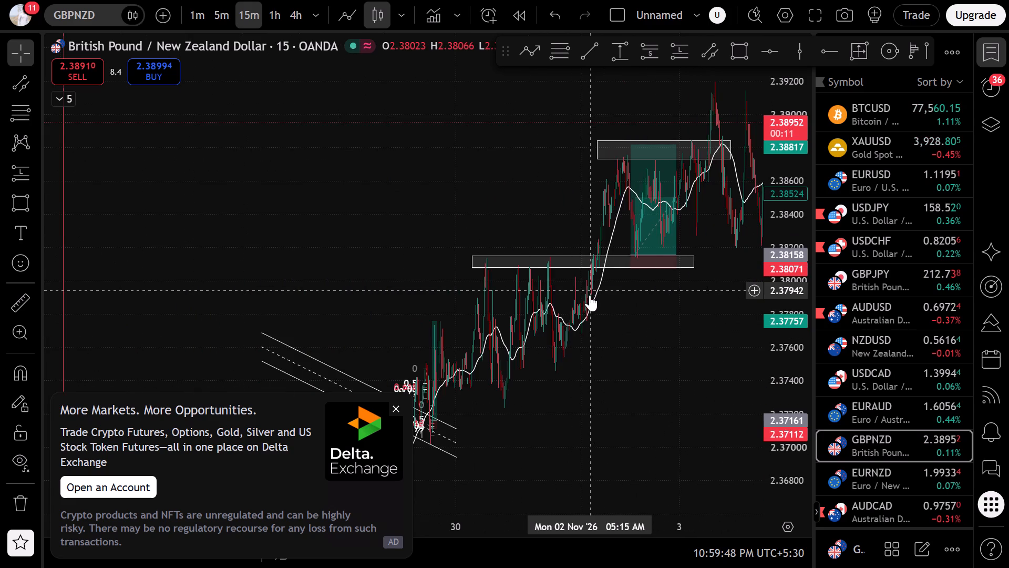
scroll(448, 331, "up", 5)
left_click_drag(360, 354, 690, 254)
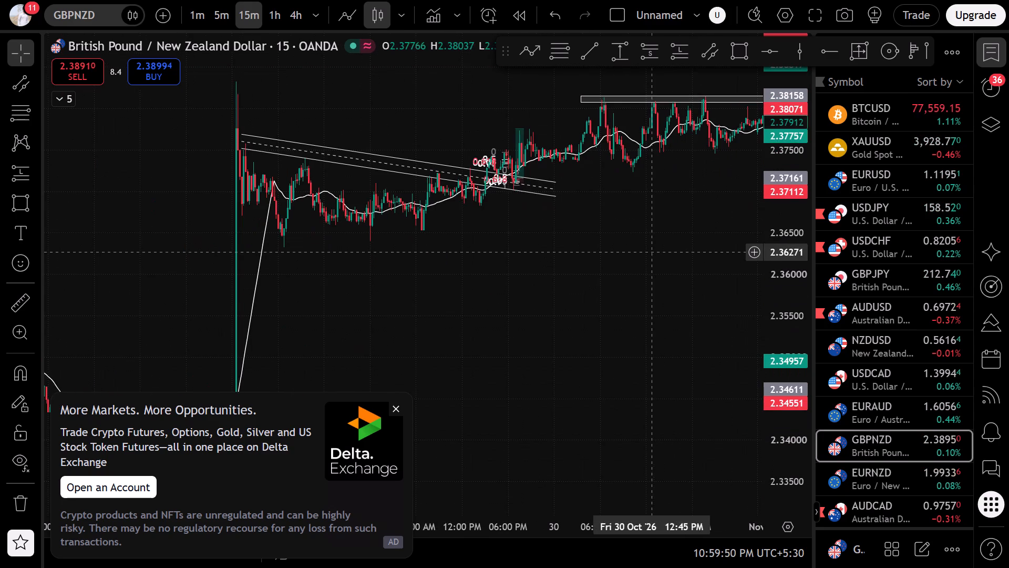
left_click(499, 192)
left_click(500, 189)
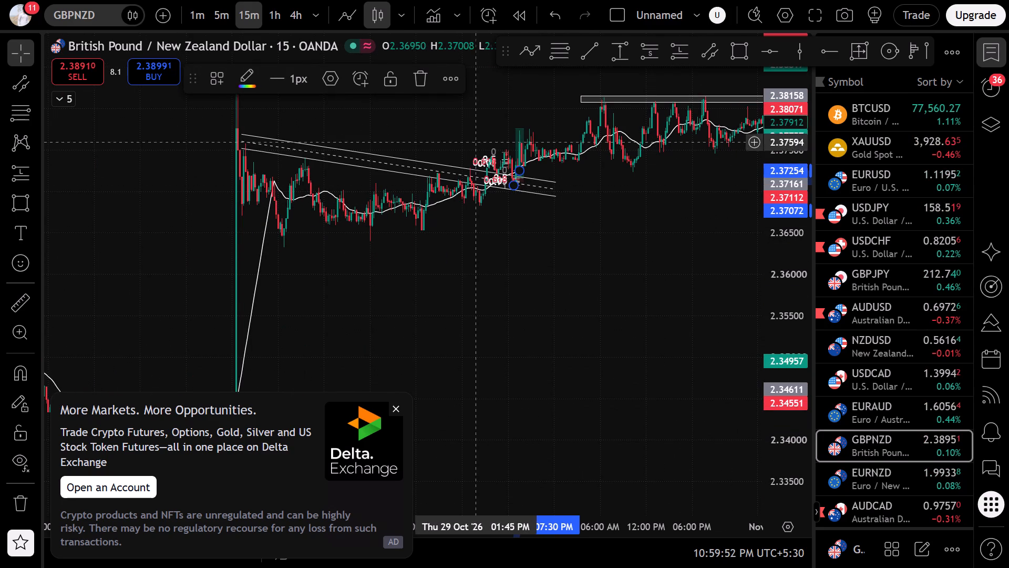
left_click(421, 89)
Delete the descending parallel channel that ends around 30 October.
left_click(530, 172)
left_click(471, 134)
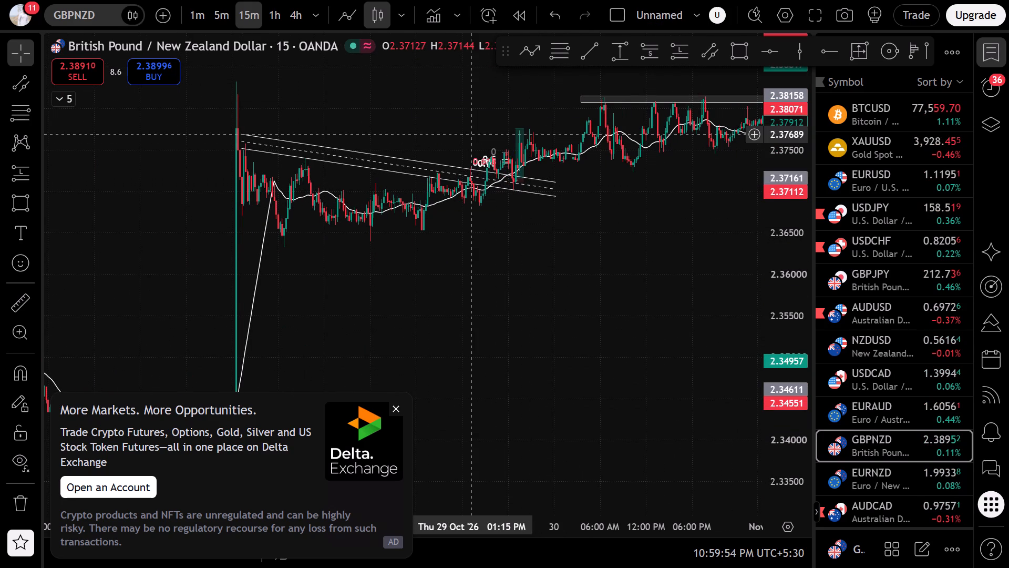
left_click(476, 173)
left_click(438, 88)
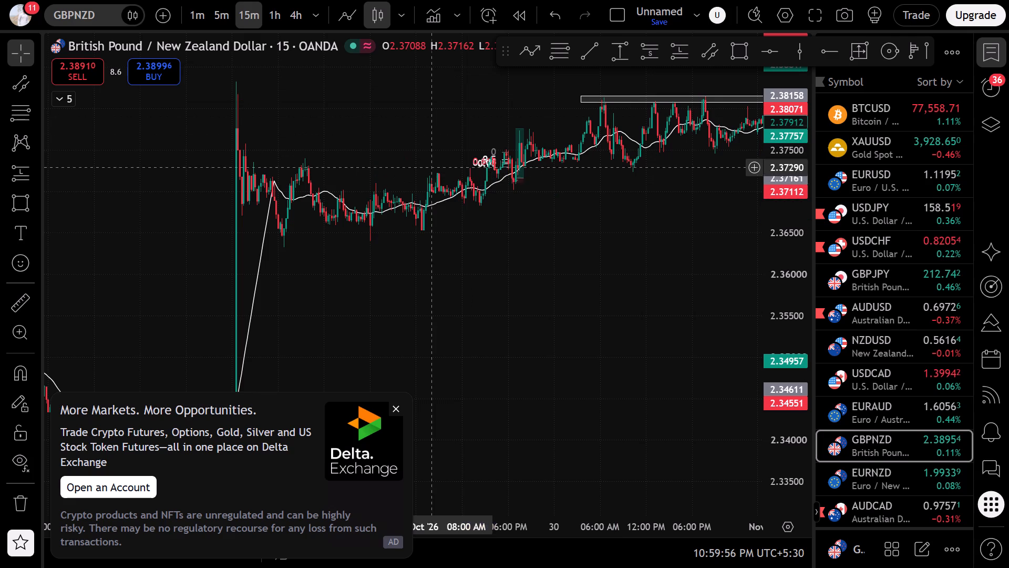
Delete the old long position with entry 2.37161 and the remaining Fibonacci retracement around 29 October.
left_click(528, 165)
left_click(458, 74)
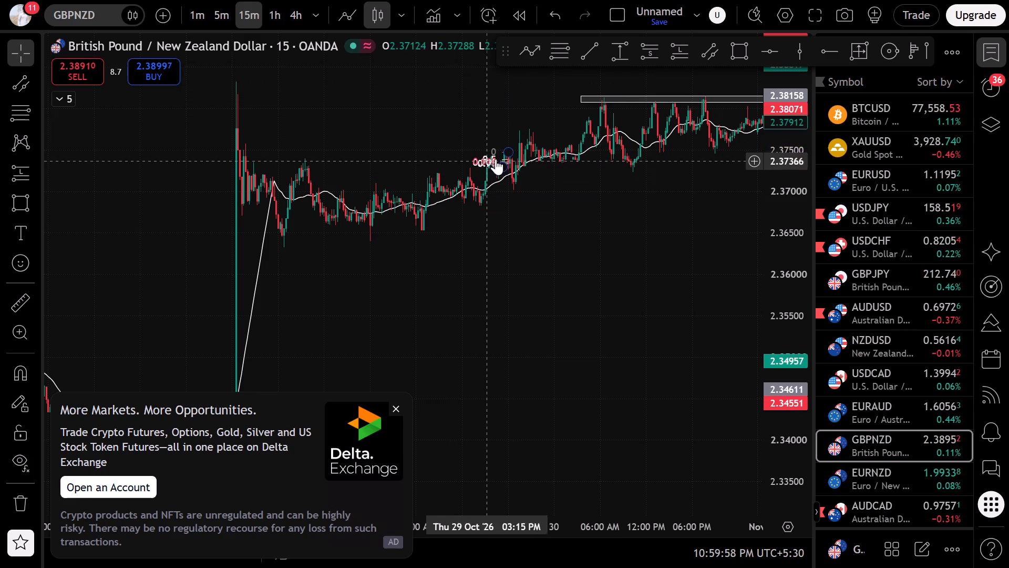
left_click(497, 158)
left_click(414, 65)
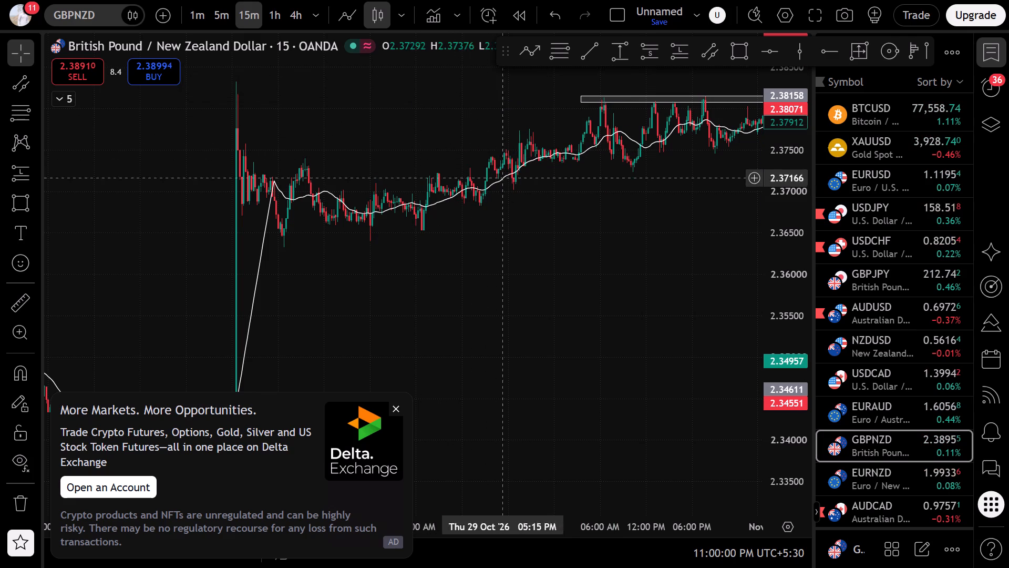
Dismiss the Delta Exchange advertisement covering the chart.
left_click_drag(785, 353, 735, 166)
left_click(399, 403)
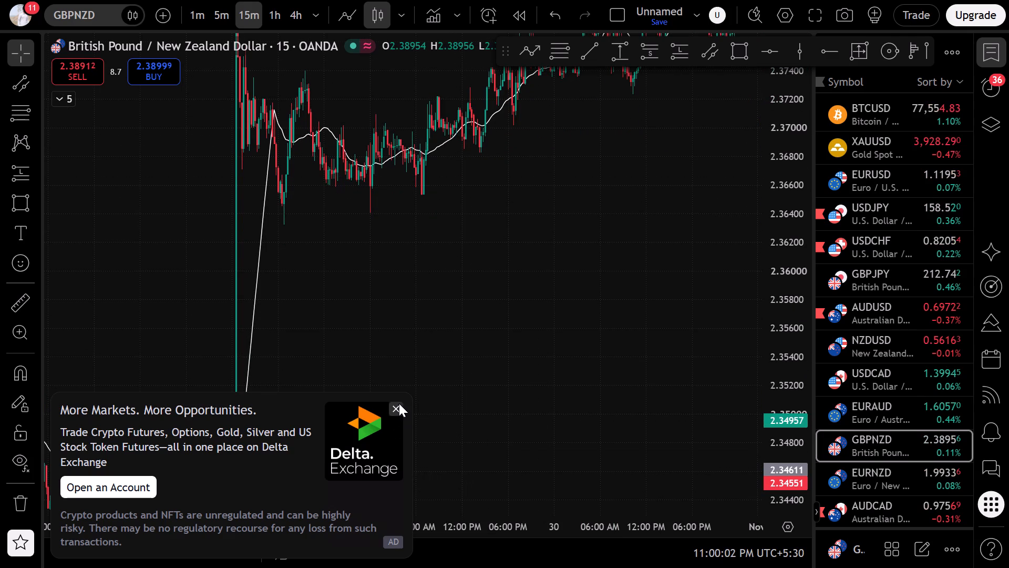
Examine the earlier GBPNZD price action from 26 to 28 October, around the start of the sharp 28 October rise.
left_click_drag(320, 285, 478, 385)
scroll(469, 381, "up", 6)
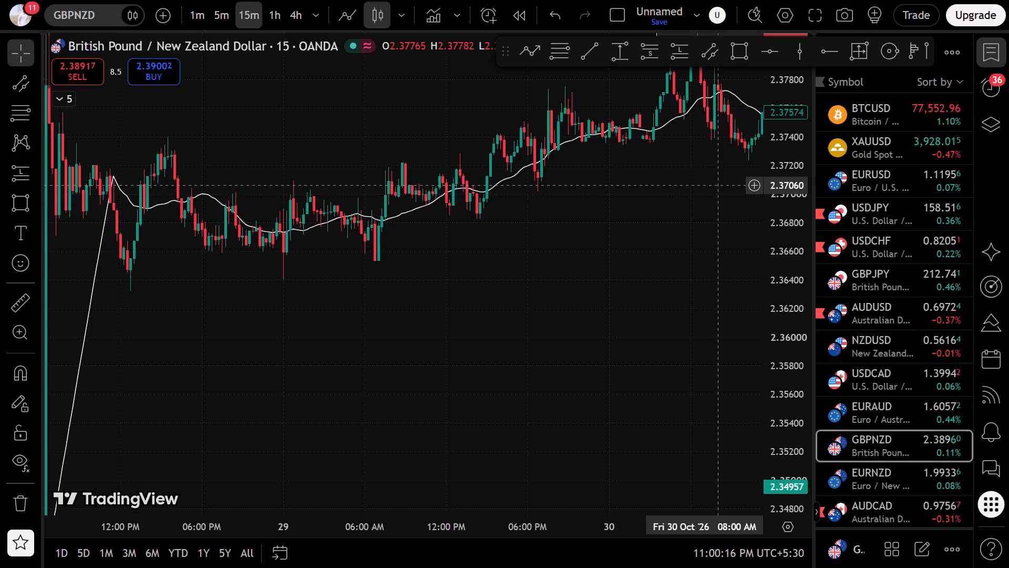
scroll(670, 268, "down", 6)
left_click_drag(519, 356, 686, 123)
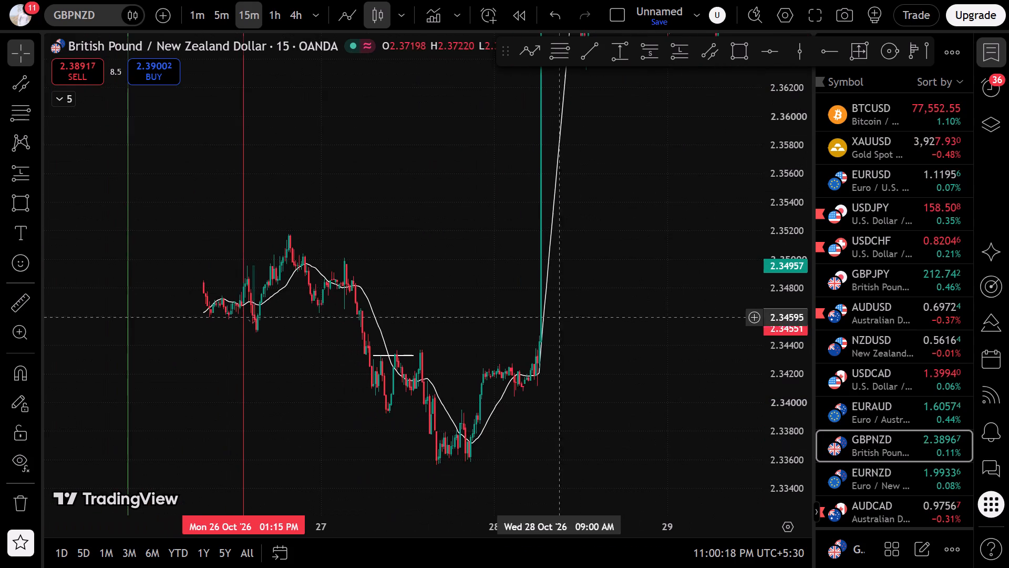
left_click_drag(514, 336, 684, 284)
scroll(568, 321, "up", 8)
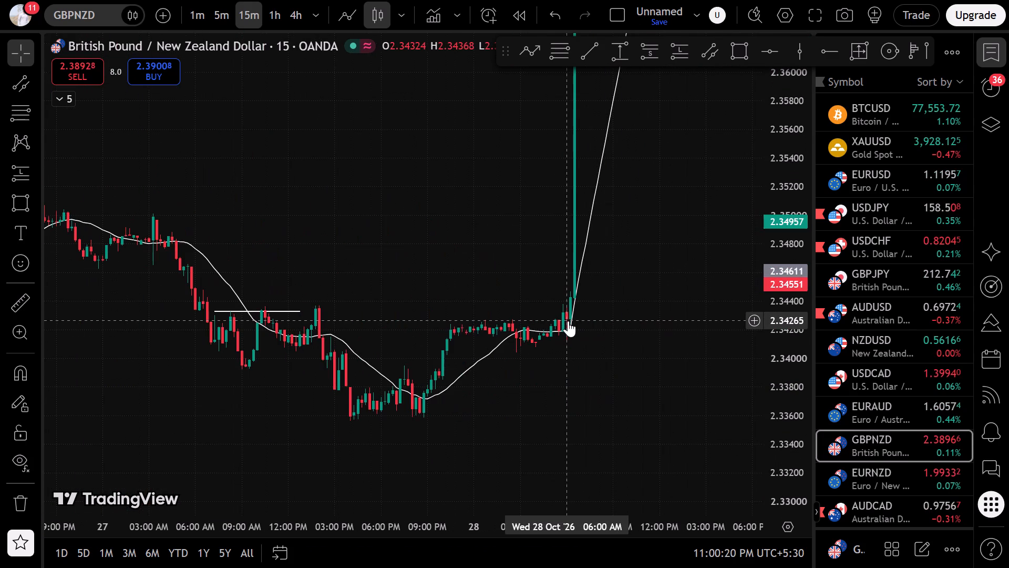
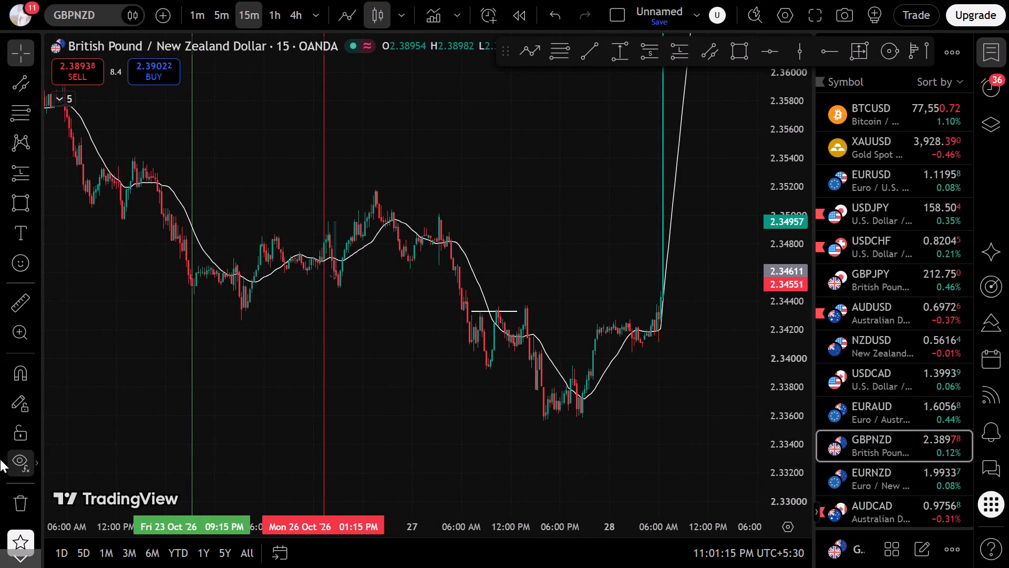
Hide the SMAs indicator on the GBPNZD chart and collapse the indicator legend.
left_click(68, 105)
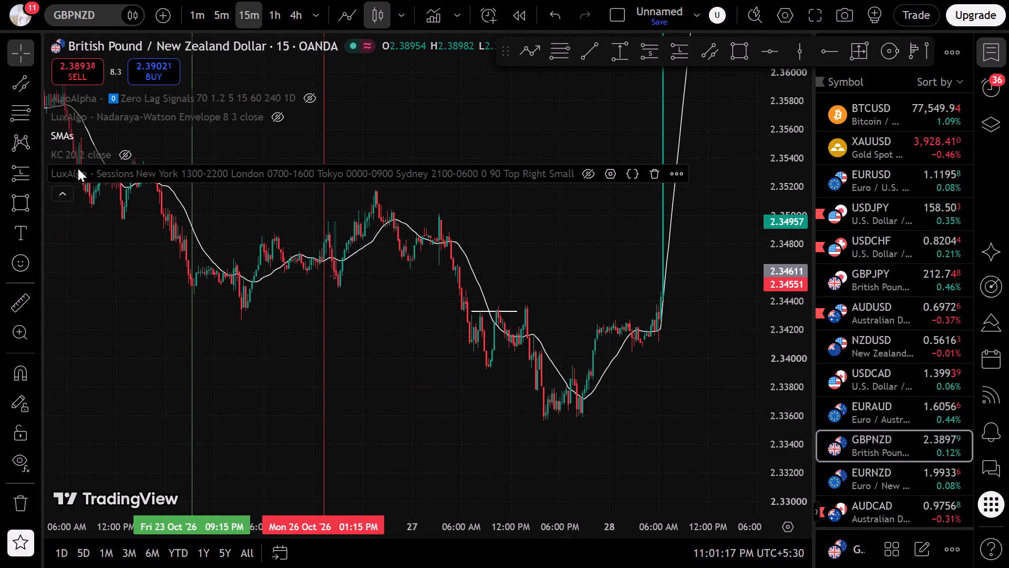
left_click(87, 133)
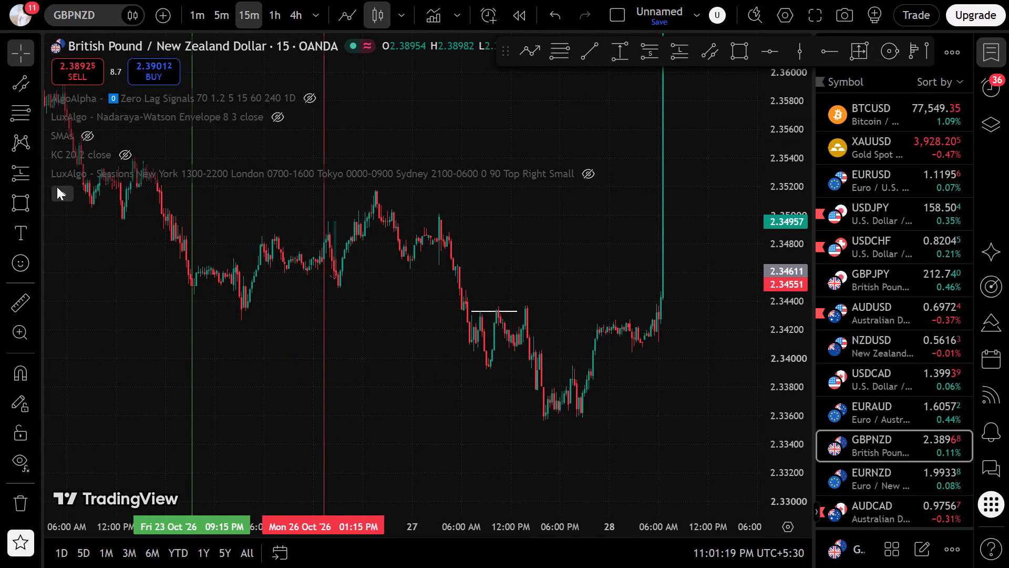
left_click(57, 187)
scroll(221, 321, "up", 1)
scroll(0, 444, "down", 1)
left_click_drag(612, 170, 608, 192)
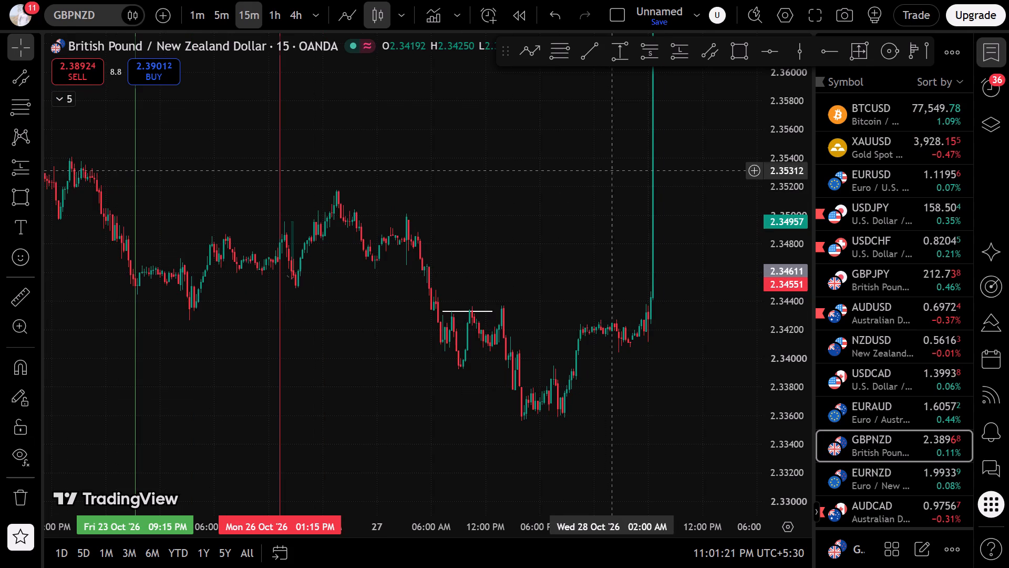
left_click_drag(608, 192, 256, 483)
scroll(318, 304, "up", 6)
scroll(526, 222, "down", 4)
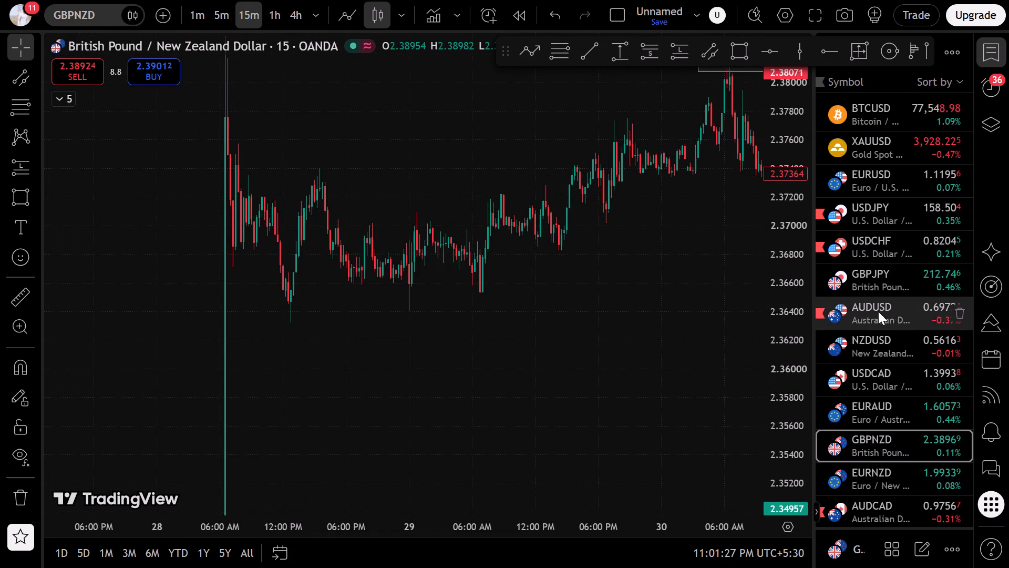
Switch the chart to EURNZD and reset the chart view to the latest candles.
left_click(860, 486)
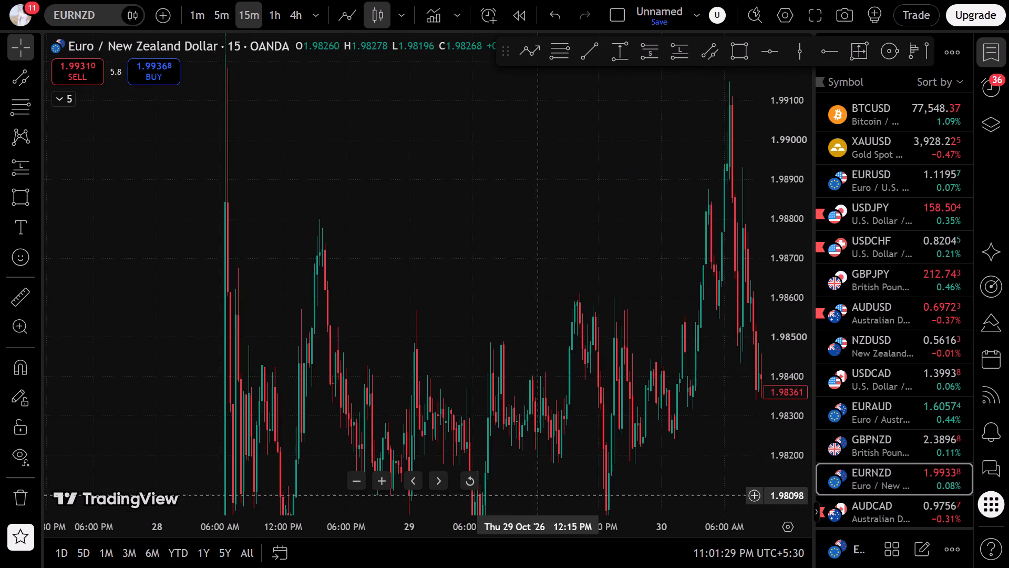
left_click(467, 485)
Draw a rectangle zone on EURNZD from about 1.98611 to 1.98548, spanning 28 October 07:15 PM to 30 October 11:30 AM.
scroll(409, 249, "down", 6)
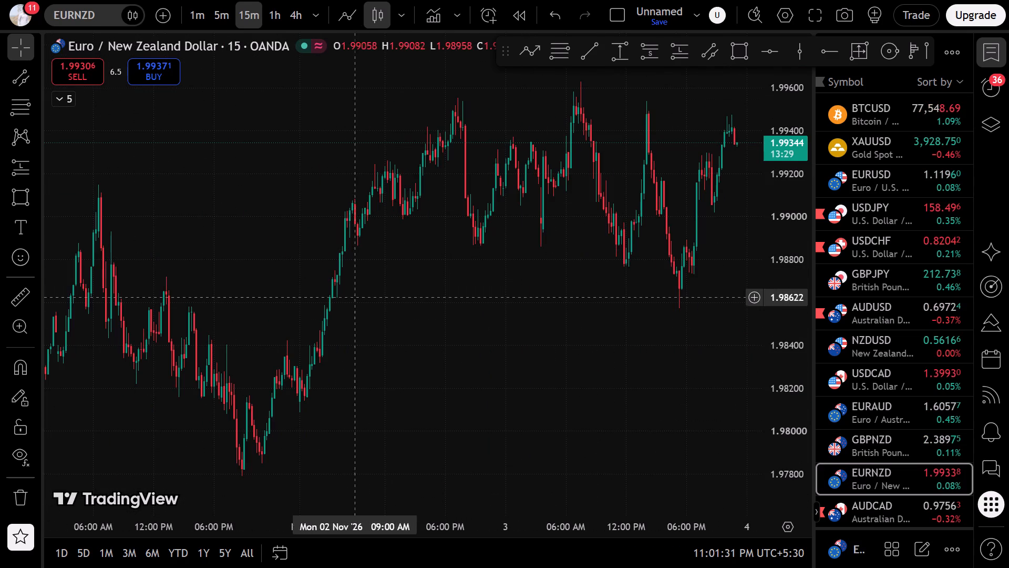
scroll(357, 316, "down", 5)
left_click_drag(274, 337, 576, 382)
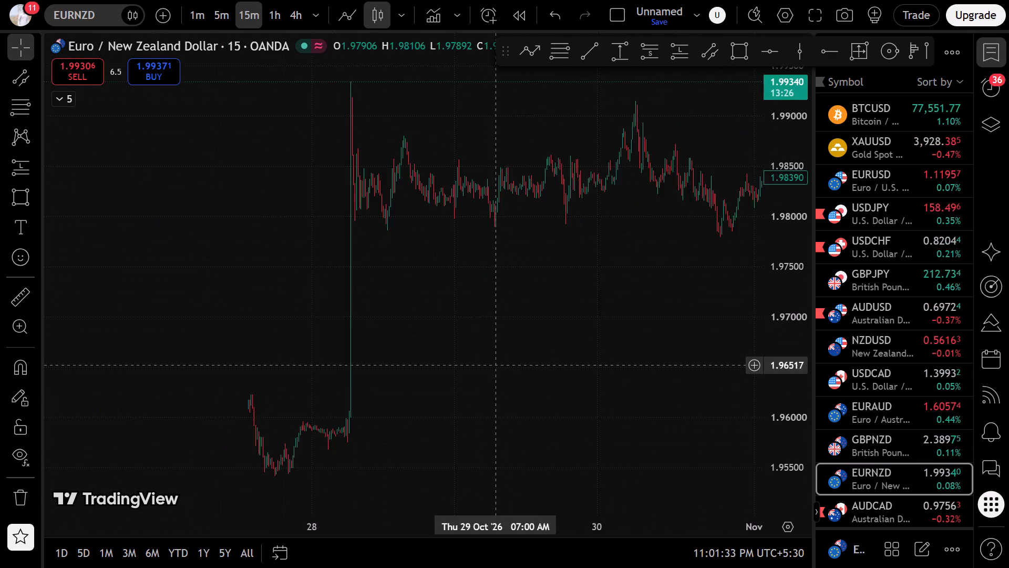
scroll(472, 355, "up", 8)
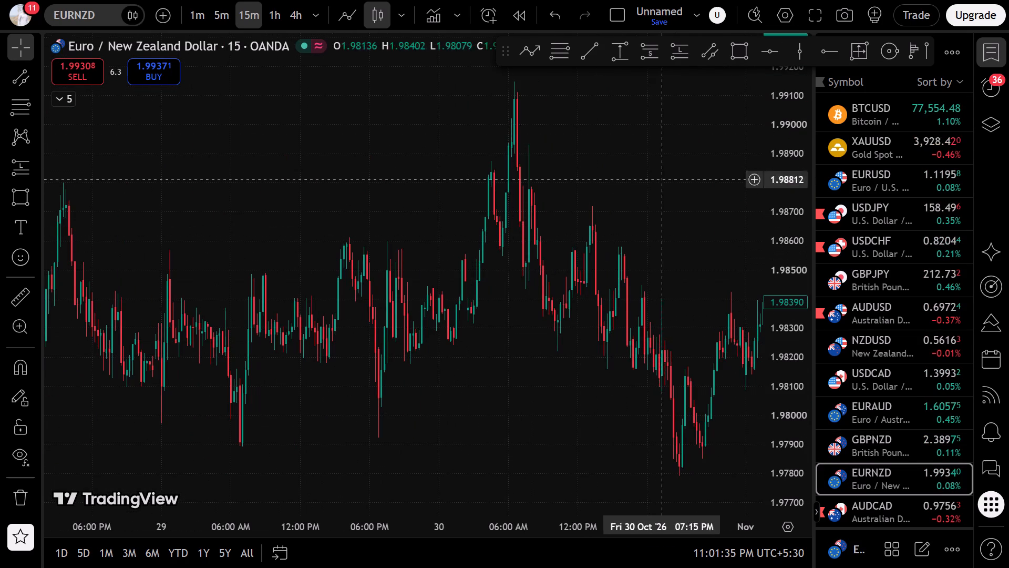
left_click(728, 54)
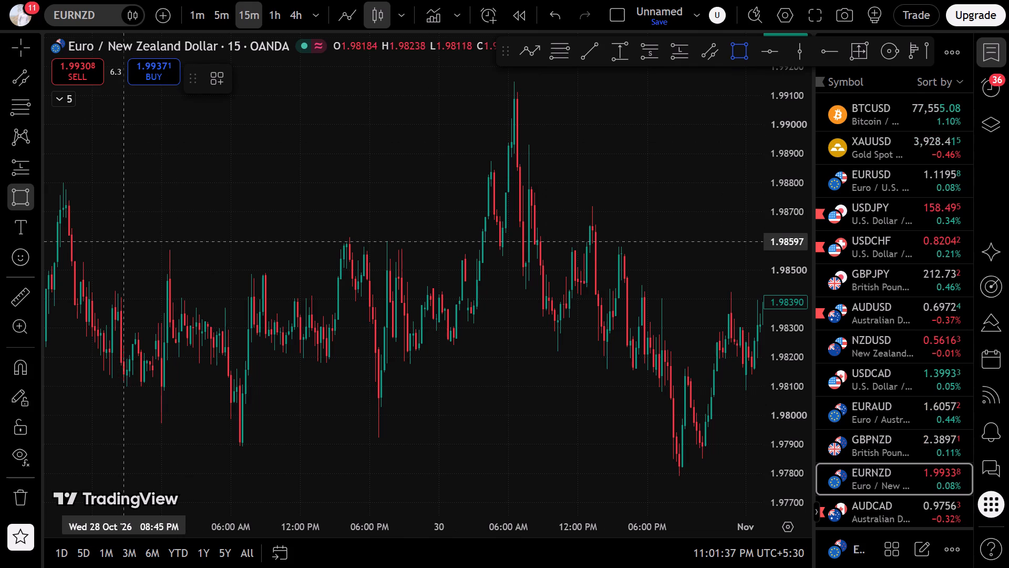
left_click(107, 238)
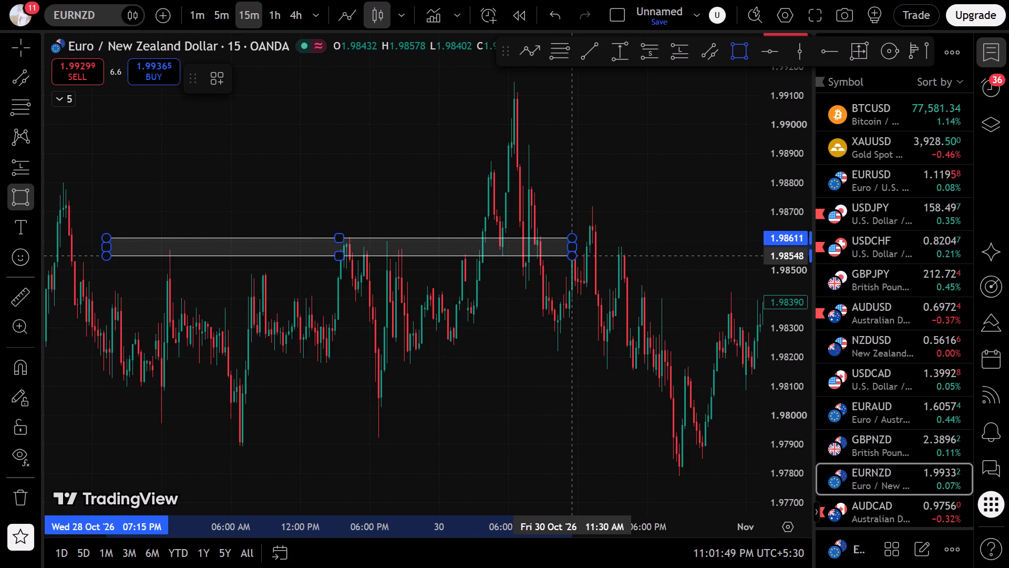
left_click(571, 256)
left_click(417, 293)
Examine EURNZD price action around the new zone and onward from 30 October through 3 November.
scroll(306, 327, "up", 7)
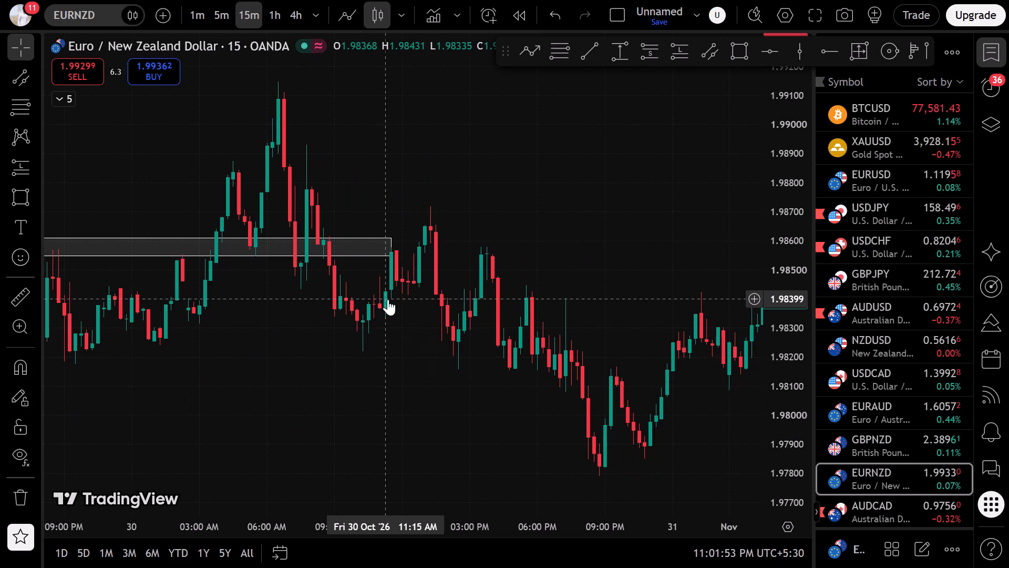
scroll(393, 297, "down", 4)
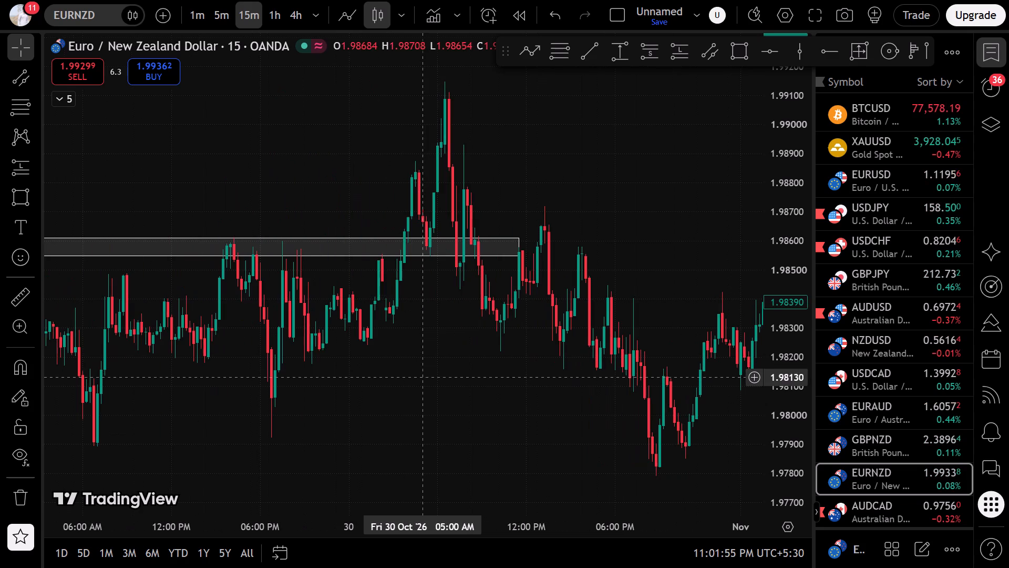
left_click_drag(484, 394, 217, 349)
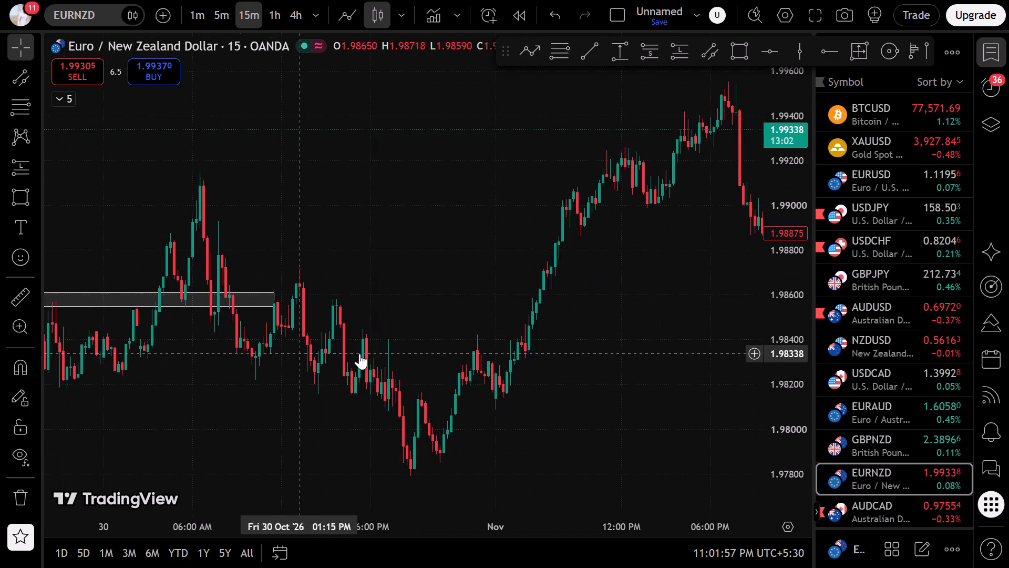
left_click_drag(431, 338, 126, 445)
scroll(212, 368, "up", 6)
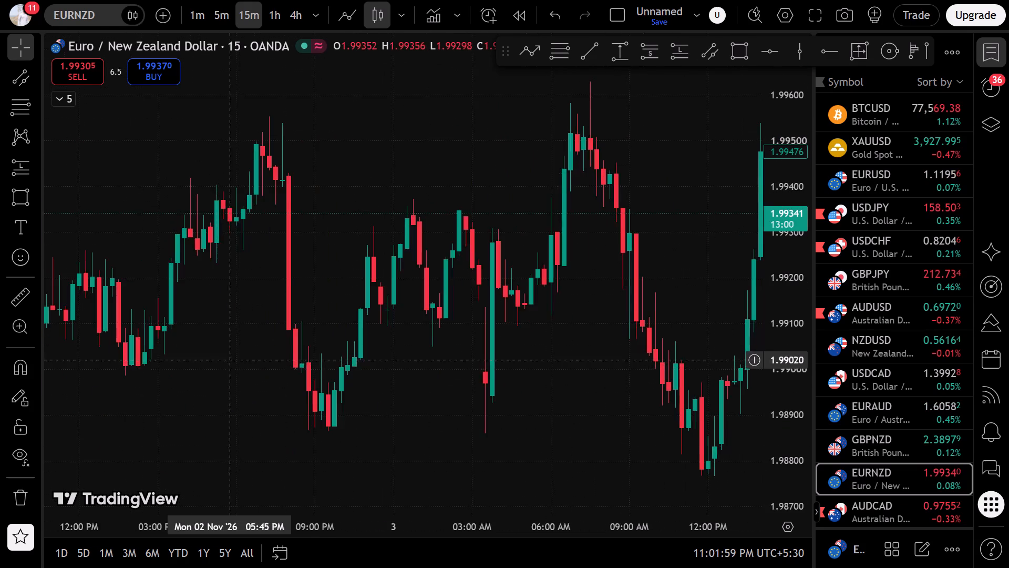
scroll(262, 342, "down", 3)
scroll(414, 252, "up", 1)
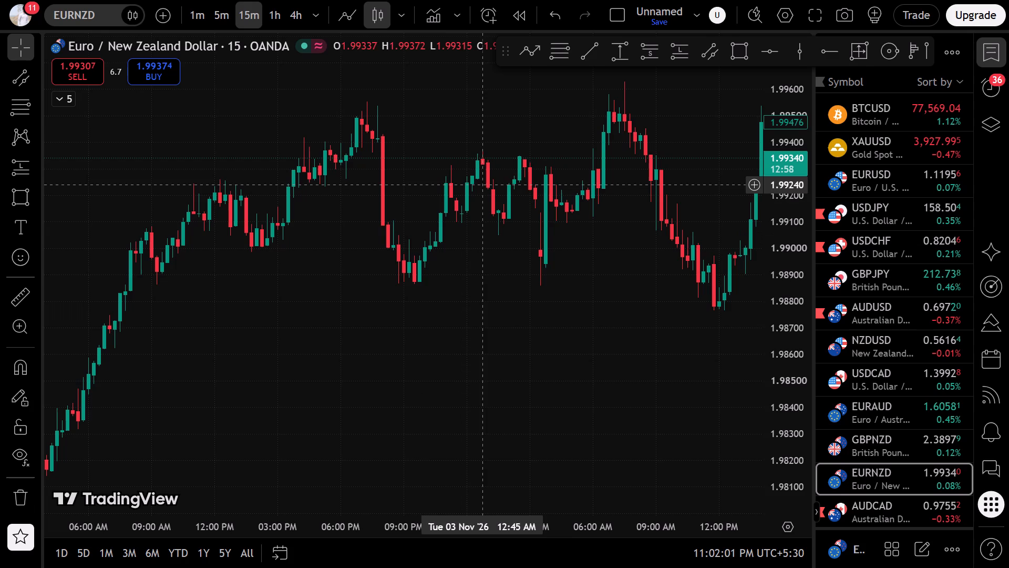
left_click_drag(526, 364, 55, 458)
scroll(393, 349, "down", 6)
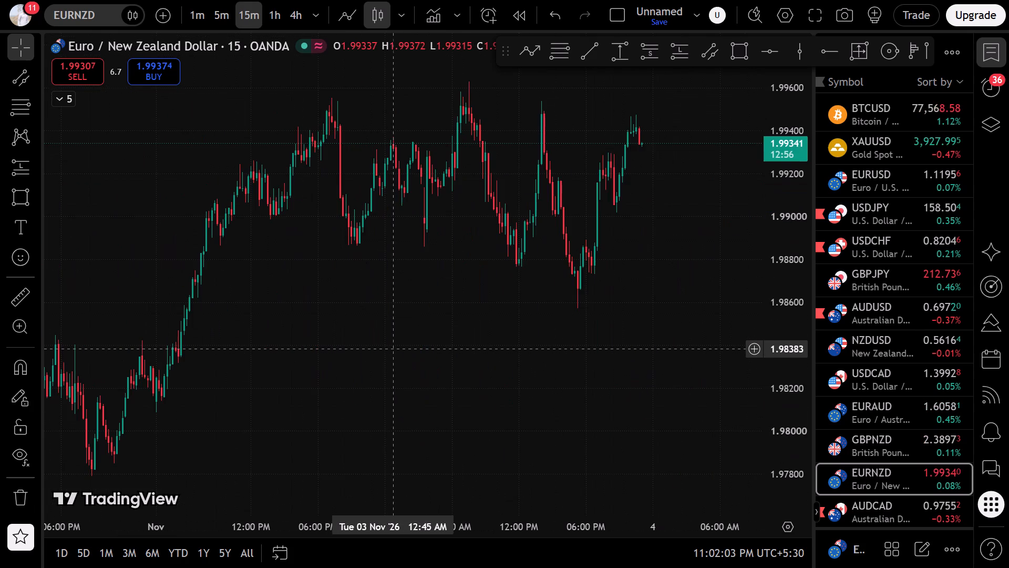
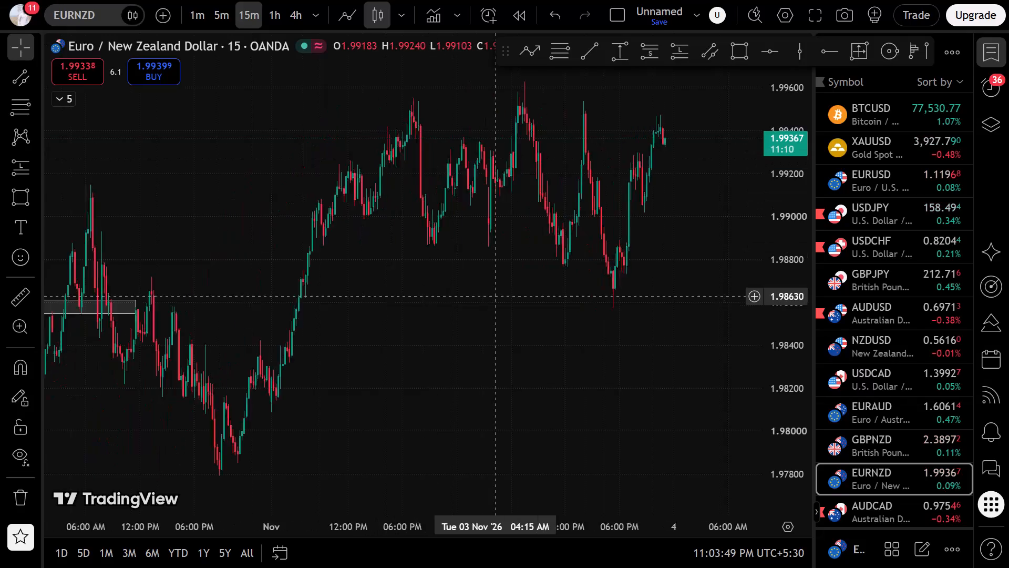
Examine EURNZD 15-minute price action around the marked zone, from 20 October through 3 November.
left_click_drag(472, 300, 679, 309)
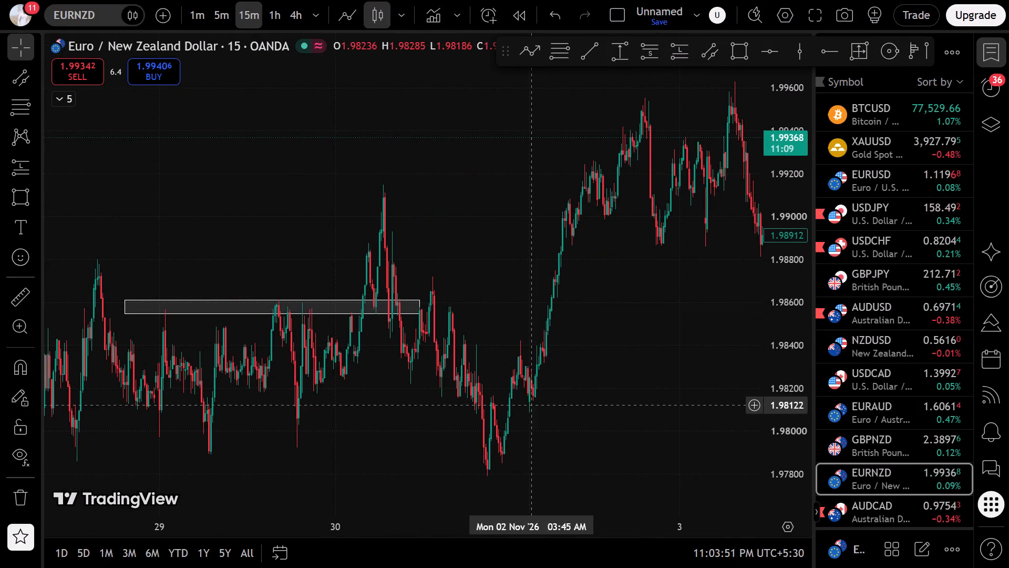
left_click_drag(283, 402, 615, 366)
left_click_drag(351, 382, 664, 358)
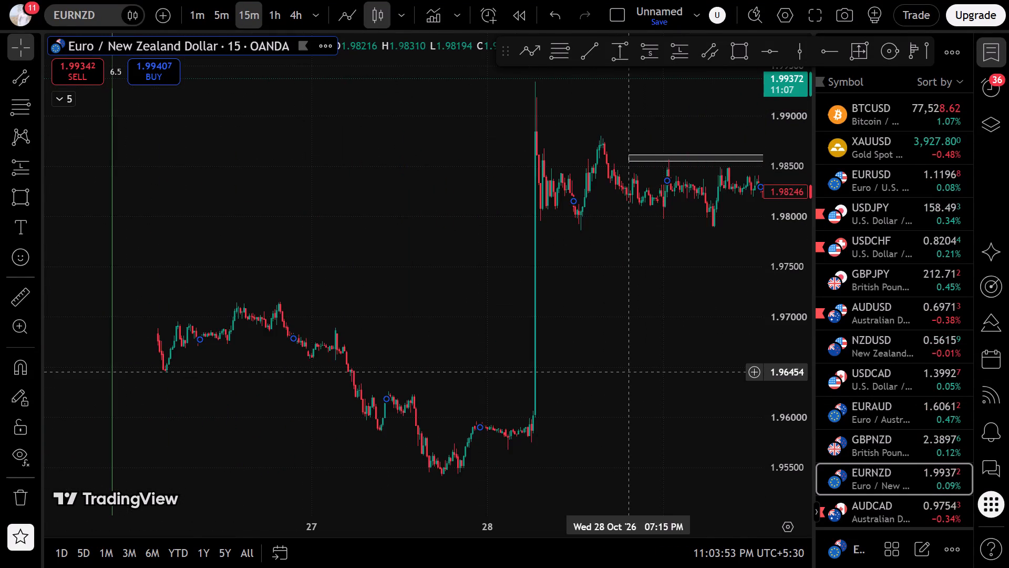
scroll(630, 372, "up", 5)
left_click_drag(368, 297, 685, 259)
scroll(685, 259, "down", 5)
left_click_drag(681, 257, 86, 313)
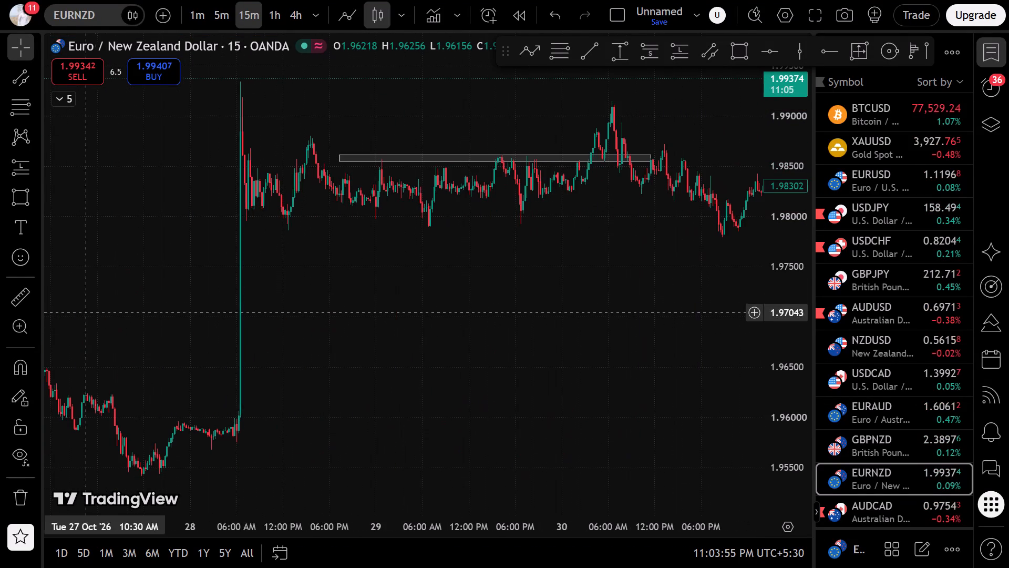
left_click_drag(357, 237, 180, 268)
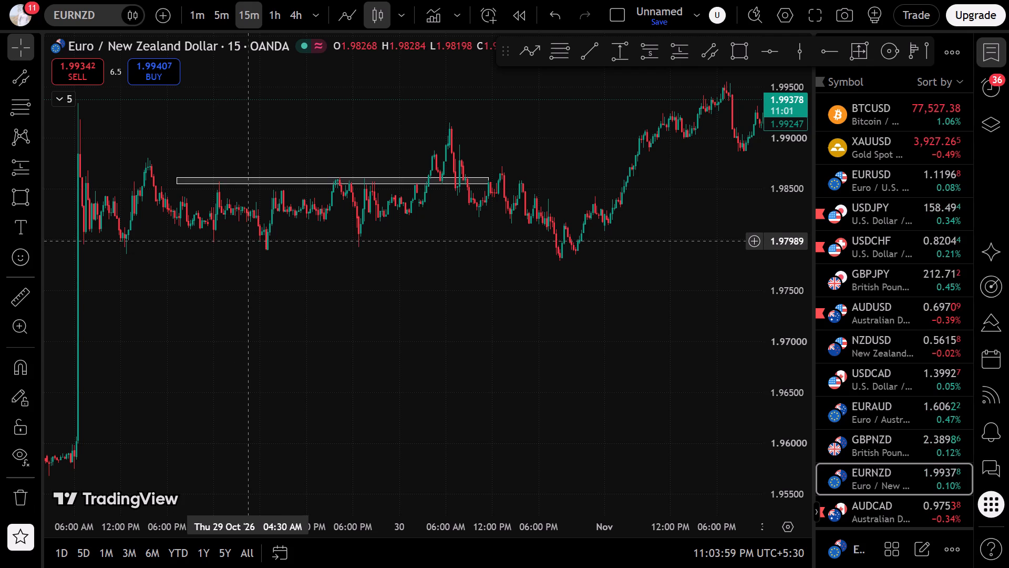
left_click_drag(458, 243, 50, 430)
scroll(780, 332, "down", 4)
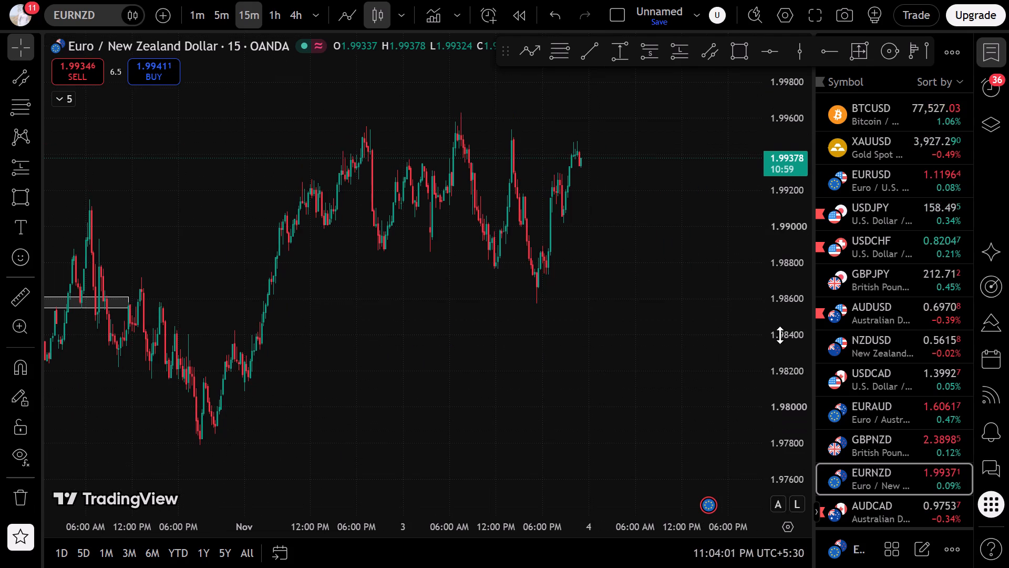
scroll(602, 358, "down", 13)
left_click_drag(544, 391, 869, 76)
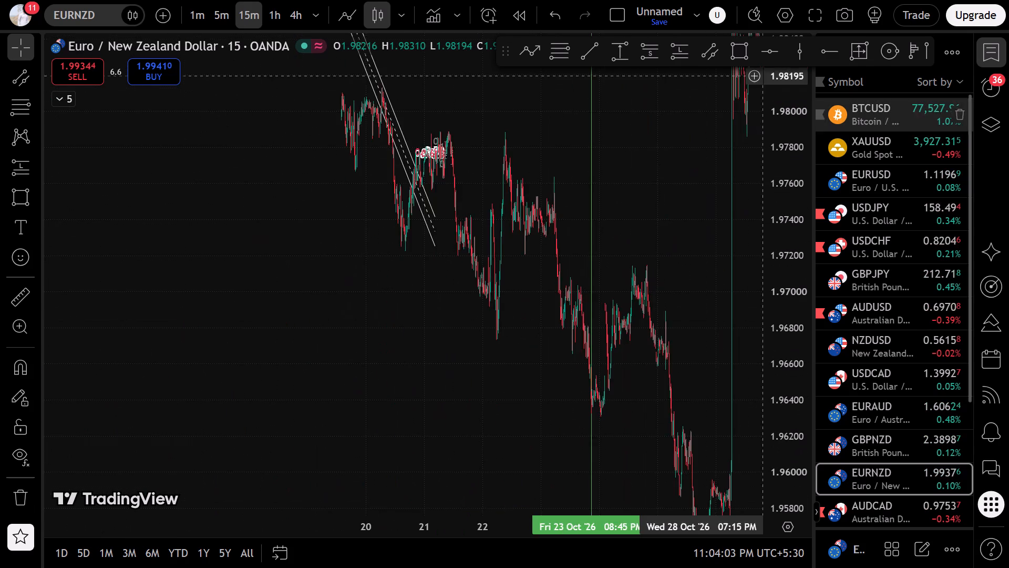
scroll(668, 274, "up", 9)
left_click_drag(550, 227, 694, 260)
scroll(646, 264, "up", 4)
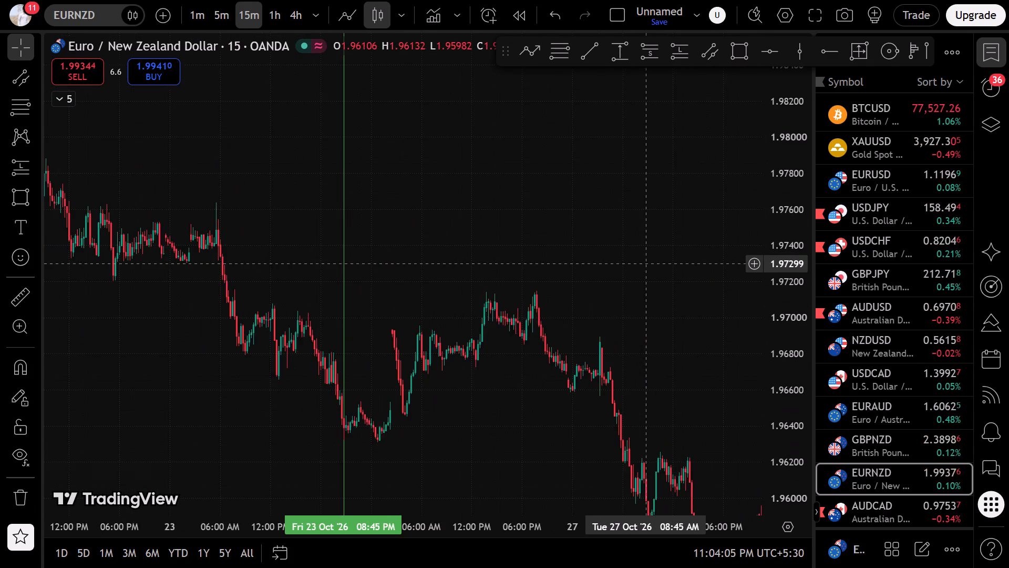
scroll(646, 264, "down", 2)
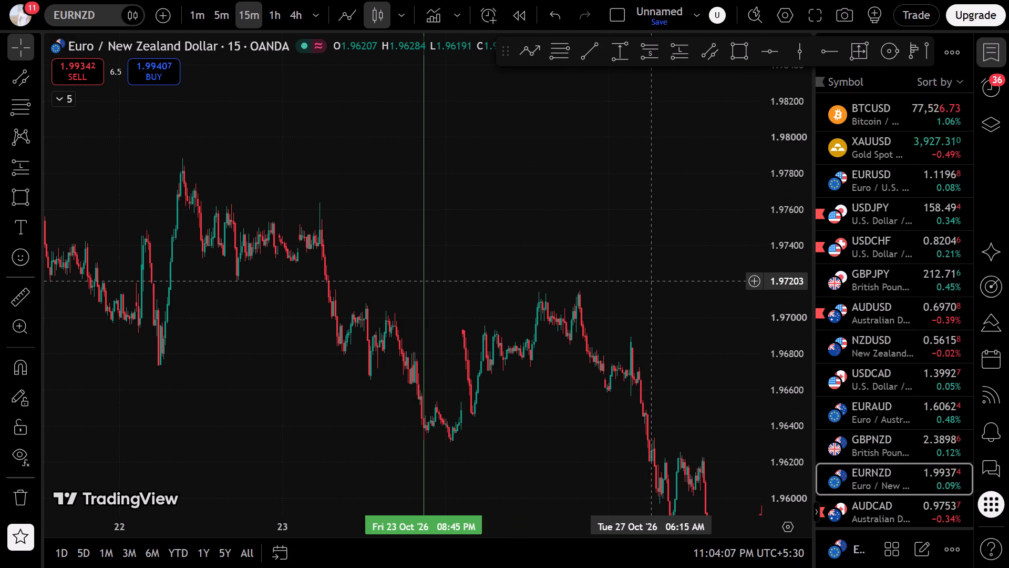
left_click_drag(549, 395, 460, 330)
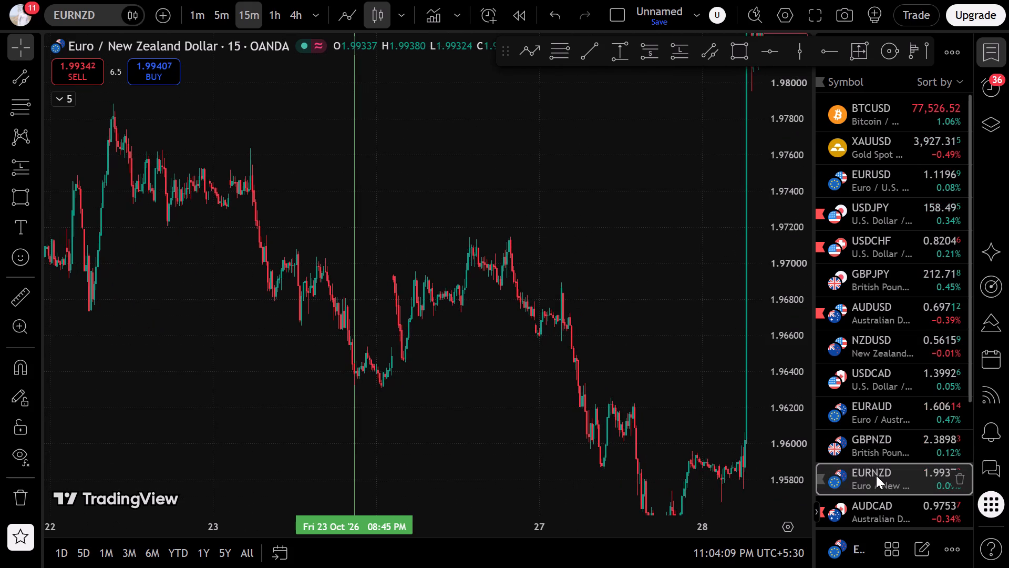
Switch the chart to AUDCAD and reset the chart view to the latest candles.
left_click(859, 522)
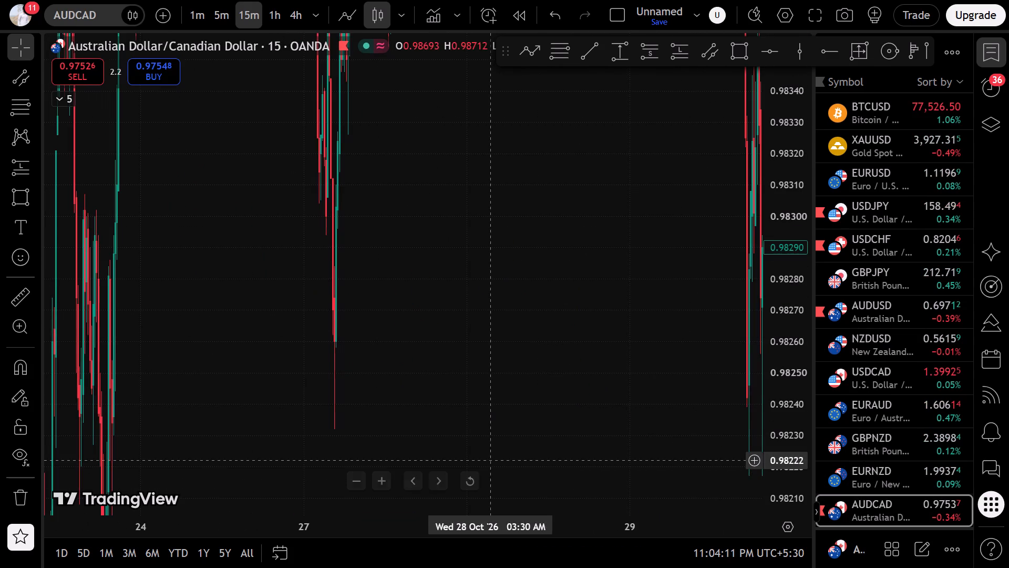
left_click(477, 482)
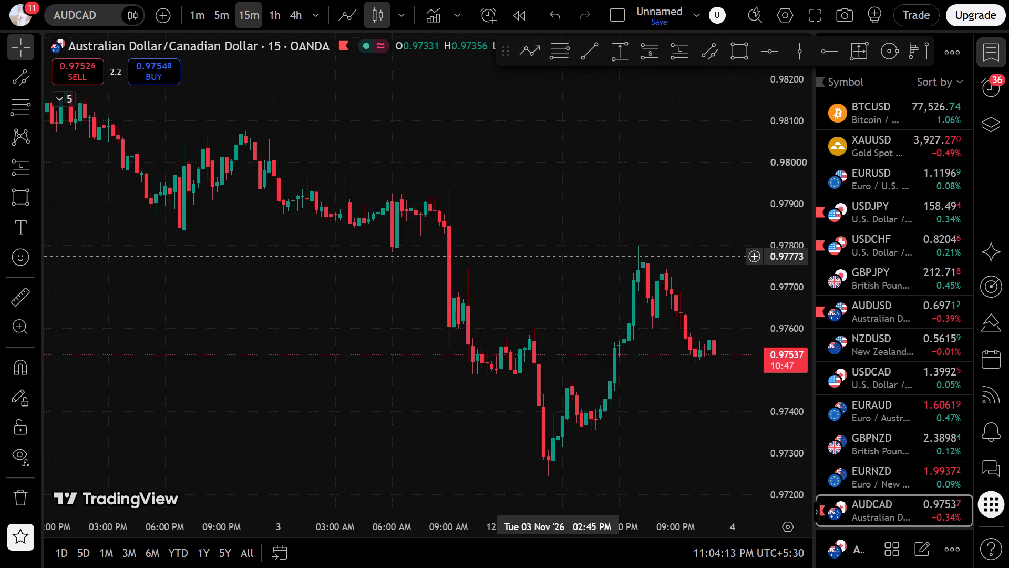
Examine AUDCAD 15-minute price action from 23 October through 3 November, dismissing the advertisement that covers the chart.
scroll(581, 255, "down", 7)
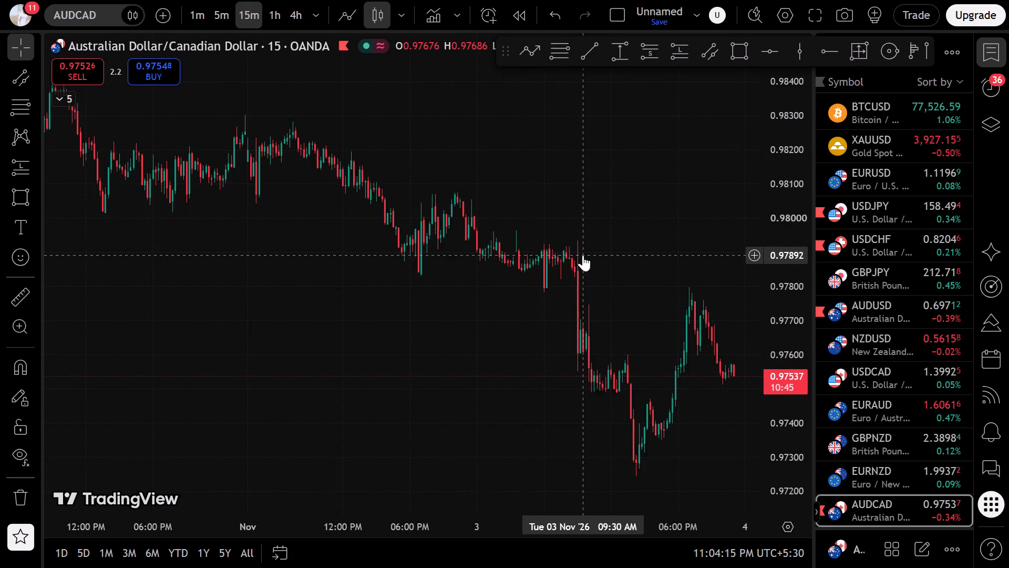
scroll(583, 255, "down", 3)
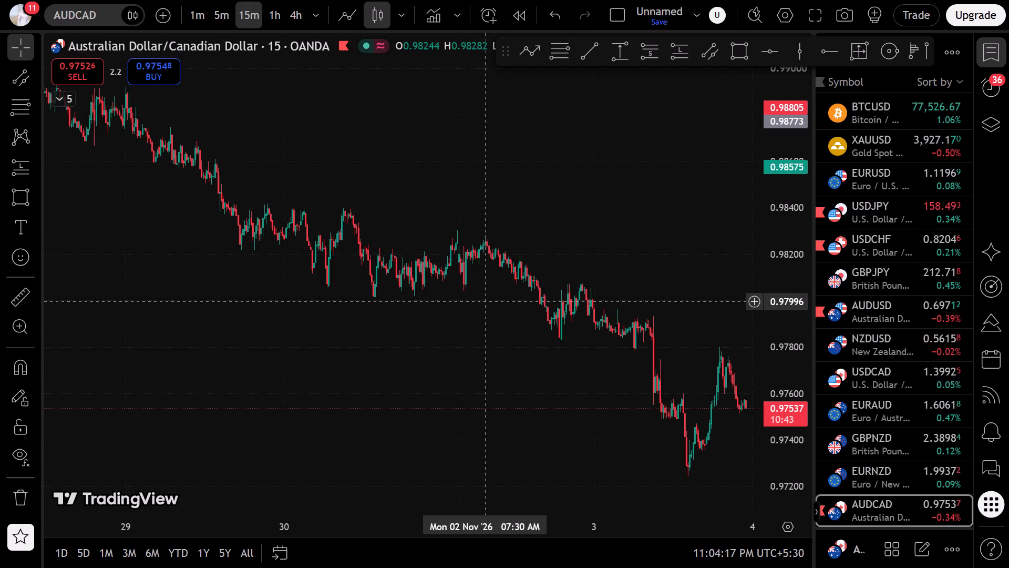
scroll(501, 296, "down", 6)
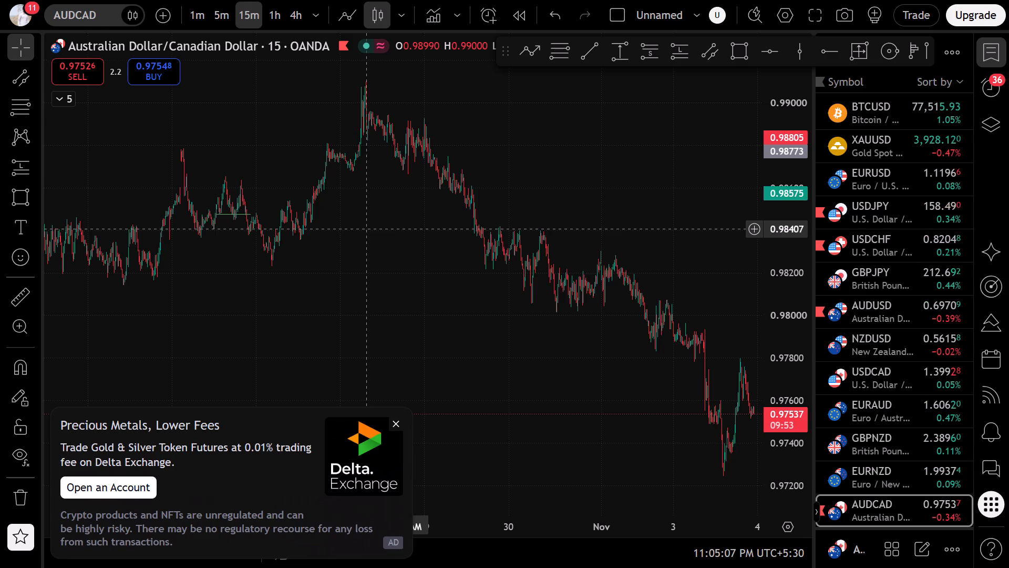
left_click(400, 419)
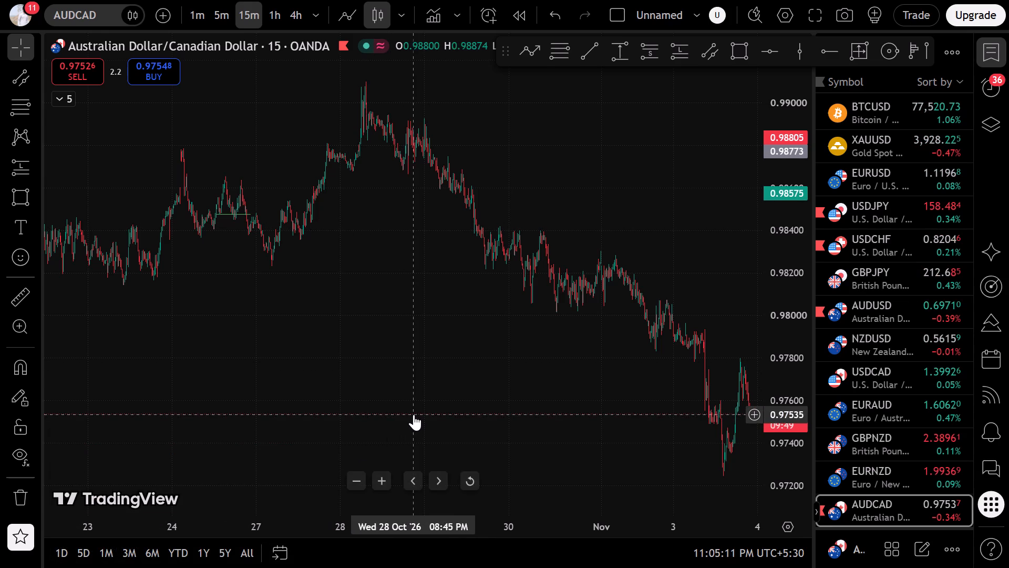
scroll(414, 414, "up", 6)
left_click_drag(545, 357, 174, 280)
scroll(270, 296, "down", 6)
scroll(361, 315, "up", 6)
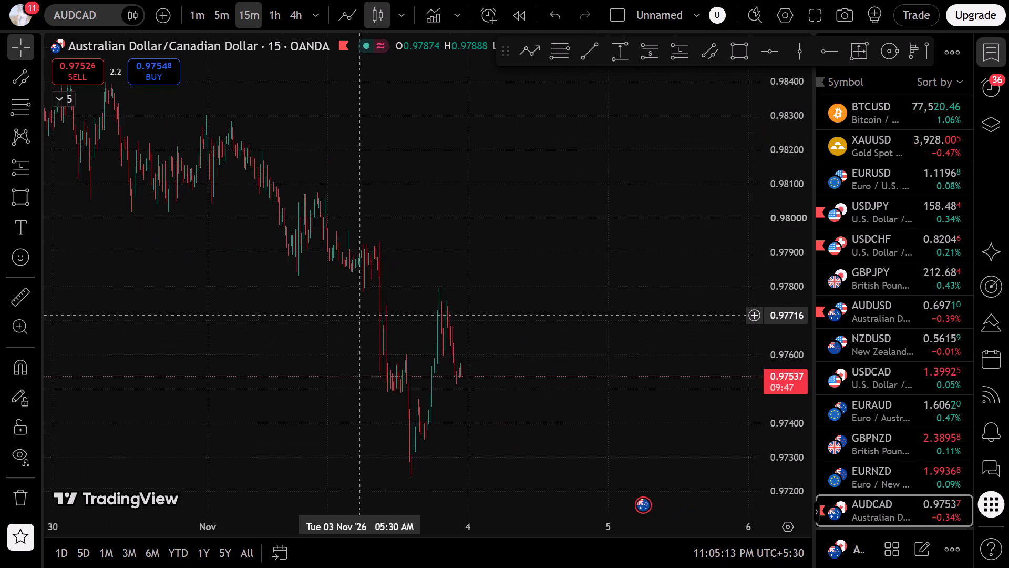
left_click_drag(479, 302, 629, 321)
scroll(629, 321, "up", 5)
left_click_drag(462, 258, 665, 296)
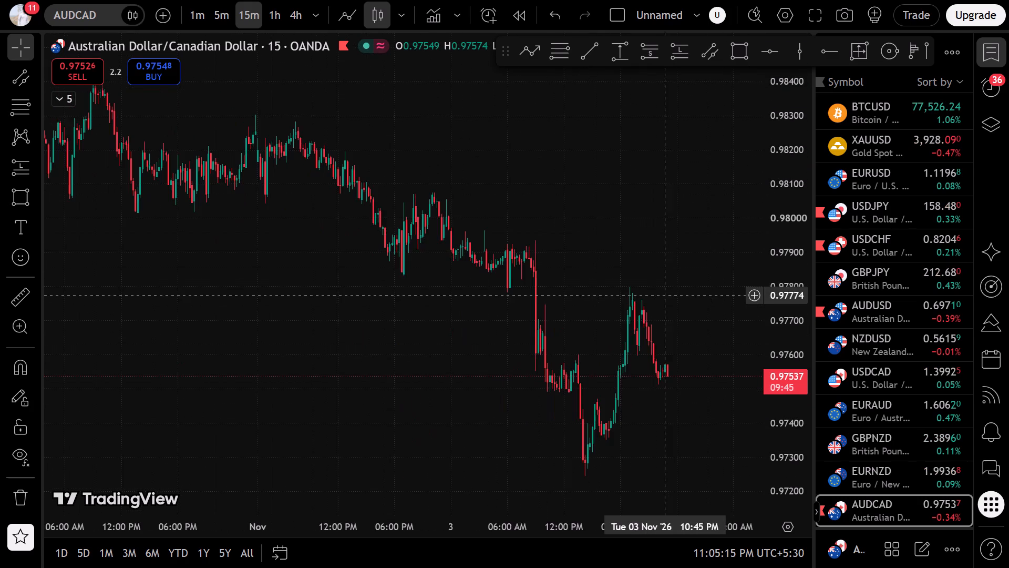
scroll(514, 261, "up", 3)
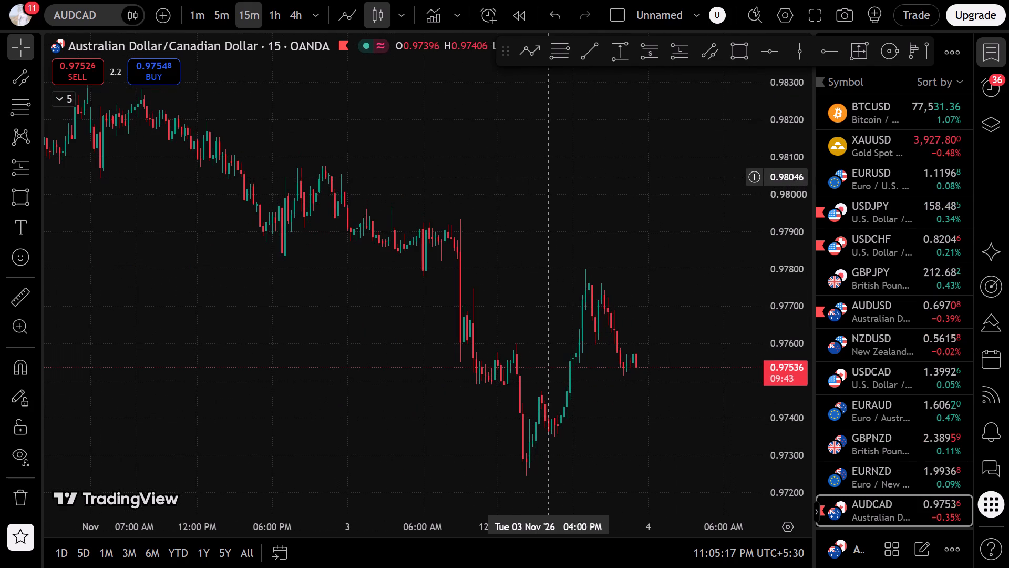
scroll(554, 176, "down", 3)
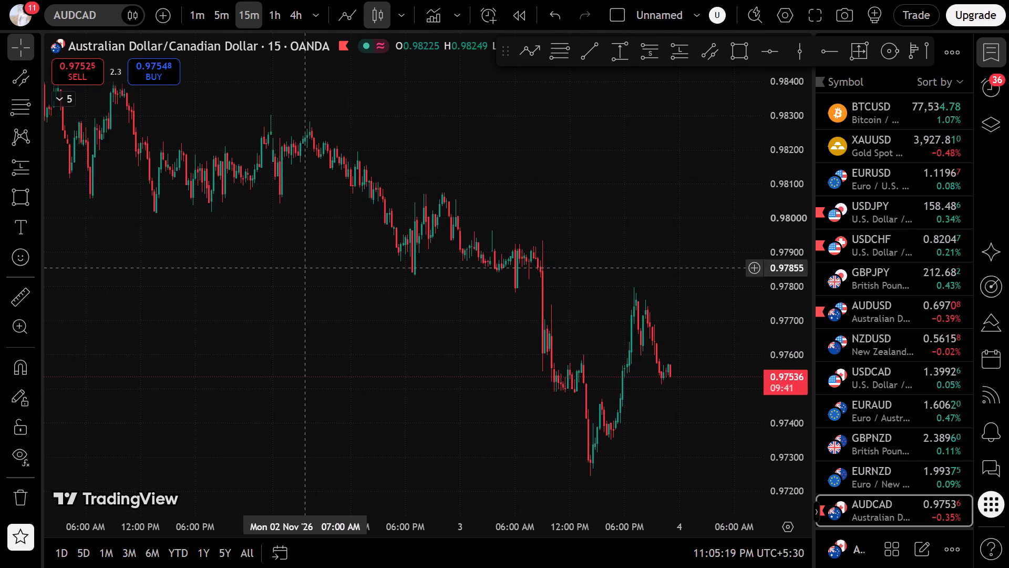
Switch the AUDCAD chart to the 5-minute timeframe.
left_click(204, 17)
left_click(213, 19)
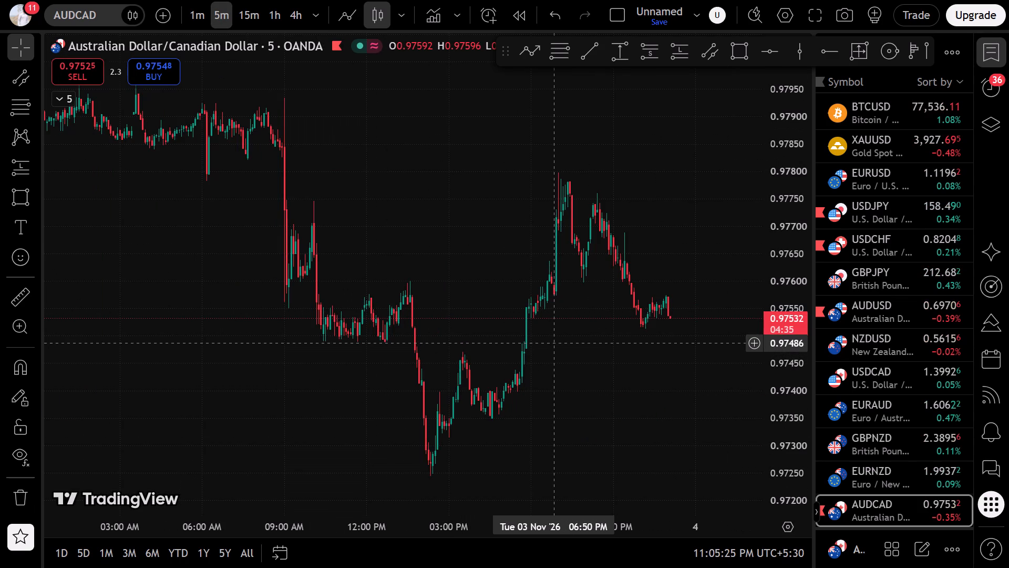
Examine AUDCAD 5-minute price action on 2 and 3 November, including the swings before the 3 November drop.
scroll(554, 343, "down", 5)
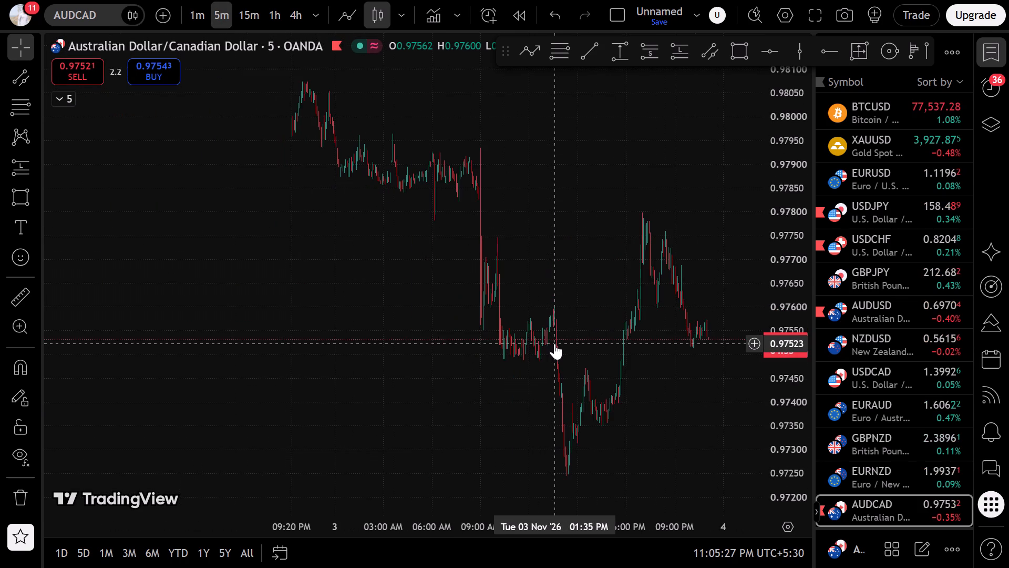
left_click_drag(369, 222, 745, 457)
scroll(395, 292, "up", 6)
left_click_drag(362, 238, 672, 431)
scroll(416, 321, "up", 5)
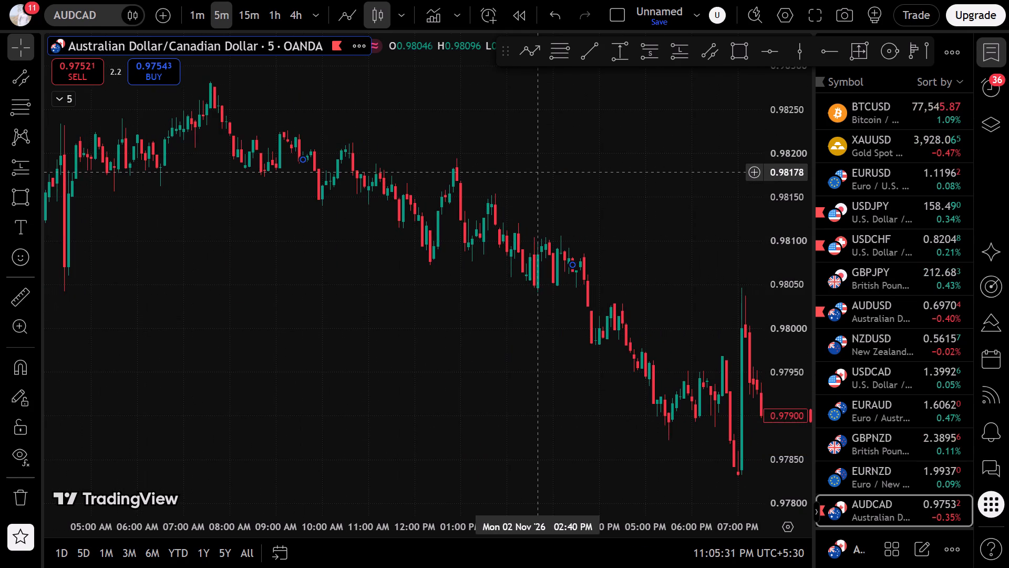
left_click(636, 138)
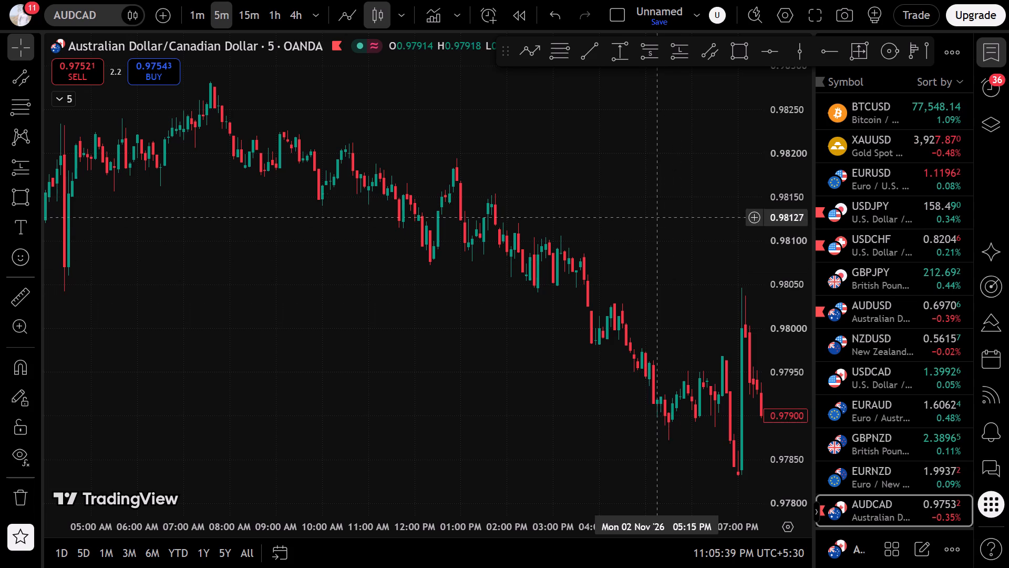
left_click_drag(651, 276, 603, 296)
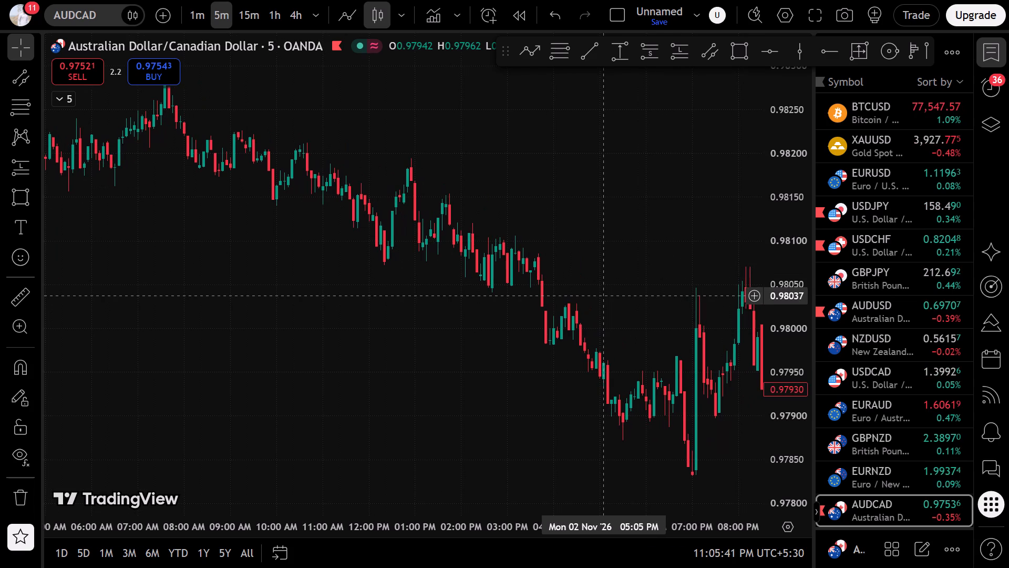
scroll(603, 296, "up", 3)
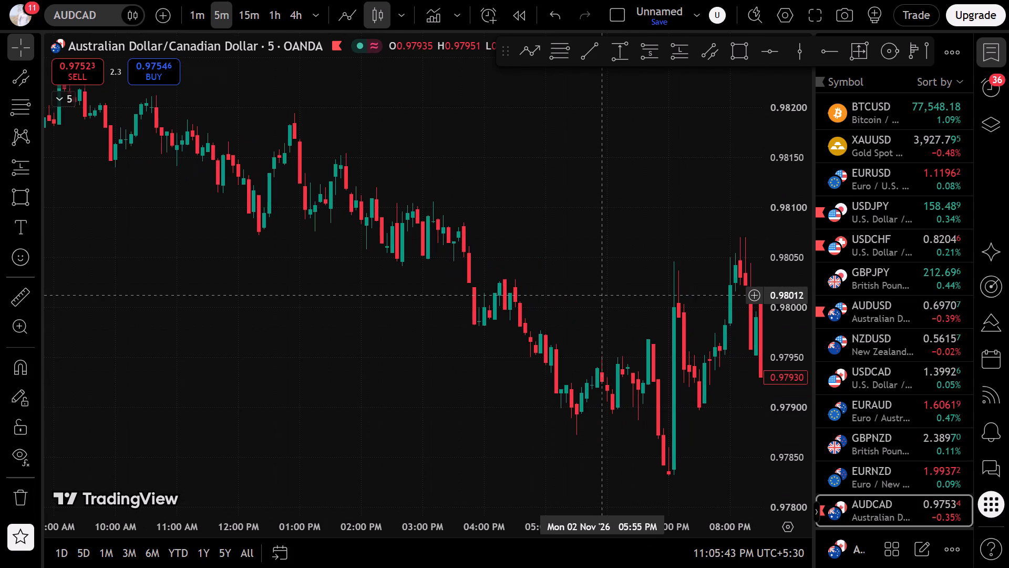
left_click_drag(604, 296, 118, 327)
scroll(162, 317, "down", 3)
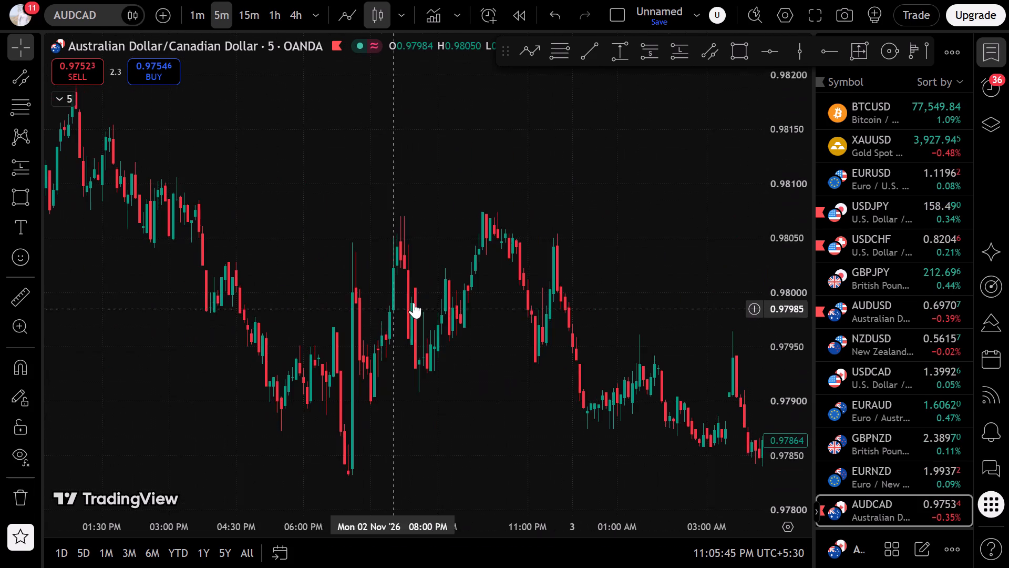
left_click_drag(415, 302, 79, 318)
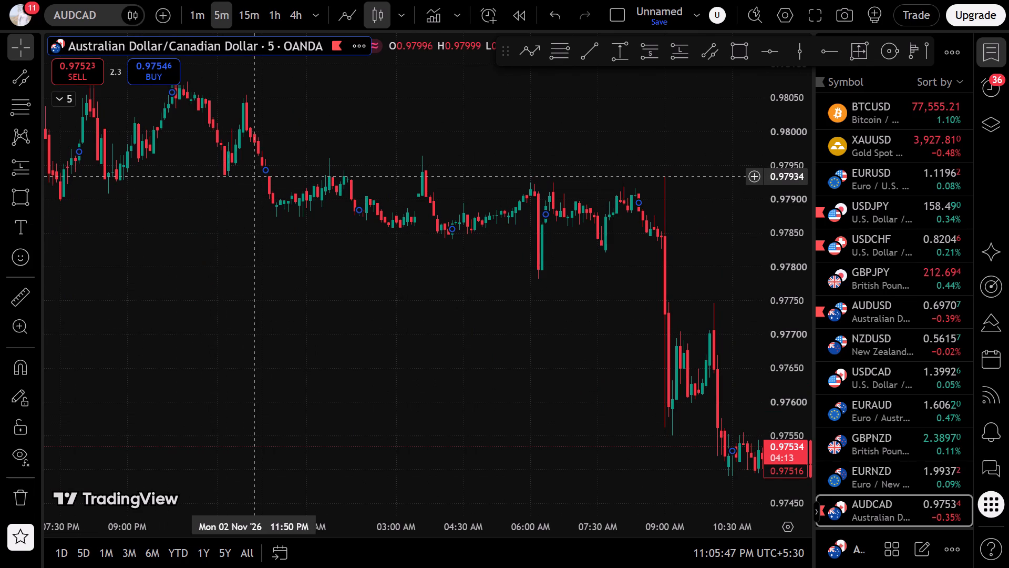
left_click_drag(256, 176, 533, 367)
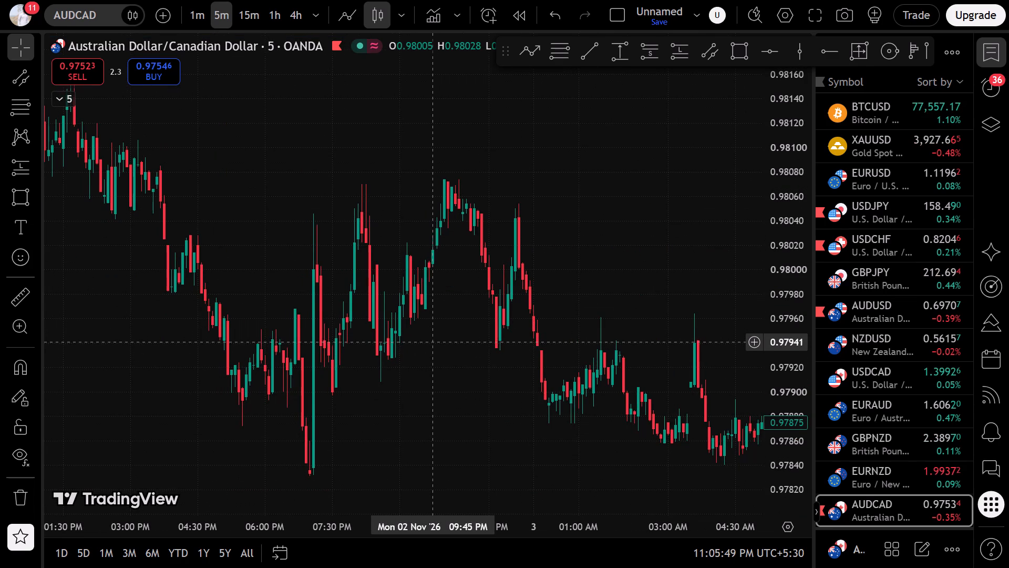
left_click_drag(542, 319, 502, 330)
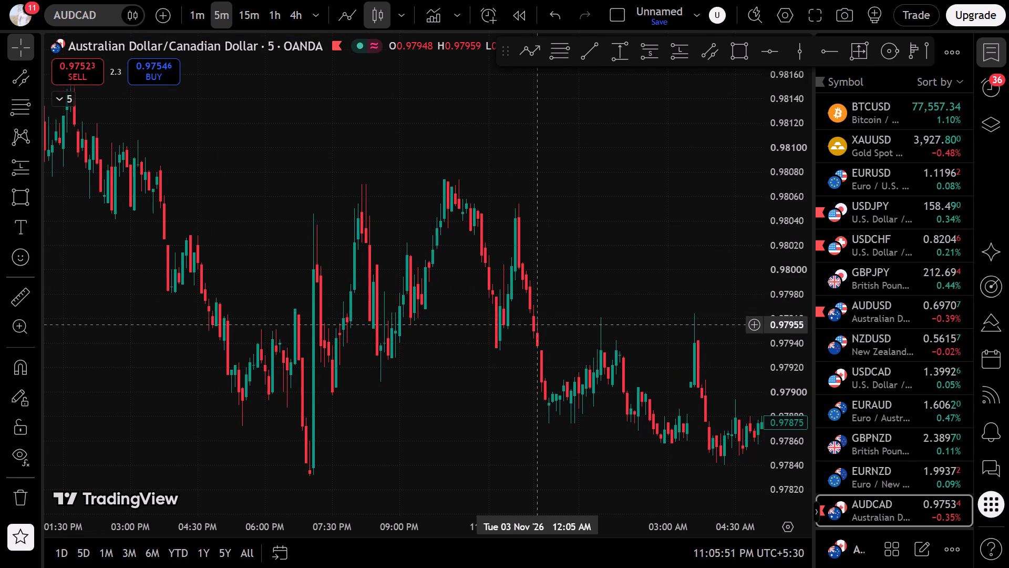
left_click_drag(502, 330, 158, 338)
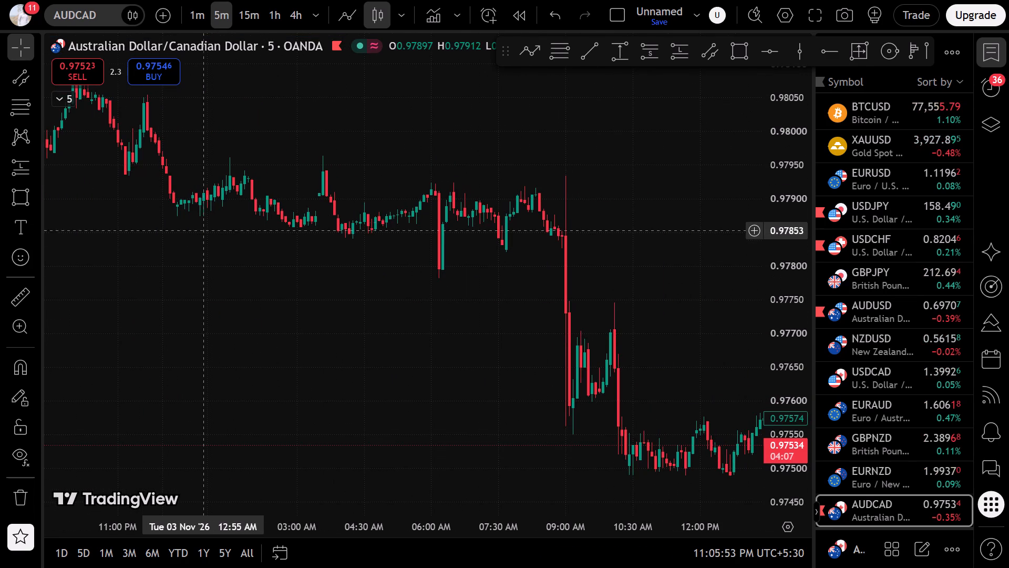
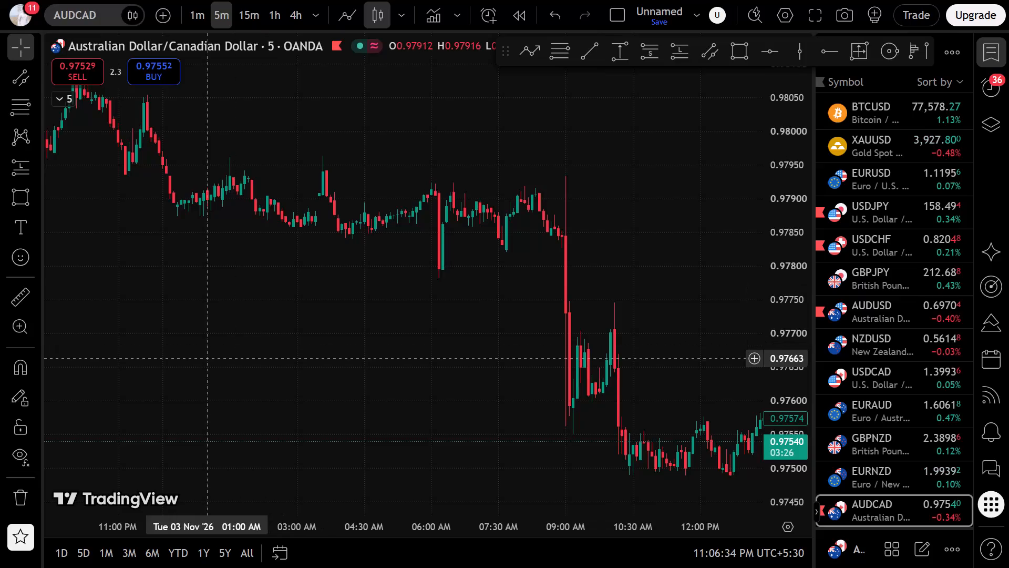
Switch the chart from AUDCAD to USDJPY using the watchlist symbols.
left_click_drag(401, 355, 54, 305)
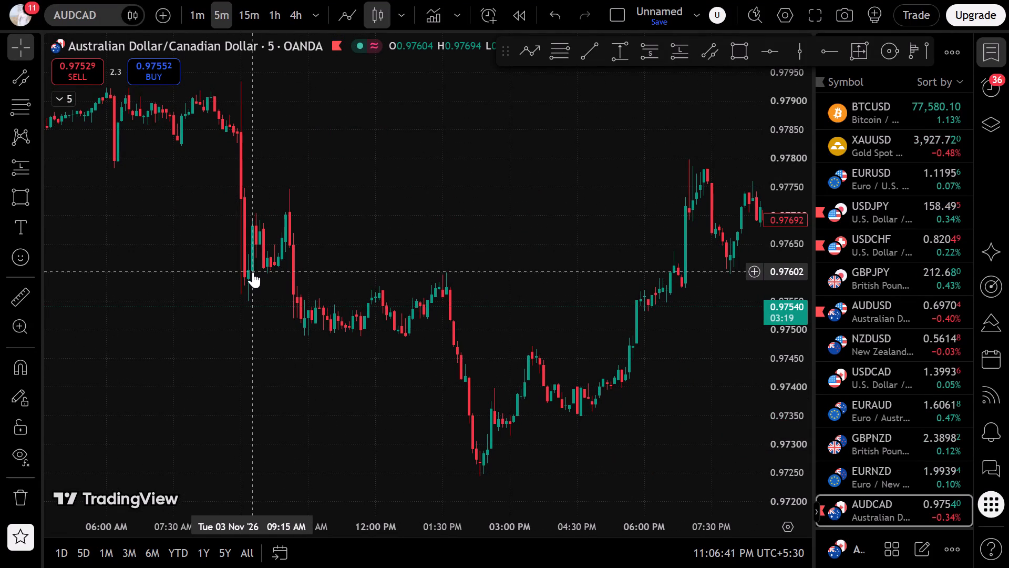
left_click_drag(378, 356, 0, 439)
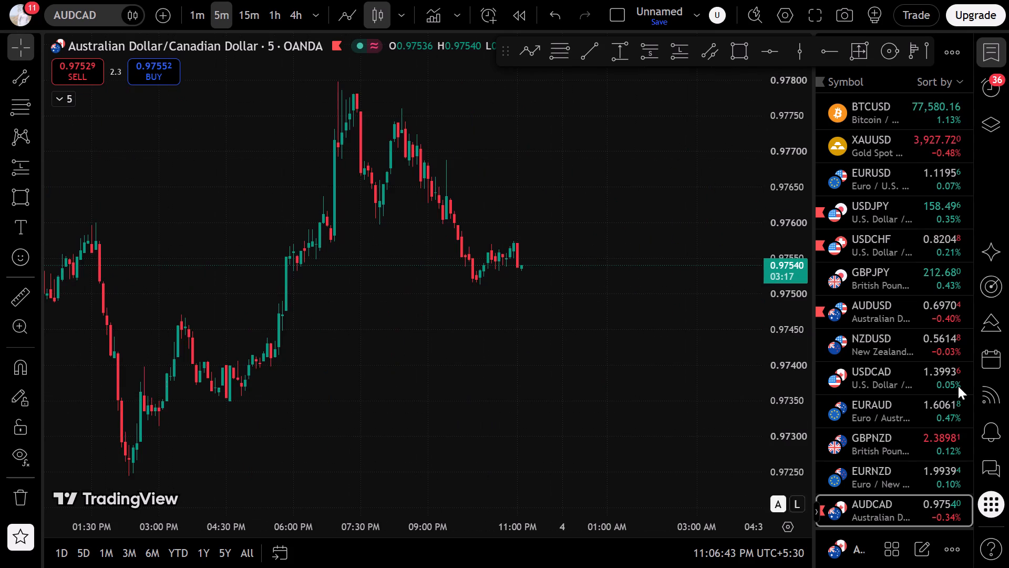
scroll(859, 474, "down", 7)
scroll(859, 474, "up", 18)
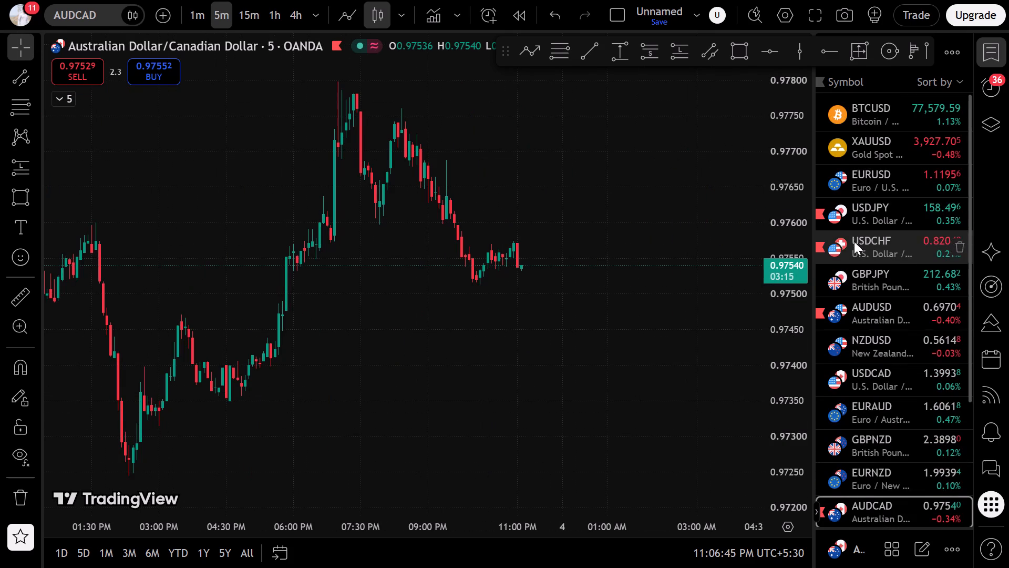
left_click(866, 214)
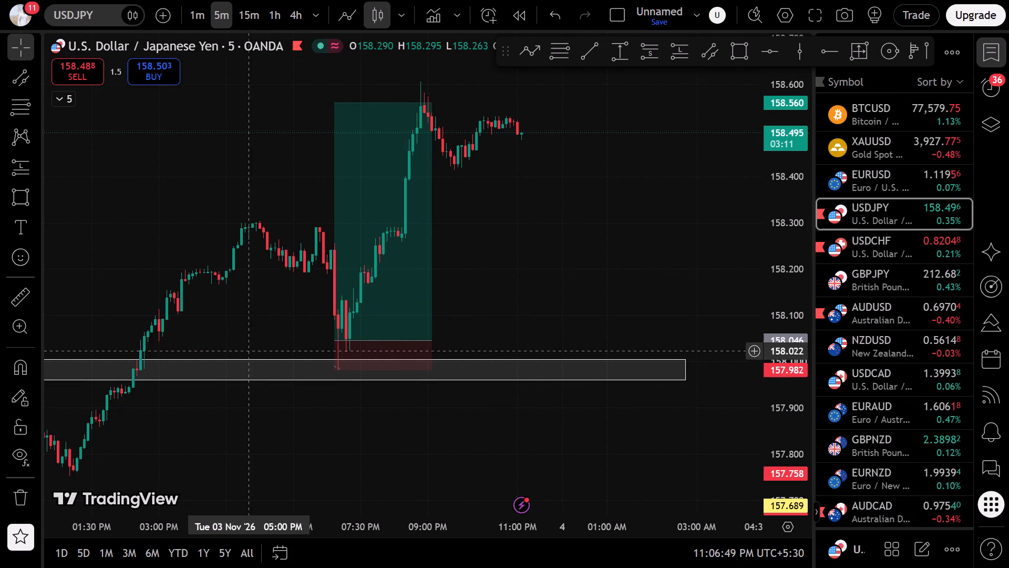
Examine USDJPY 5-minute price action on 2 and 3 November between the two marked zones, including the swings before the 3 November rally.
scroll(215, 377, "down", 6)
left_click_drag(248, 431, 606, 373)
scroll(576, 380, "up", 10)
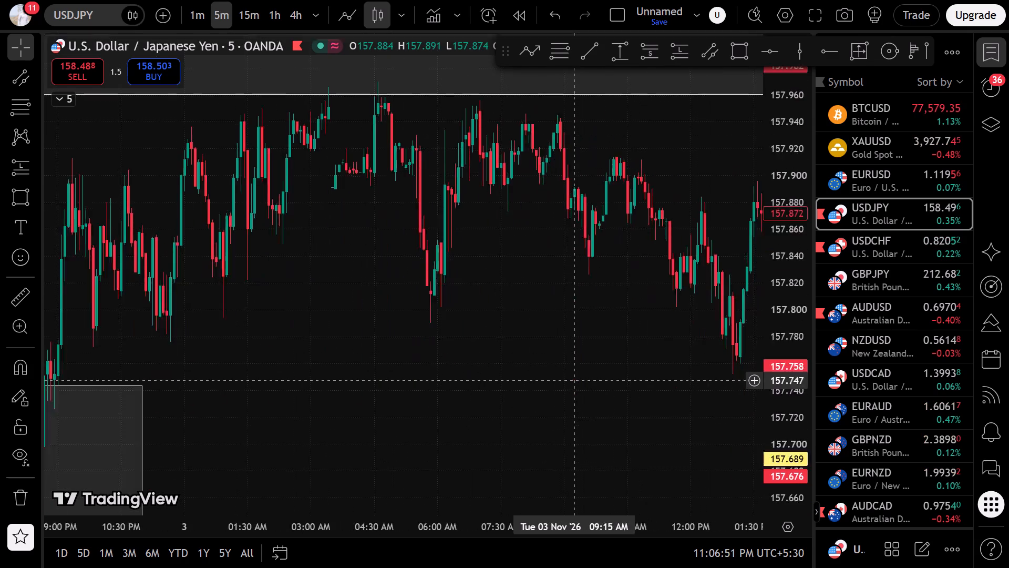
scroll(576, 380, "up", 2)
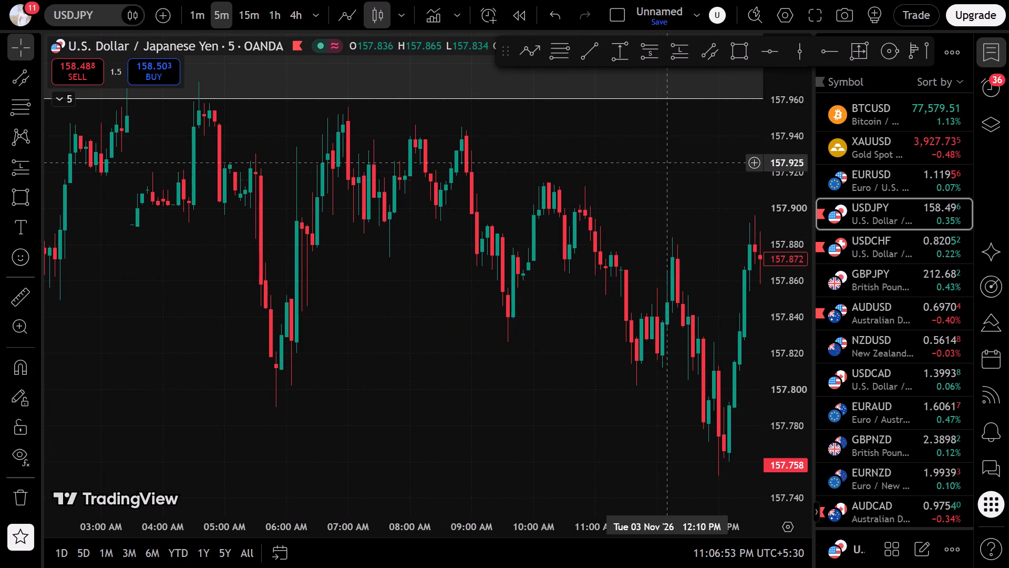
left_click_drag(635, 345, 452, 374)
scroll(476, 378, "up", 6)
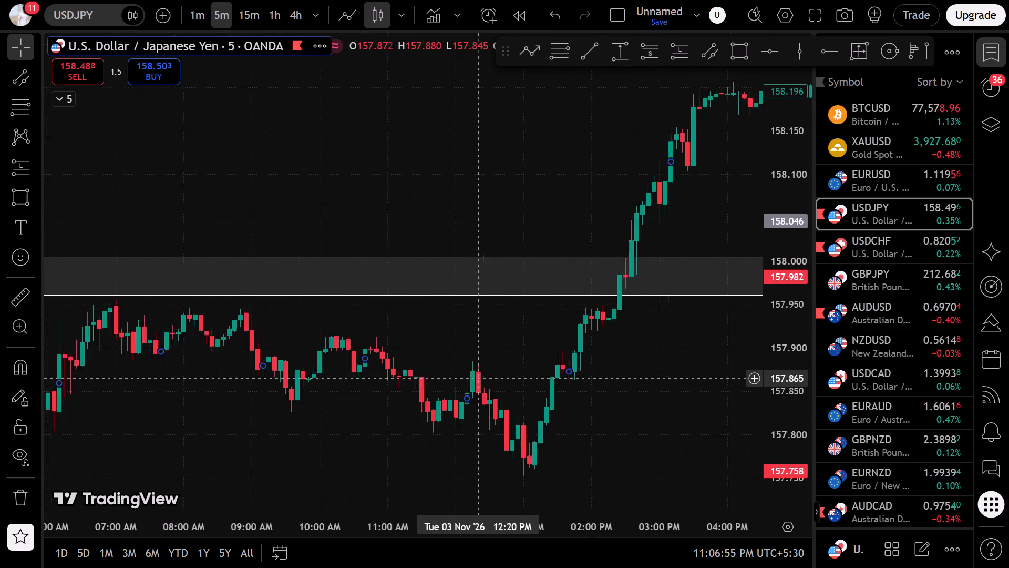
scroll(484, 373, "down", 4)
left_click_drag(797, 432, 746, 283)
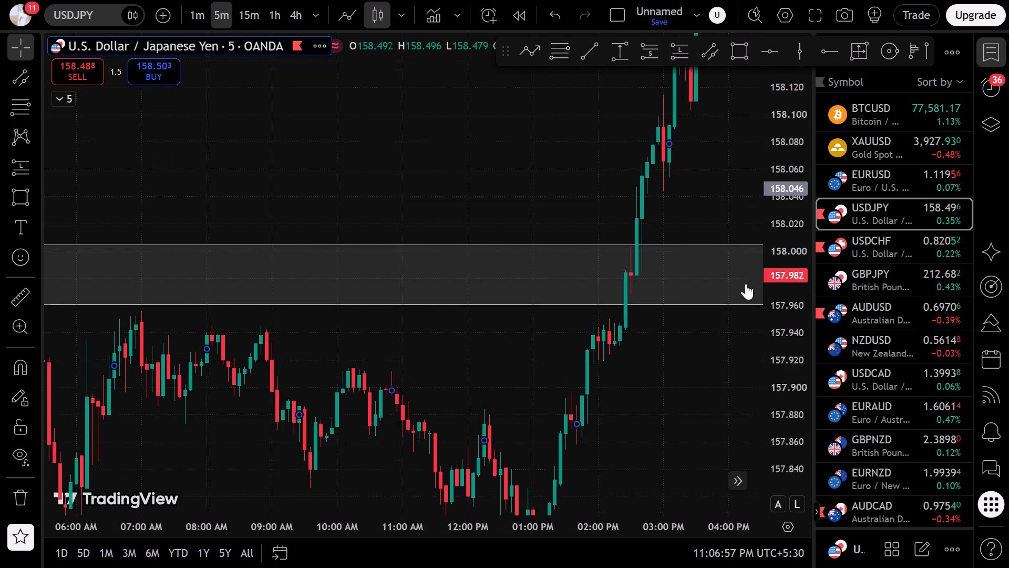
left_click_drag(746, 283, 743, 276)
left_click_drag(548, 428, 537, 238)
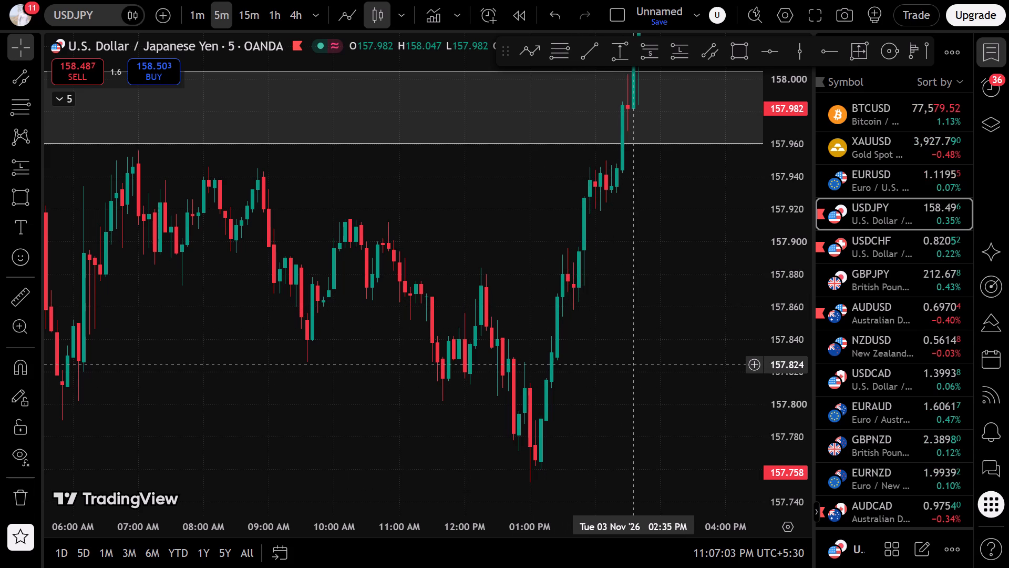
scroll(537, 397, "down", 4)
left_click_drag(414, 386, 691, 464)
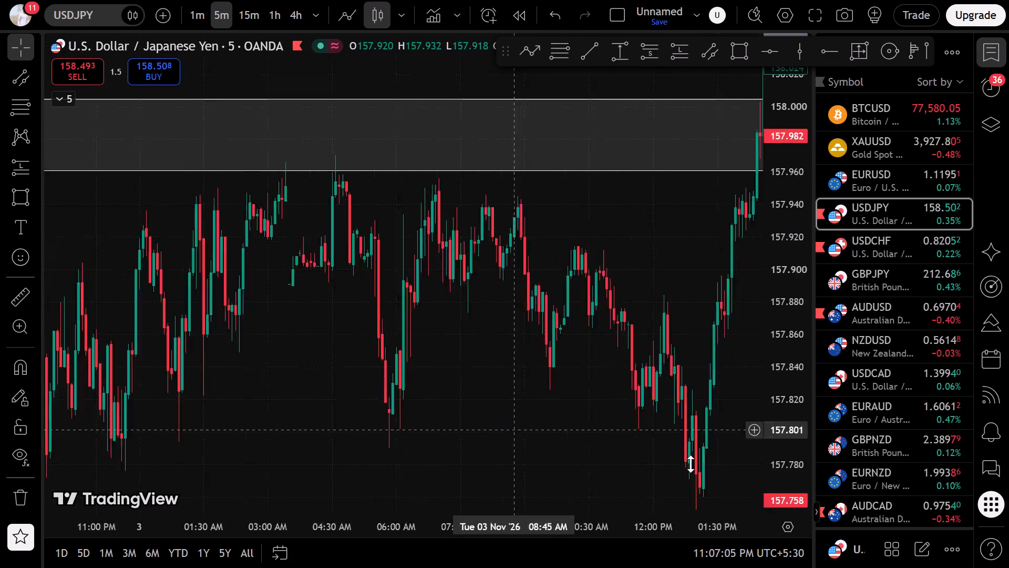
left_click_drag(691, 464, 901, 474)
scroll(584, 421, "up", 6)
left_click_drag(558, 430, 635, 278)
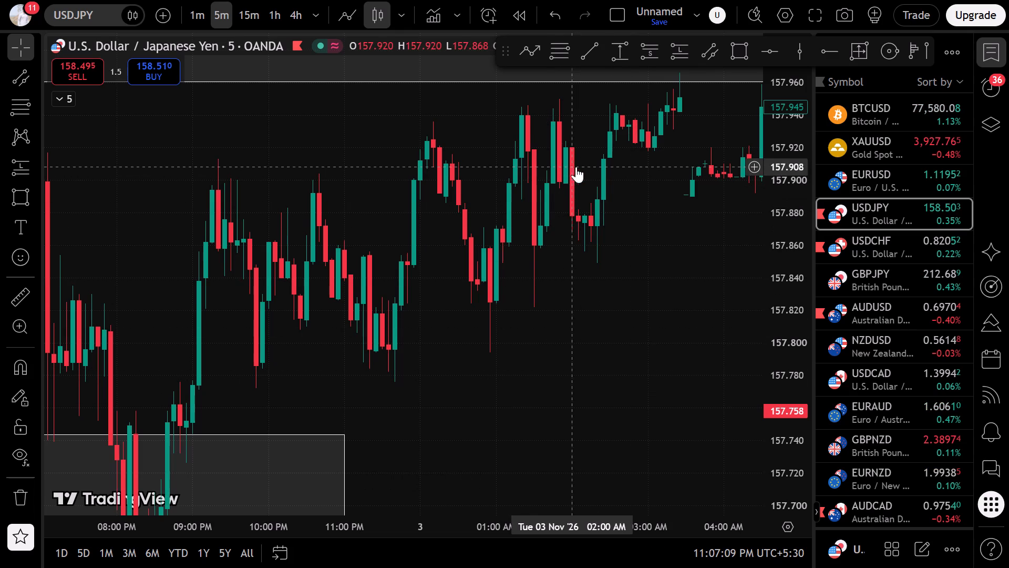
left_click_drag(668, 349, 632, 452)
scroll(627, 437, "up", 3)
scroll(627, 437, "down", 5)
left_click_drag(542, 365, 591, 286)
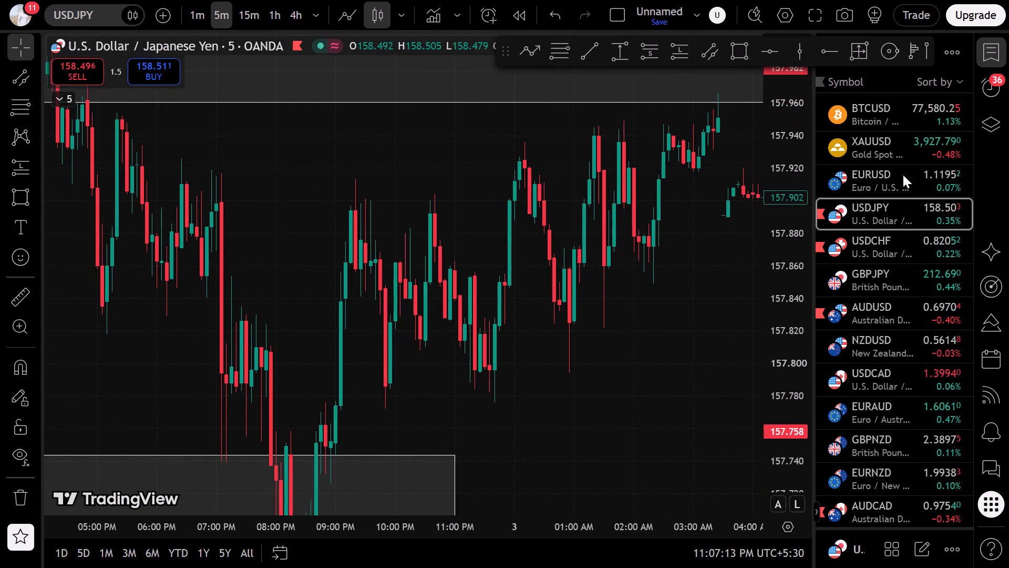
Hide the watchlist and examine USDJPY 5-minute price action from 2 November back to 29 October around the marked zones and positions.
left_click(981, 66)
left_click_drag(926, 166, 909, 265)
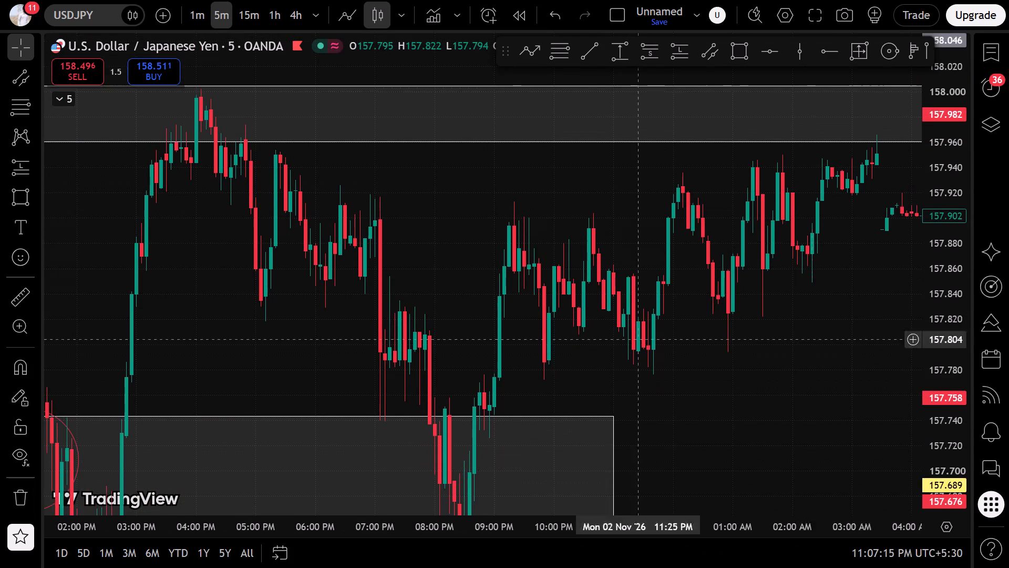
left_click_drag(487, 330, 732, 404)
scroll(732, 399, "up", 5)
left_click_drag(609, 393, 599, 292)
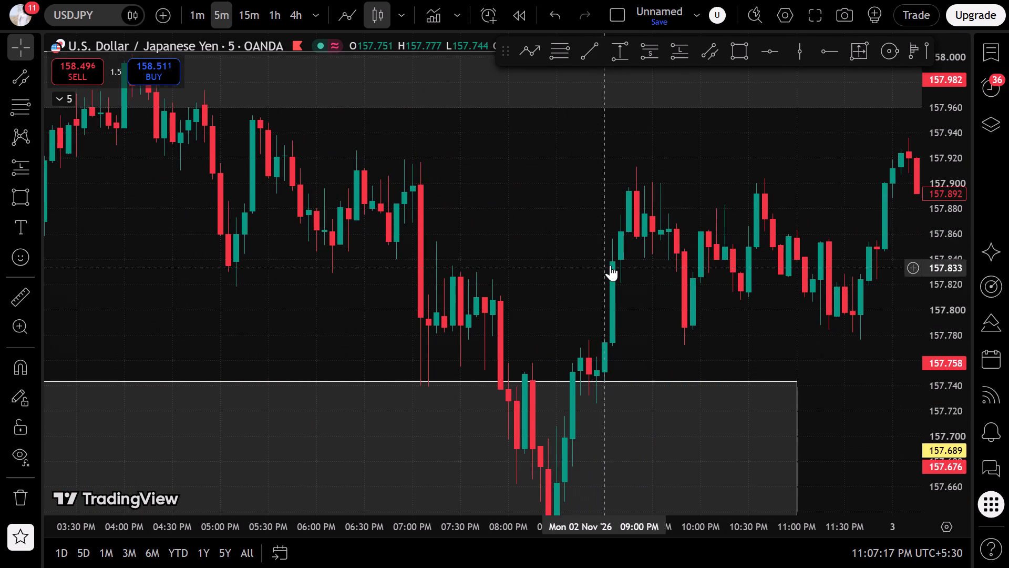
left_click_drag(683, 321, 889, 302)
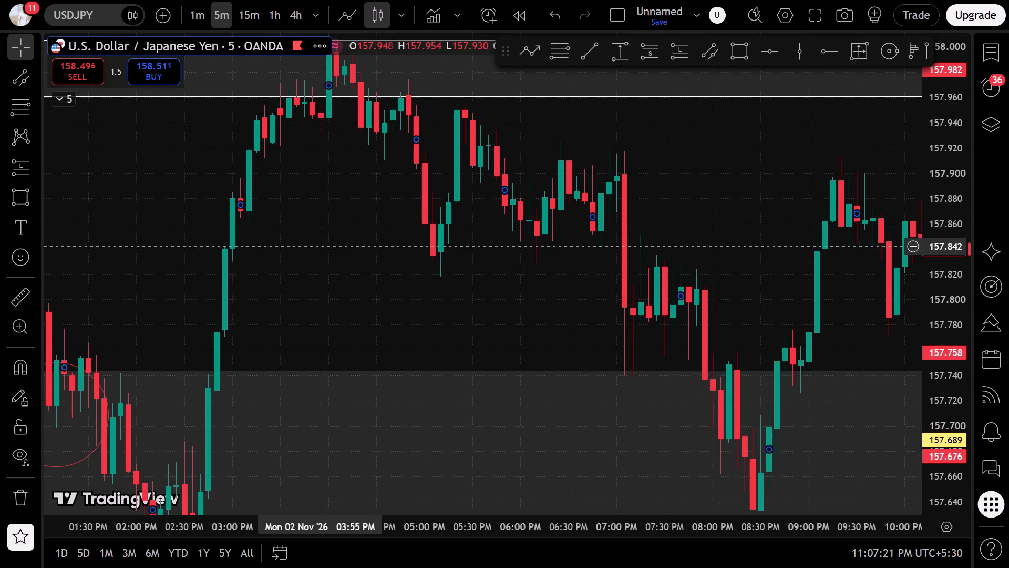
left_click_drag(245, 273, 677, 200)
scroll(681, 198, "down", 4)
left_click_drag(623, 176, 814, 362)
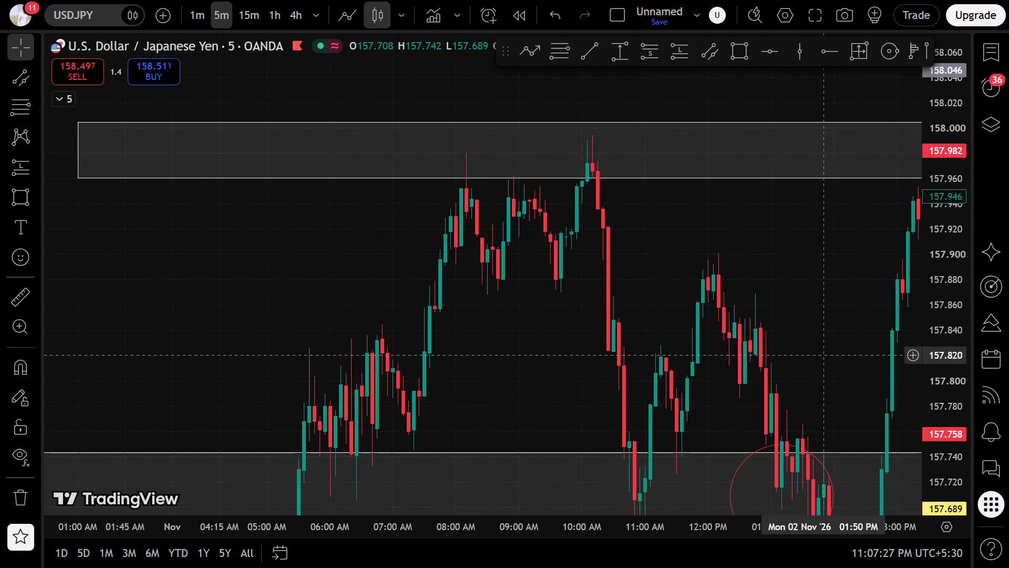
scroll(821, 356, "up", 2)
left_click_drag(817, 349, 791, 262)
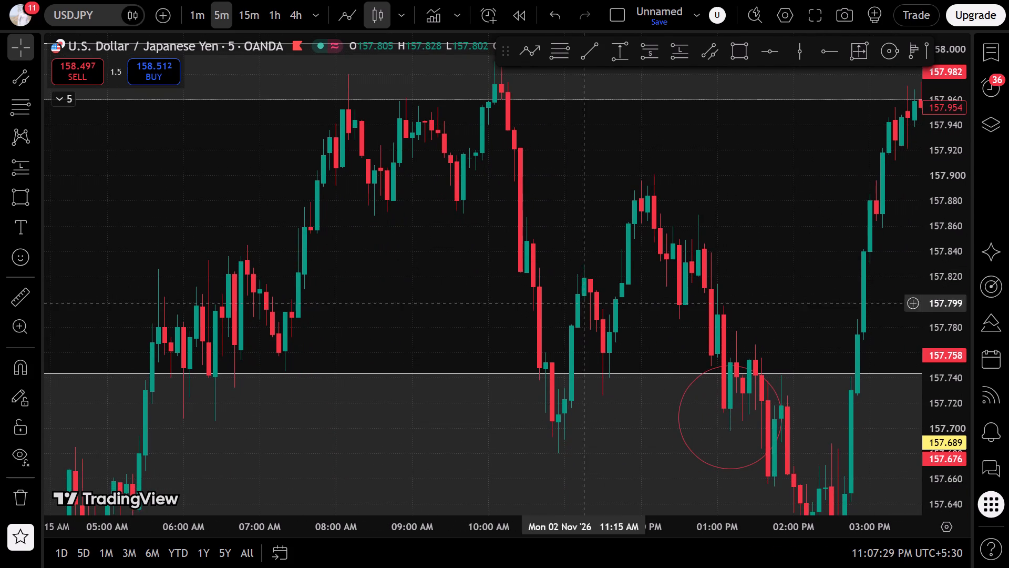
left_click_drag(391, 257, 810, 115)
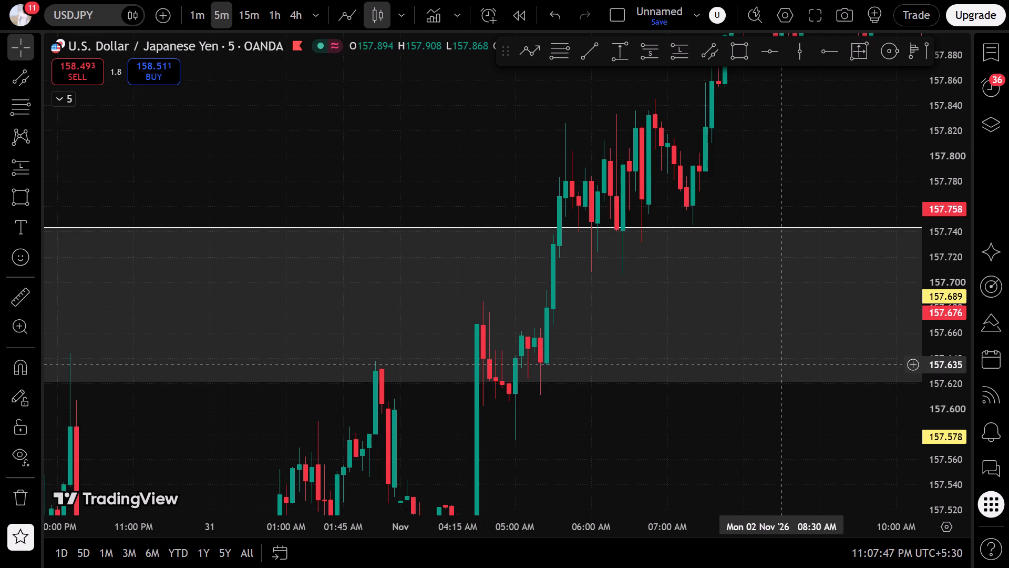
left_click_drag(652, 448, 689, 388)
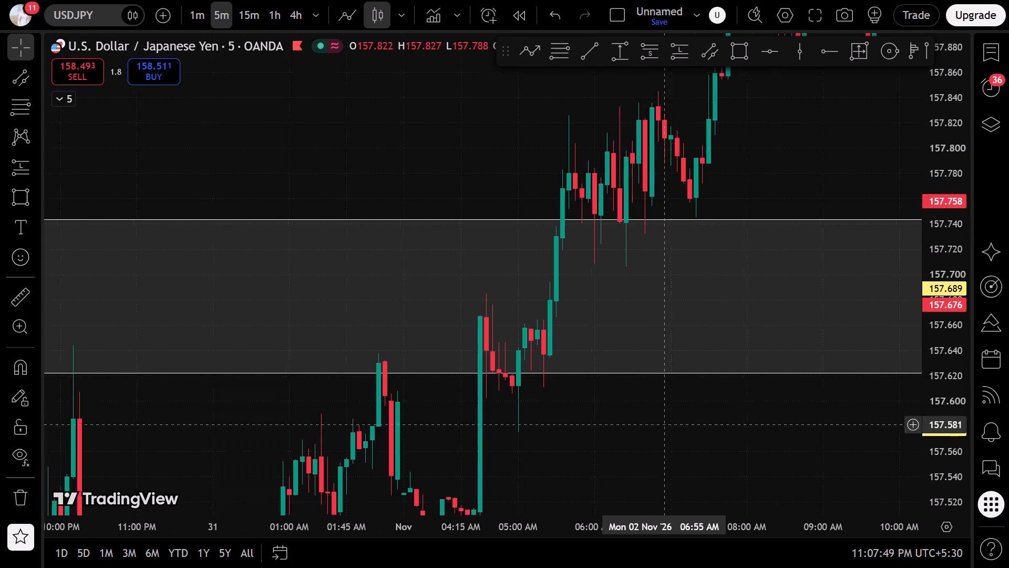
left_click_drag(689, 388, 786, 244)
scroll(794, 239, "down", 4)
left_click_drag(944, 195, 941, 454)
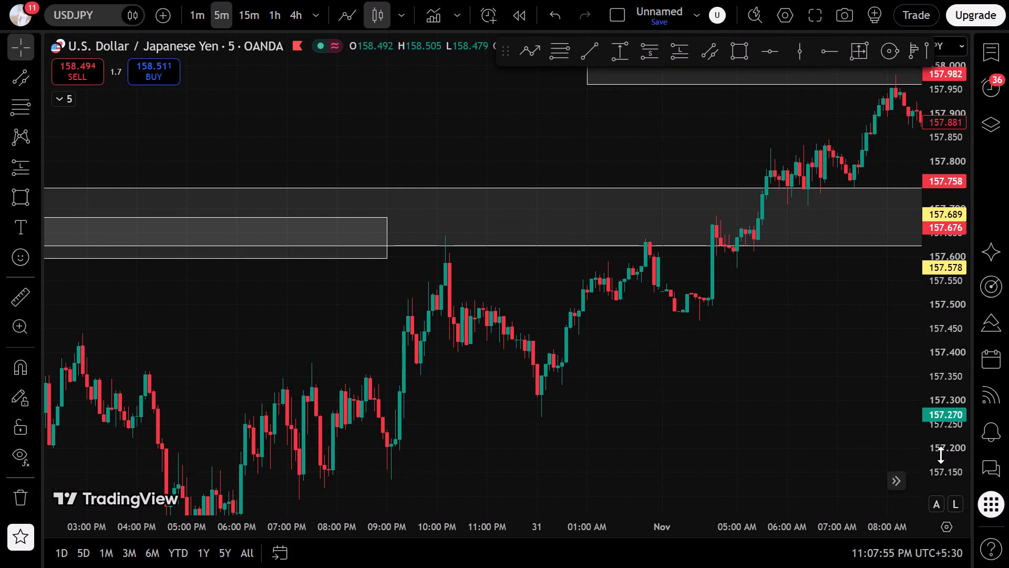
scroll(941, 455, "down", 6)
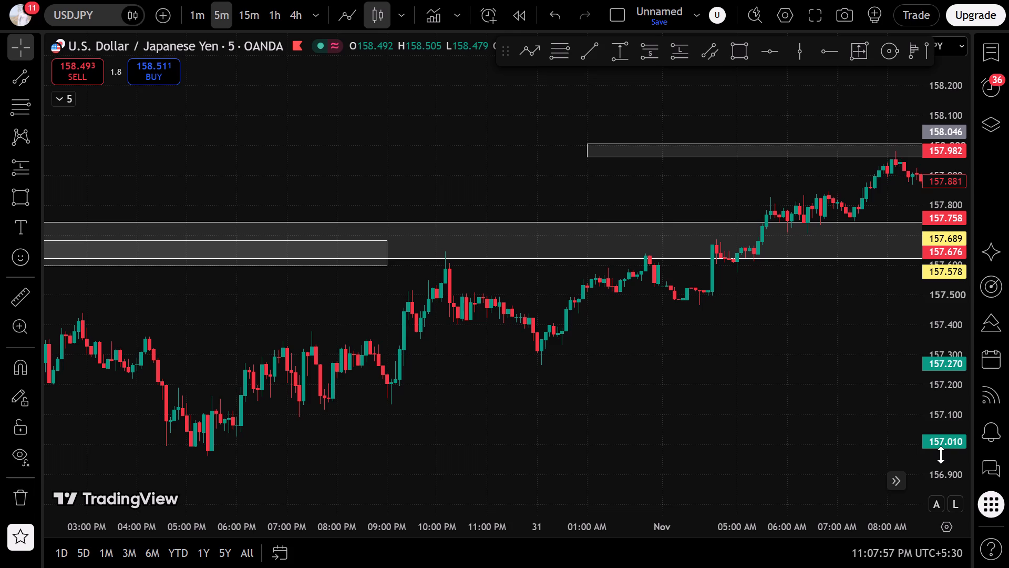
scroll(941, 455, "down", 6)
scroll(693, 445, "down", 11)
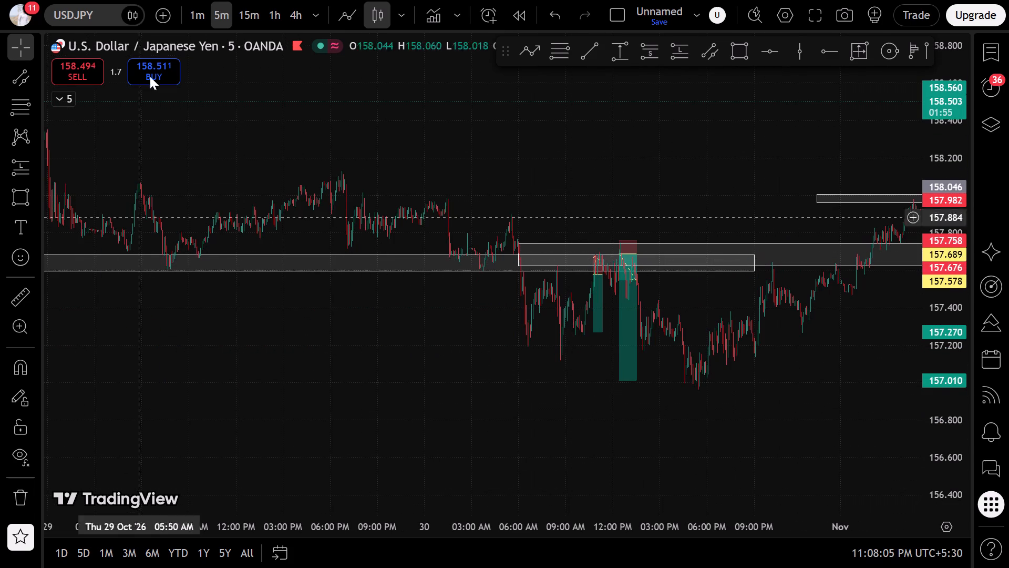
Switch the USDJPY chart to the 15-minute timeframe and reset the chart view to the latest candles.
left_click(245, 0)
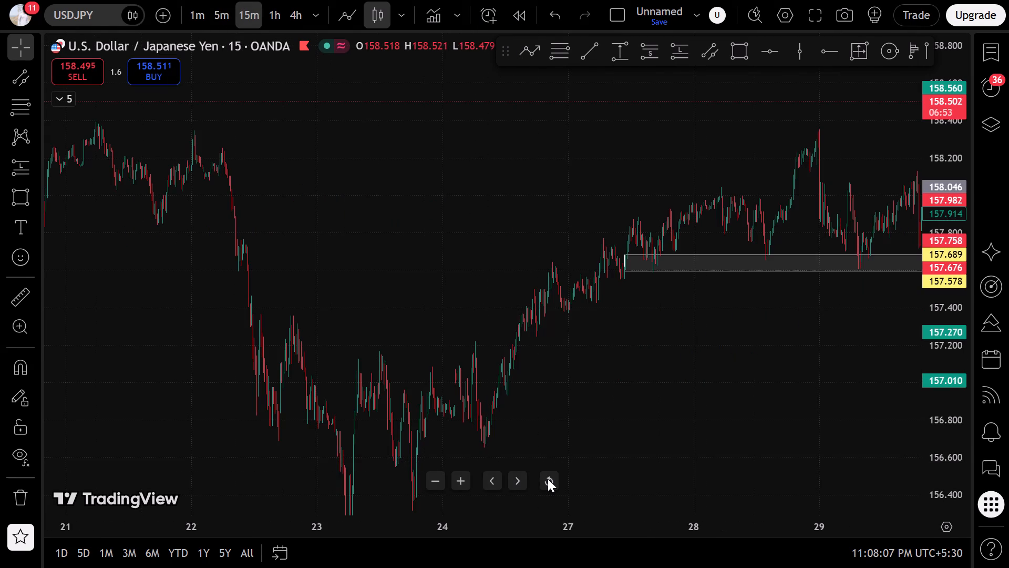
left_click(548, 479)
Draw a rectangle zone on USDJPY between about 157.214 and 157.105, from 23 October to early November.
scroll(460, 352, "up", 6)
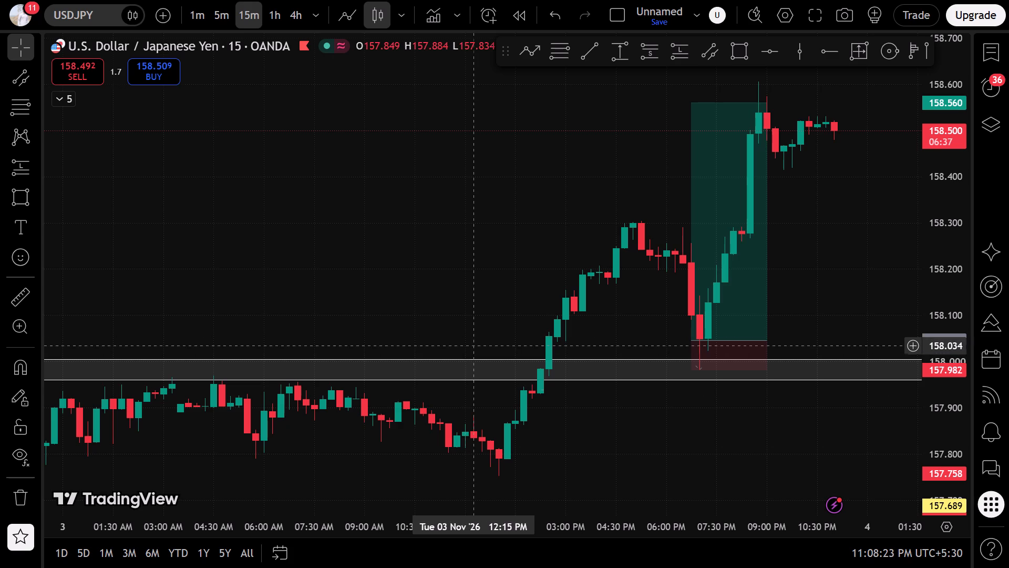
scroll(468, 390, "down", 6)
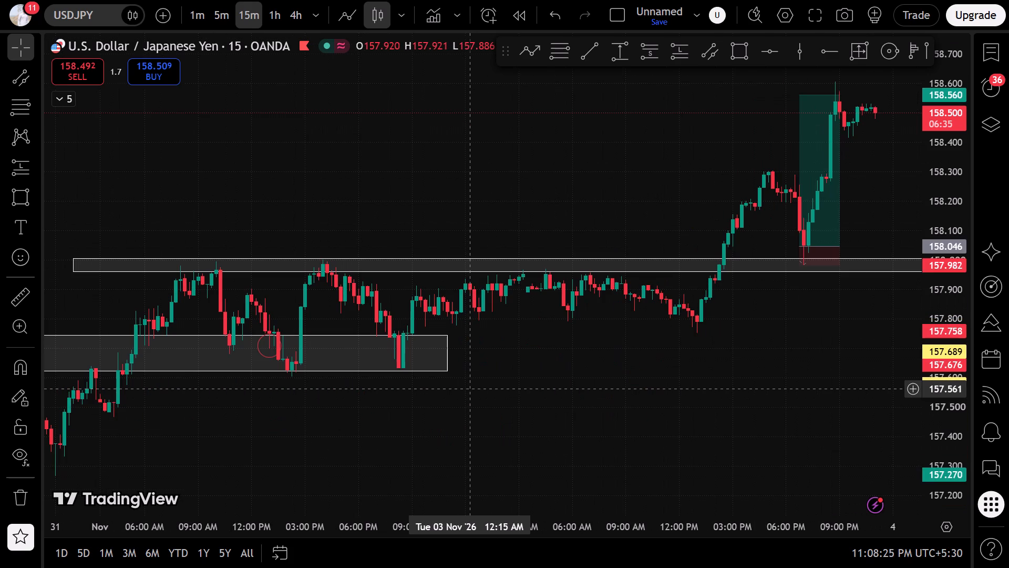
scroll(470, 389, "down", 7)
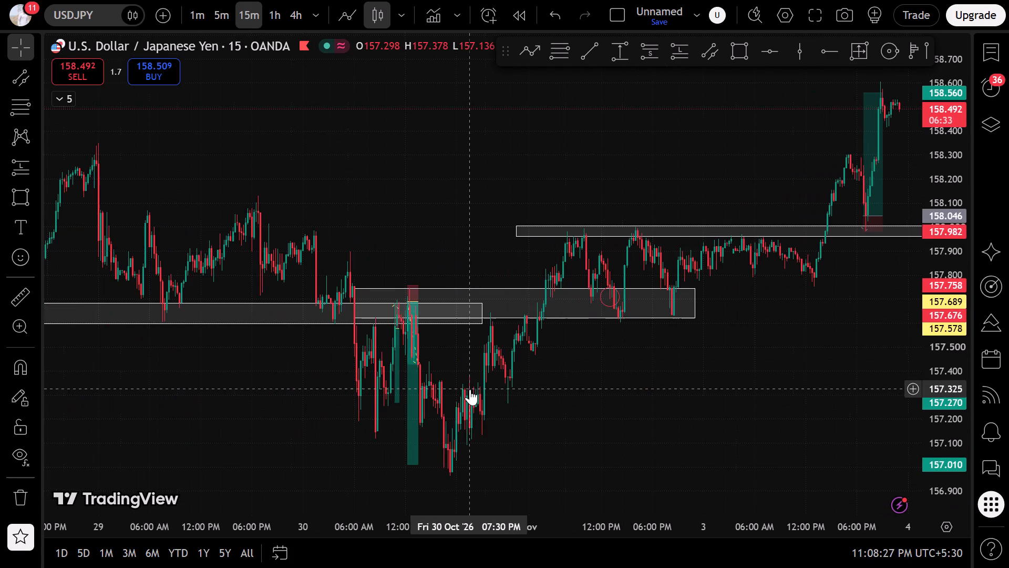
scroll(470, 389, "down", 6)
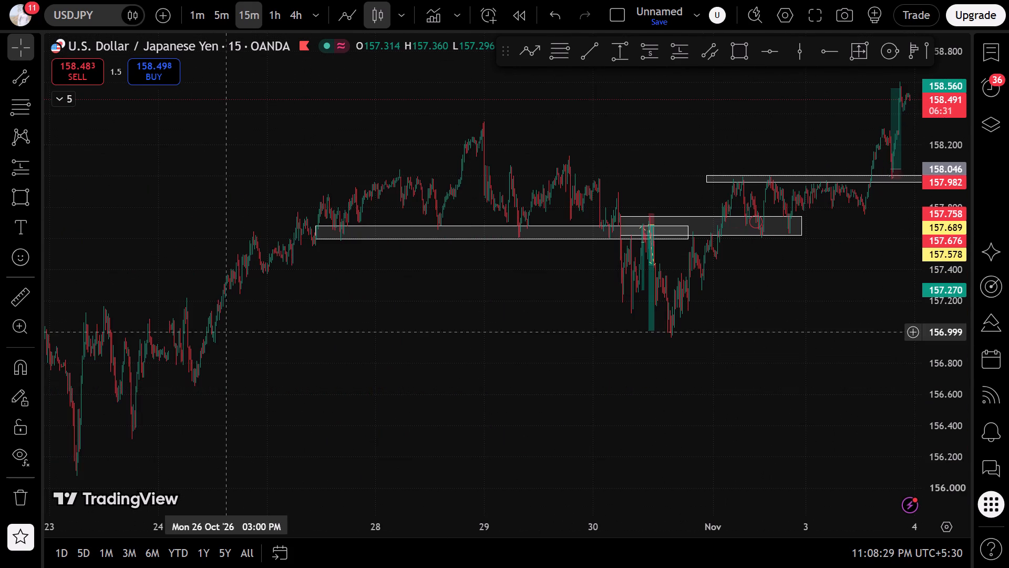
left_click_drag(248, 327, 643, 349)
left_click_drag(619, 283, 345, 320)
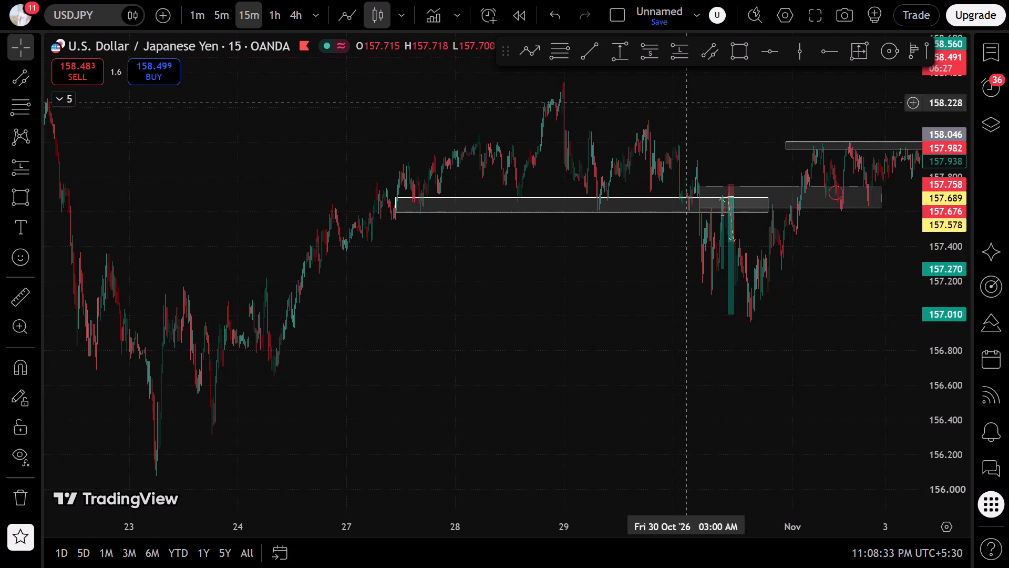
left_click(728, 48)
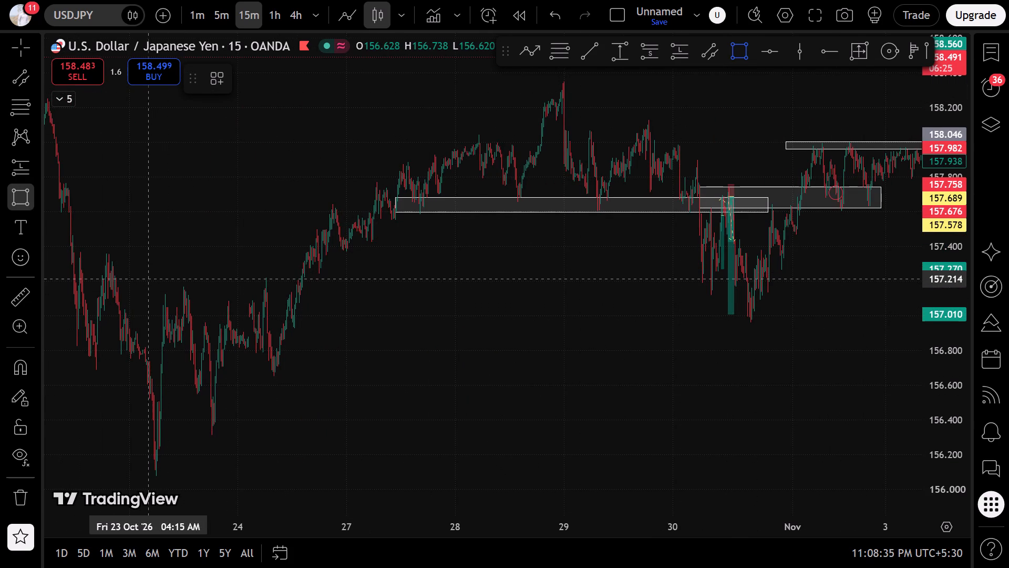
left_click(148, 279)
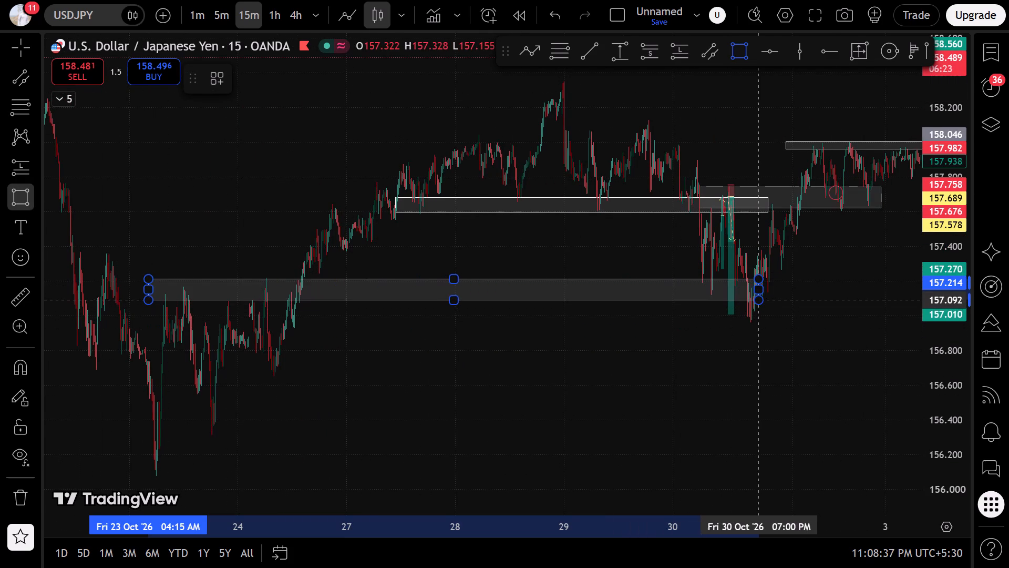
left_click(798, 298)
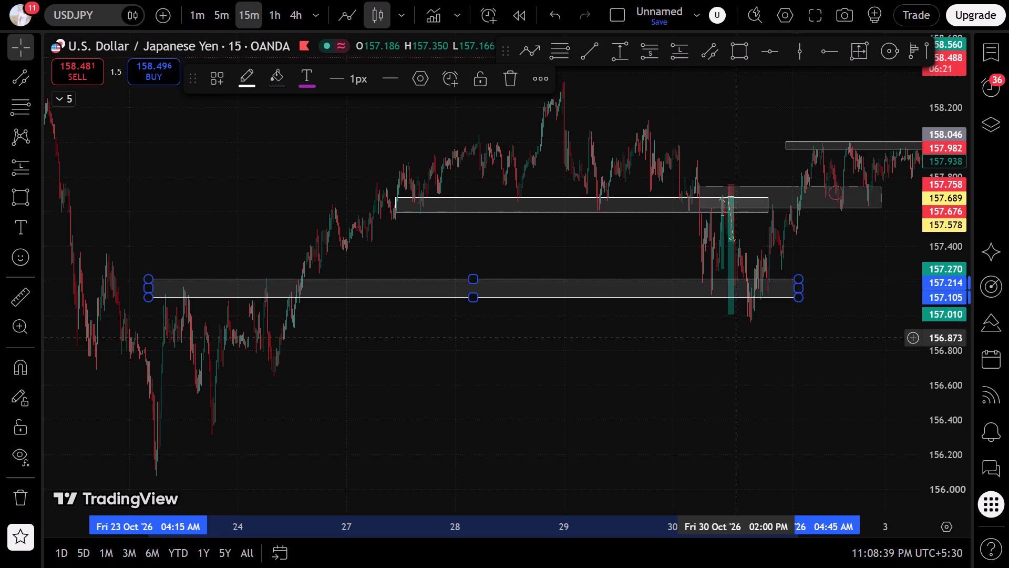
left_click(689, 356)
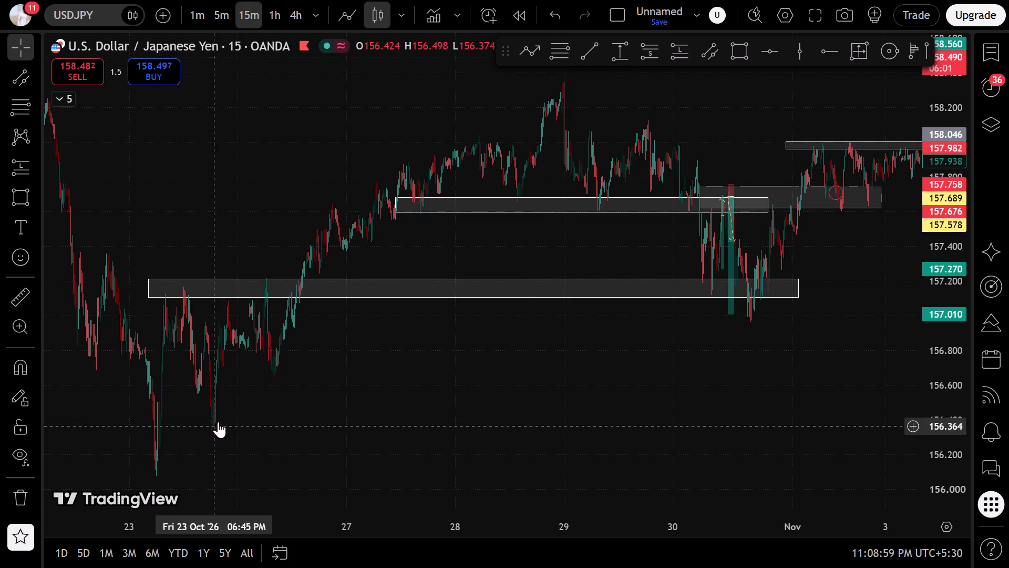
Show the watchlist beside the USDJPY chart with the latest candles in view.
scroll(230, 418, "up", 3)
scroll(273, 358, "up", 9)
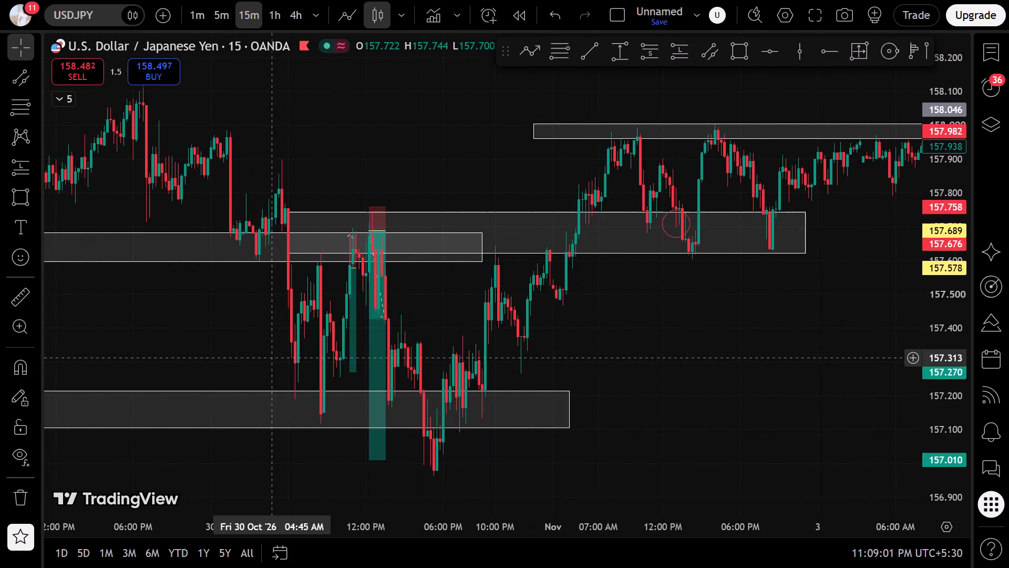
left_click_drag(684, 263, 132, 415)
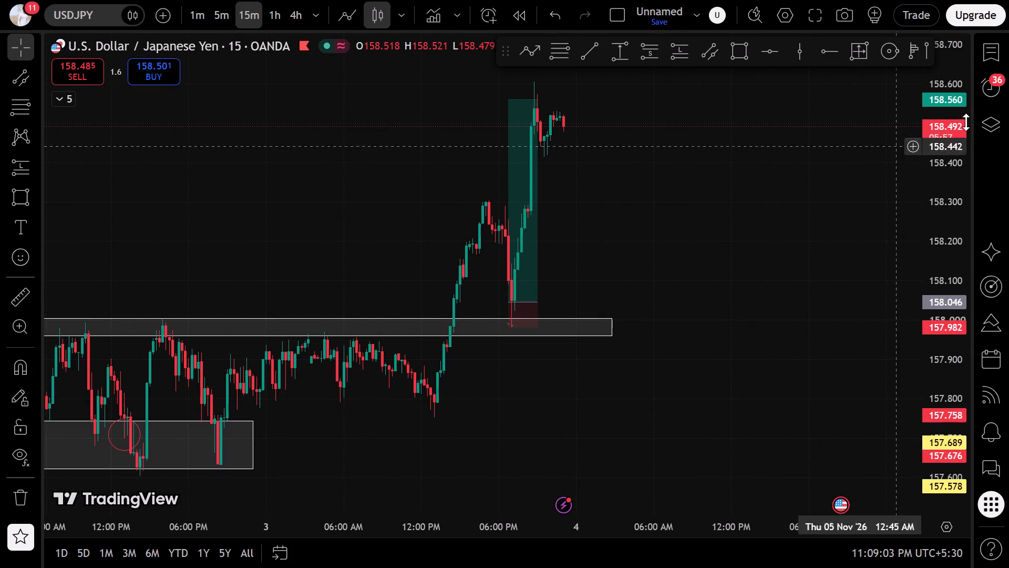
left_click(995, 56)
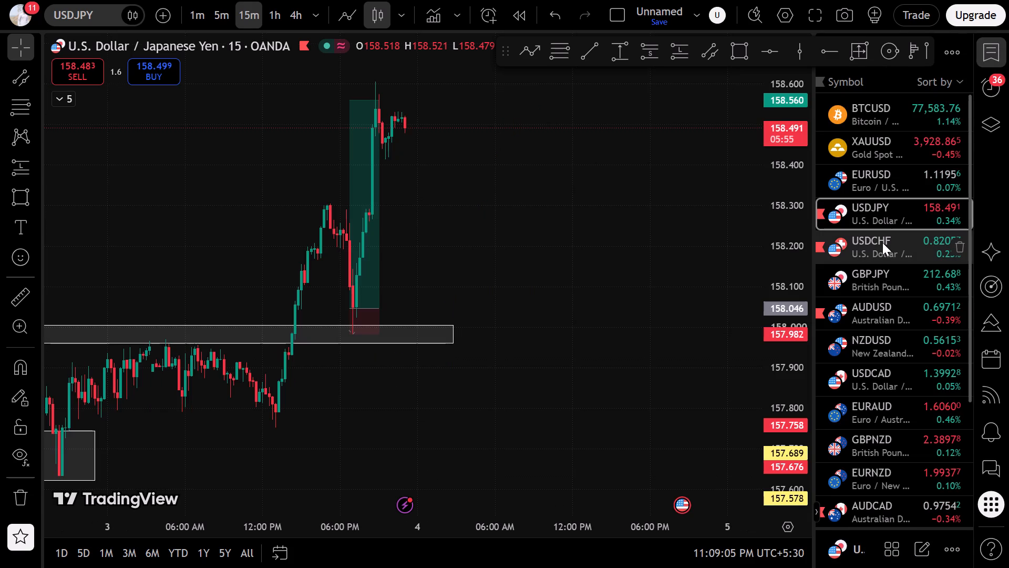
Open the USDCHF chart and switch it to the 1-hour timeframe.
left_click(882, 242)
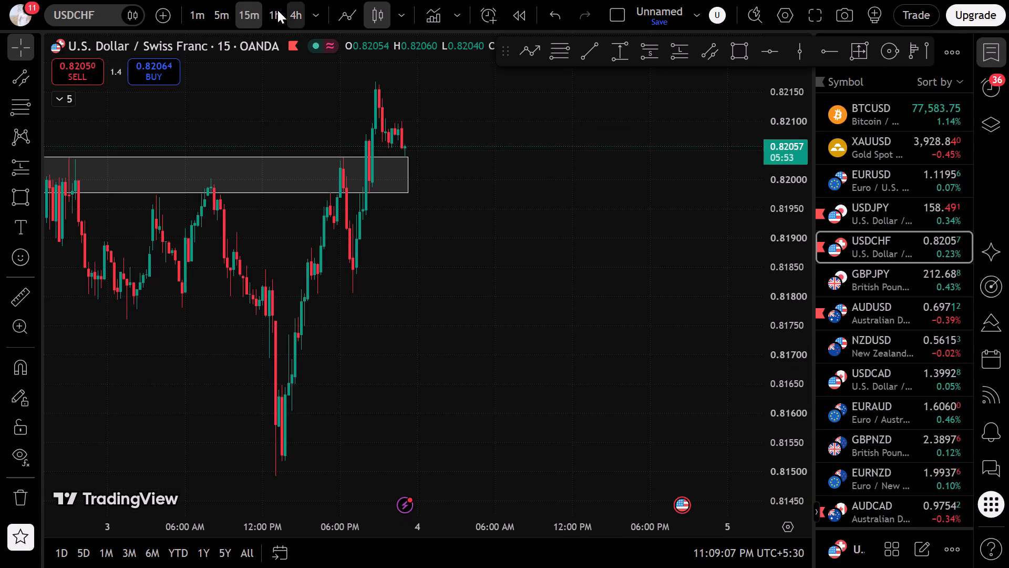
left_click(277, 10)
Examine USDCHF 1-hour price action from early November back to early October, around the marked zones and descending channel.
scroll(431, 245, "down", 4)
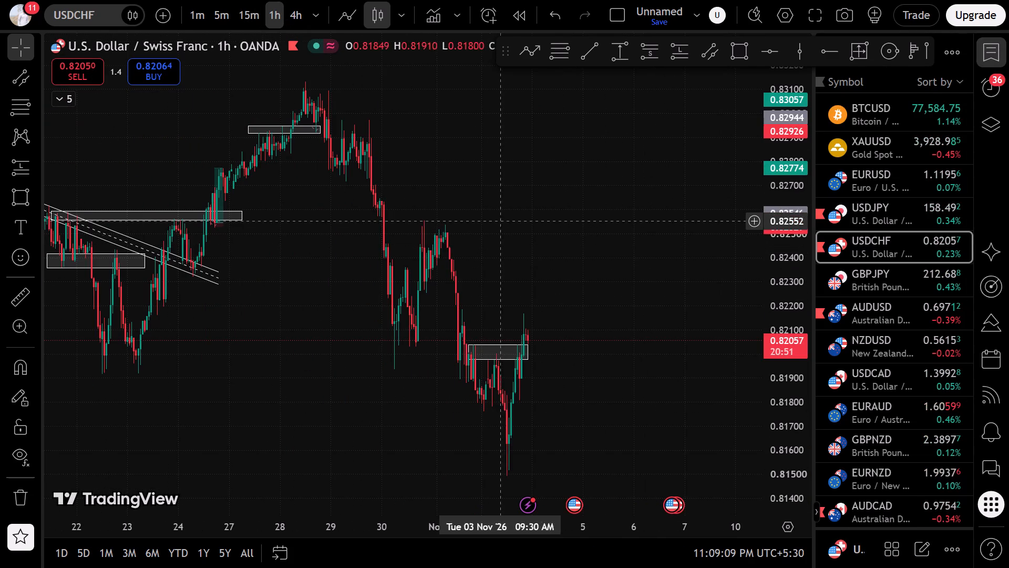
left_click_drag(344, 200, 664, 228)
scroll(540, 310, "up", 5)
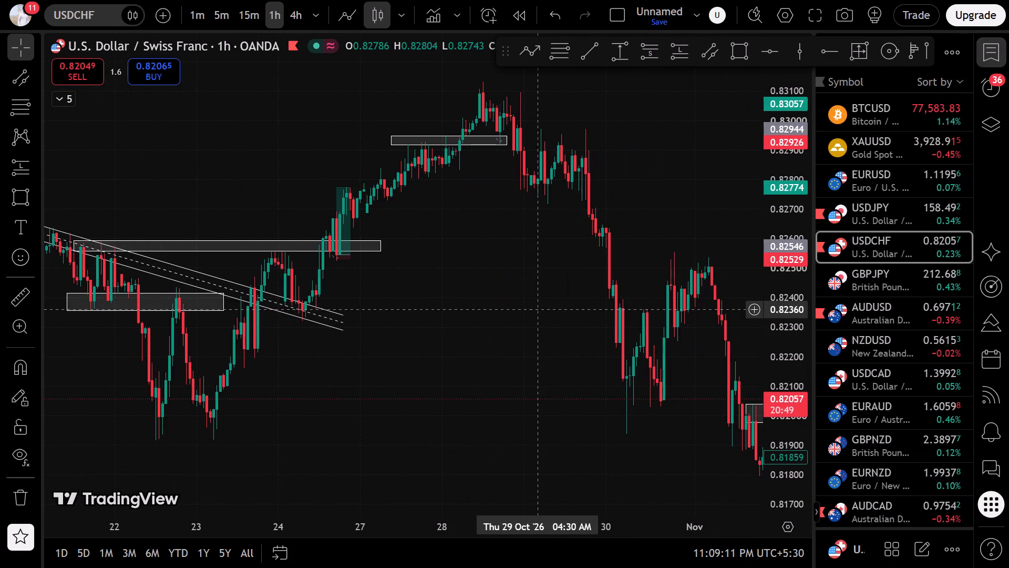
scroll(486, 299, "down", 5)
left_click_drag(294, 220, 598, 306)
scroll(584, 293, "up", 3)
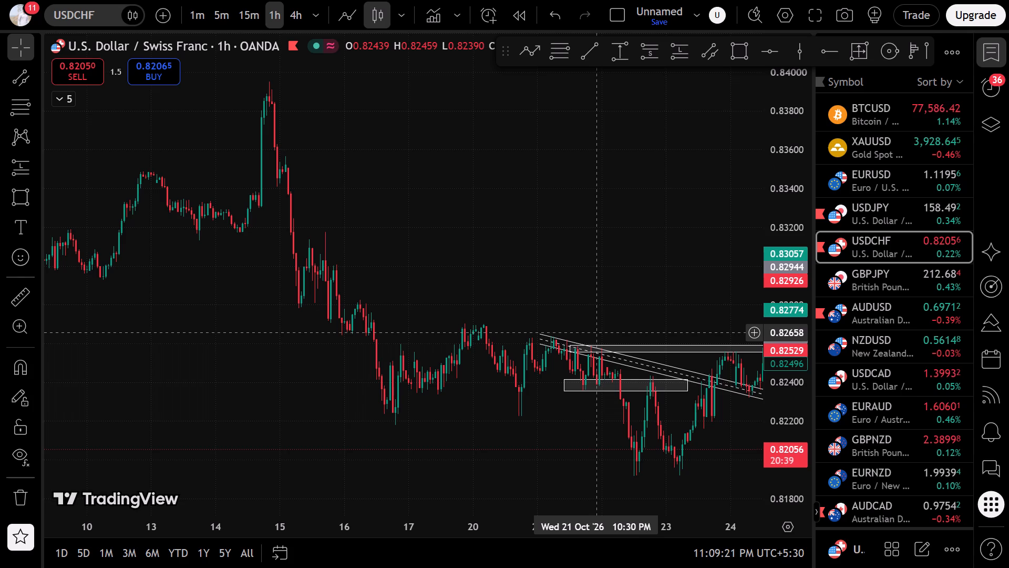
scroll(597, 332, "up", 5)
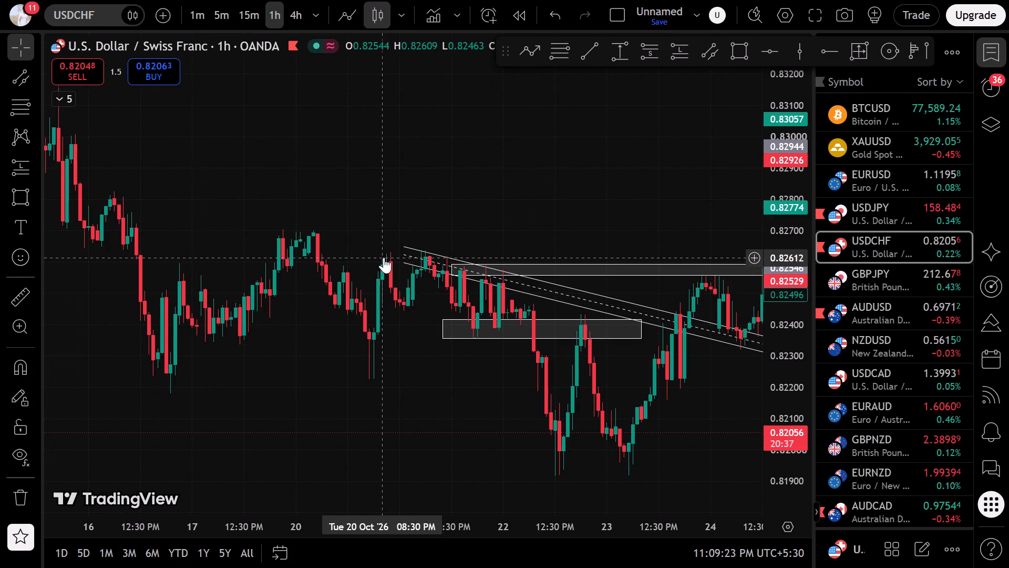
scroll(387, 253, "down", 1)
scroll(390, 349, "up", 6)
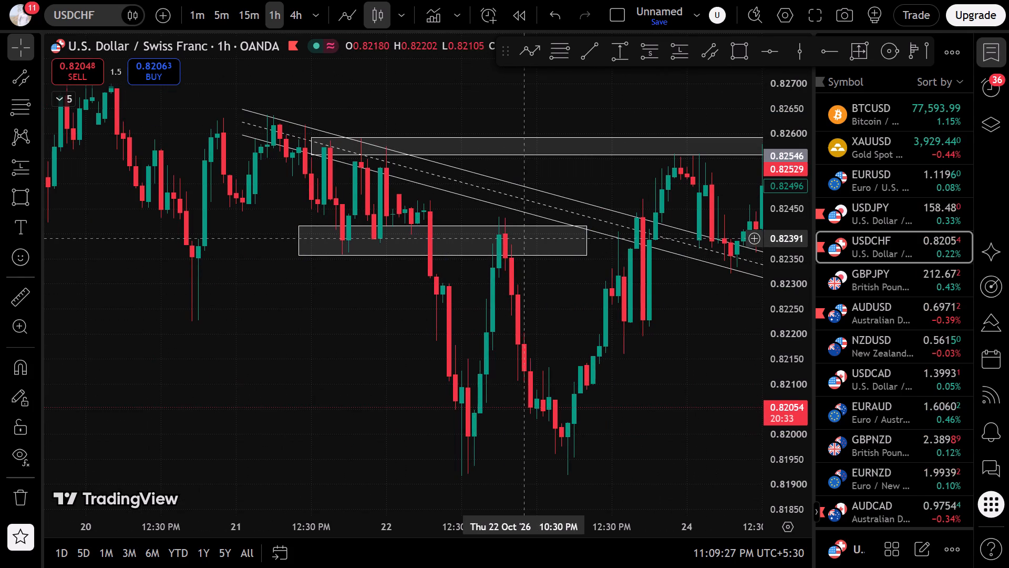
scroll(314, 330, "down", 4)
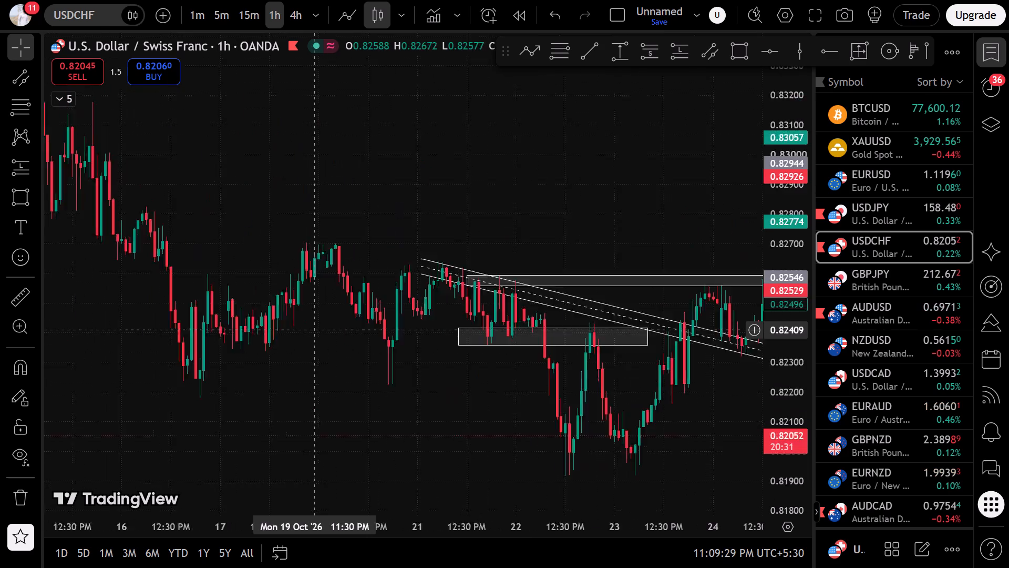
scroll(314, 330, "down", 7)
left_click_drag(314, 330, 771, 349)
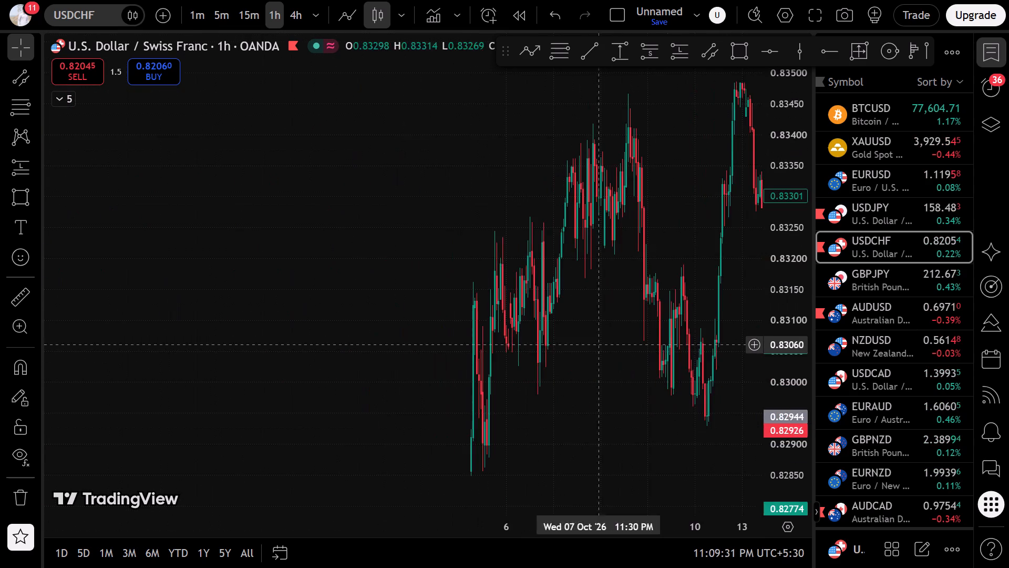
scroll(238, 334, "up", 9)
left_click_drag(253, 323, 659, 374)
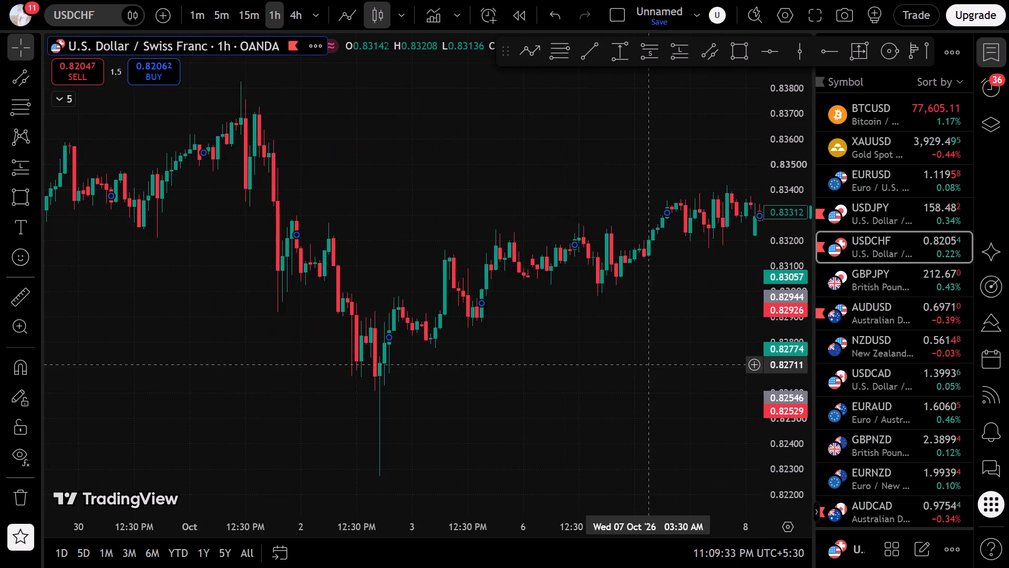
scroll(395, 351, "up", 6)
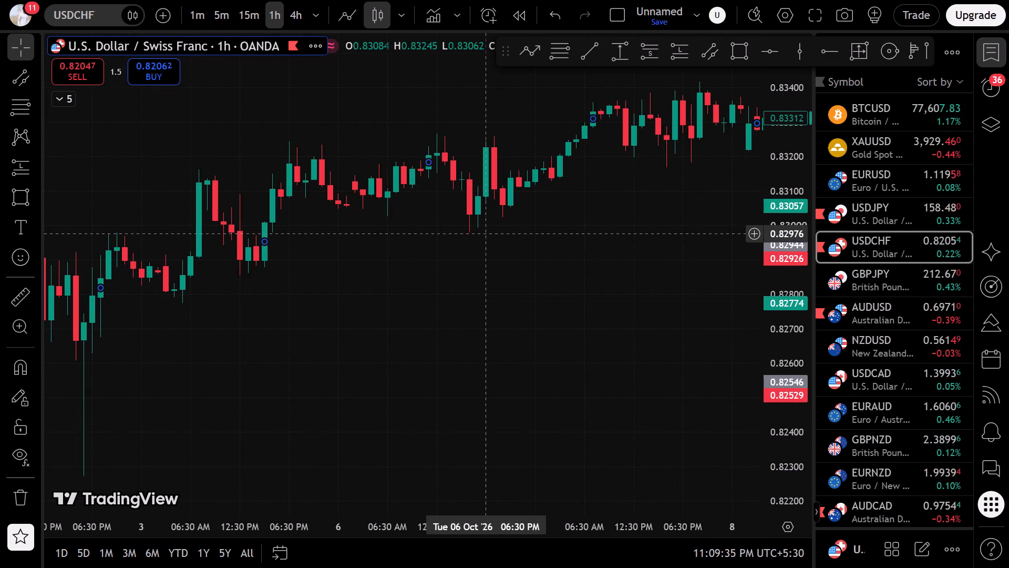
left_click_drag(466, 316, 716, 381)
left_click_drag(799, 390, 725, 269)
scroll(514, 349, "up", 4)
left_click_drag(452, 363, 707, 328)
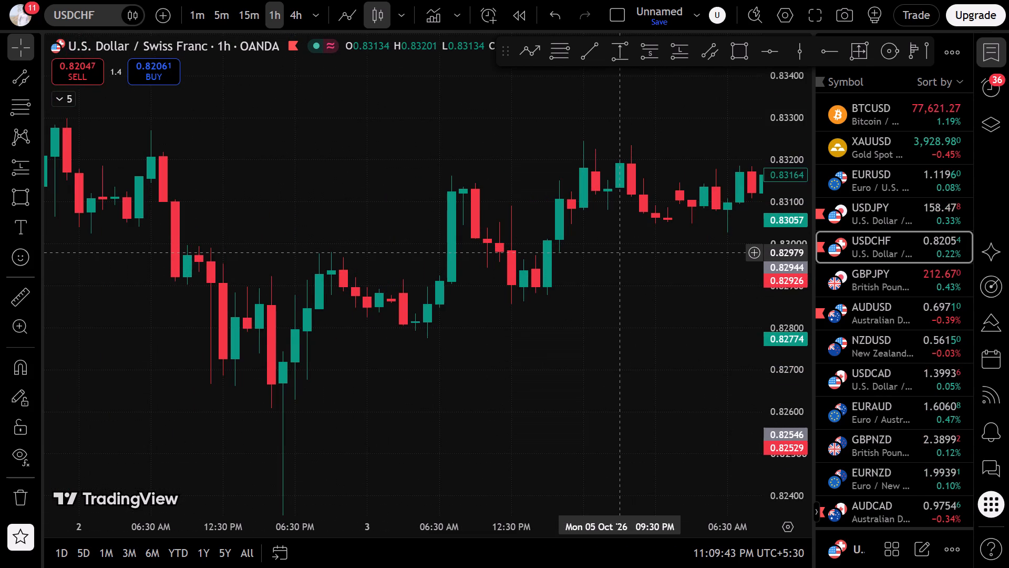
Draw a Fibonacci retracement on USDCHF from about 0.82772 on 3 October up to about 0.83159 on 5 October.
left_click(8, 110)
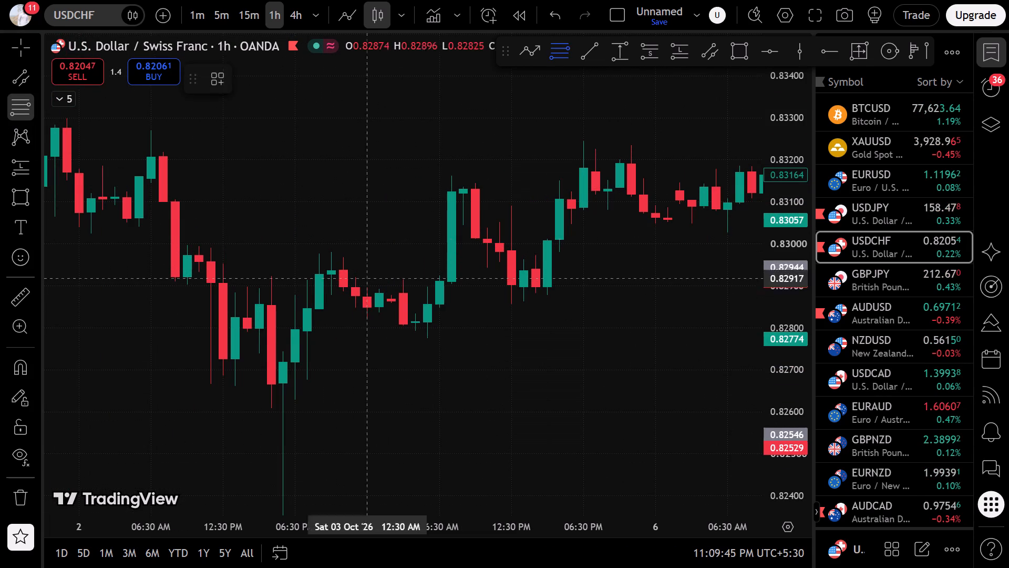
left_click(371, 339)
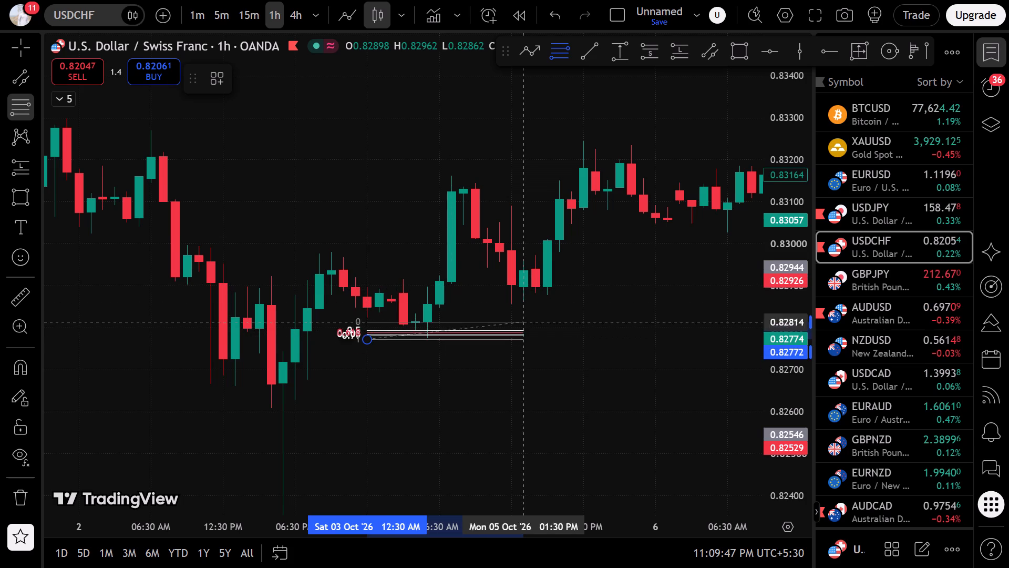
left_click(570, 177)
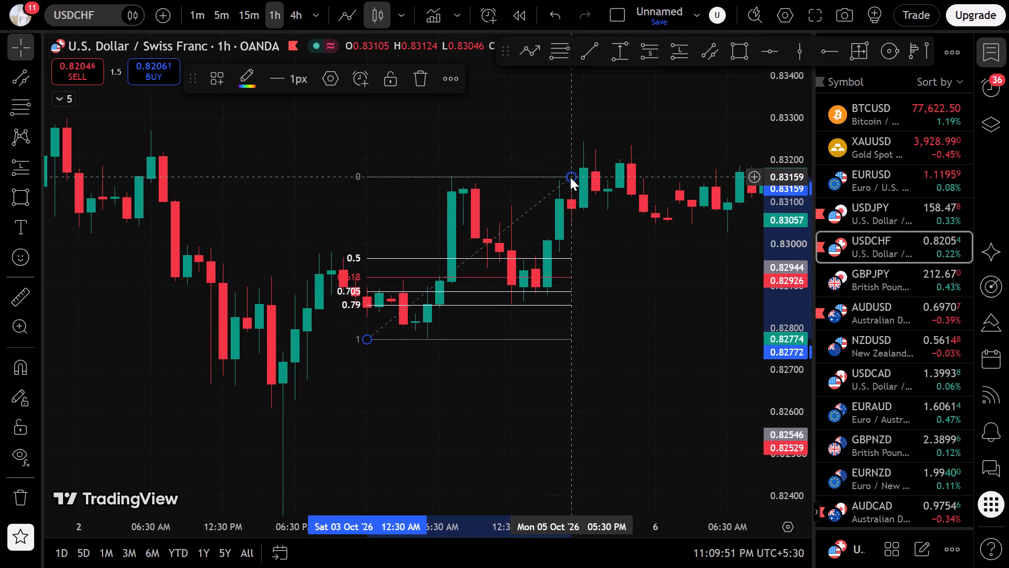
left_click(599, 315)
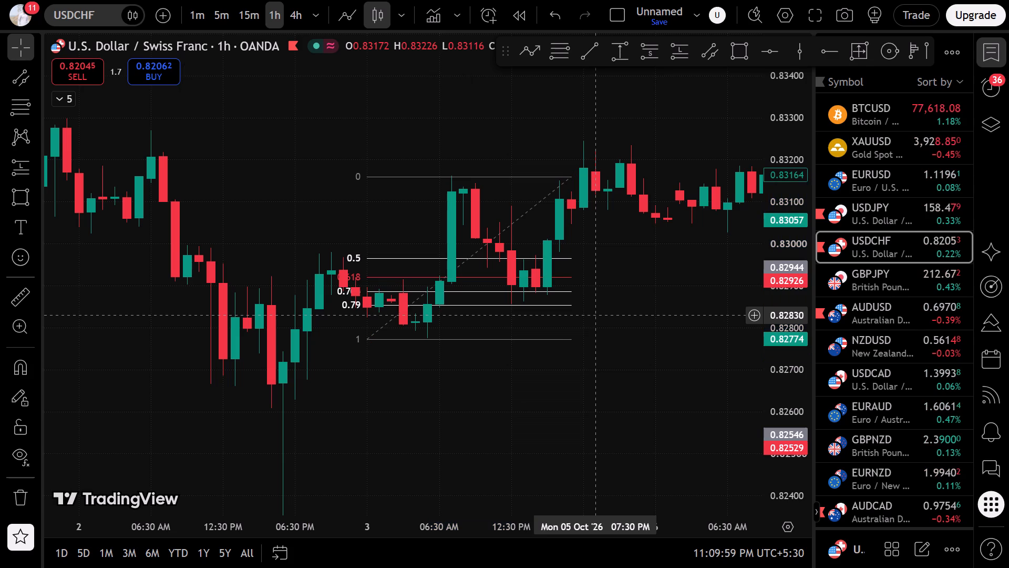
Examine USDCHF 1-hour price action forward from the 5 October retracement to the channel and zones around 21–23 October.
left_click_drag(605, 314, 190, 400)
scroll(703, 303, "down", 2)
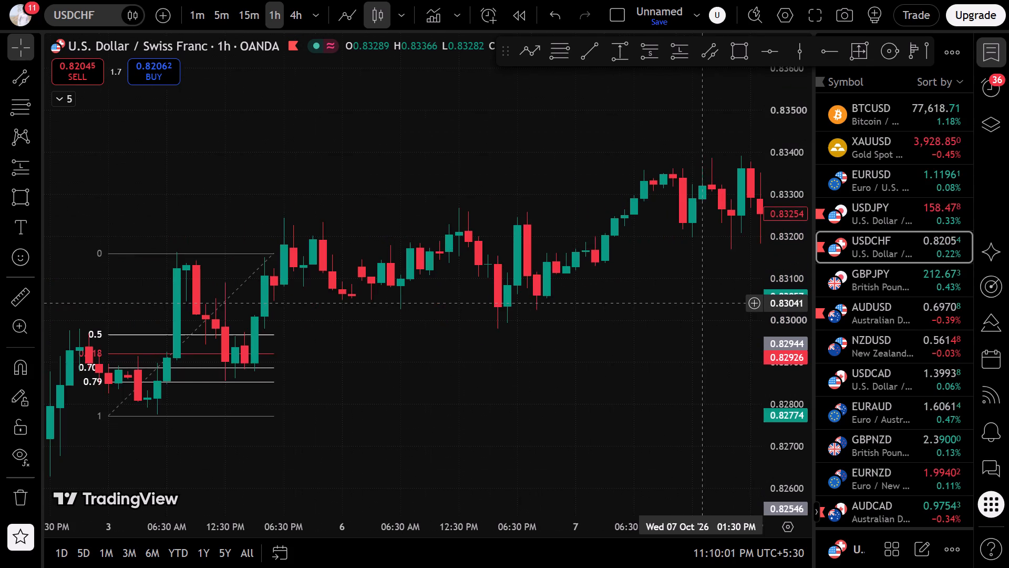
left_click_drag(687, 304, 336, 361)
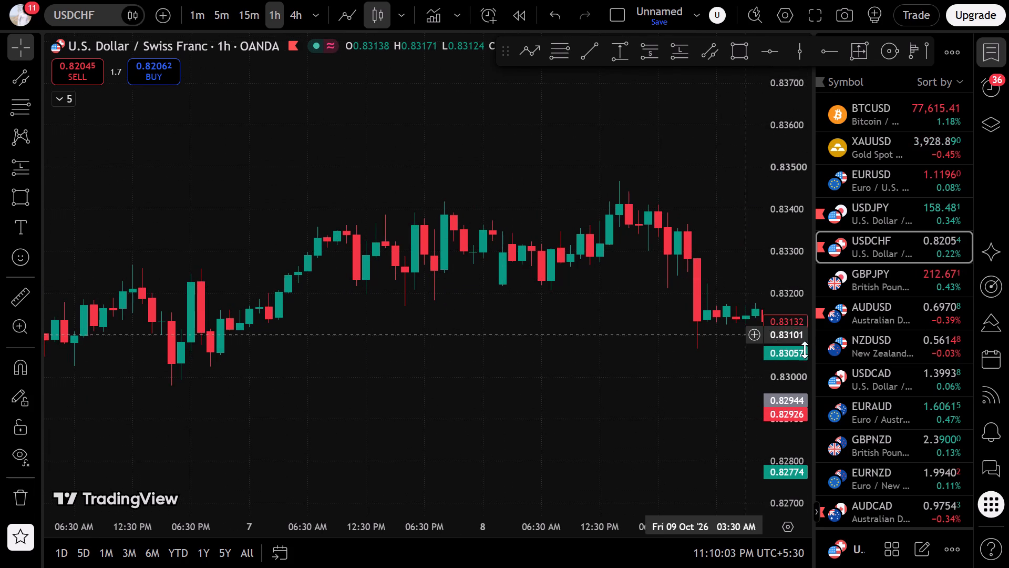
left_click_drag(811, 435, 746, 297)
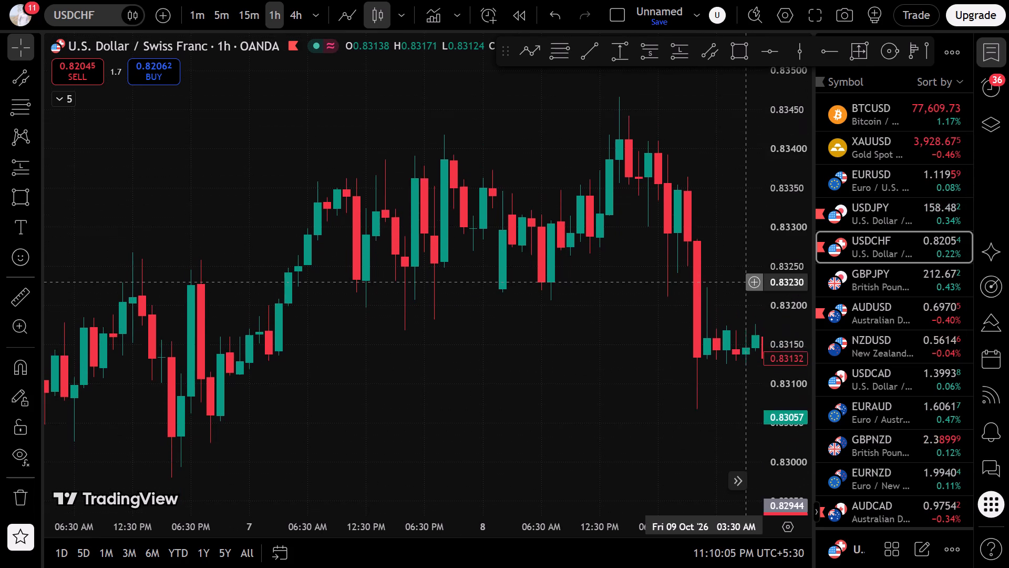
left_click_drag(746, 297, 745, 354)
left_click_drag(572, 300, 523, 312)
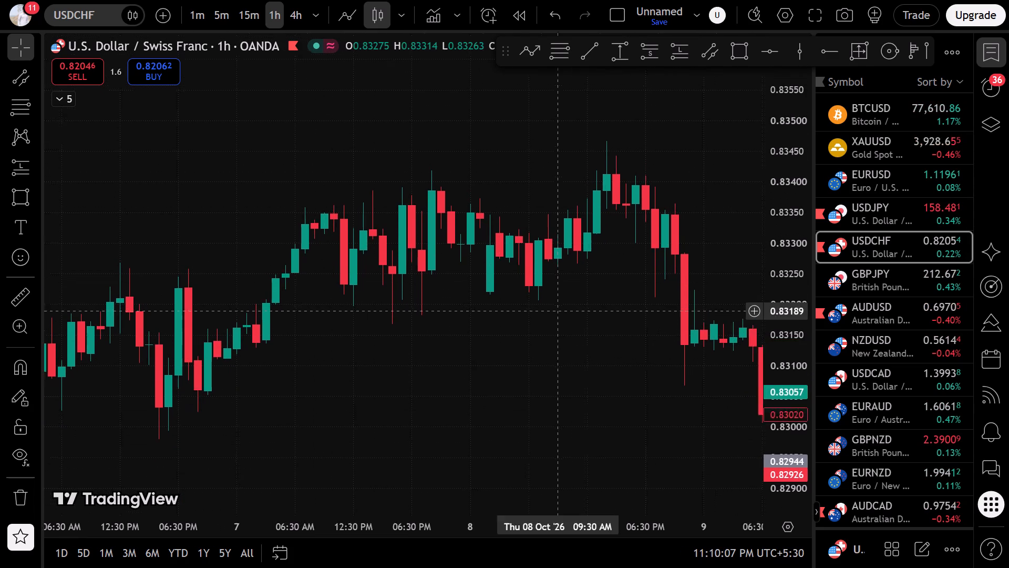
left_click_drag(523, 312, 329, 284)
scroll(349, 289, "down", 4)
left_click_drag(563, 360, 335, 332)
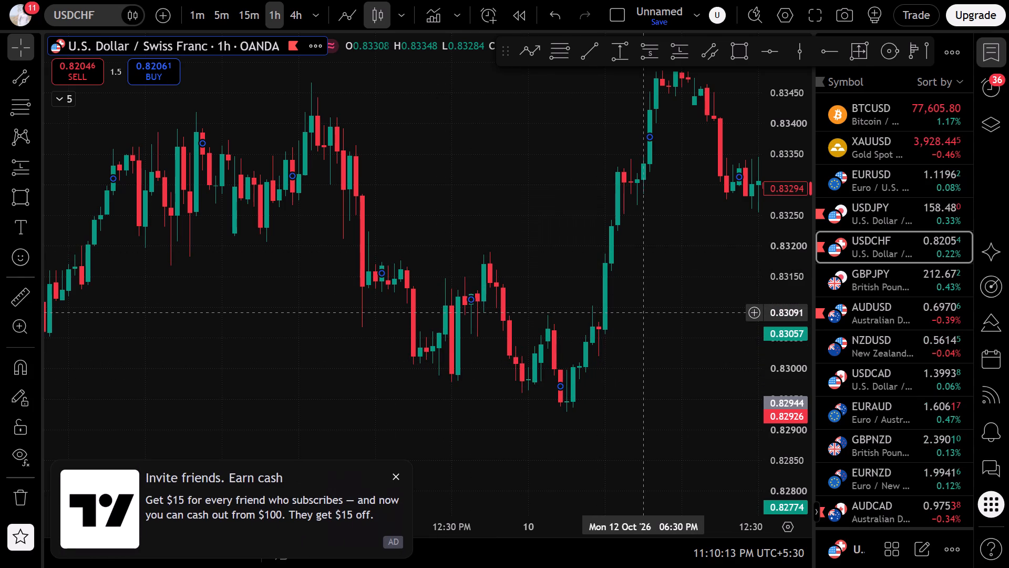
left_click_drag(616, 248, 610, 249)
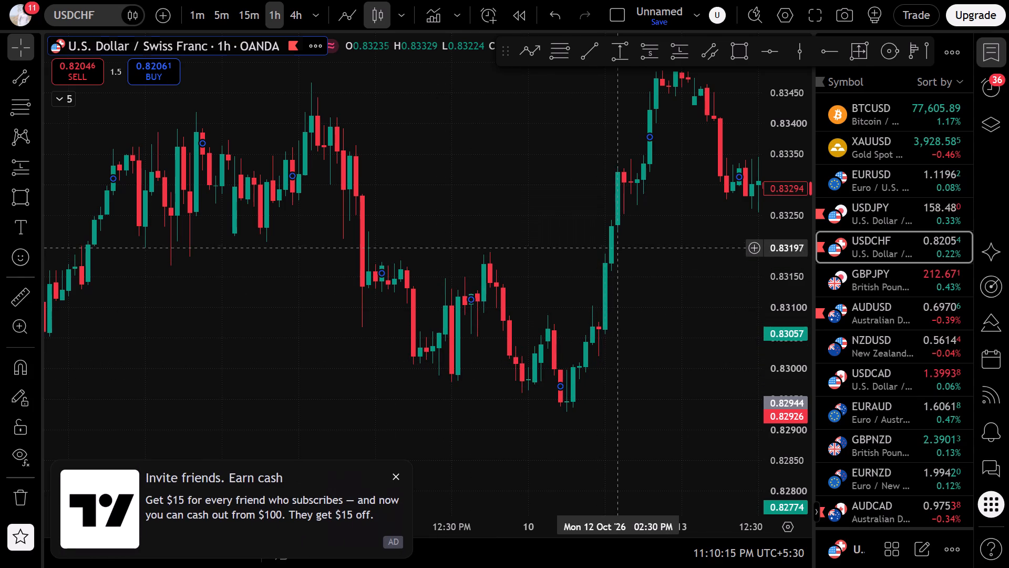
left_click_drag(610, 249, 66, 394)
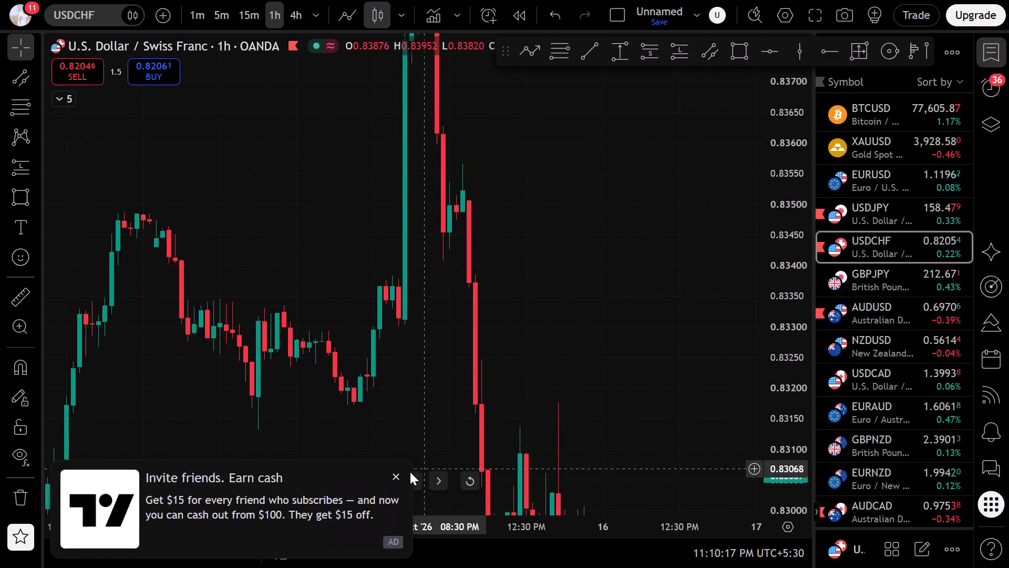
left_click(398, 479)
left_click_drag(810, 141, 738, 399)
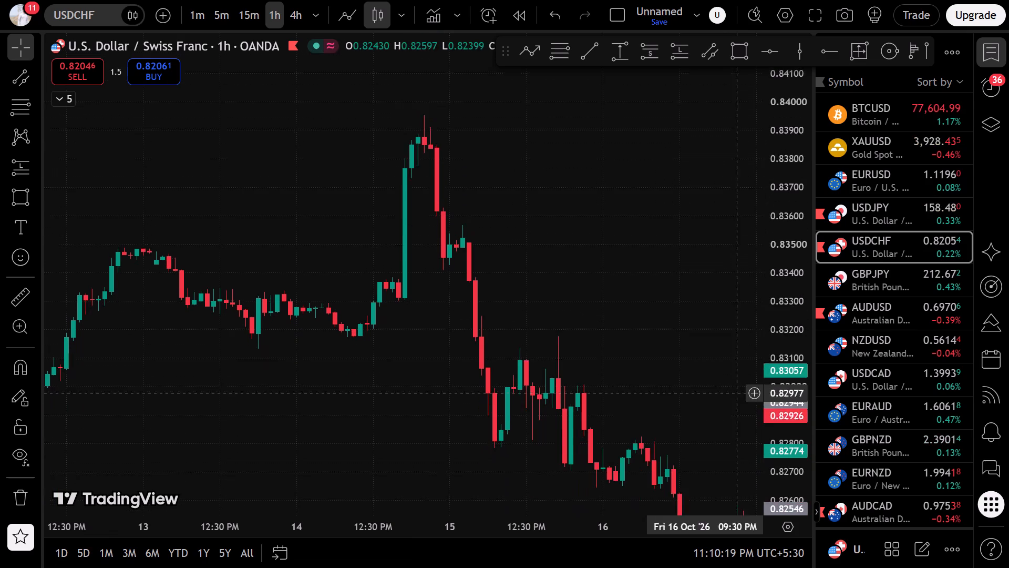
left_click_drag(738, 399, 705, 427)
left_click_drag(618, 445, 272, 327)
left_click_drag(557, 338, 464, 340)
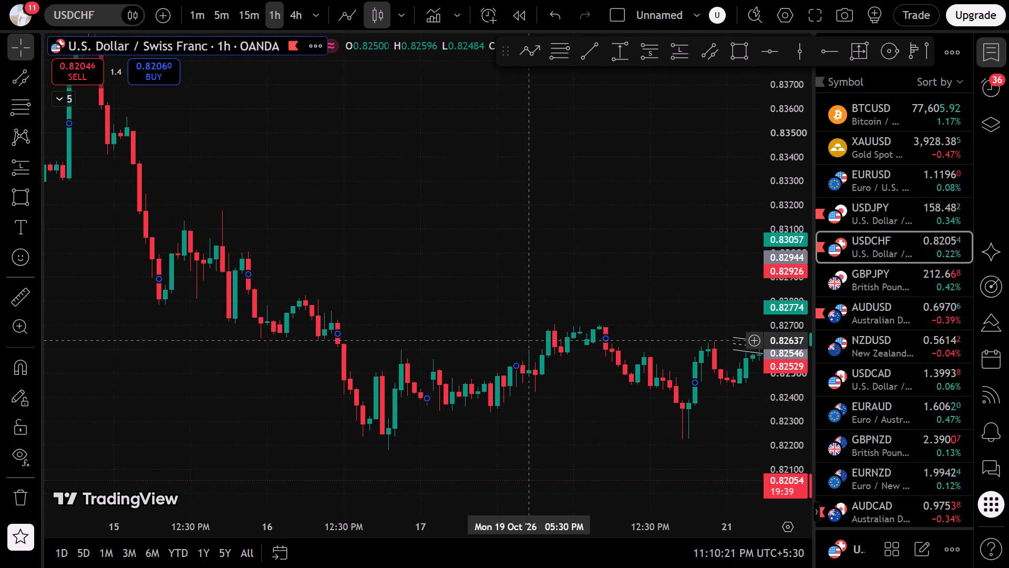
left_click_drag(464, 340, 65, 297)
scroll(202, 297, "down", 5)
left_click_drag(216, 285, 219, 297)
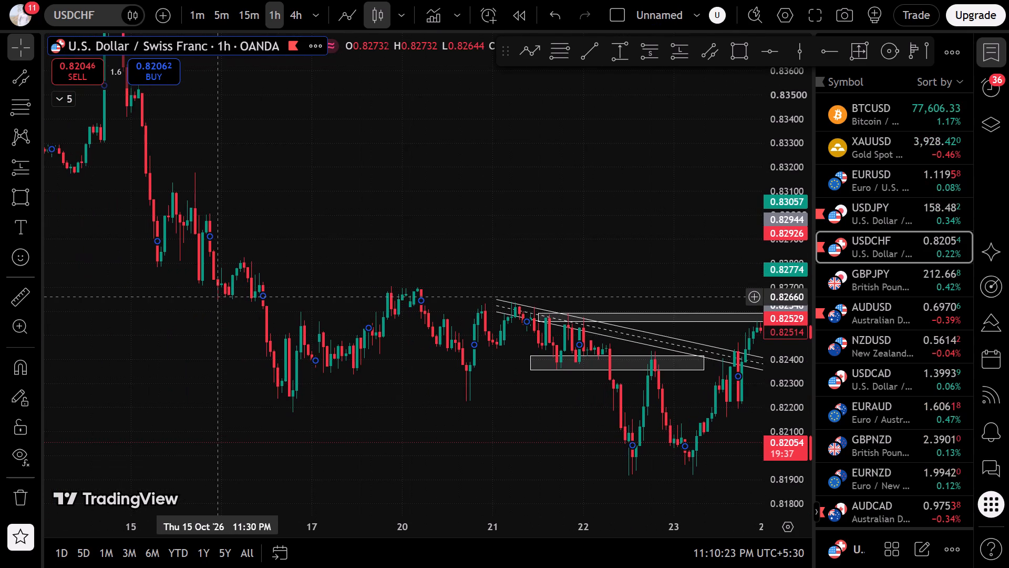
left_click_drag(219, 297, 236, 309)
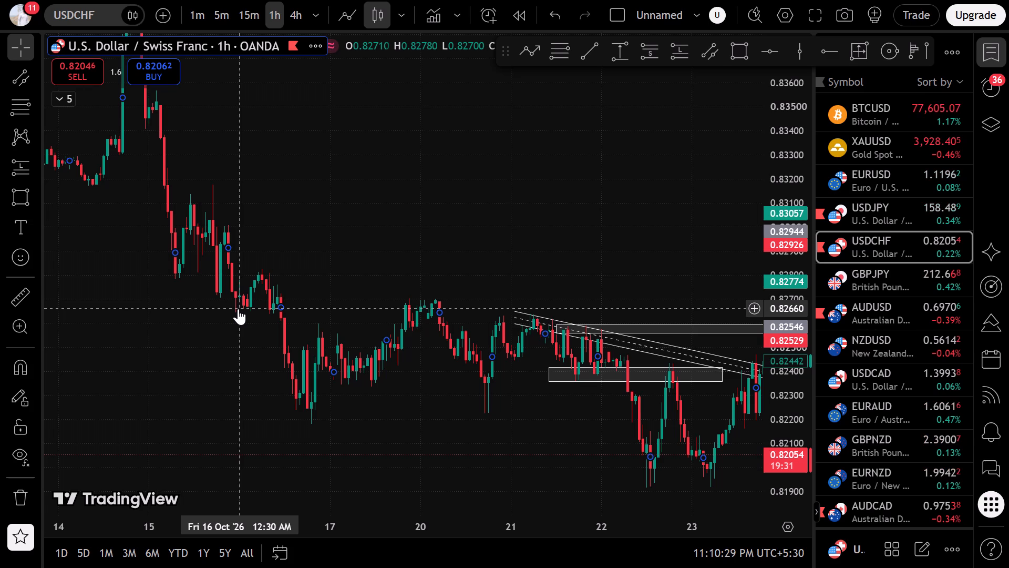
Hide the watchlist and examine USDCHF 1-hour price action back through September, focusing on the rise from 22 to 25 September.
left_click(992, 60)
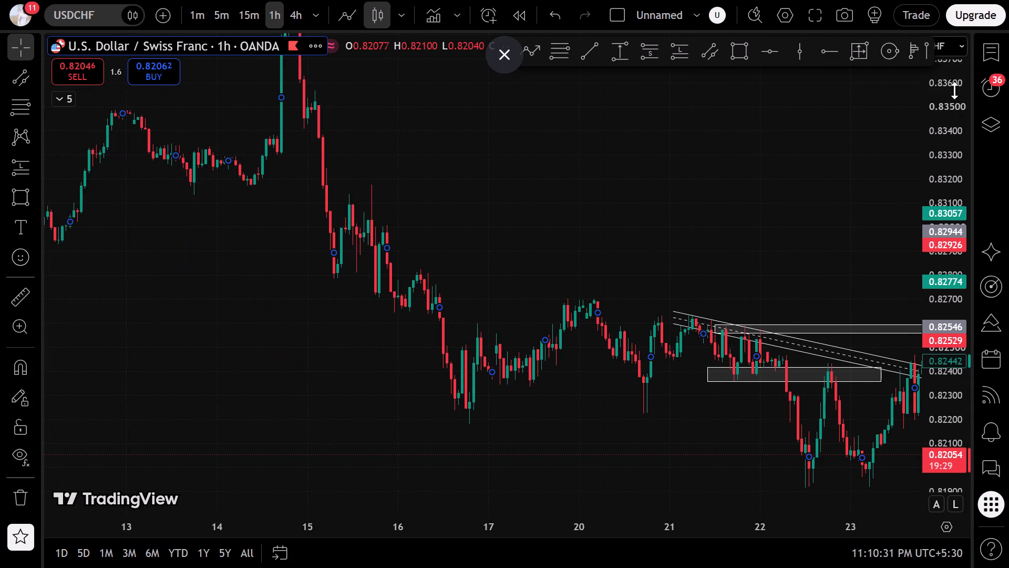
left_click_drag(952, 96, 893, 248)
scroll(593, 225, "down", 12)
left_click_drag(516, 235, 575, 215)
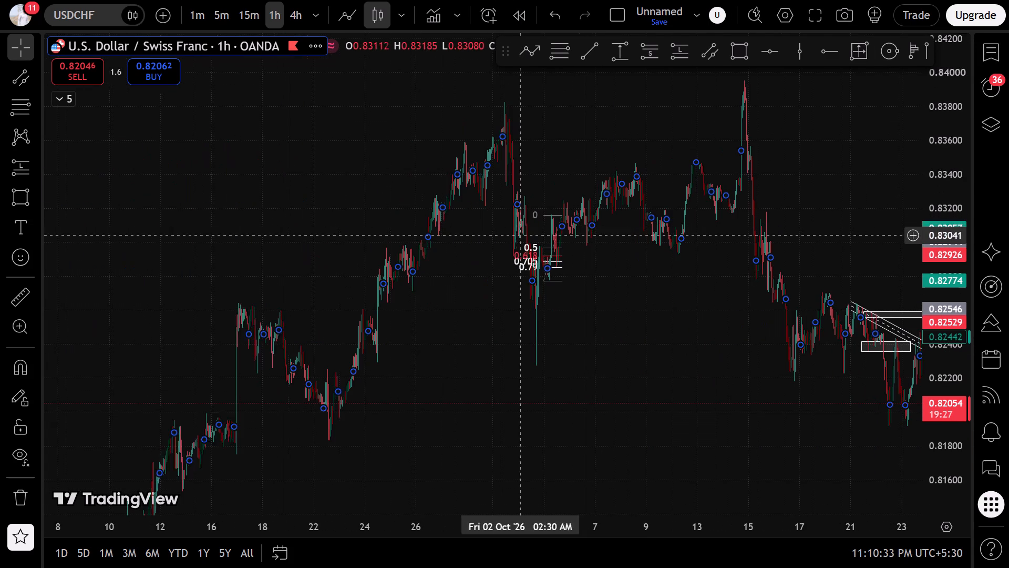
left_click_drag(575, 215, 892, 196)
scroll(630, 310, "up", 6)
left_click(630, 310)
left_click_drag(647, 314, 777, 302)
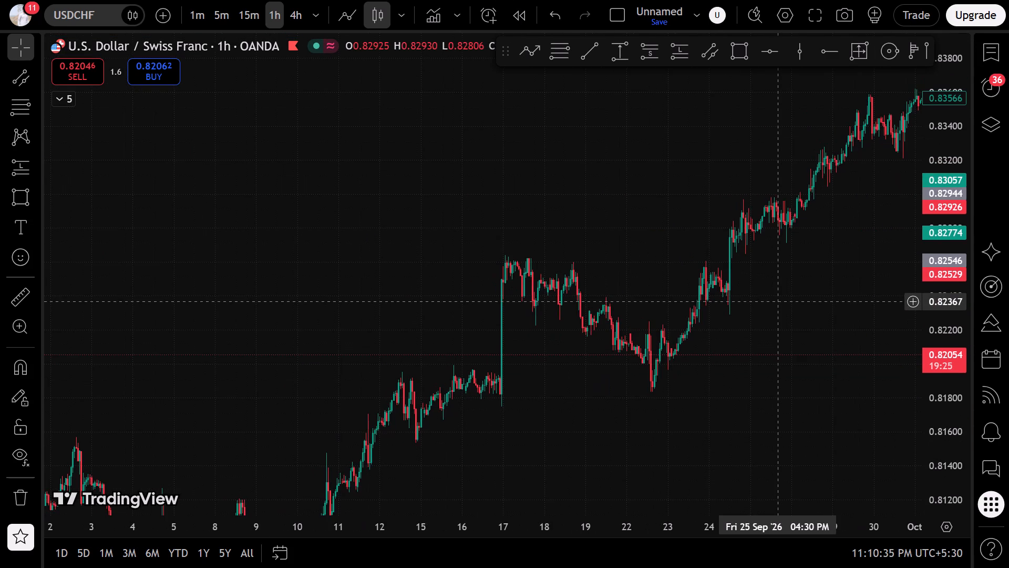
scroll(777, 302, "up", 6)
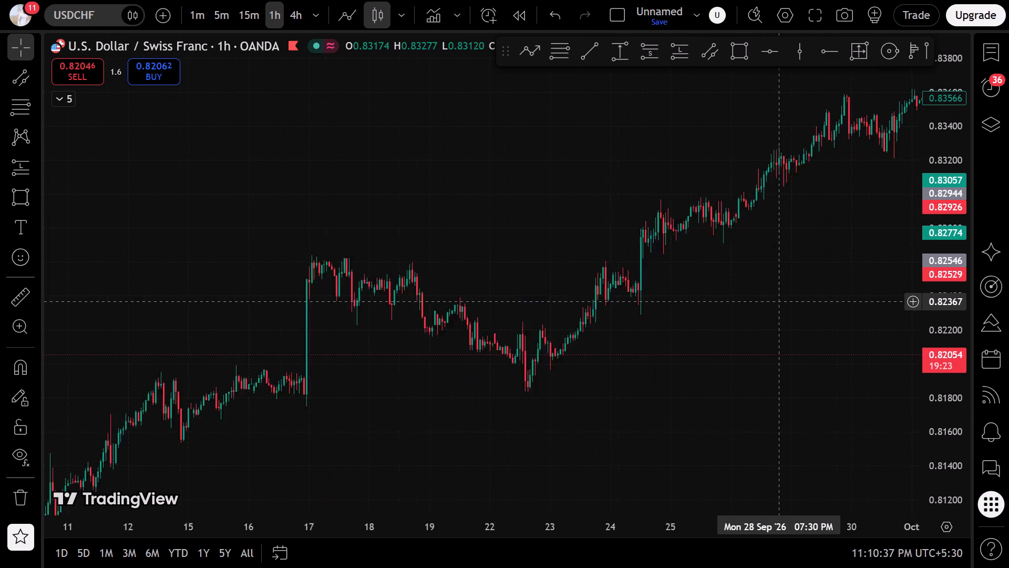
left_click_drag(933, 430, 898, 288)
left_click_drag(697, 303, 846, 227)
scroll(754, 291, "up", 3)
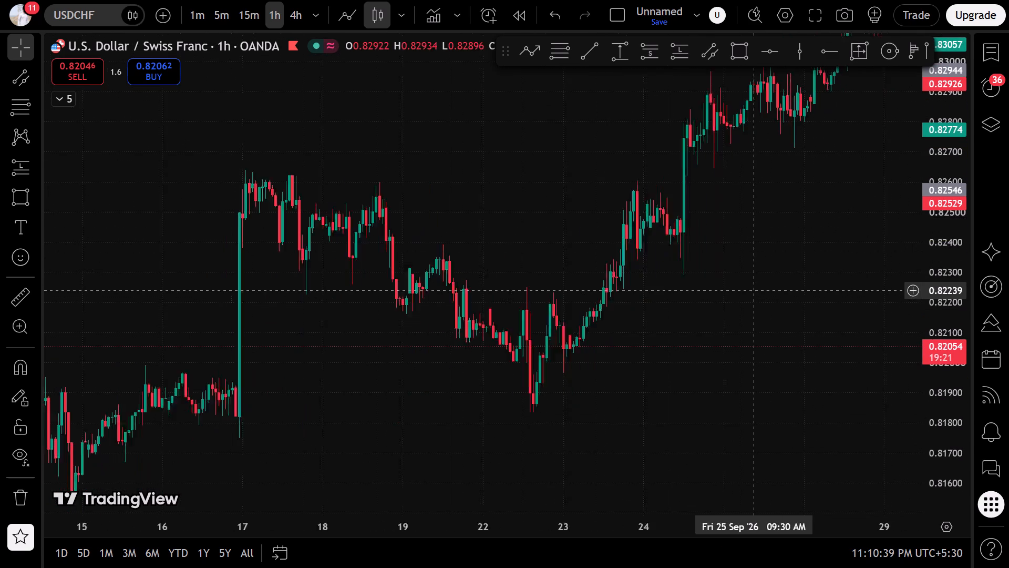
scroll(754, 291, "up", 3)
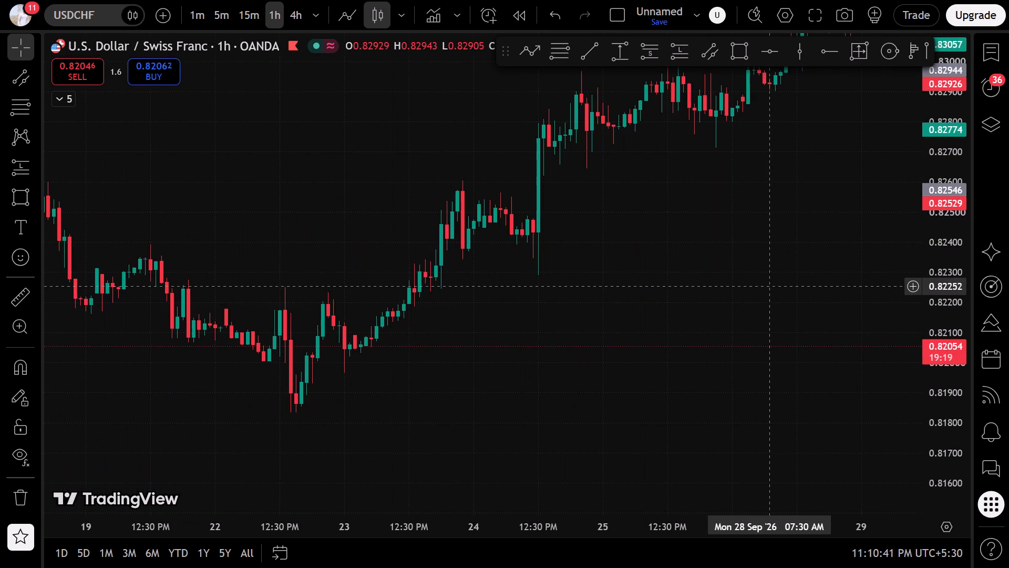
left_click(774, 290)
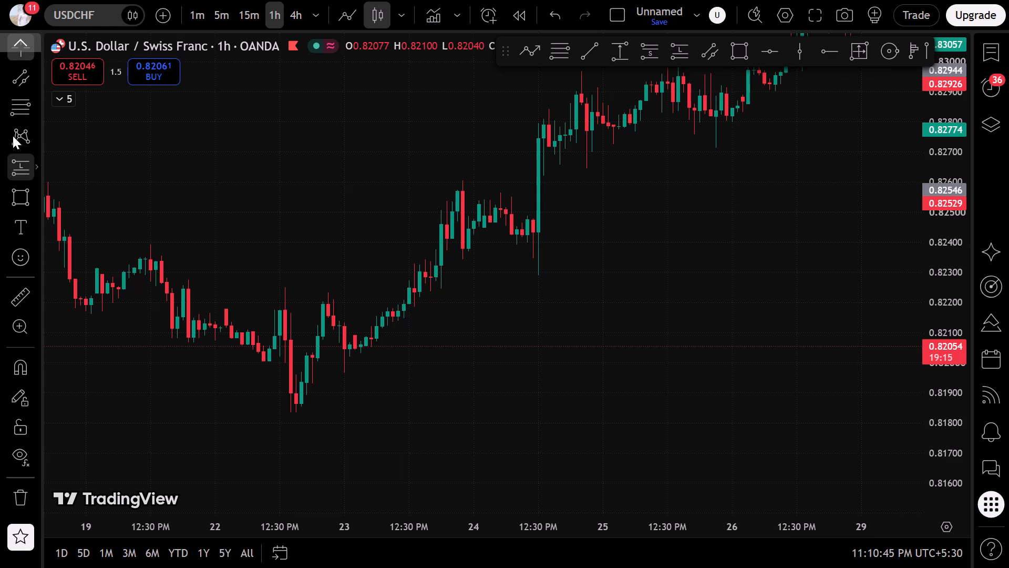
Draw a Fibonacci retracement on USDCHF from about 0.81962 on 22 September up to about 0.82575 on 24 September.
left_click(27, 109)
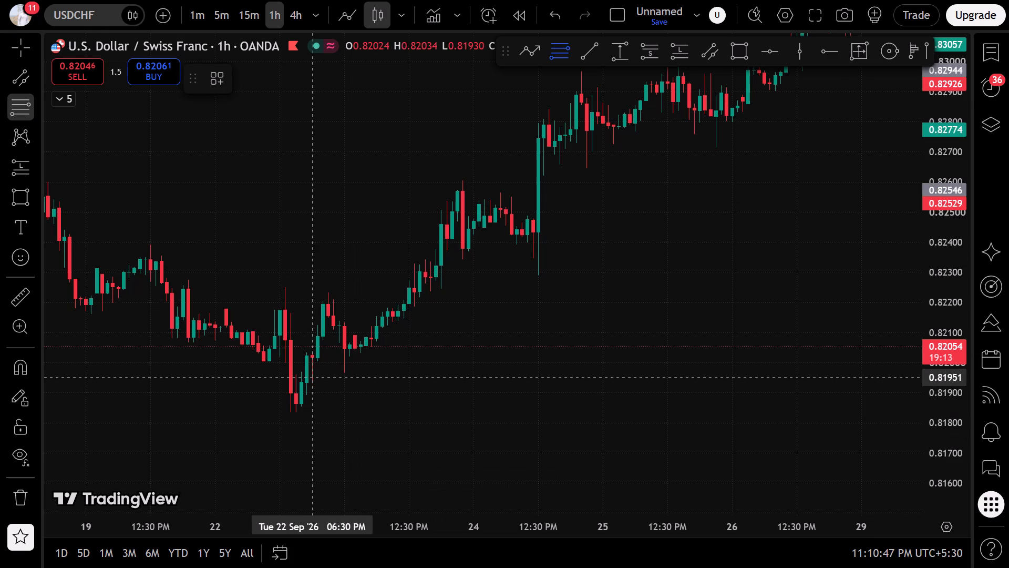
left_click(320, 374)
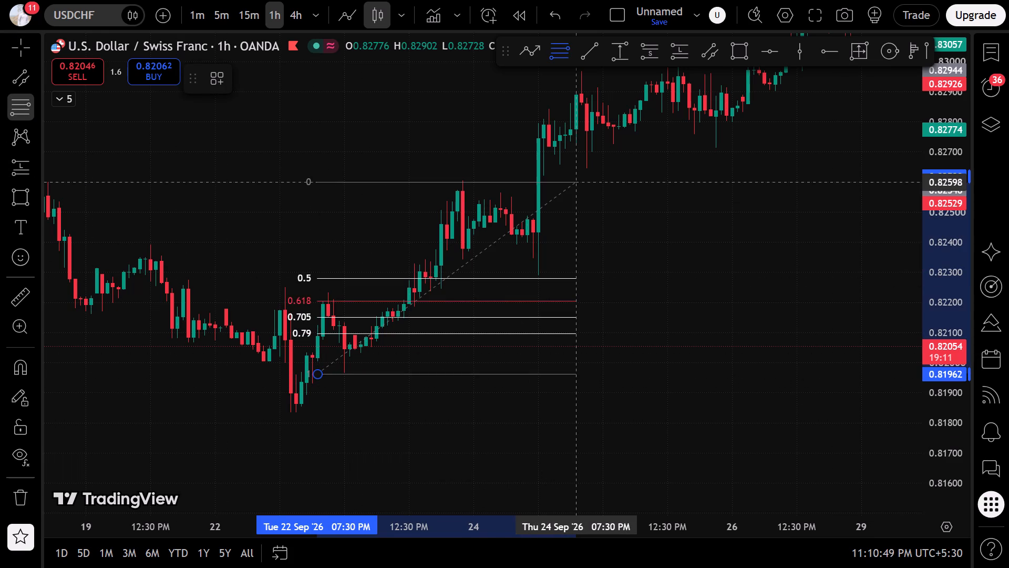
left_click(577, 190)
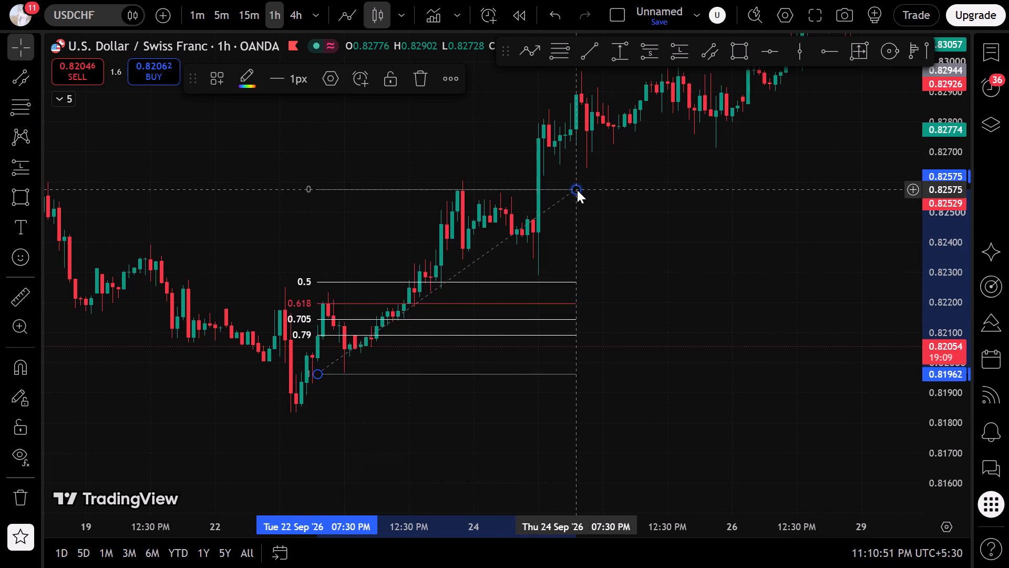
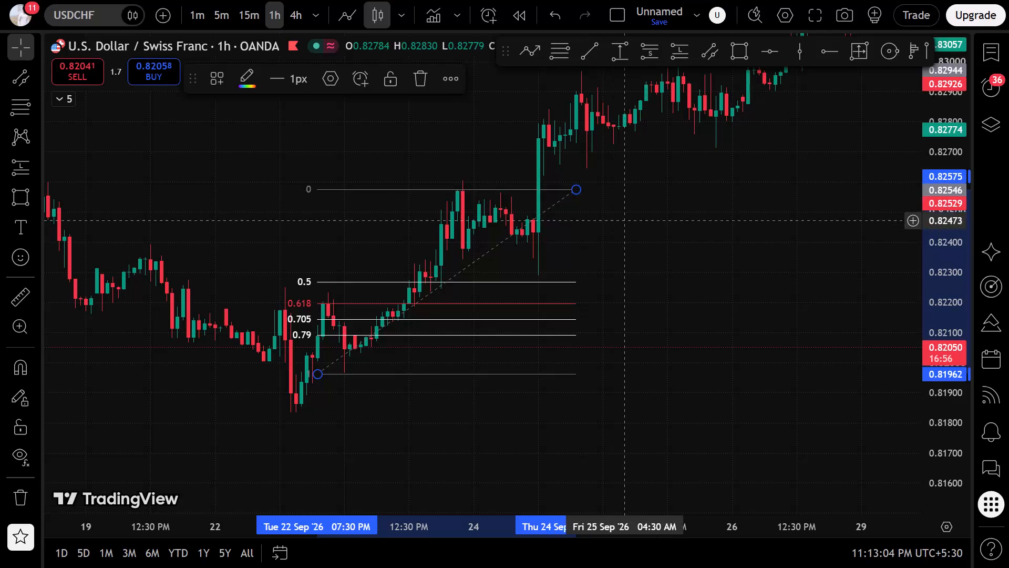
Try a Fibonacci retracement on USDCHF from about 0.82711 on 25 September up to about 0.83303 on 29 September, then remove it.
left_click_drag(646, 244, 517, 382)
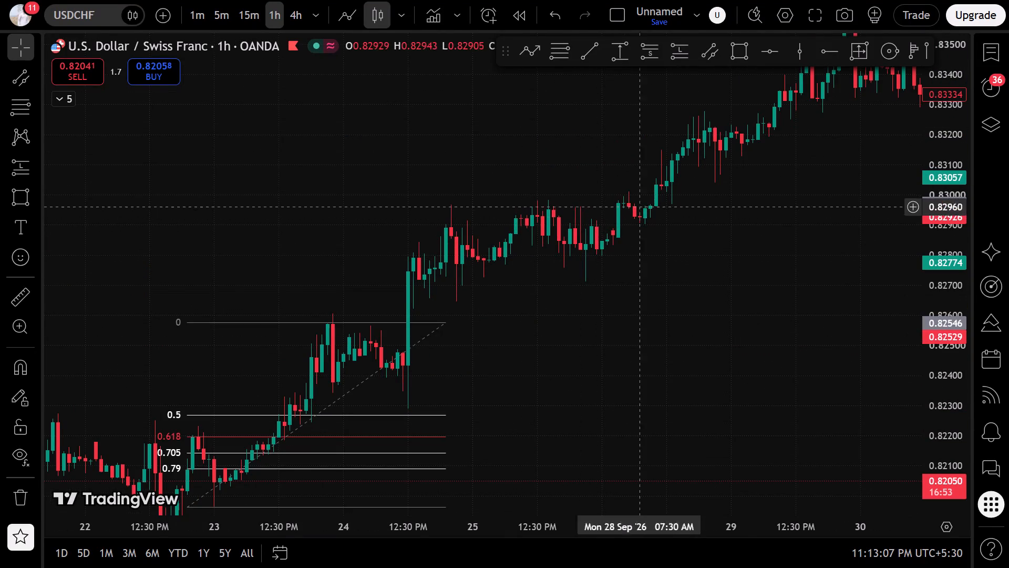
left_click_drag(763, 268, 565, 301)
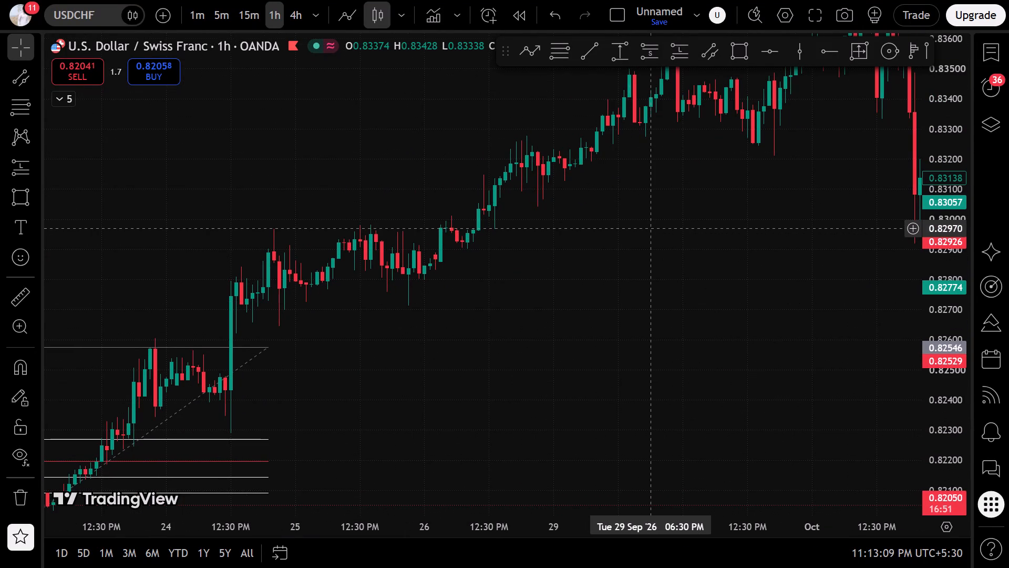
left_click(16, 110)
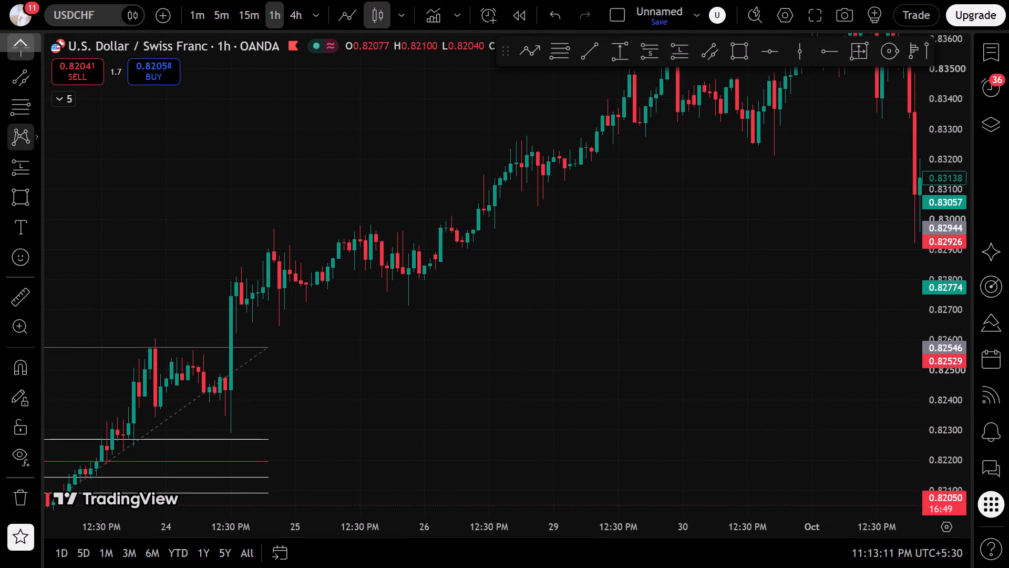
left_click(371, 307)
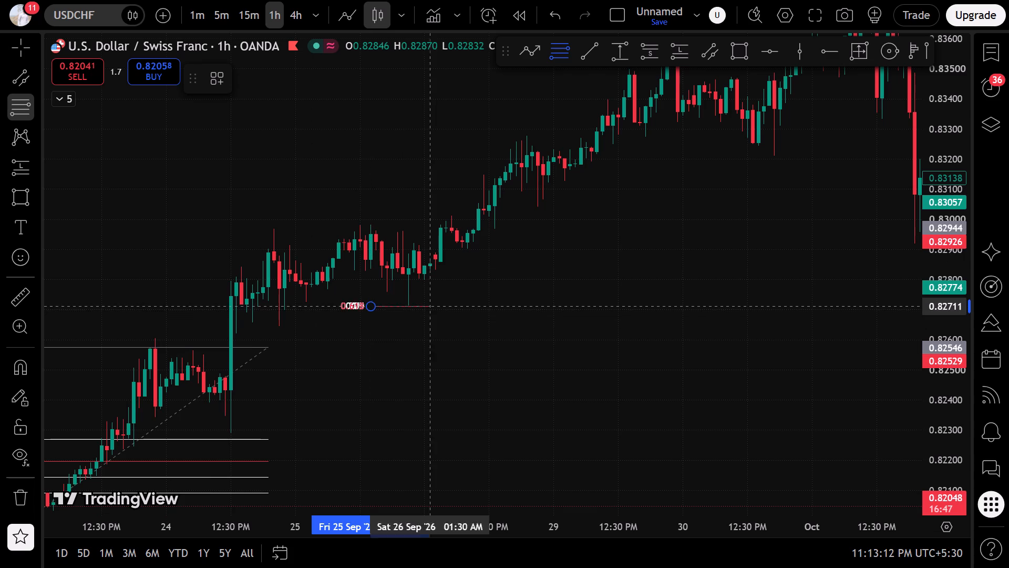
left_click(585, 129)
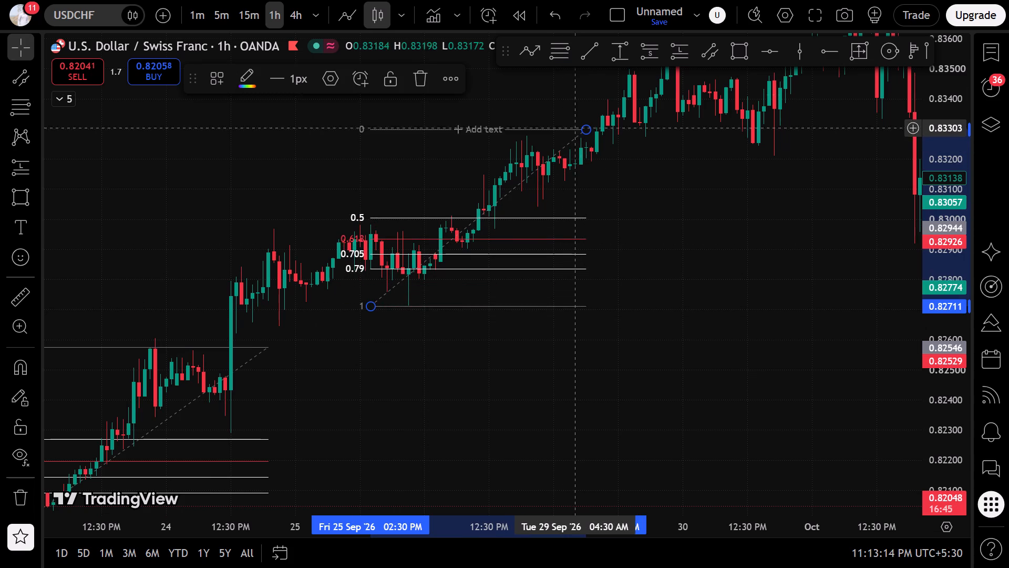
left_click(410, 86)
Draw a Fibonacci retracement on USDCHF from about 0.83044 on 28 September up to about 0.83502 on 30 September.
left_click_drag(582, 195, 392, 312)
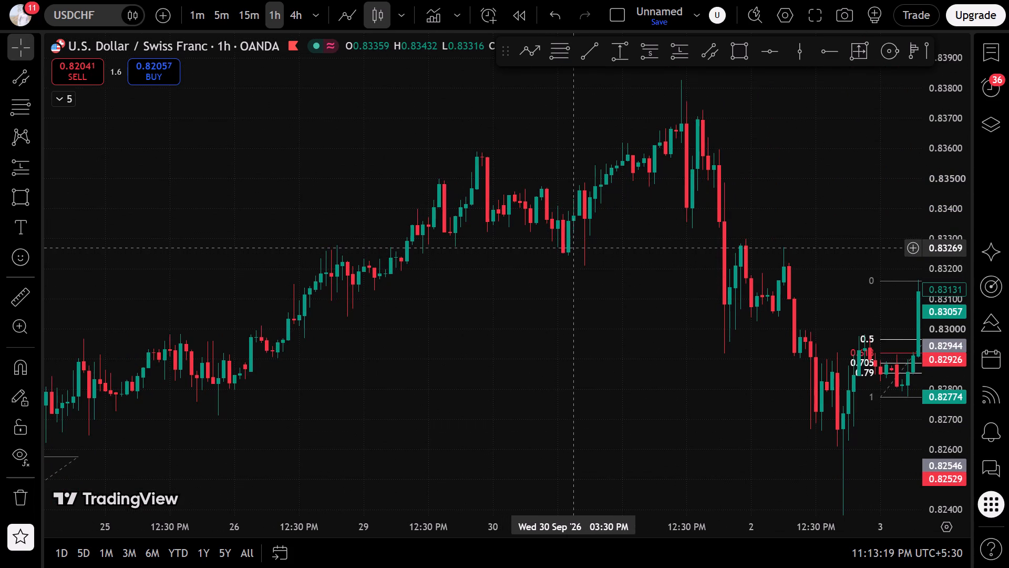
left_click(0, 112)
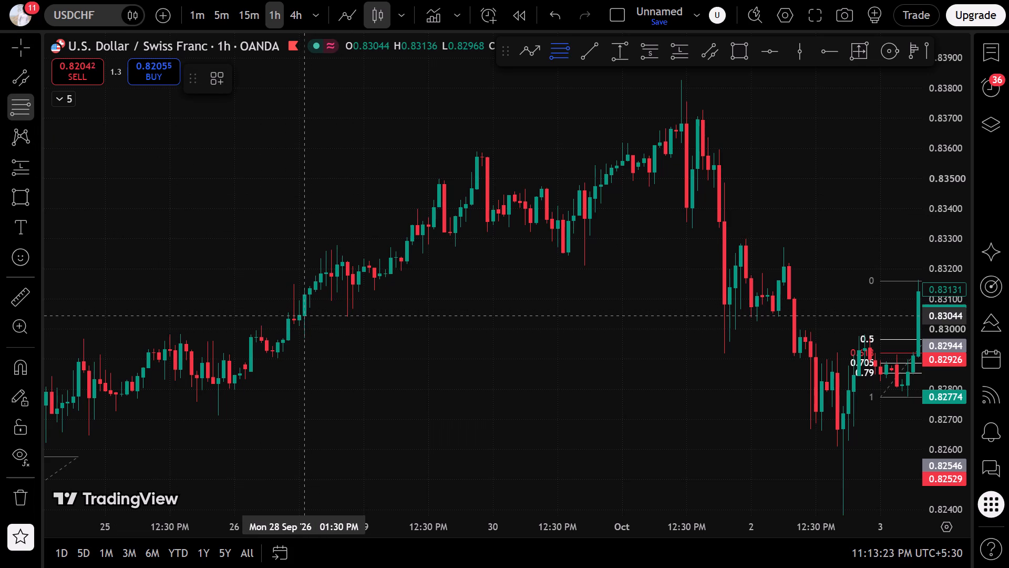
left_click(304, 316)
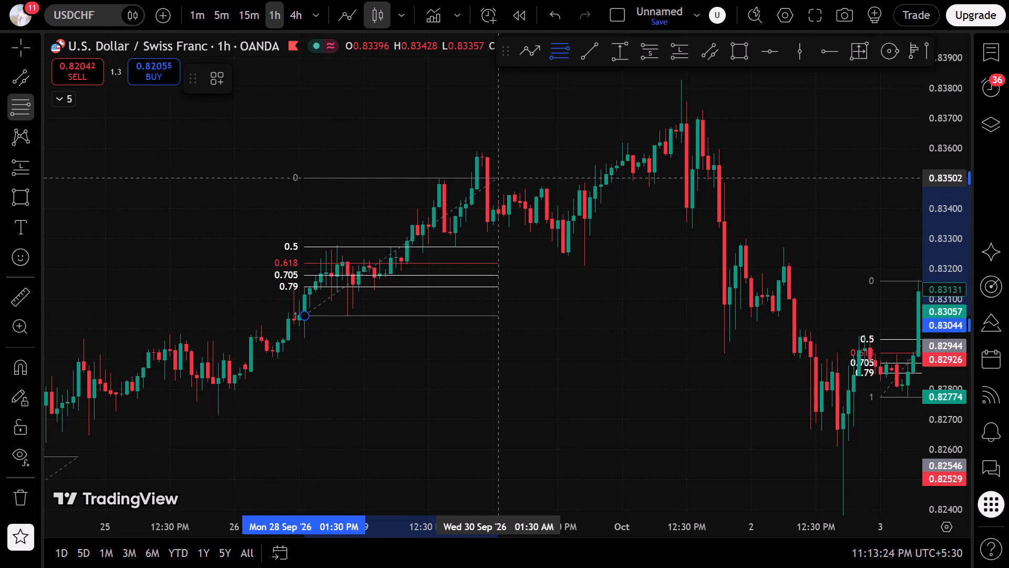
left_click(500, 178)
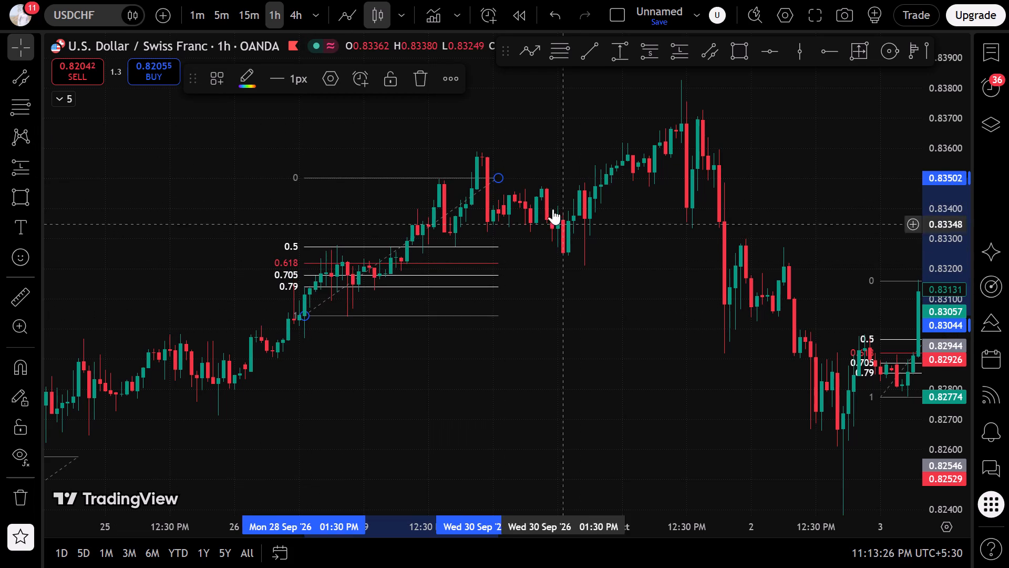
Move the 3–5 October Fibonacci retracement down and forward to 6–7 October, with its 0 level at about 0.82645.
left_click_drag(670, 318, 201, 311)
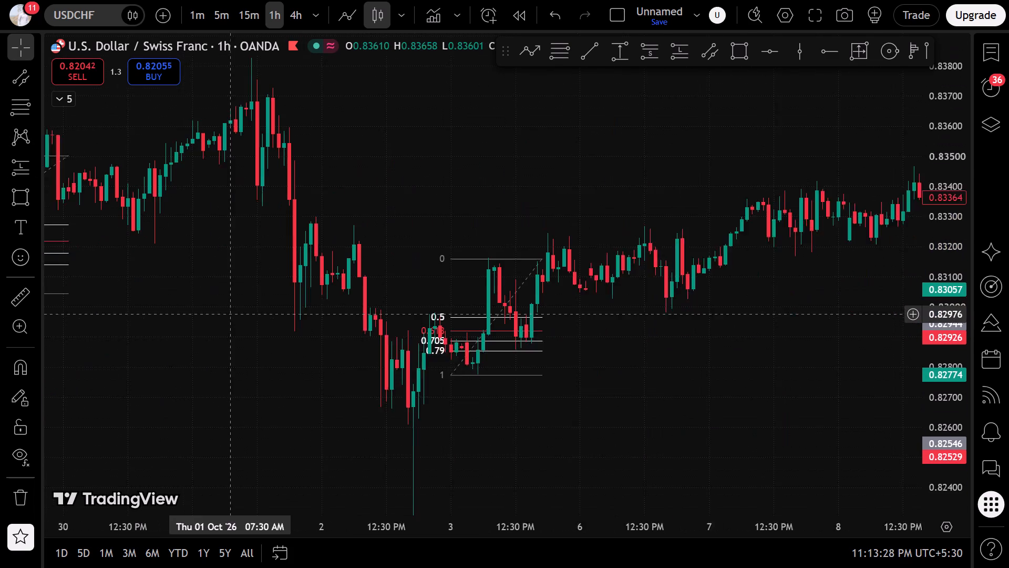
left_click_drag(201, 311, 199, 311)
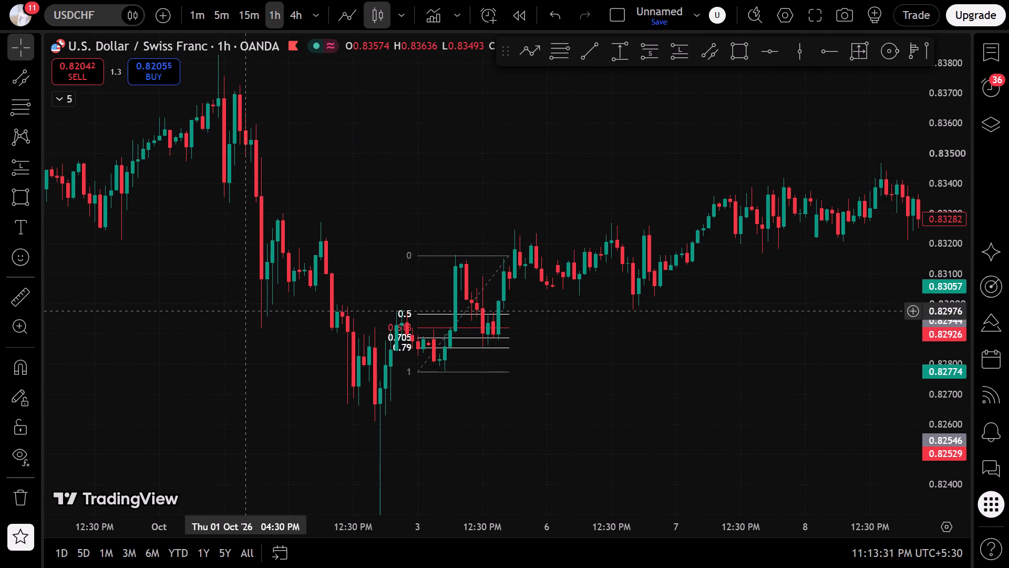
left_click(248, 318)
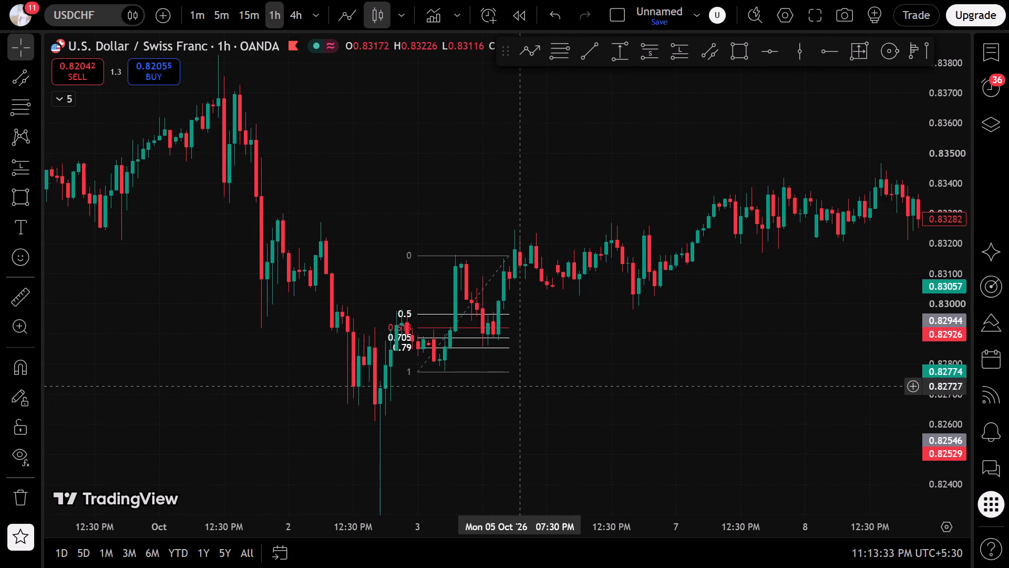
left_click(662, 322)
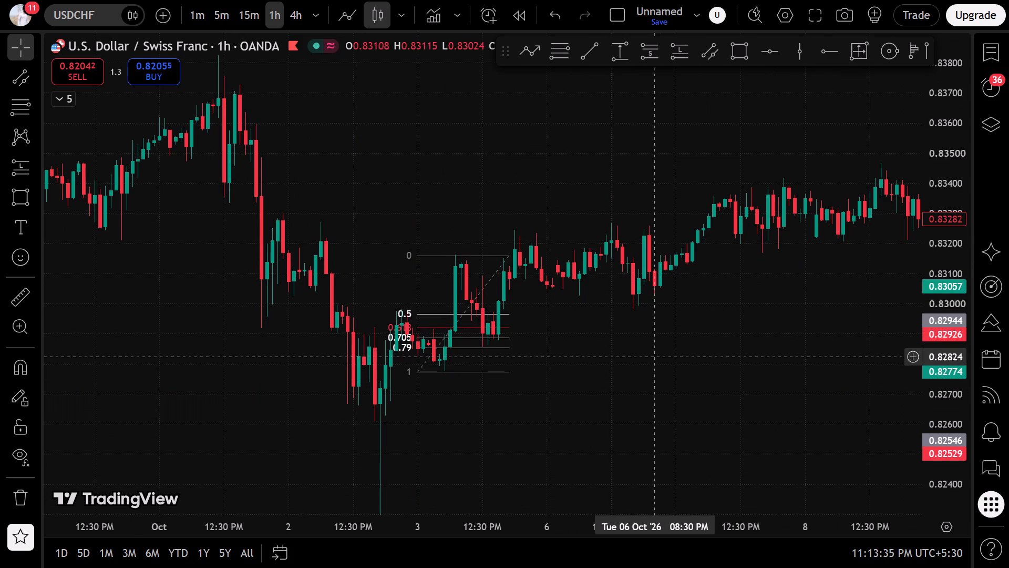
left_click_drag(473, 350, 673, 503)
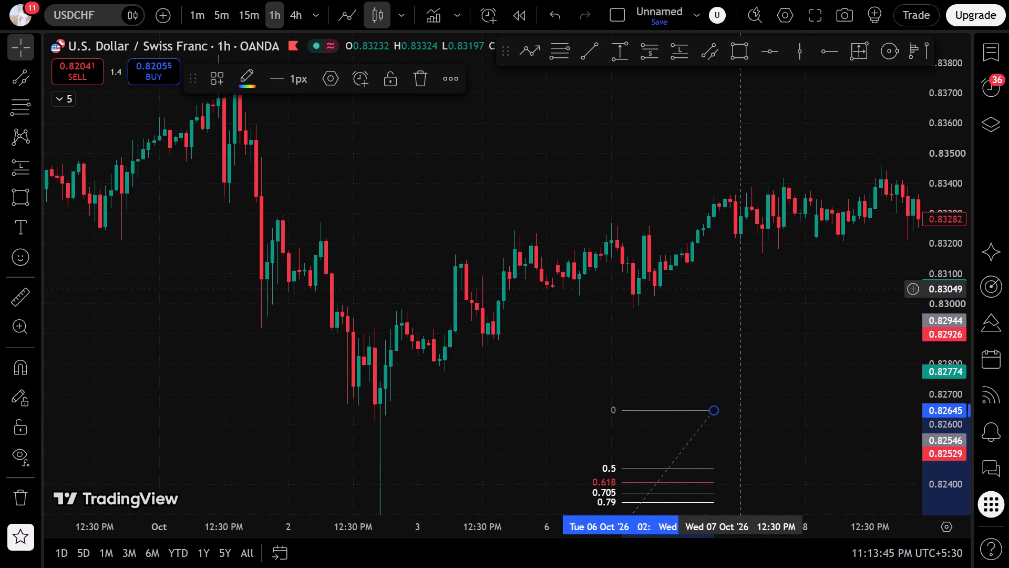
Examine USDCHF 1-hour price action forward from 7 October, through the late-October channel and zones, to the zone at 3 November.
left_click_drag(818, 280, 559, 299)
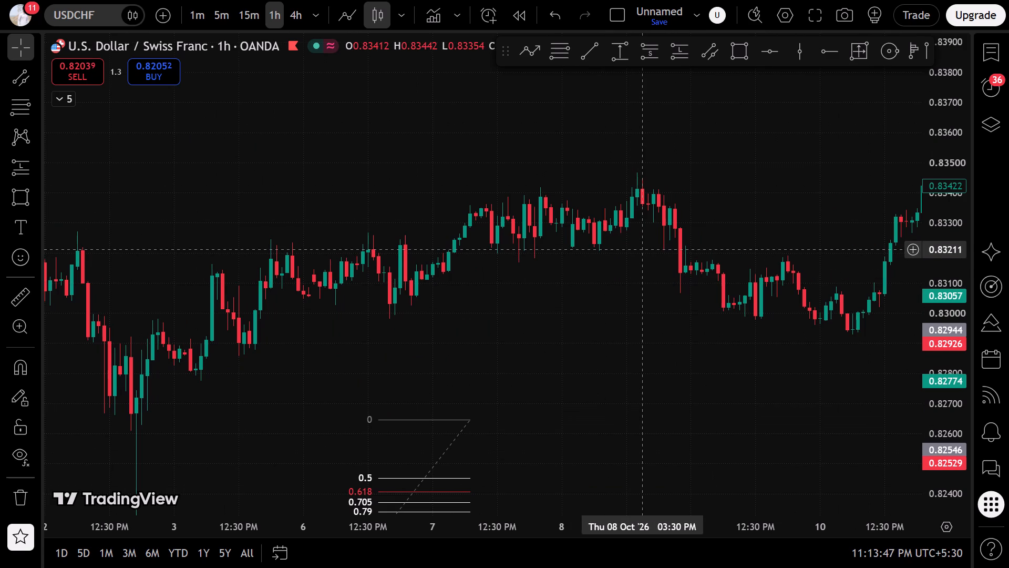
left_click_drag(568, 296, 325, 283)
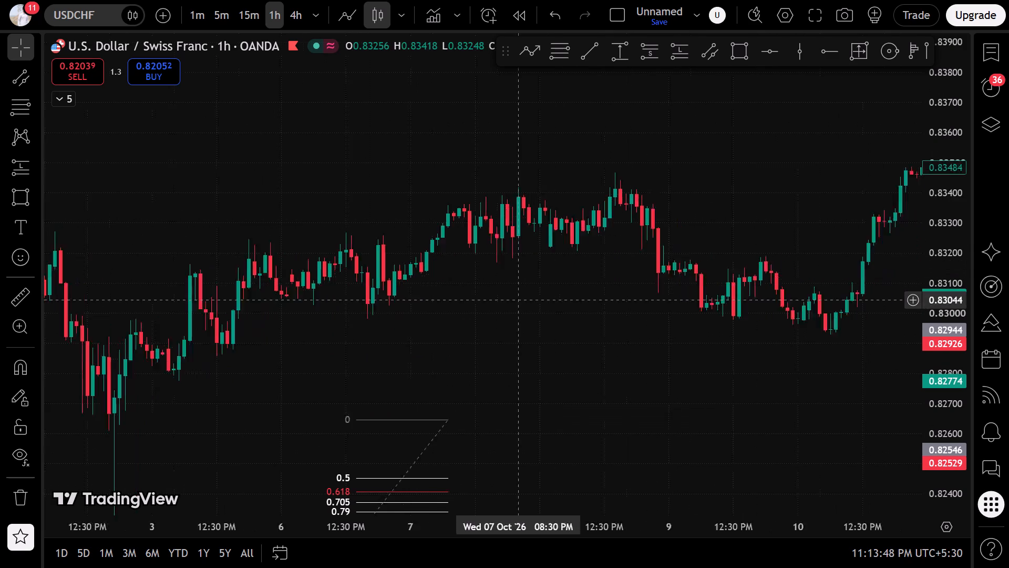
left_click_drag(325, 283, 251, 281)
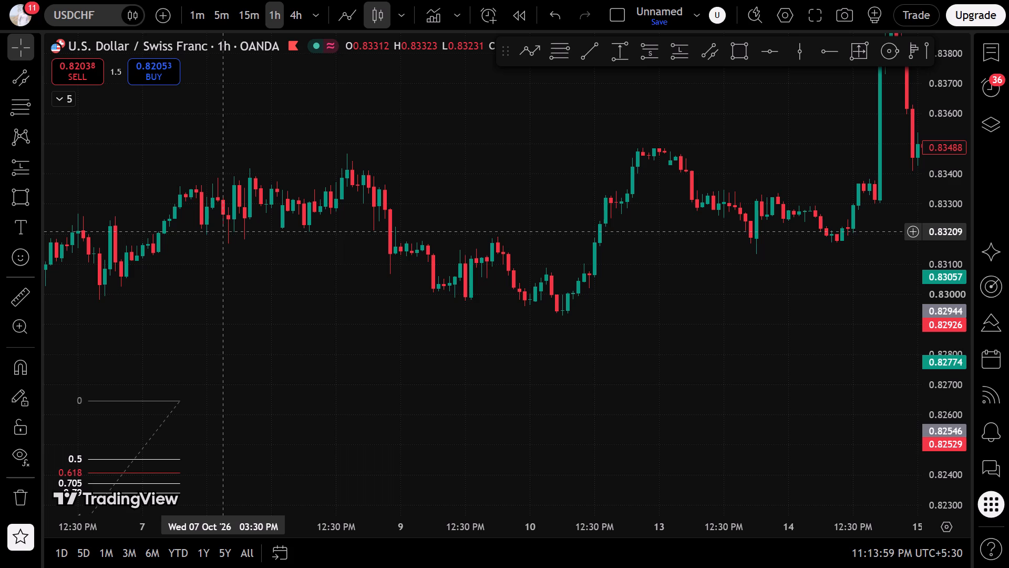
left_click_drag(713, 341, 715, 319)
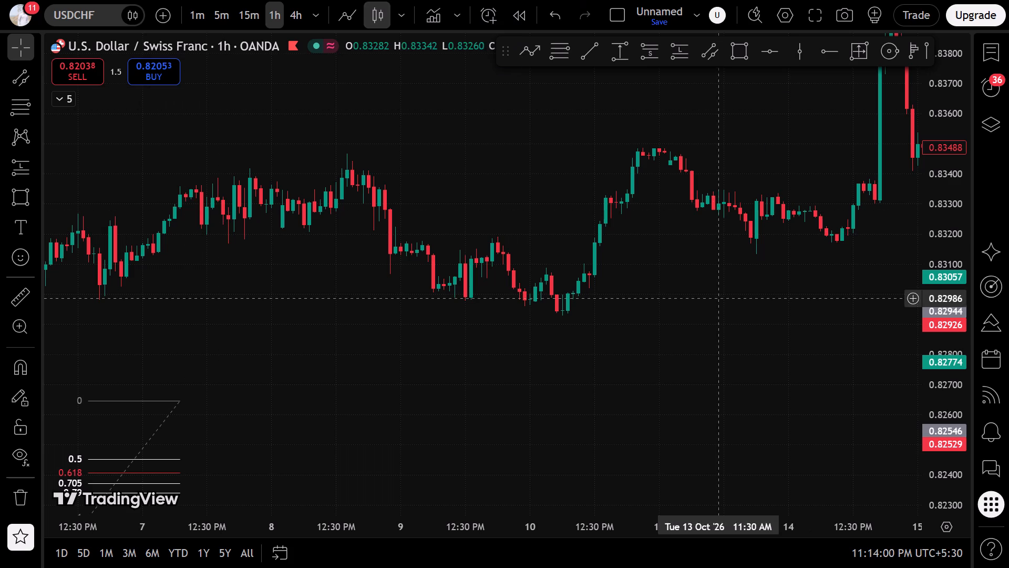
left_click_drag(715, 319, 133, 509)
left_click_drag(298, 383, 300, 136)
left_click_drag(676, 369, 510, 367)
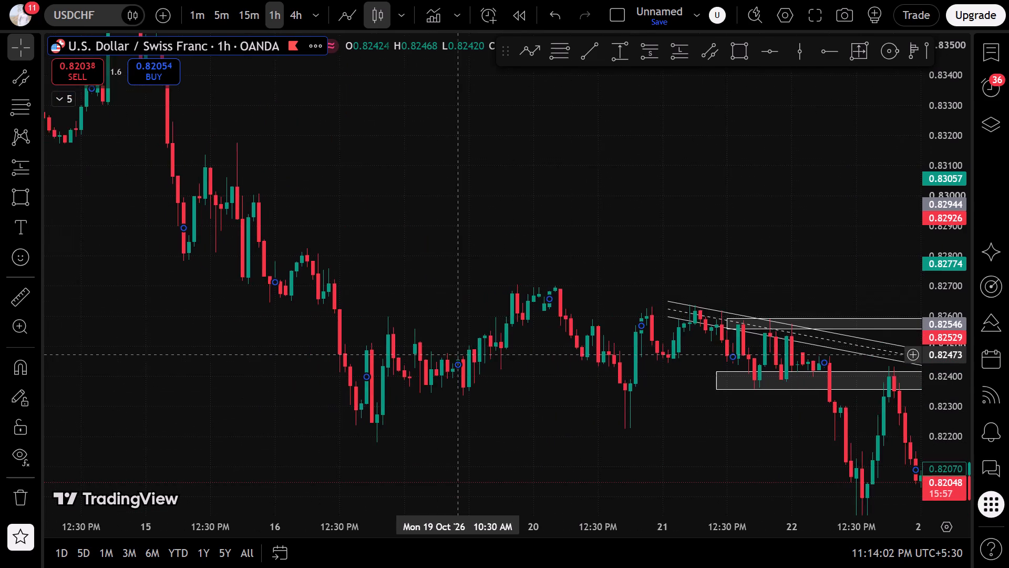
left_click_drag(510, 367, 533, 370)
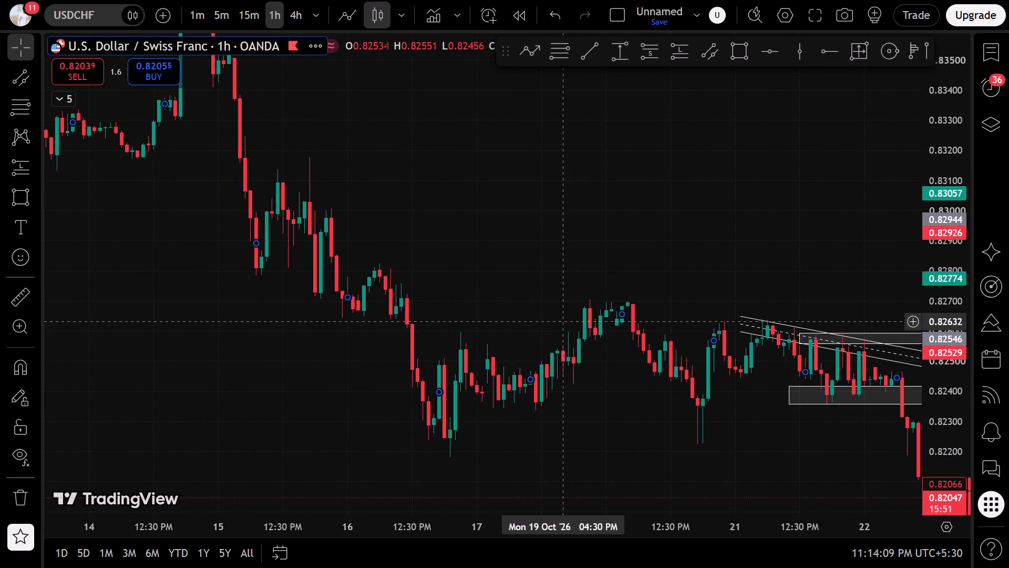
left_click(284, 314)
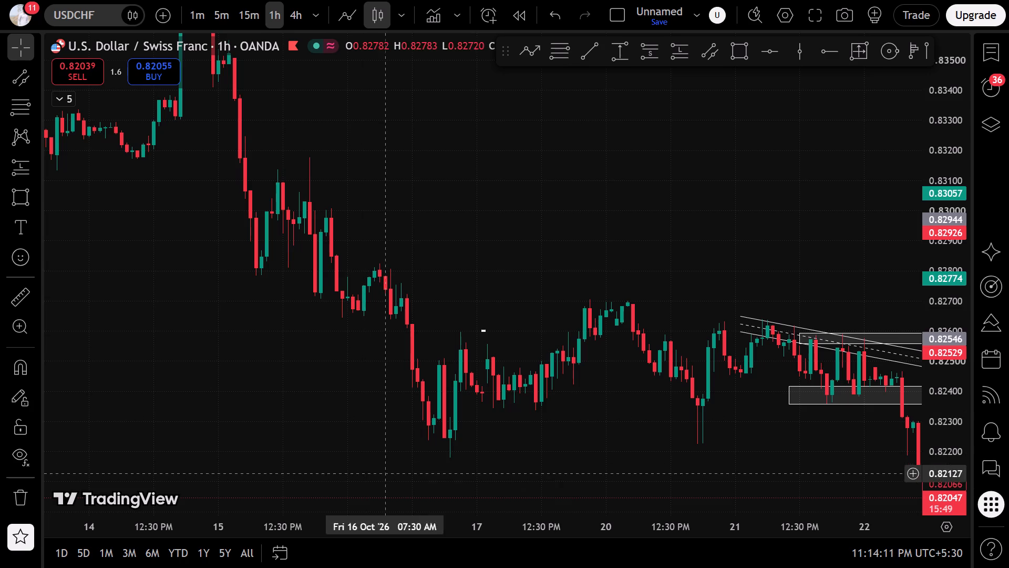
left_click_drag(576, 420, 0, 345)
left_click_drag(500, 221, 353, 231)
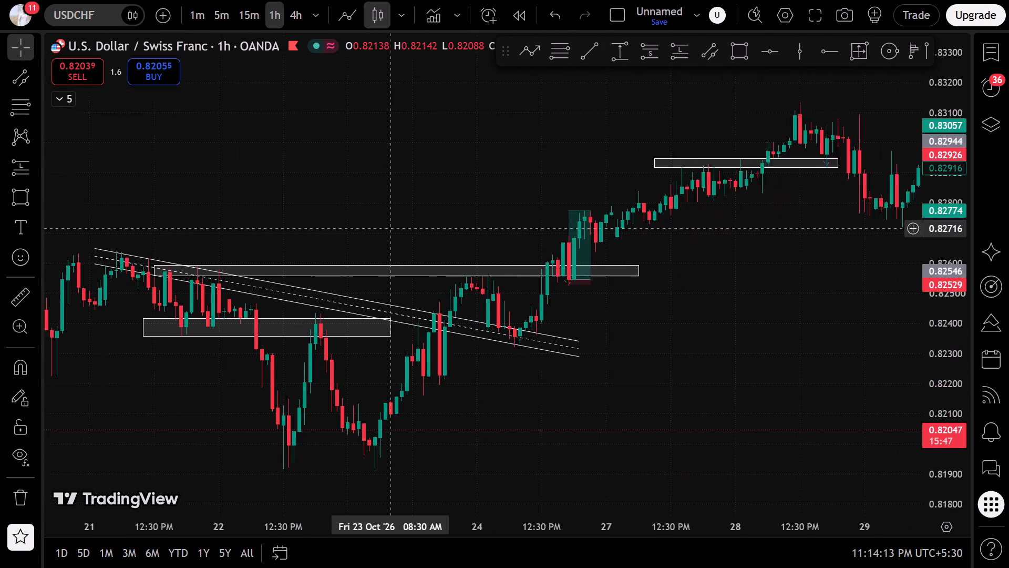
left_click_drag(353, 231, 344, 234)
left_click_drag(695, 305, 269, 363)
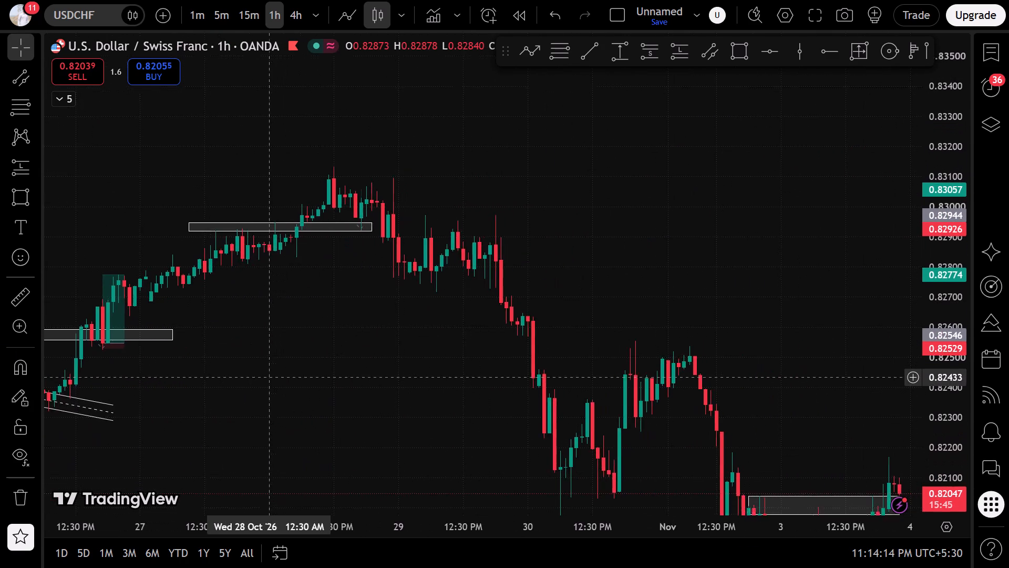
left_click_drag(269, 363, 229, 305)
left_click_drag(505, 301, 170, 89)
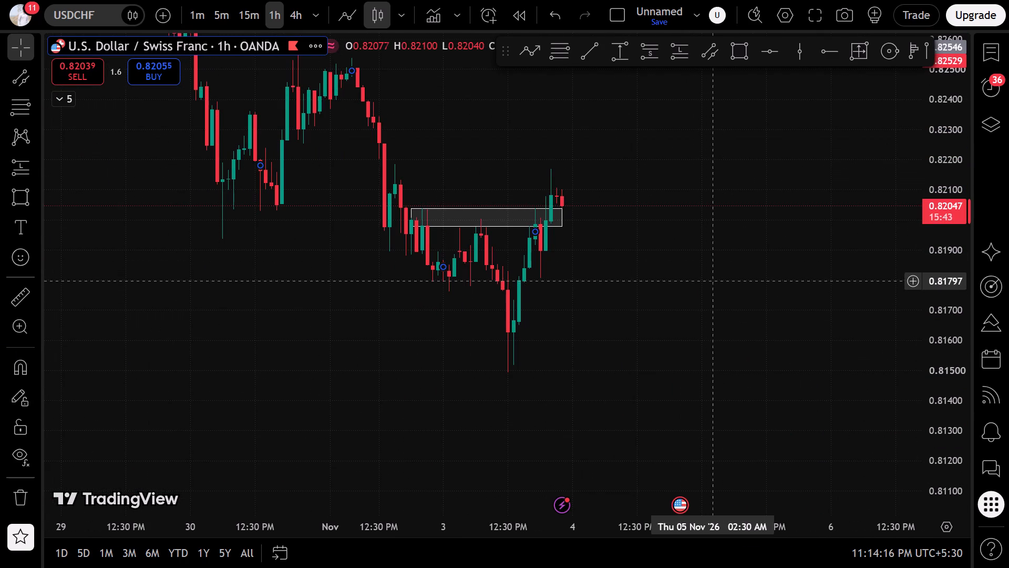
Switch USDCHF to the 5-minute timeframe and examine the price action around the latest zone on 2–3 November.
left_click(229, 23)
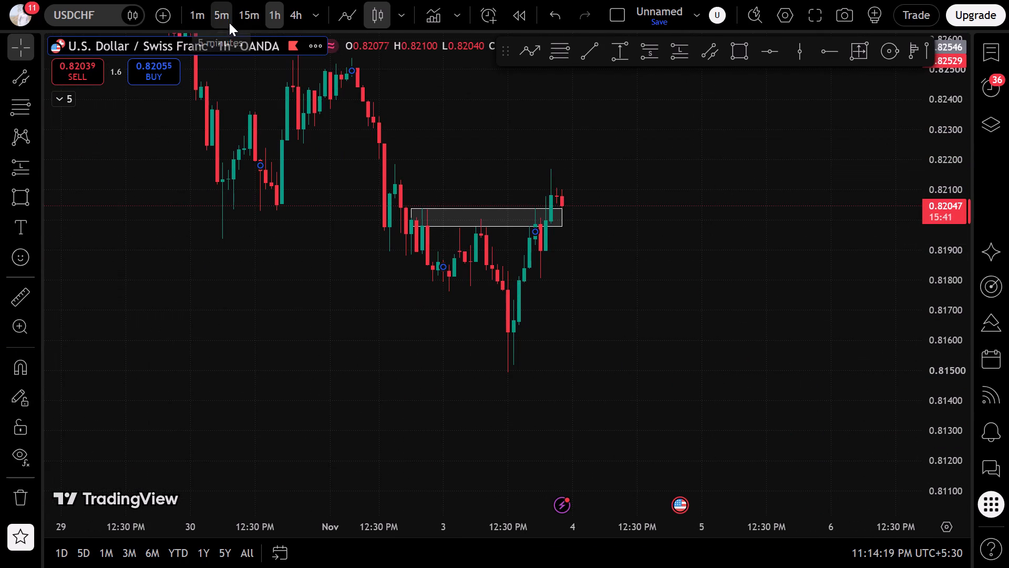
scroll(450, 342, "down", 7)
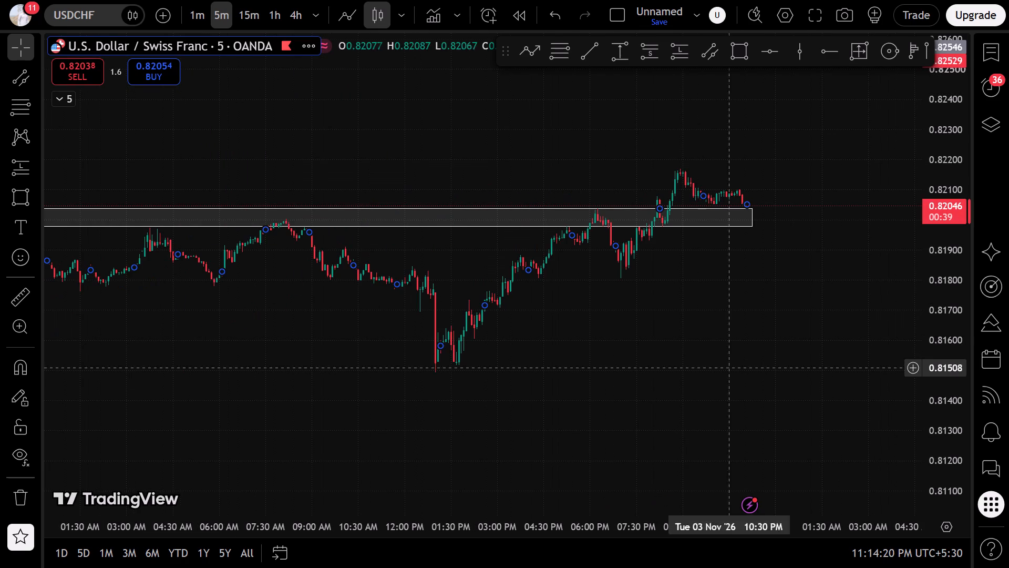
left_click_drag(949, 420, 874, 53)
left_click_drag(509, 370, 745, 366)
scroll(745, 366, "up", 3)
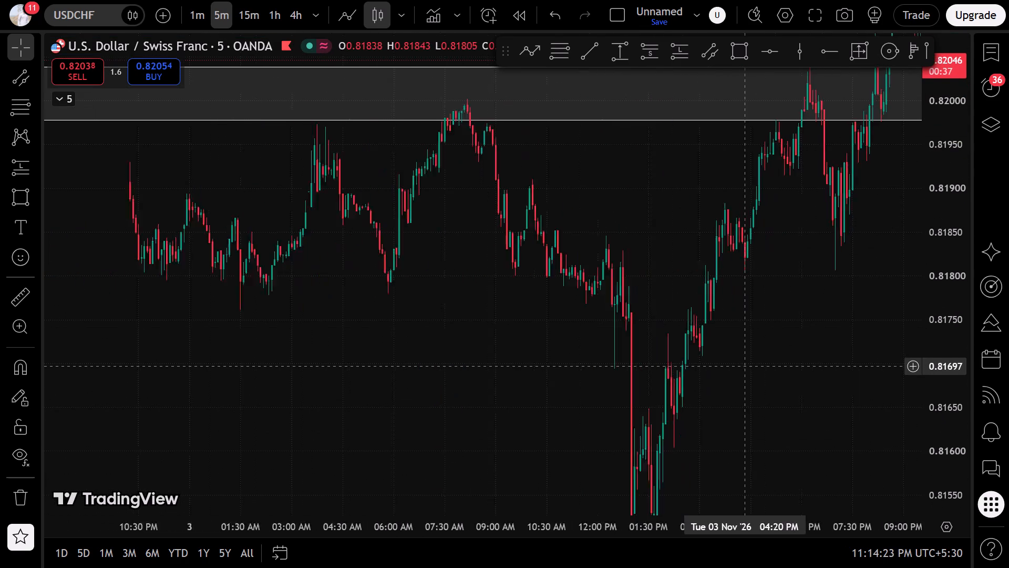
scroll(745, 366, "up", 3)
left_click_drag(471, 287, 671, 368)
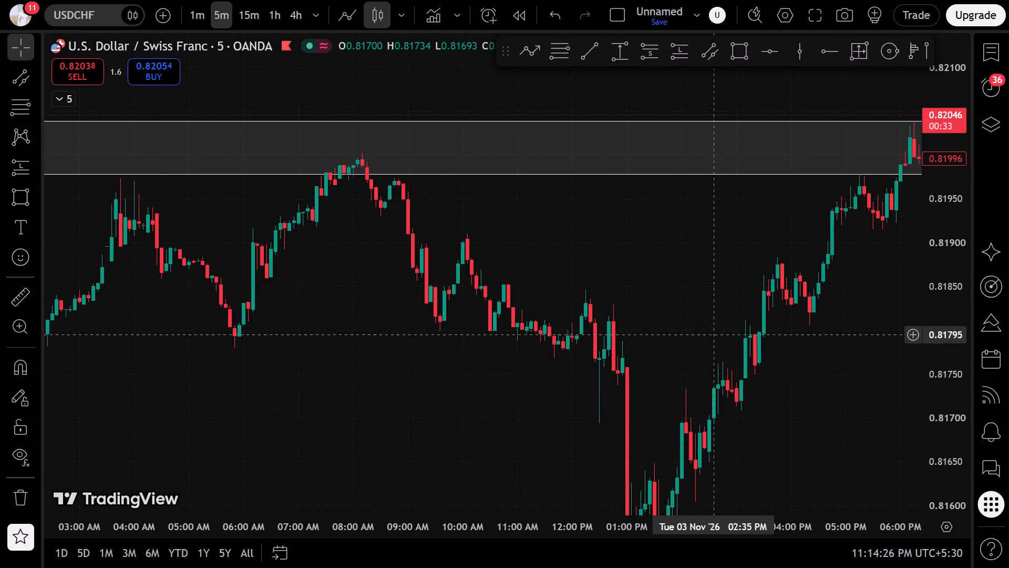
scroll(668, 353, "down", 2)
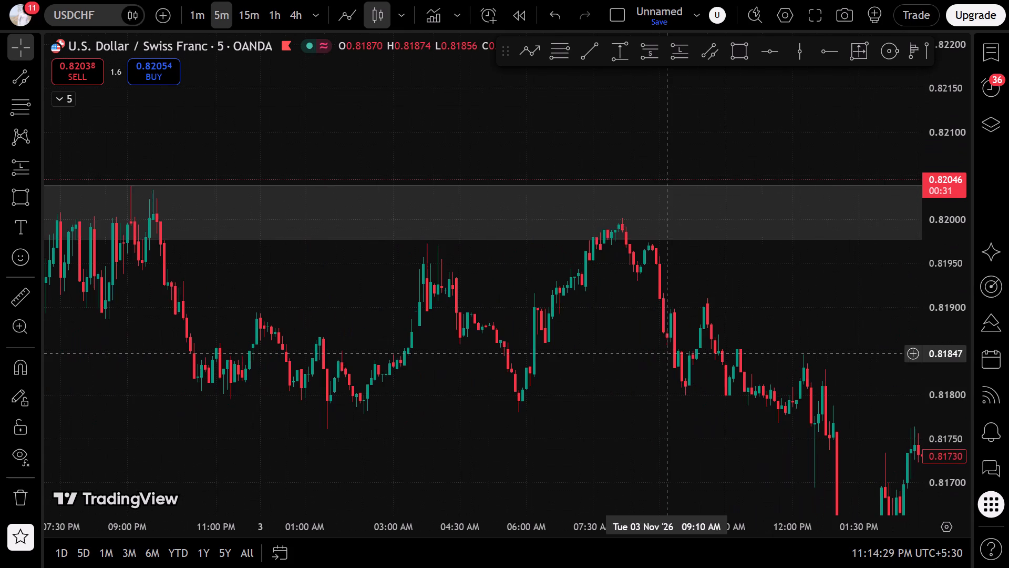
left_click_drag(405, 357, 651, 338)
left_click_drag(855, 352, 856, 351)
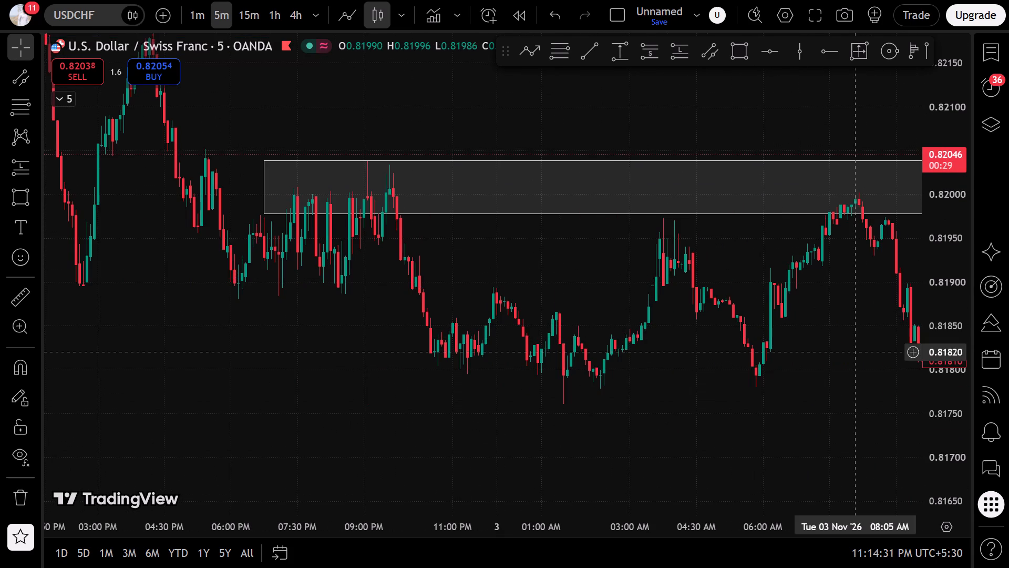
left_click_drag(856, 351, 839, 351)
Examine the USDCHF 5-minute decline before the zone on 2 November and the price action back to 30–31 October.
left_click_drag(244, 331, 893, 460)
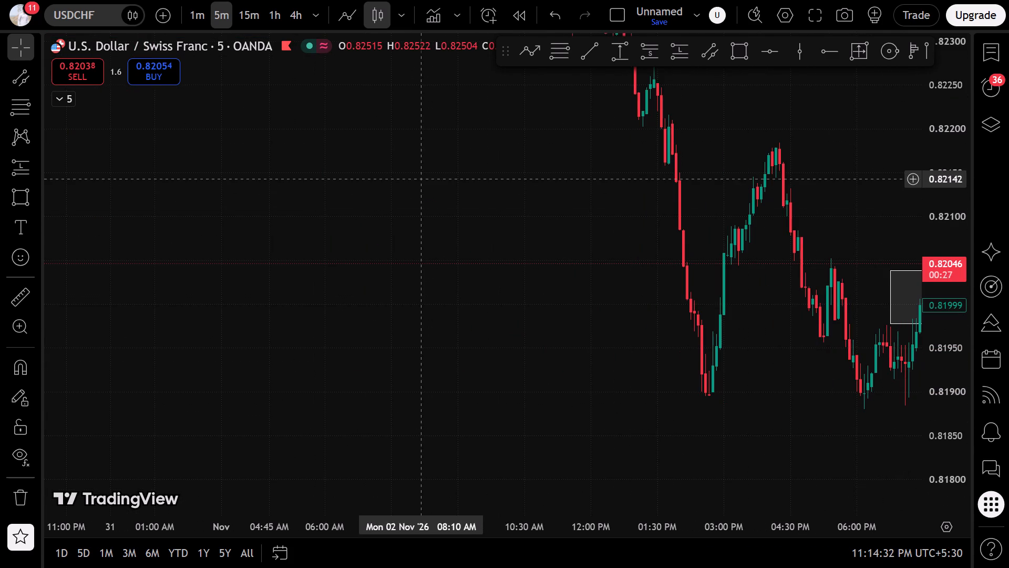
left_click_drag(421, 179, 500, 422)
left_click_drag(453, 232, 506, 341)
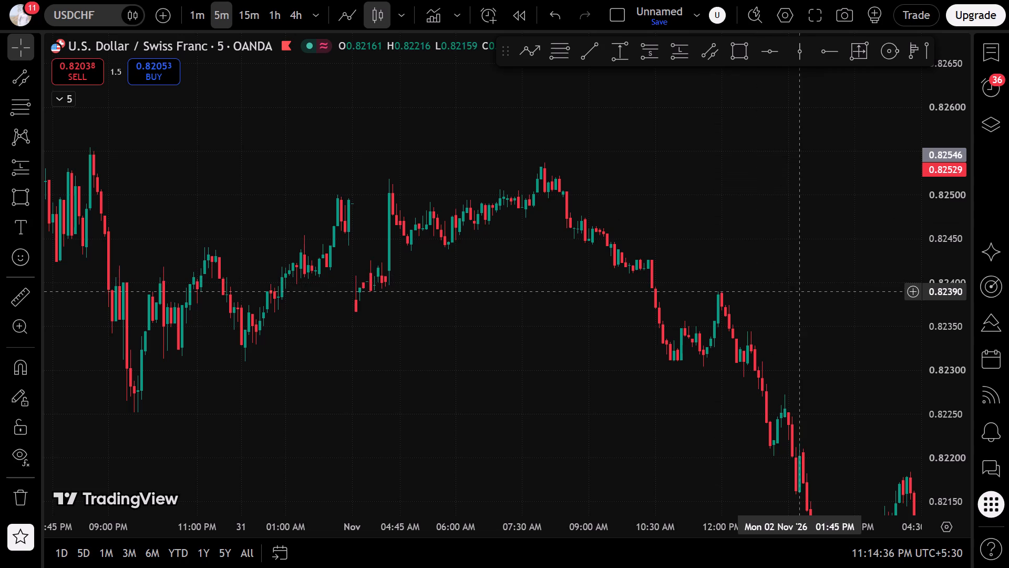
left_click_drag(795, 374, 635, 303)
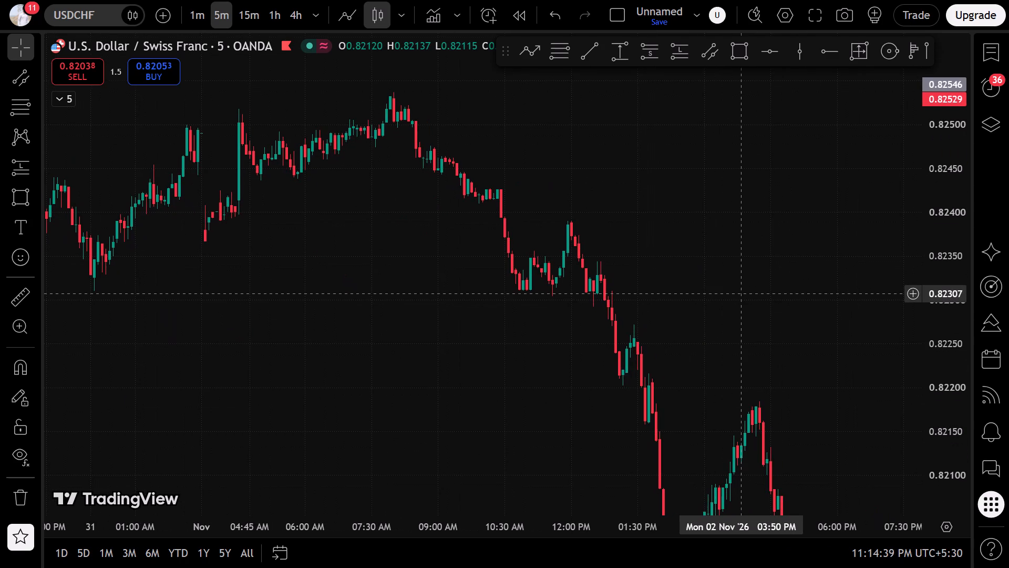
left_click_drag(737, 407, 661, 265)
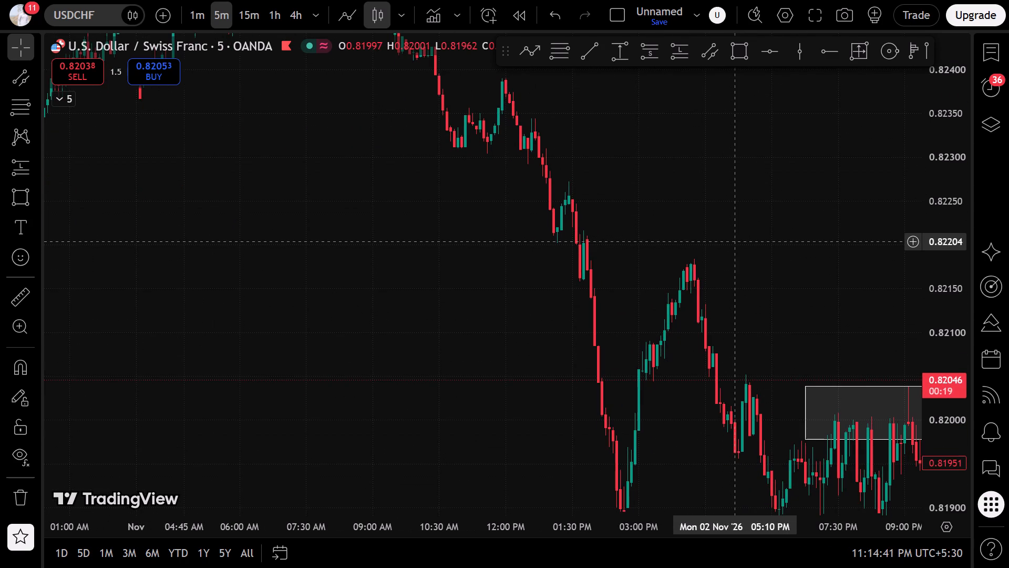
left_click(737, 241)
left_click_drag(531, 240, 1008, 516)
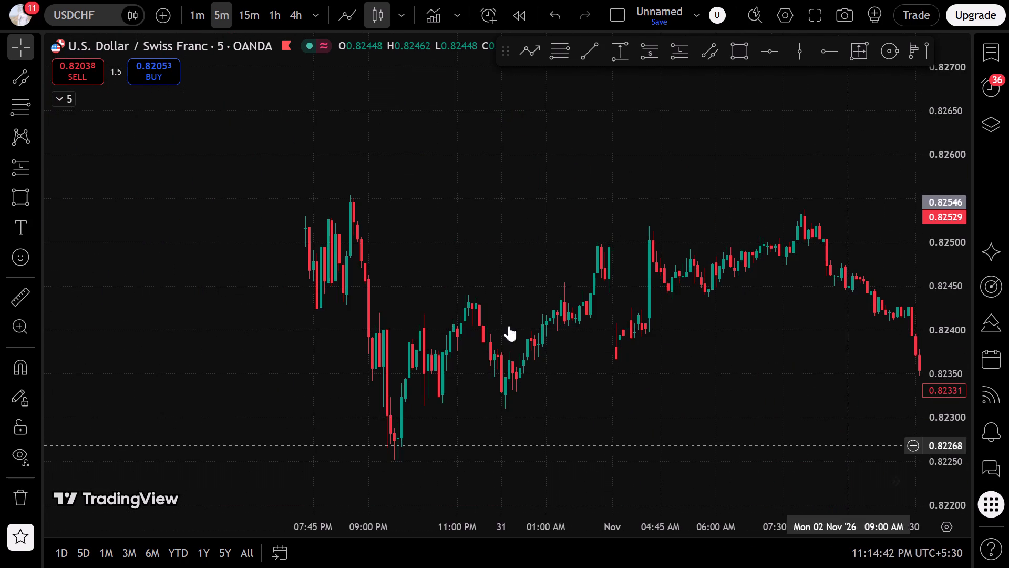
Draw a Fibonacci retracement on the 30 October USDCHF rise, from about 0.82167 at 08:50 AM to about 0.82278 at 01:00 PM.
scroll(440, 323, "down", 1)
left_click_drag(401, 371, 645, 160)
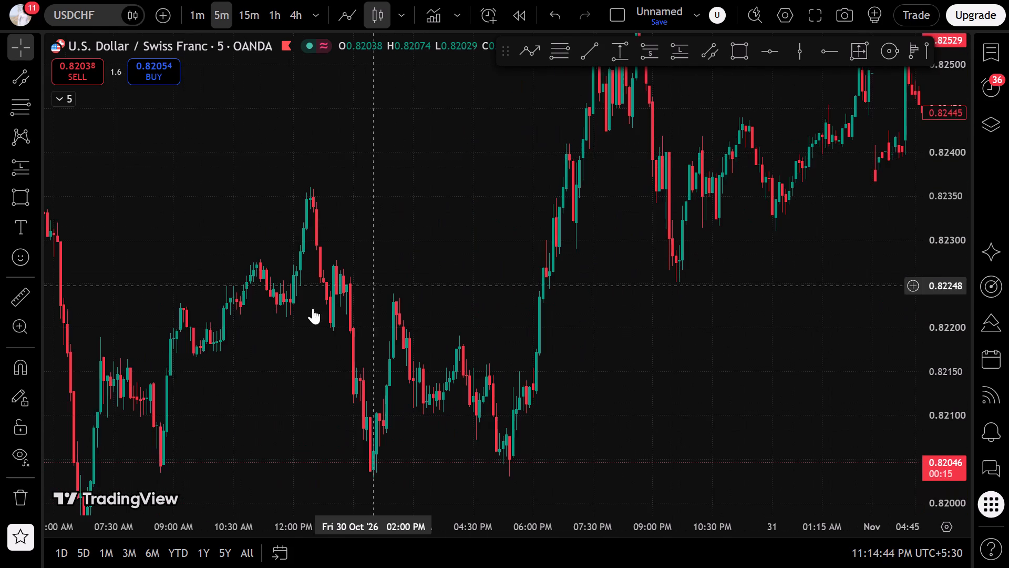
left_click_drag(304, 318, 800, 257)
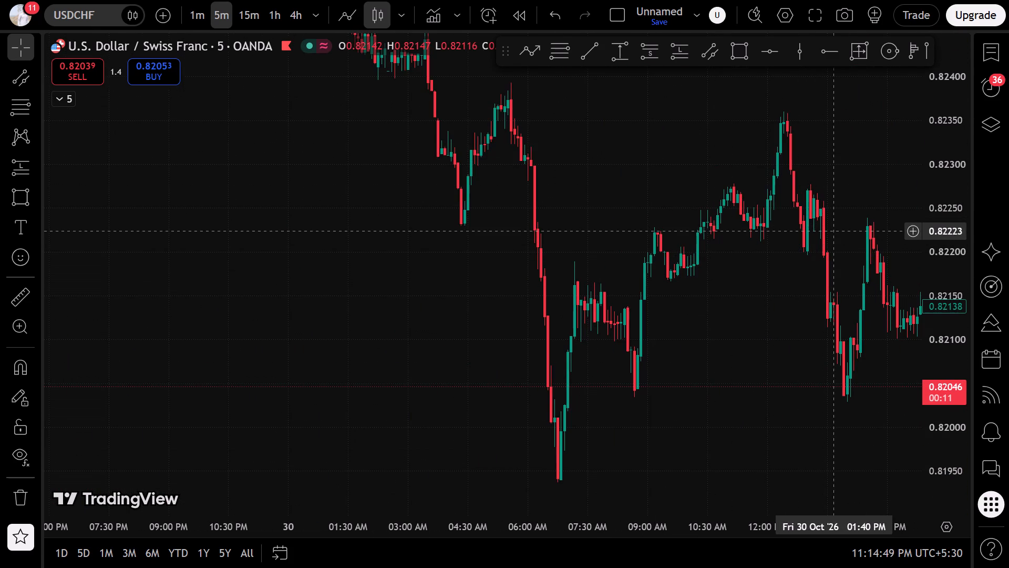
left_click_drag(2, 103, 7, 106)
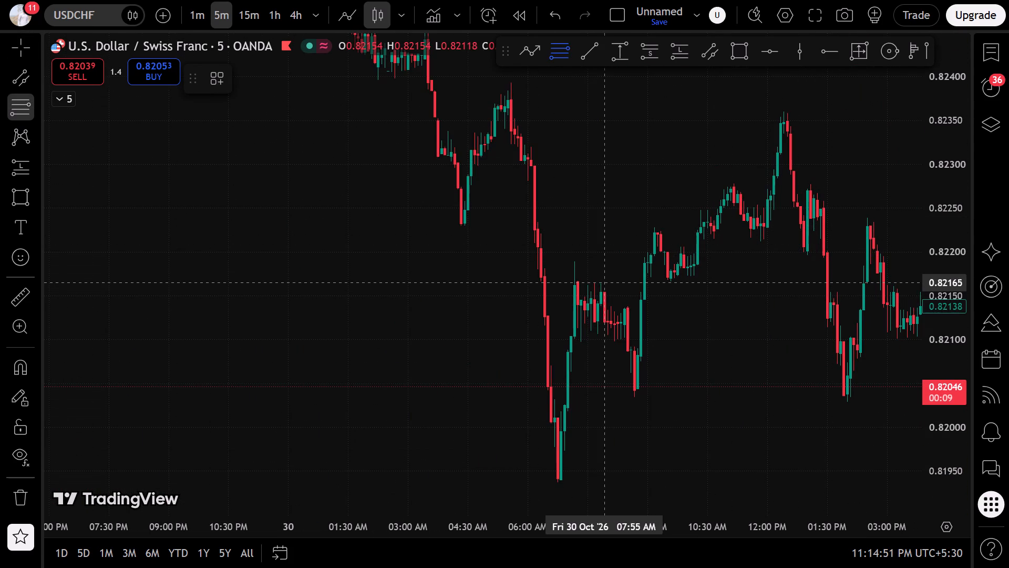
left_click_drag(640, 281, 652, 286)
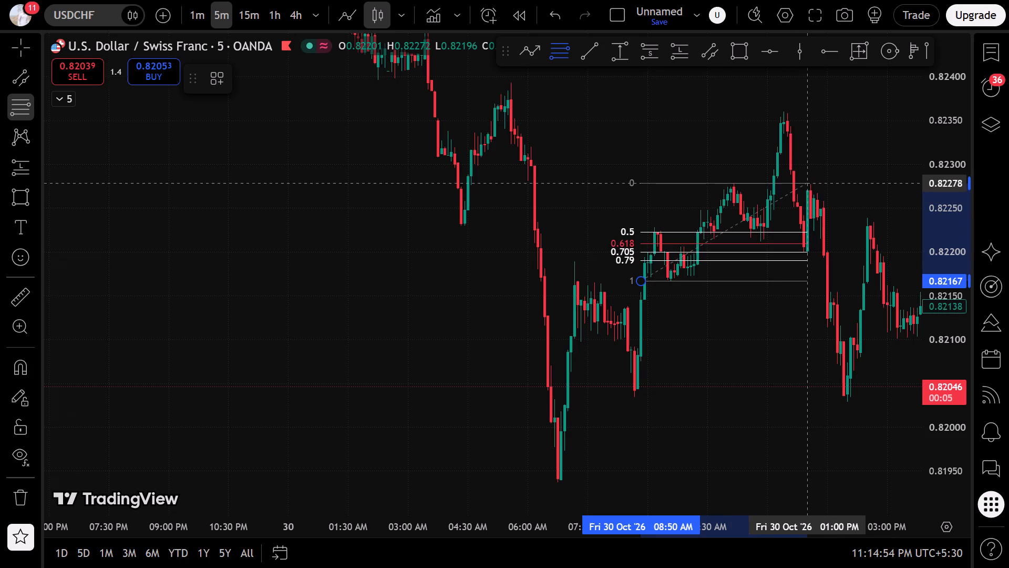
left_click(807, 184)
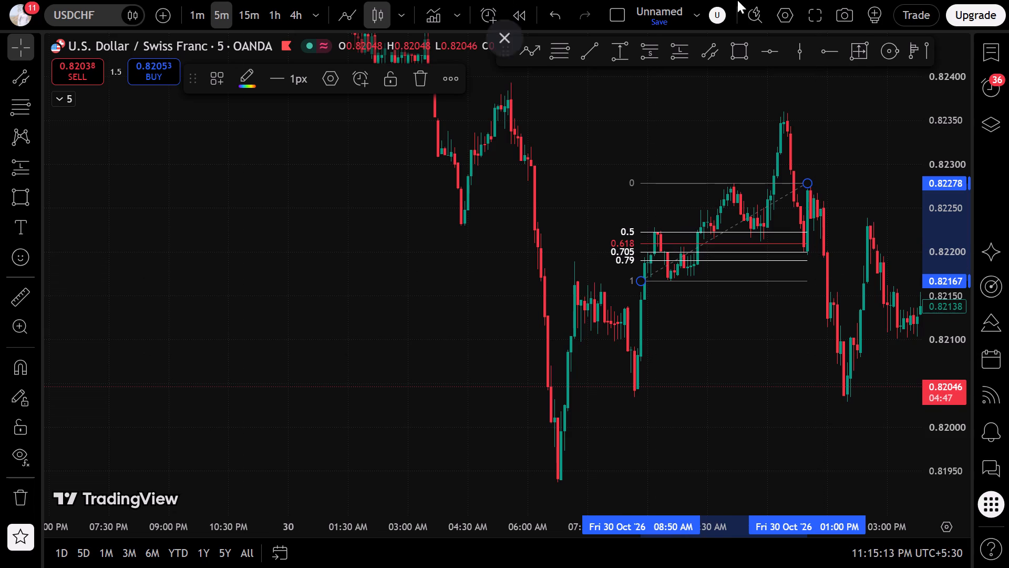
Switch to the Google Calendar tasks and start a new task in the For today list with the title "use fibb +".
left_click(502, 60)
left_click(255, 0)
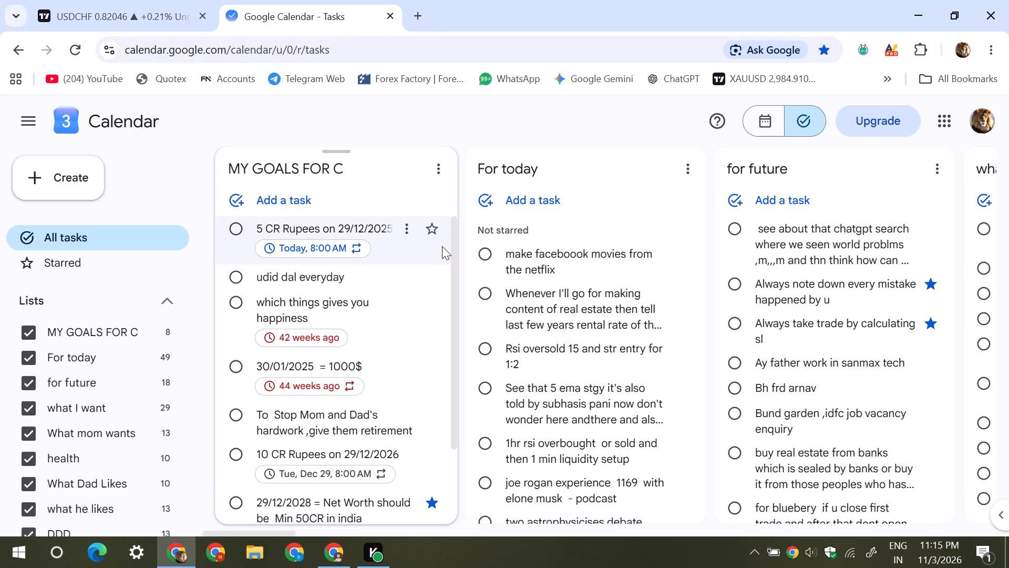
left_click(512, 202)
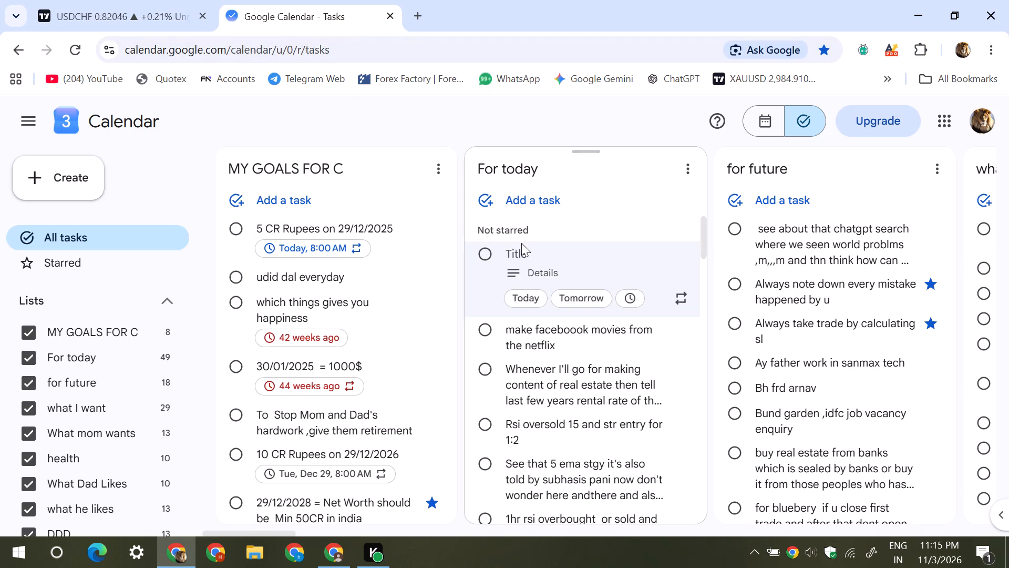
left_click(521, 243)
left_click(520, 248)
type("ud")
key("BackSpace")
type("se fibb")
key("space")
key("equal")
key("BackSpace")
key("space")
type("=")
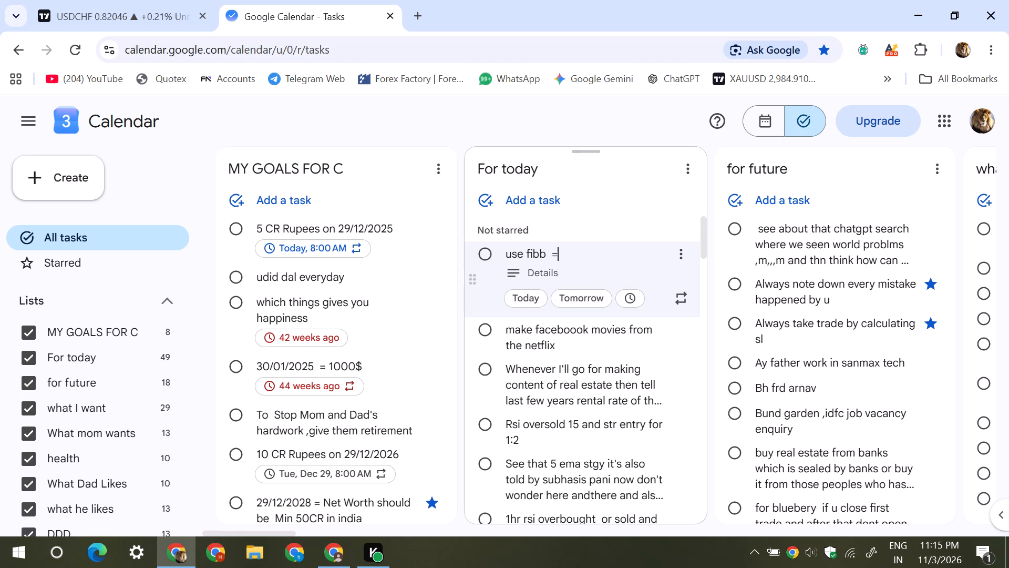
key("Insert")
key("Insert")
key("BackSpace")
key("BackSpace")
type("+")
key("space")
Complete the new task's title with "resistance beccome support but at a same time them enter in this tade" and save it.
type("resis")
type("tance beccome")
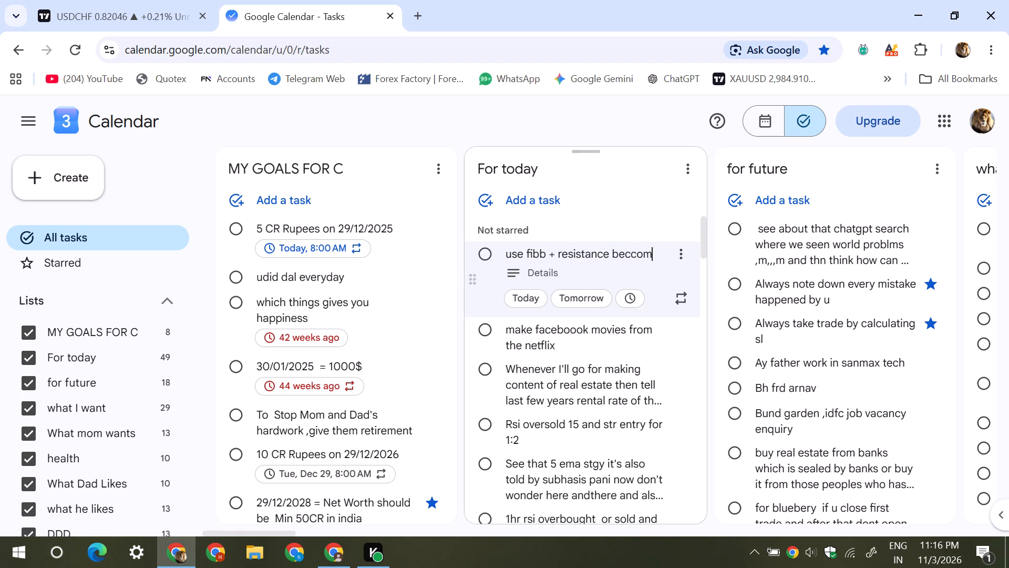
key("space")
type("support")
key("space")
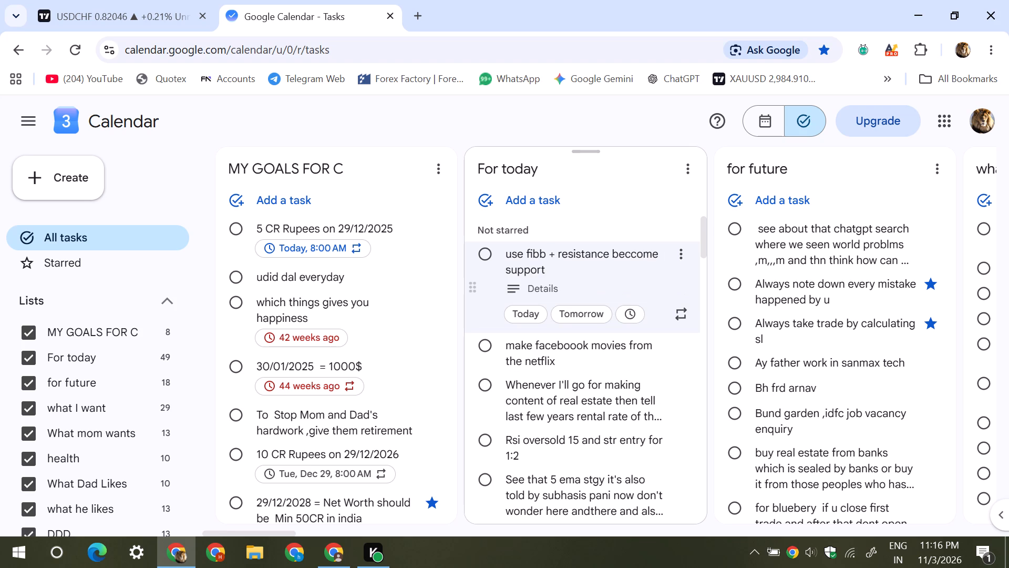
type("but at a")
key("space")
type("same time them enter in this tade")
key("space")
key("space")
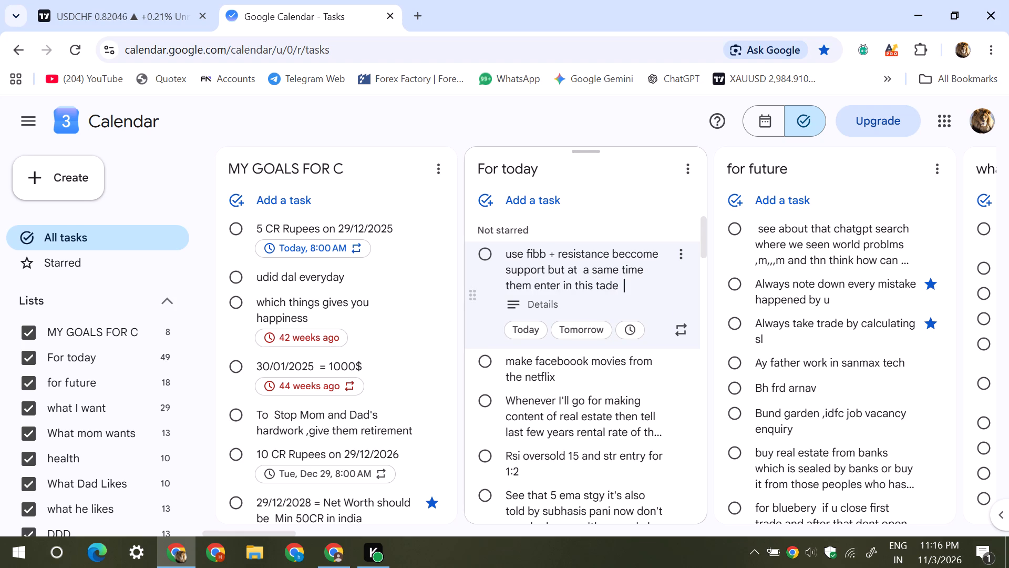
key("Return")
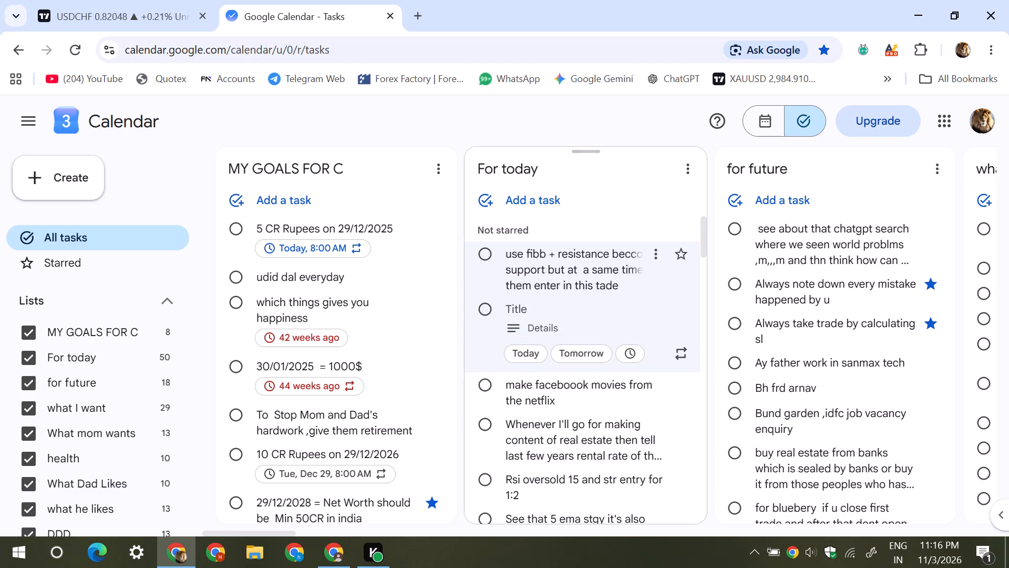
Back on the TradingView USDCHF chart, draw a Fibonacci retracement down the 30 October decline, from about 0.82459 at 02:45 AM to about 0.82226.
left_click(112, 0)
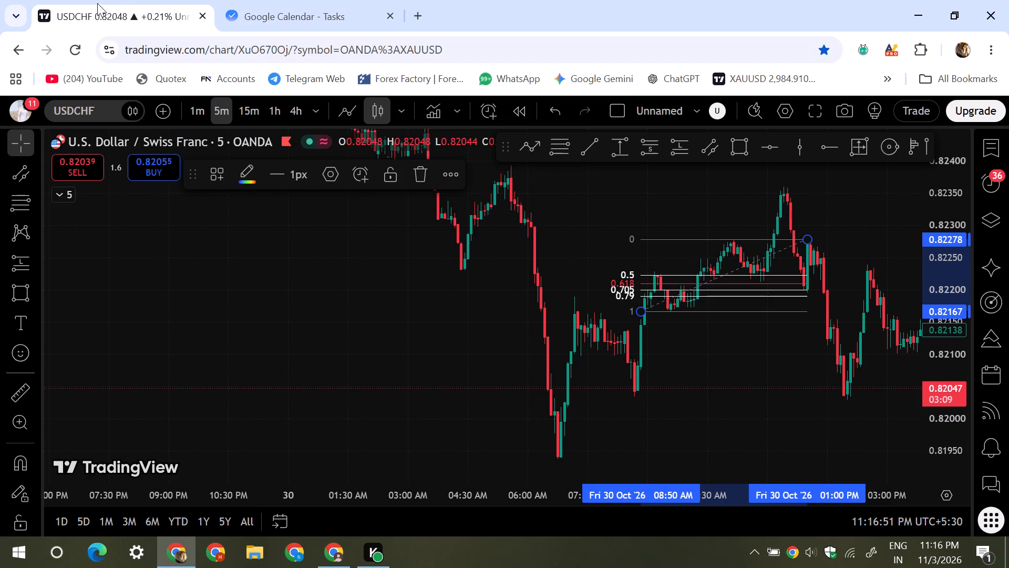
left_click_drag(286, 289, 432, 396)
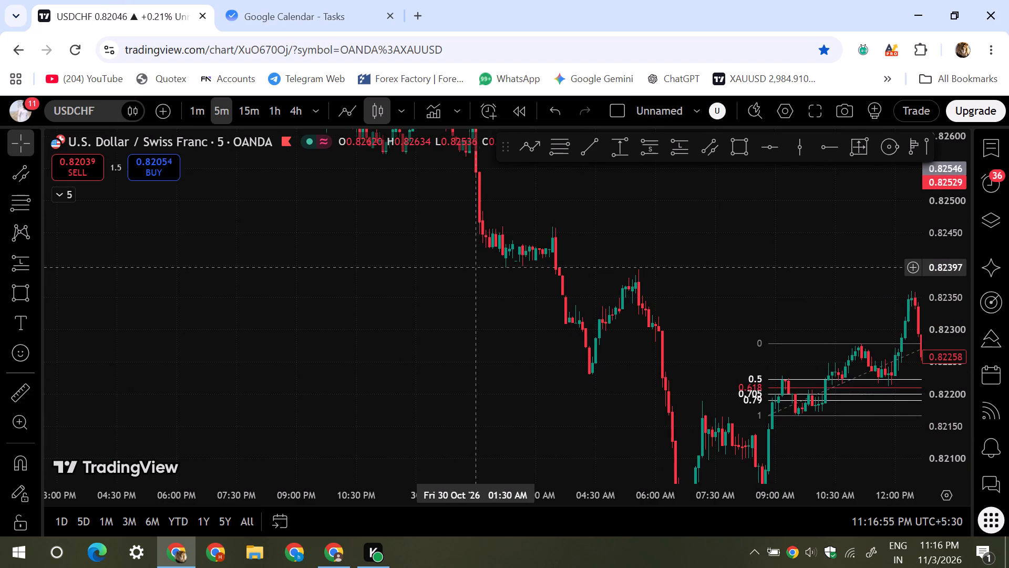
left_click(484, 267)
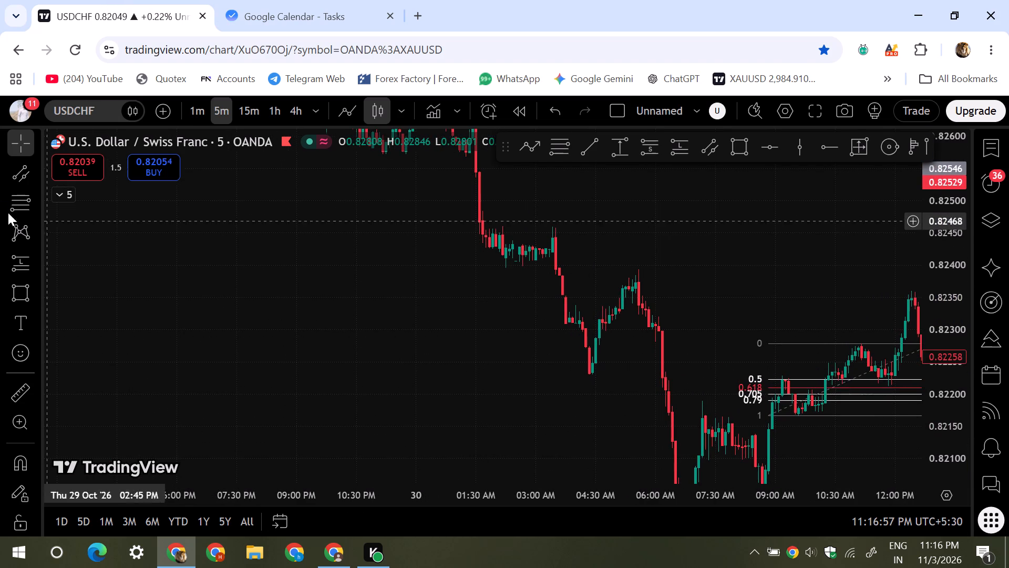
left_click(0, 200)
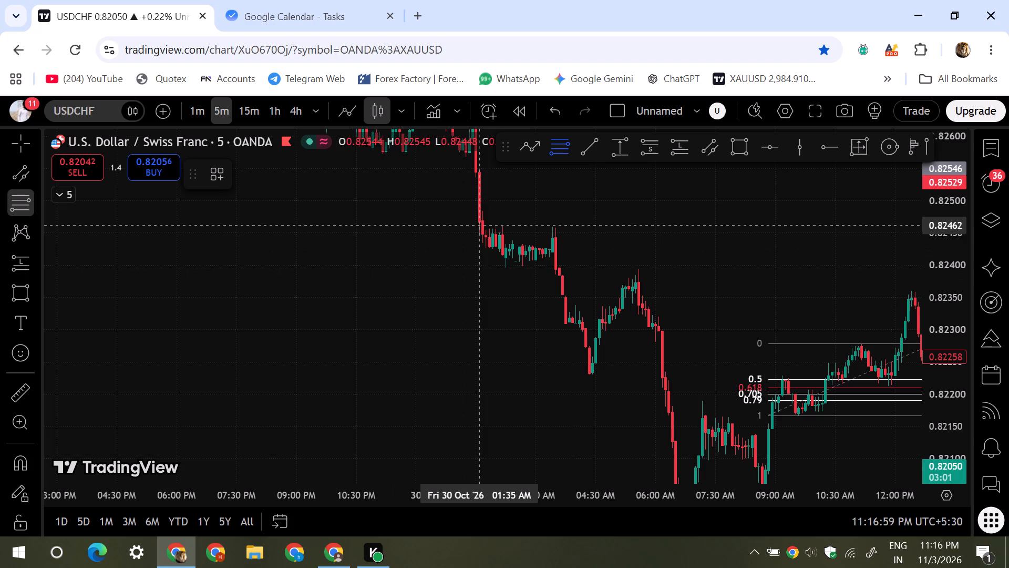
left_click(524, 227)
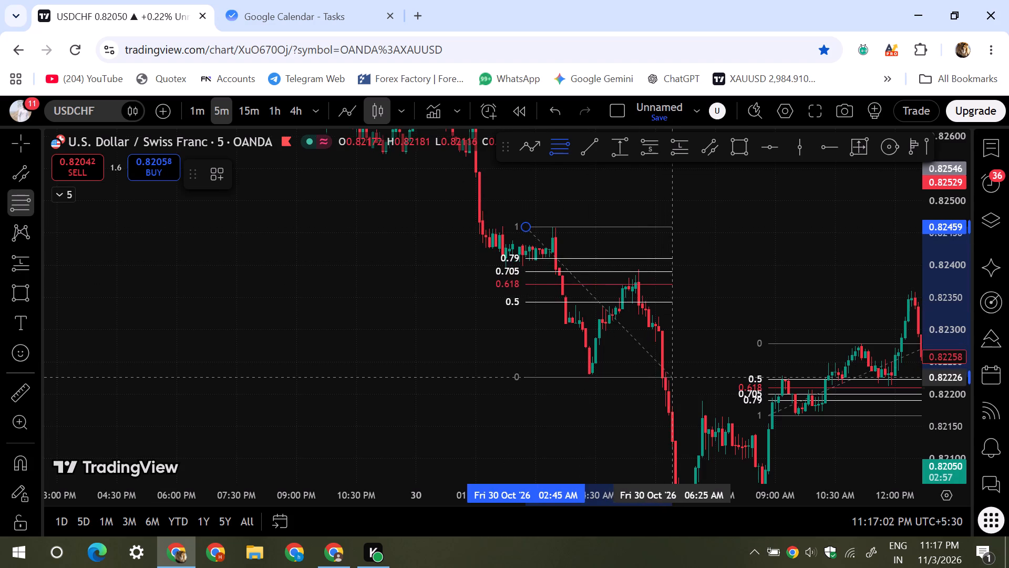
left_click(674, 377)
Examine the USDCHF 5-minute price action before the new retracement, back through 29 October.
left_click_drag(410, 299, 512, 431)
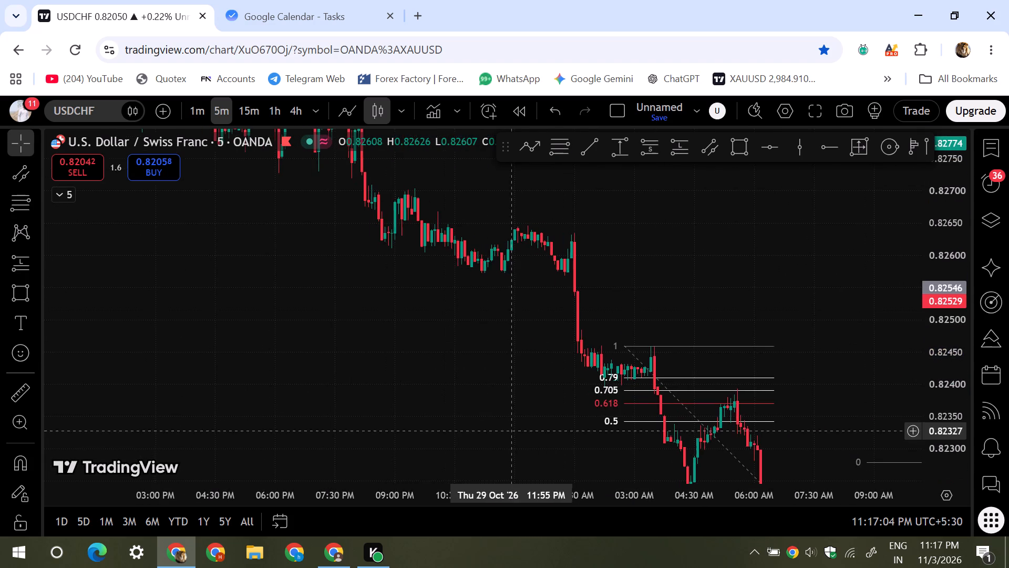
left_click_drag(366, 271, 445, 369)
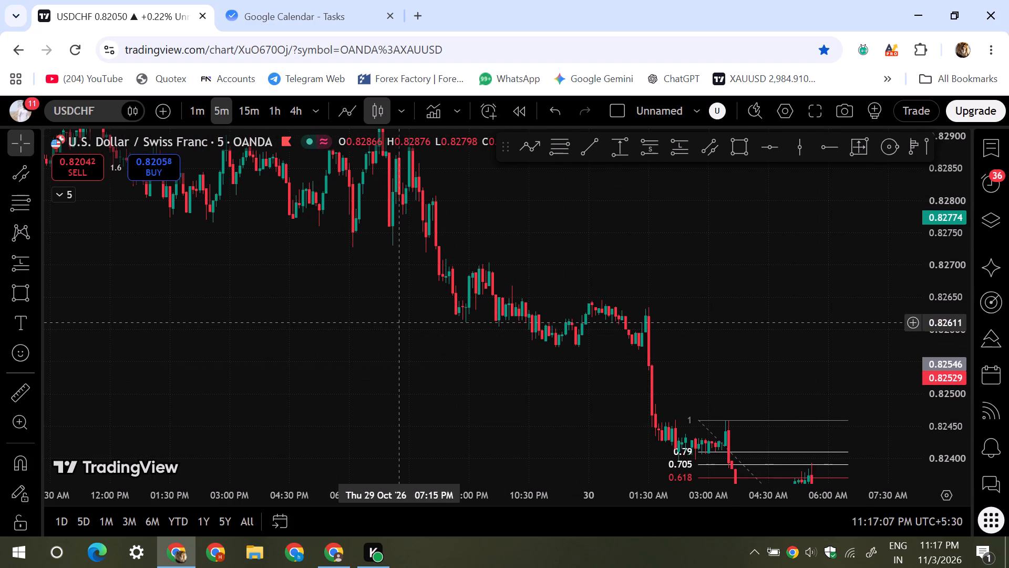
left_click_drag(931, 400, 900, 255)
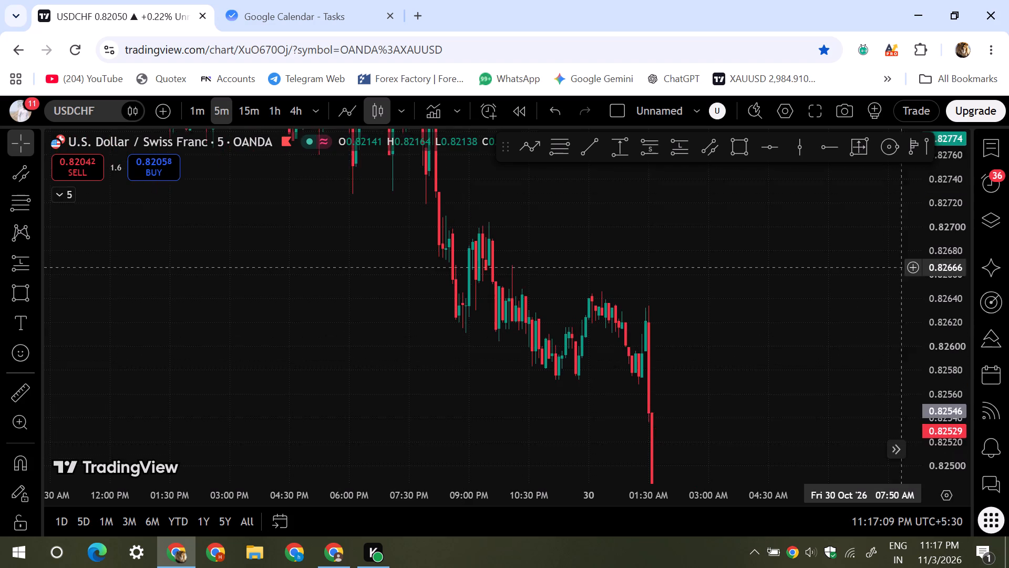
left_click_drag(900, 255, 910, 397)
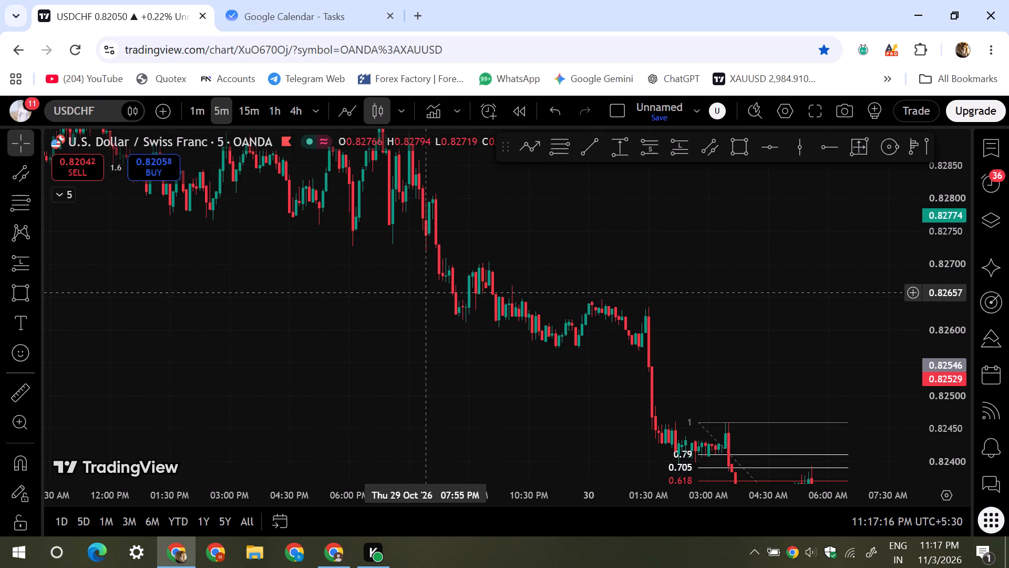
left_click_drag(415, 302, 560, 426)
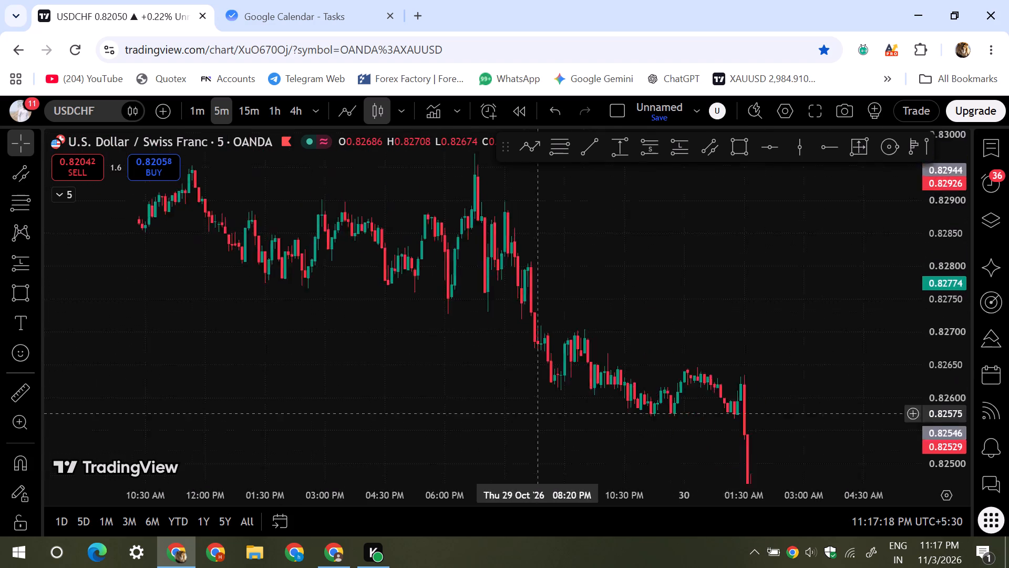
left_click_drag(560, 426, 642, 447)
left_click_drag(260, 299, 454, 359)
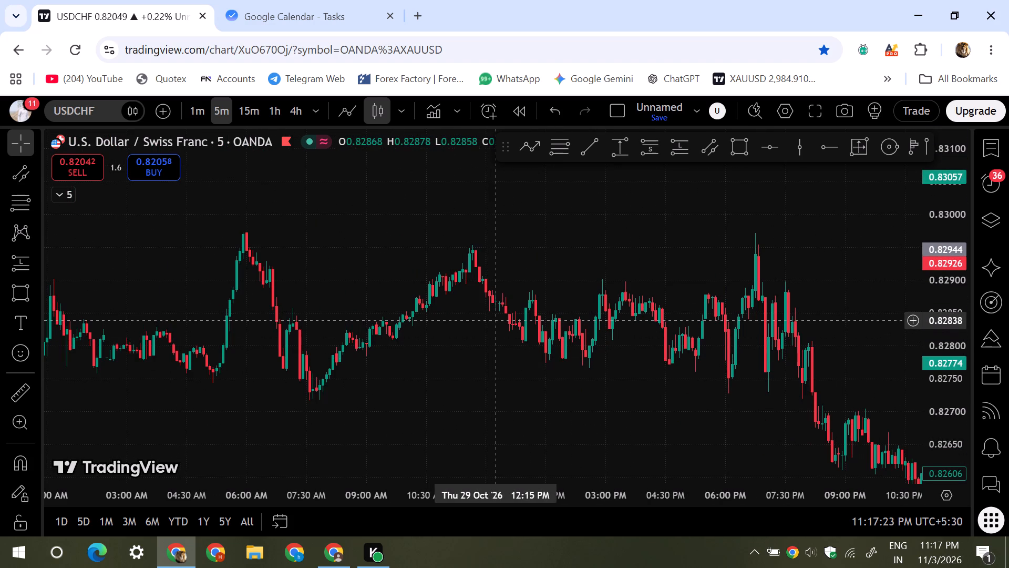
scroll(497, 320, "up", 4)
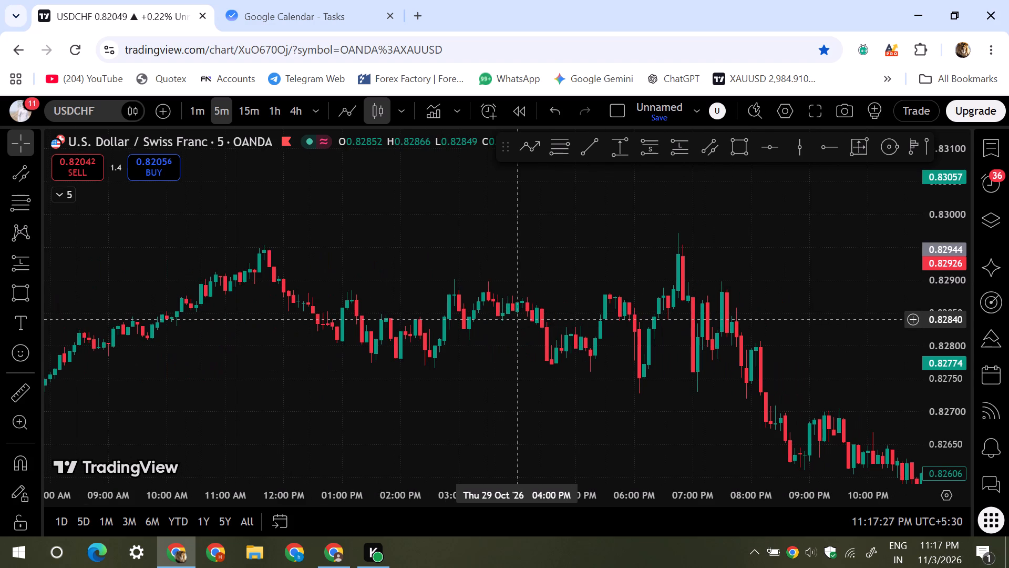
scroll(550, 289, "down", 1)
scroll(496, 320, "down", 2)
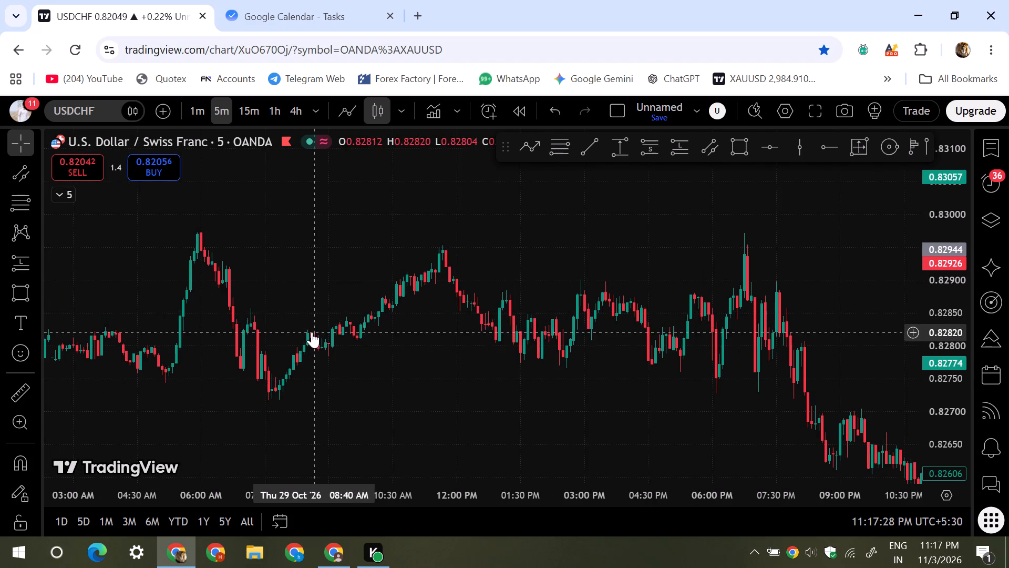
Examine the USDCHF 5-minute price action of 28 October around the marked zone and long position, including the moves before the retest.
left_click_drag(285, 376, 692, 310)
left_click_drag(431, 210, 599, 401)
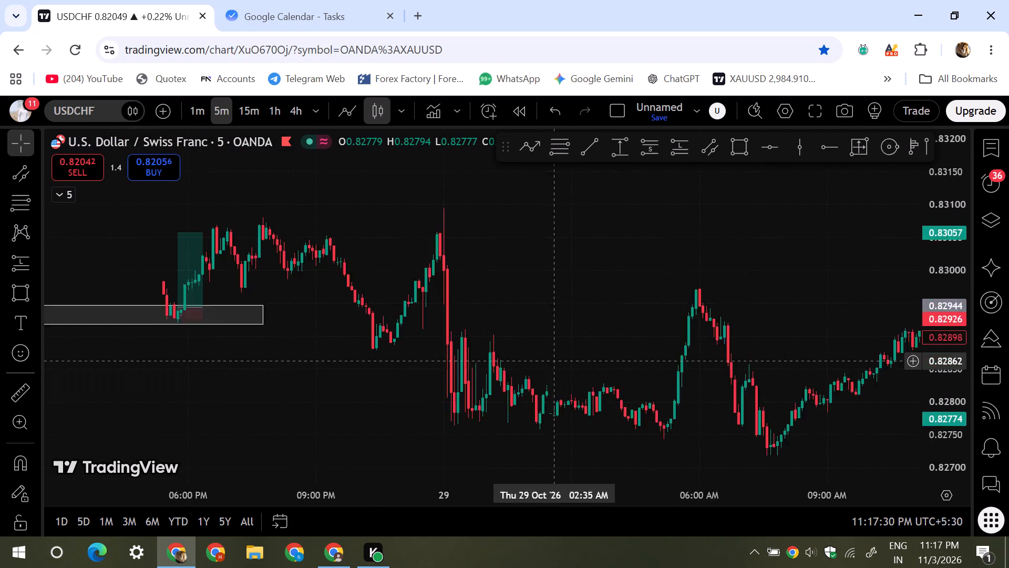
left_click_drag(599, 401, 646, 439)
left_click_drag(500, 370, 722, 273)
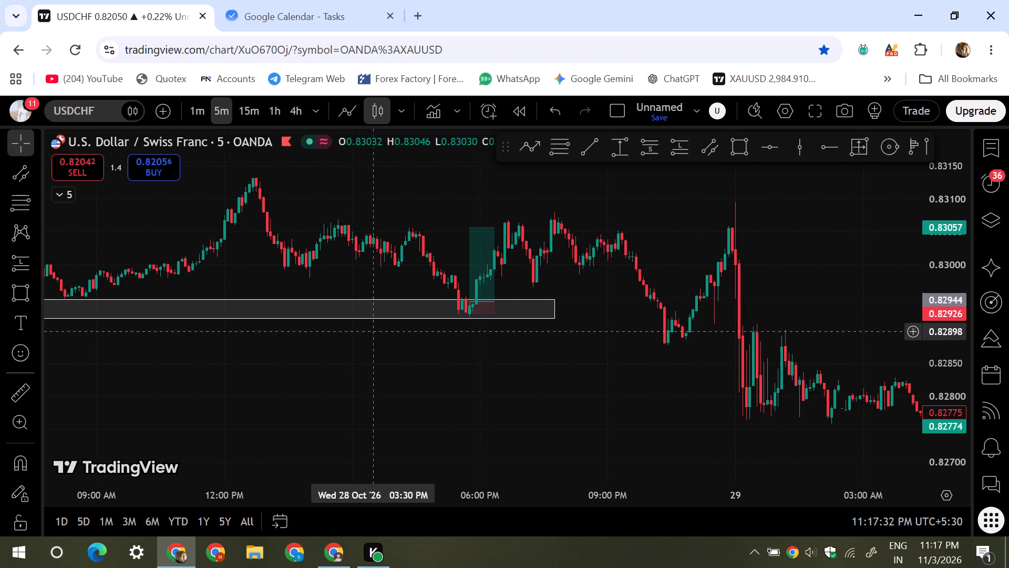
left_click_drag(223, 257, 363, 291)
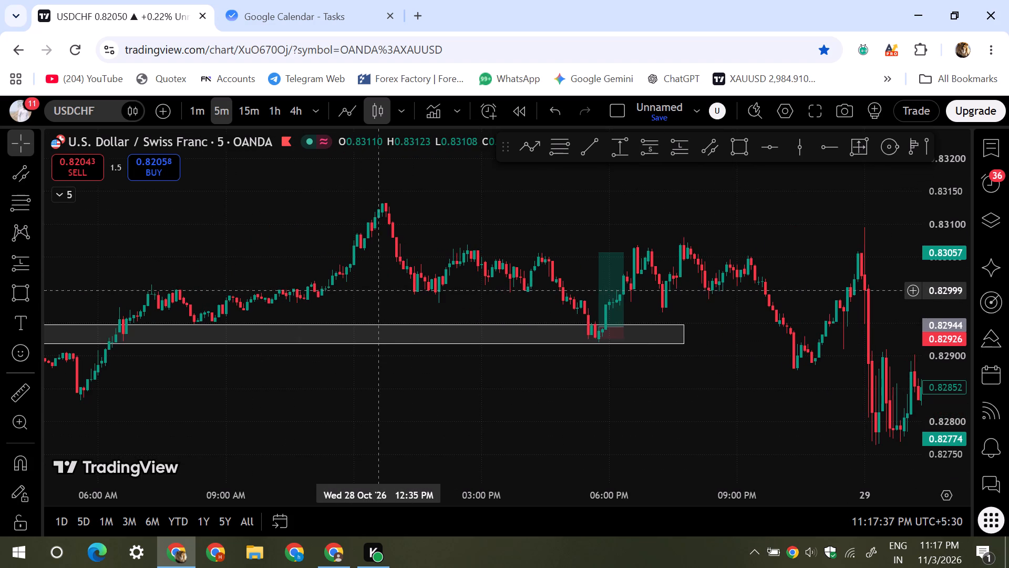
scroll(377, 291, "down", 2)
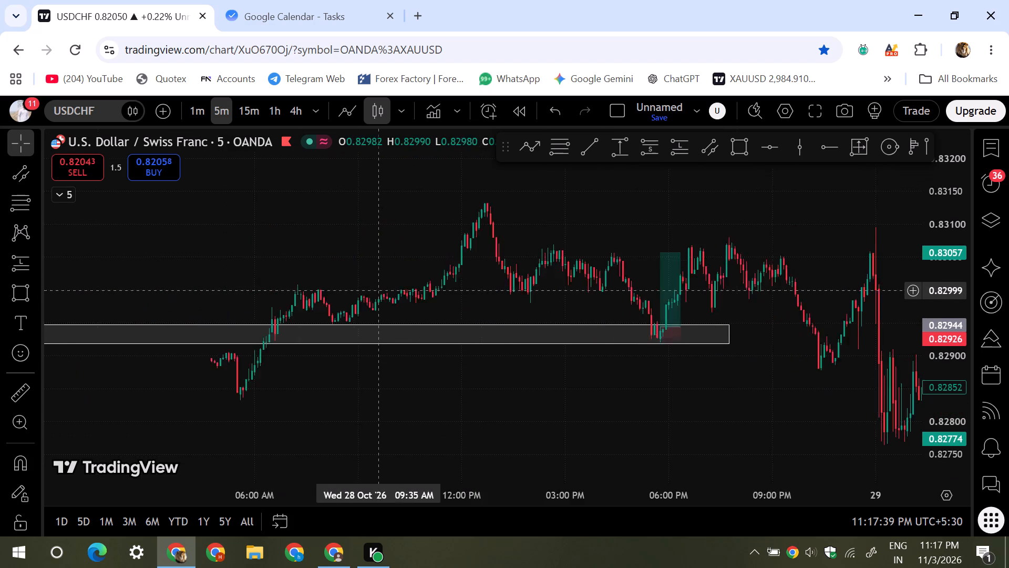
scroll(377, 291, "down", 3)
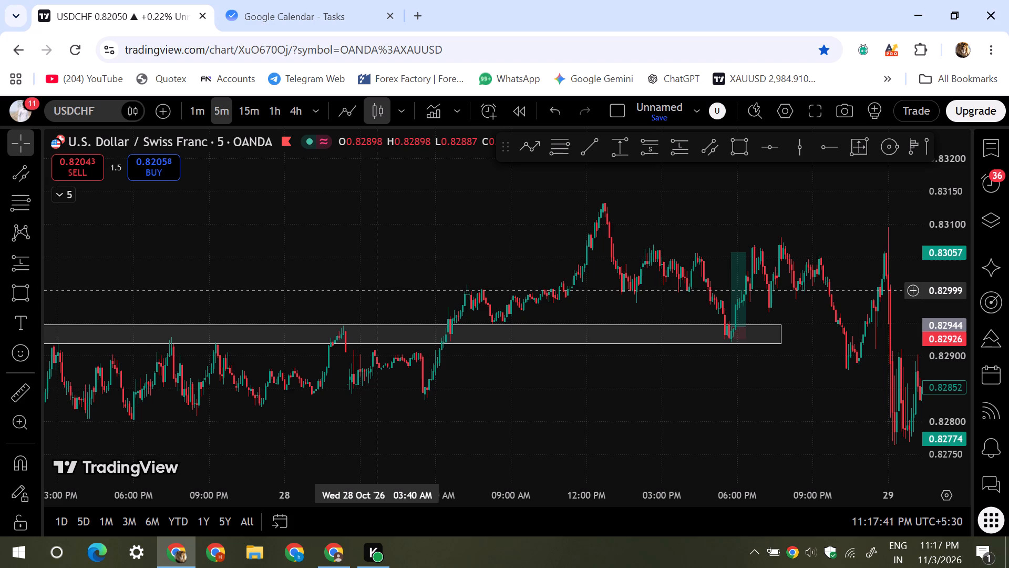
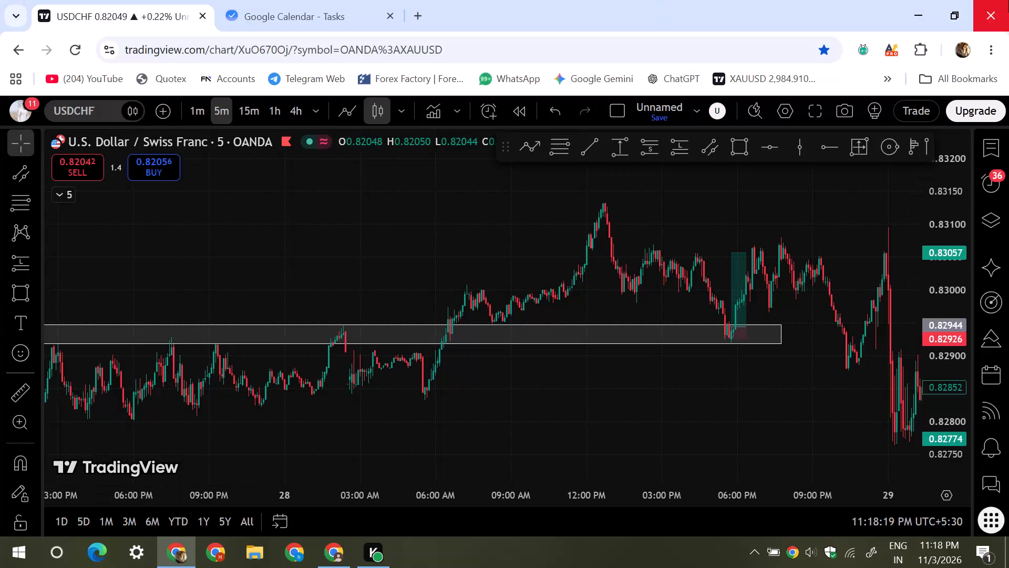
Close the browser window containing the USDCHF chart and the Google Calendar tasks.
left_click(1008, 0)
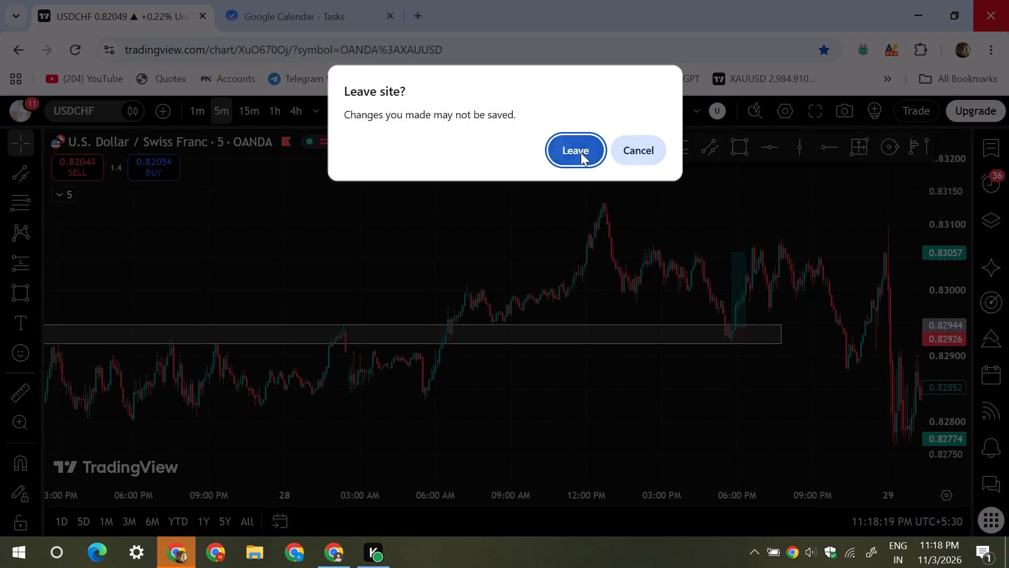